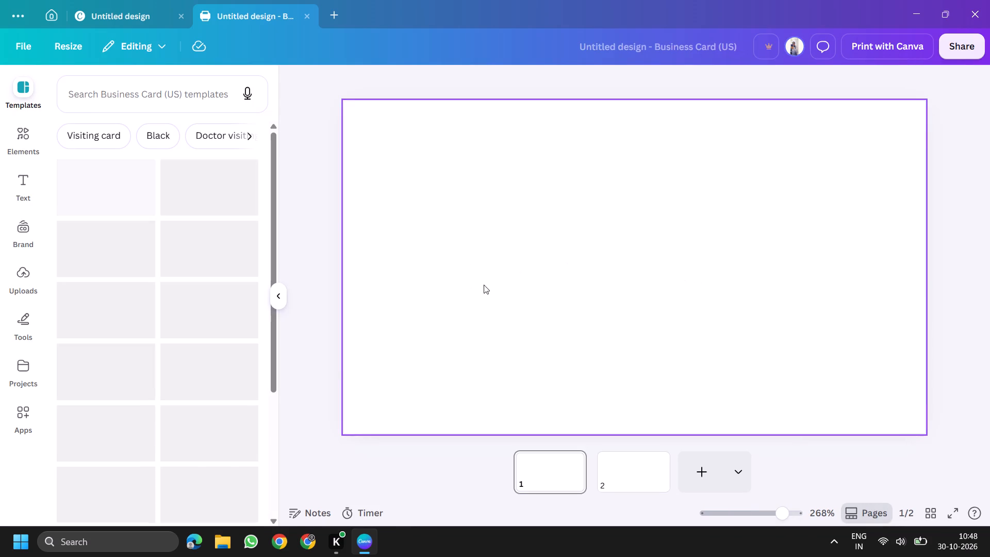
# Switch to the open Desktop Wallpaper design.
pyautogui.click(108, 7)
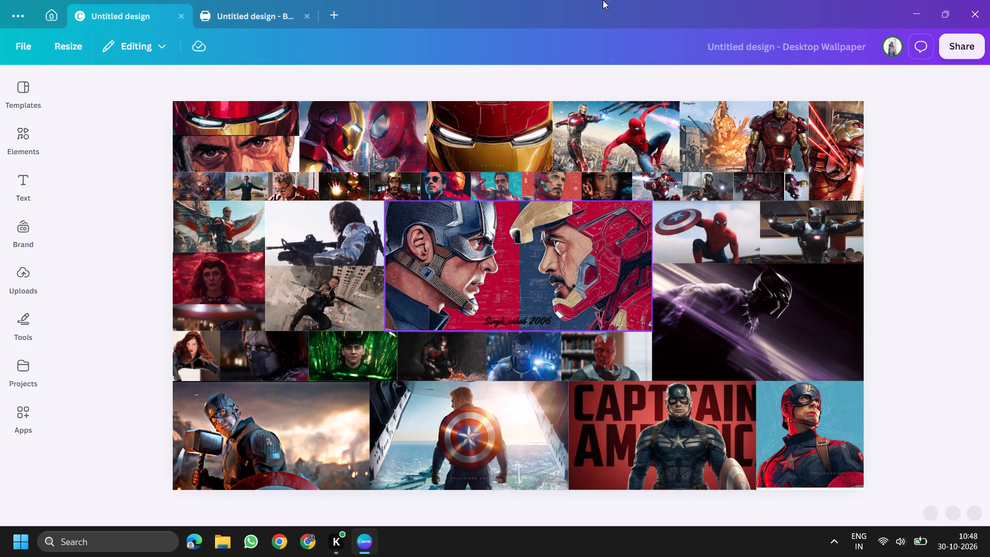
# Switch to Google Chrome using the "Use it" profile and open Pinterest.
pyautogui.click(283, 541)
pyautogui.scroll(-3, 428, 292)
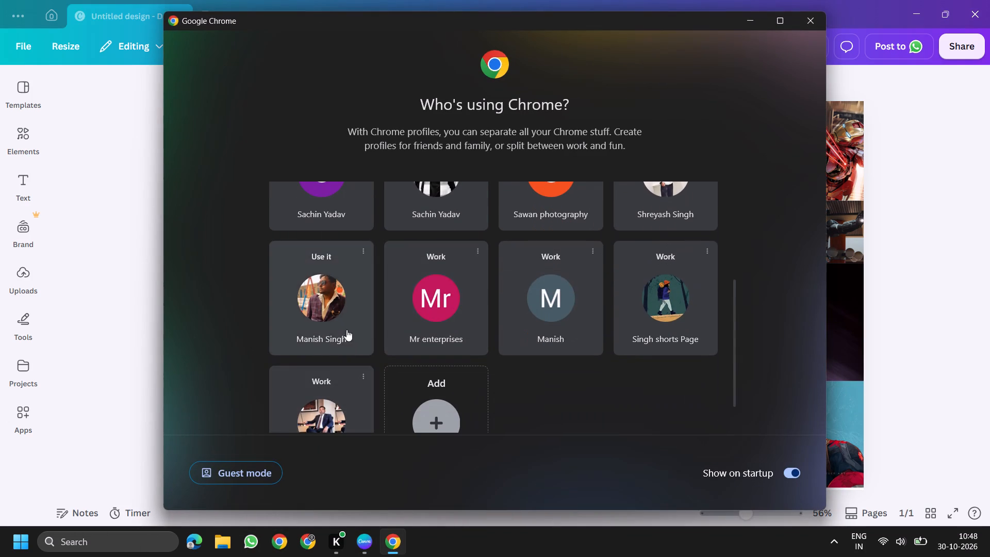
pyautogui.click(344, 329)
pyautogui.press('p')
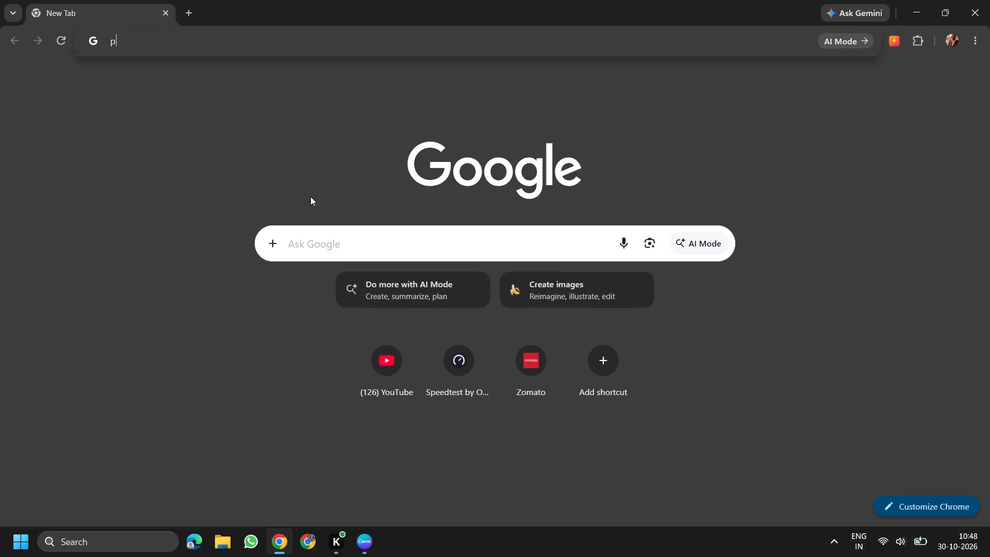
pyautogui.click(235, 101)
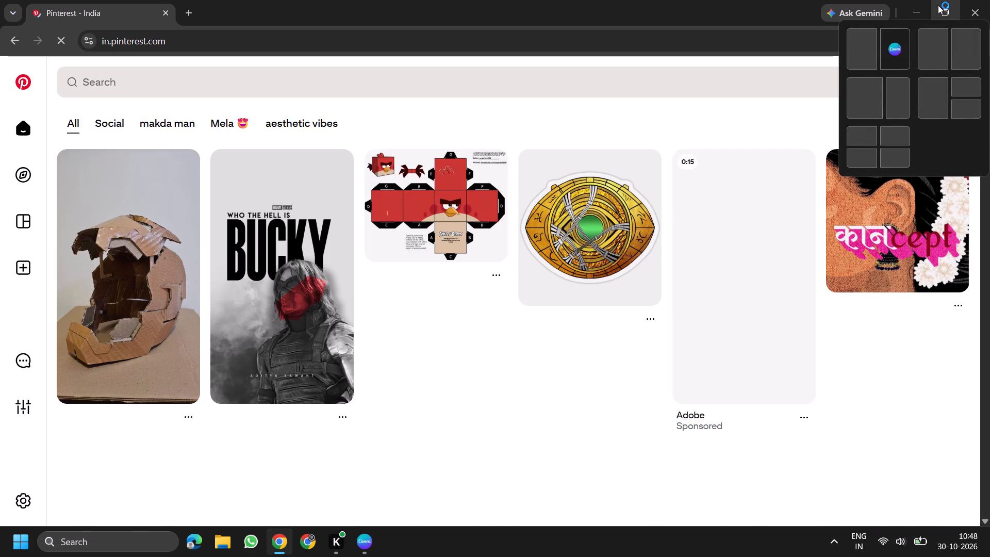
# Arrange Canva and Chrome side by side, with Canva on the left filling about two thirds of the screen.
pyautogui.click(872, 68)
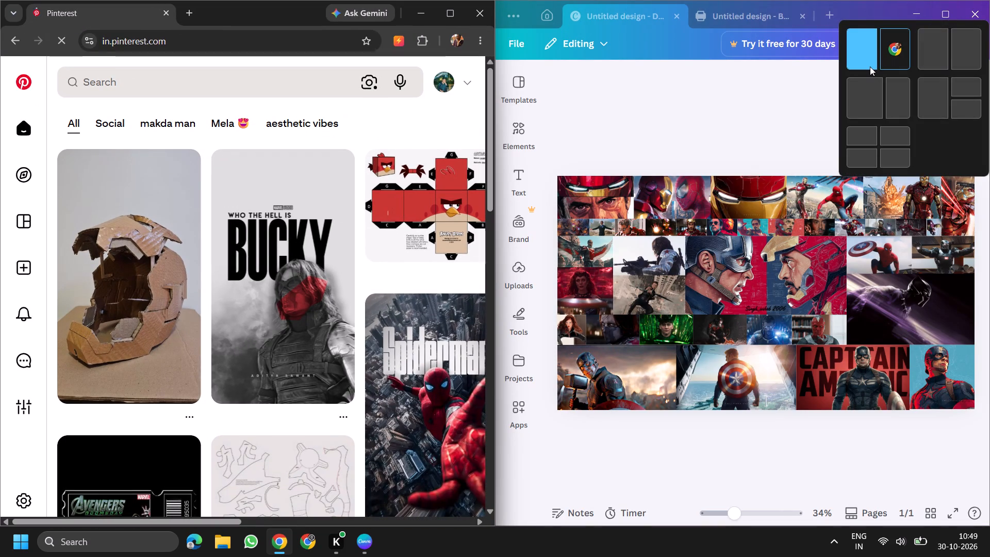
pyautogui.click(870, 67)
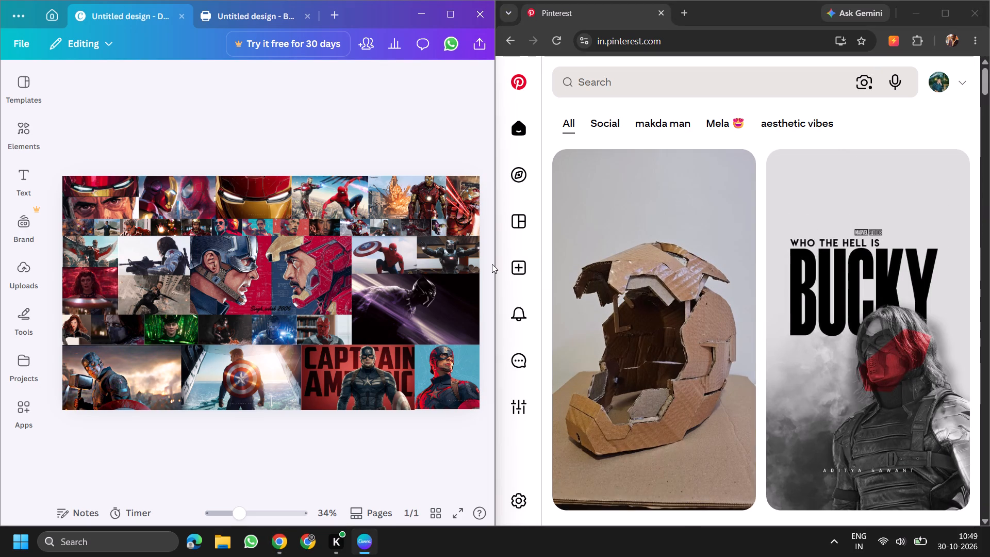
pyautogui.moveTo(498, 267); pyautogui.dragTo(604, 202)
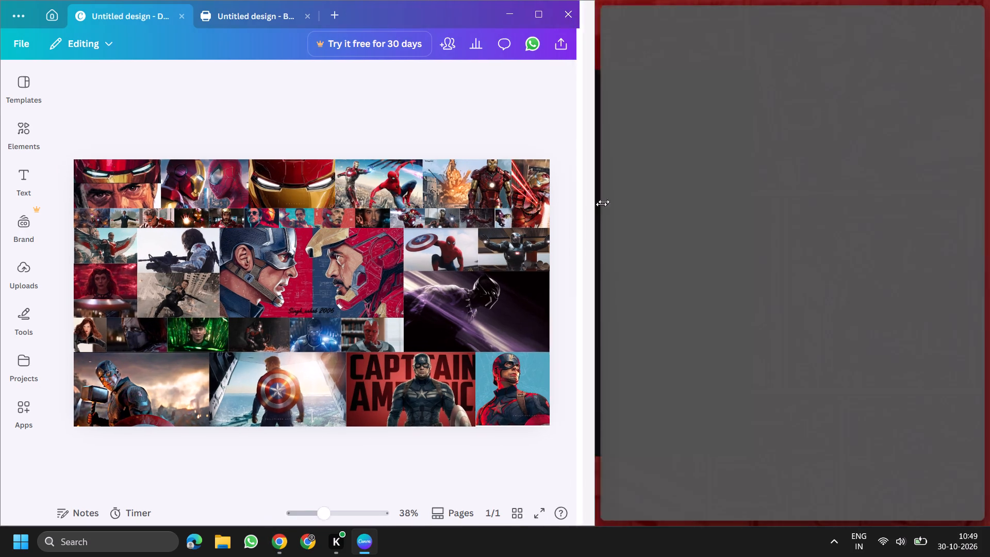
pyautogui.moveTo(604, 202); pyautogui.dragTo(829, 86)
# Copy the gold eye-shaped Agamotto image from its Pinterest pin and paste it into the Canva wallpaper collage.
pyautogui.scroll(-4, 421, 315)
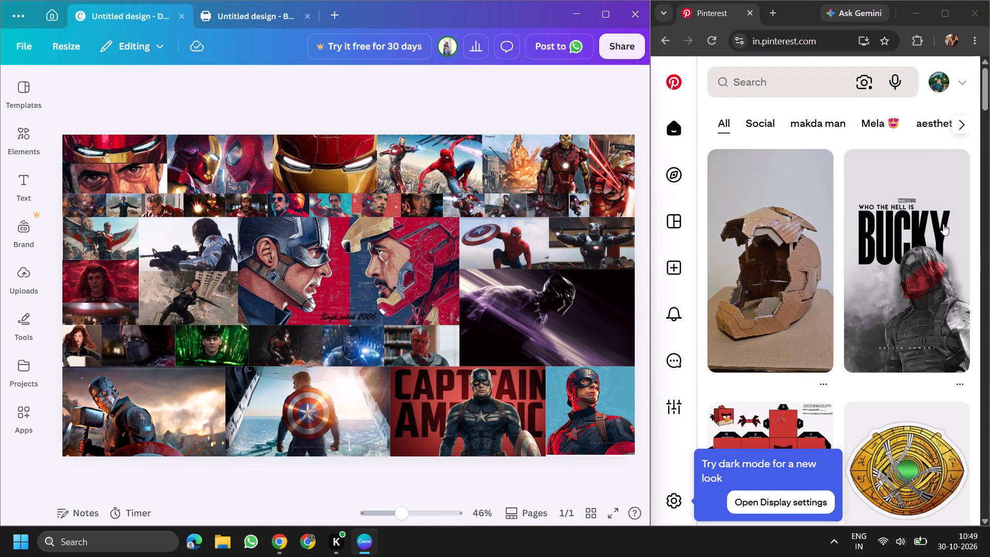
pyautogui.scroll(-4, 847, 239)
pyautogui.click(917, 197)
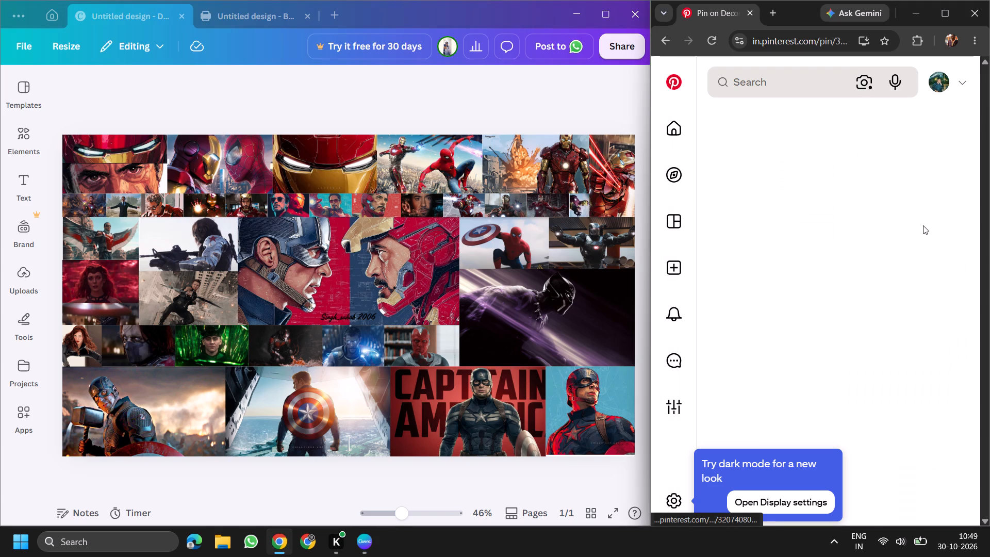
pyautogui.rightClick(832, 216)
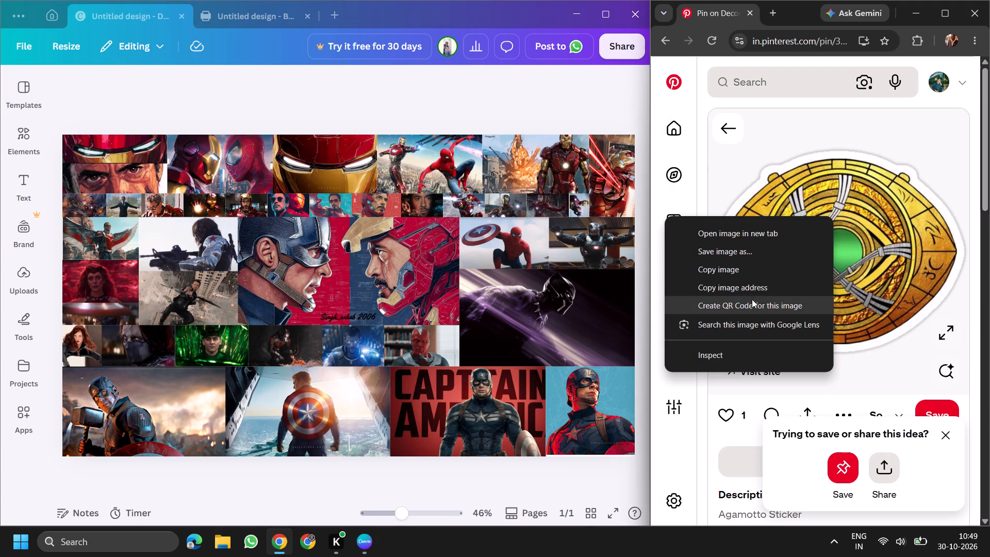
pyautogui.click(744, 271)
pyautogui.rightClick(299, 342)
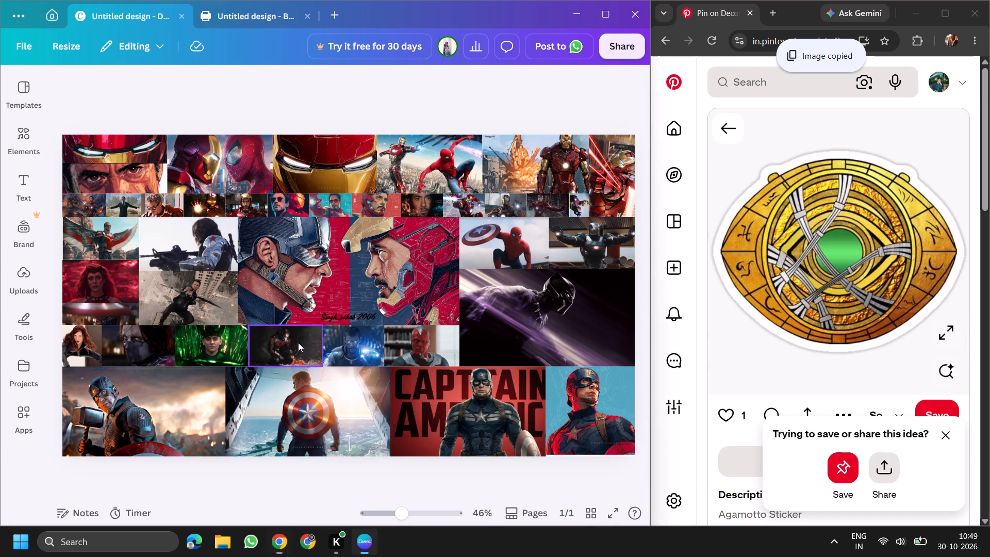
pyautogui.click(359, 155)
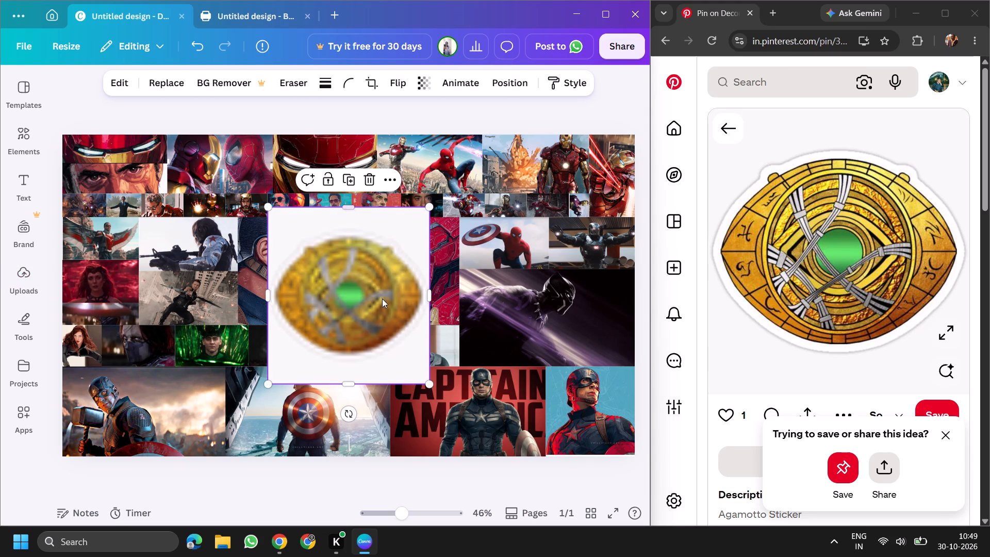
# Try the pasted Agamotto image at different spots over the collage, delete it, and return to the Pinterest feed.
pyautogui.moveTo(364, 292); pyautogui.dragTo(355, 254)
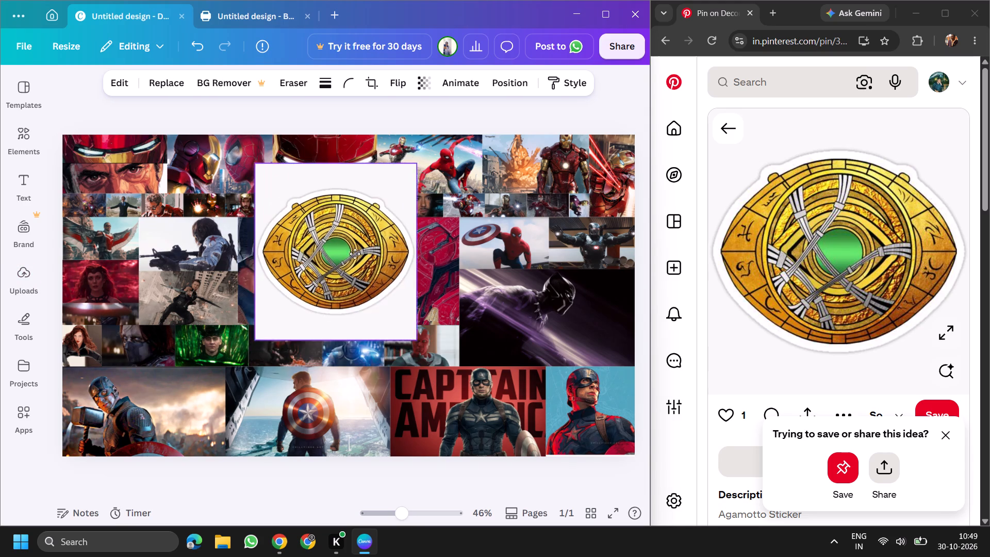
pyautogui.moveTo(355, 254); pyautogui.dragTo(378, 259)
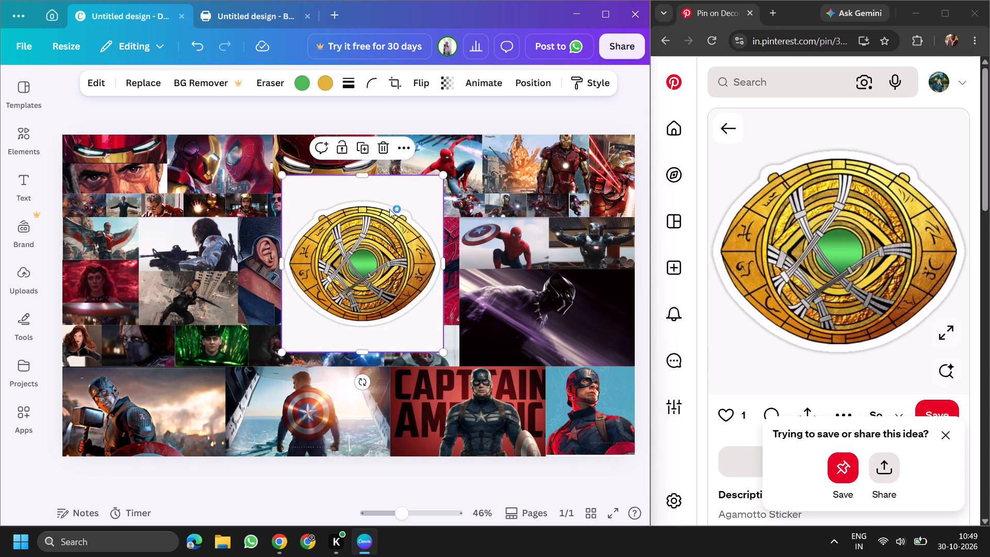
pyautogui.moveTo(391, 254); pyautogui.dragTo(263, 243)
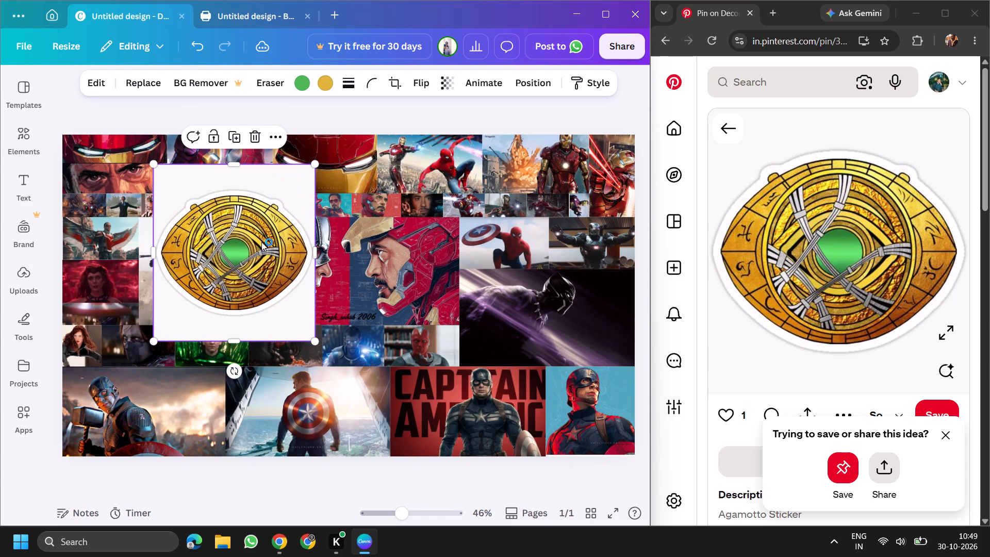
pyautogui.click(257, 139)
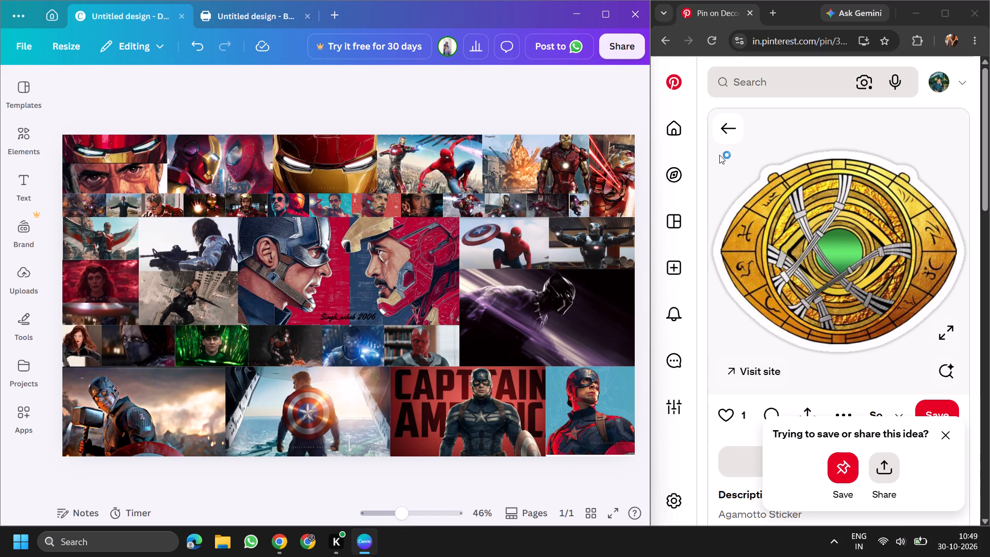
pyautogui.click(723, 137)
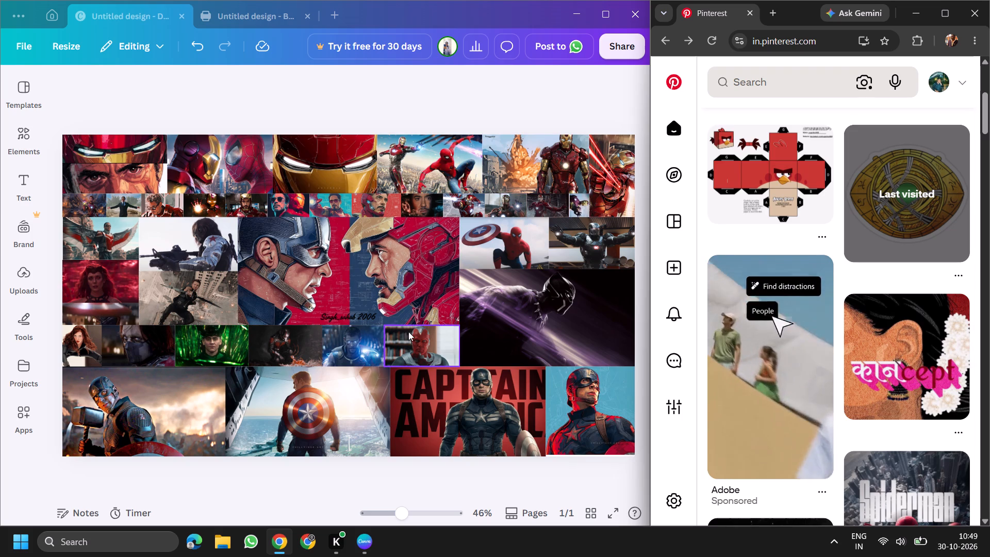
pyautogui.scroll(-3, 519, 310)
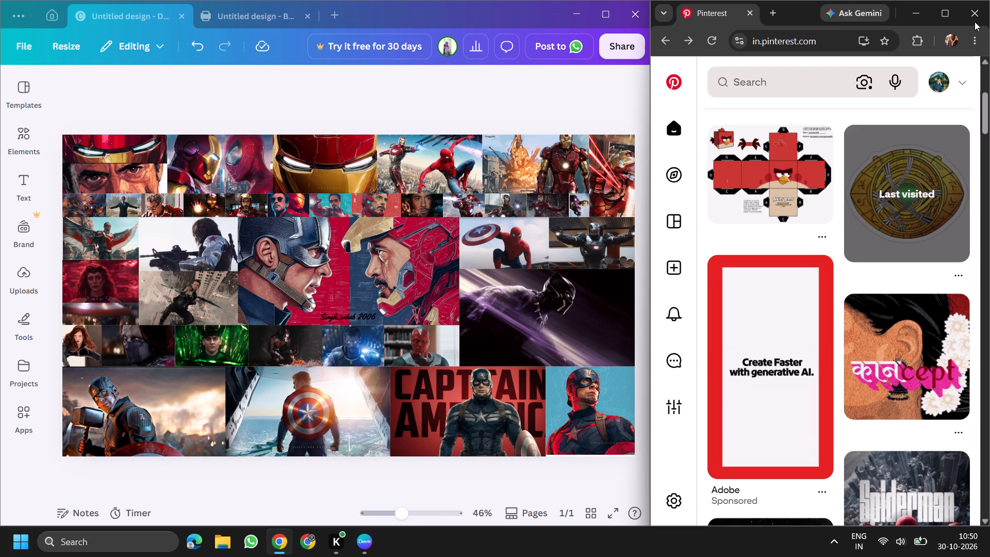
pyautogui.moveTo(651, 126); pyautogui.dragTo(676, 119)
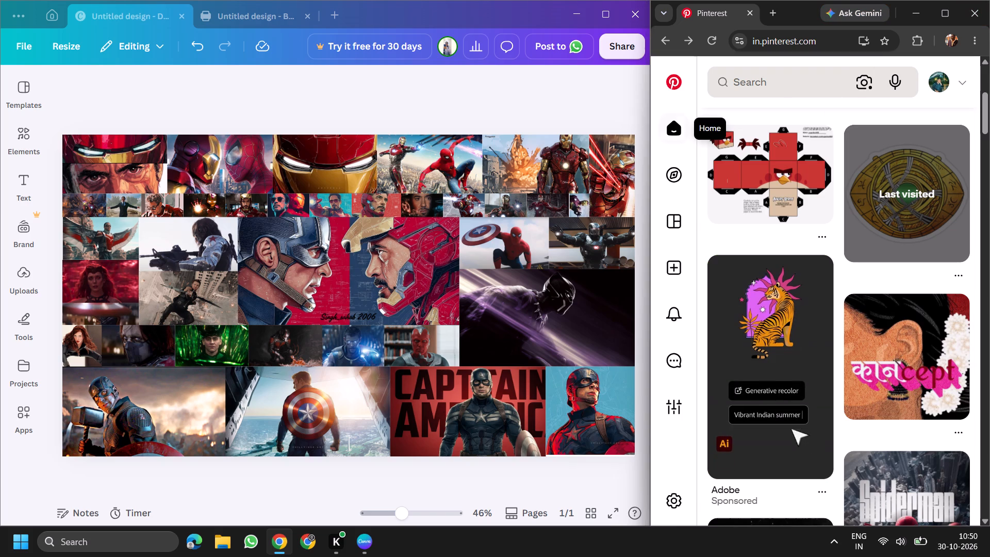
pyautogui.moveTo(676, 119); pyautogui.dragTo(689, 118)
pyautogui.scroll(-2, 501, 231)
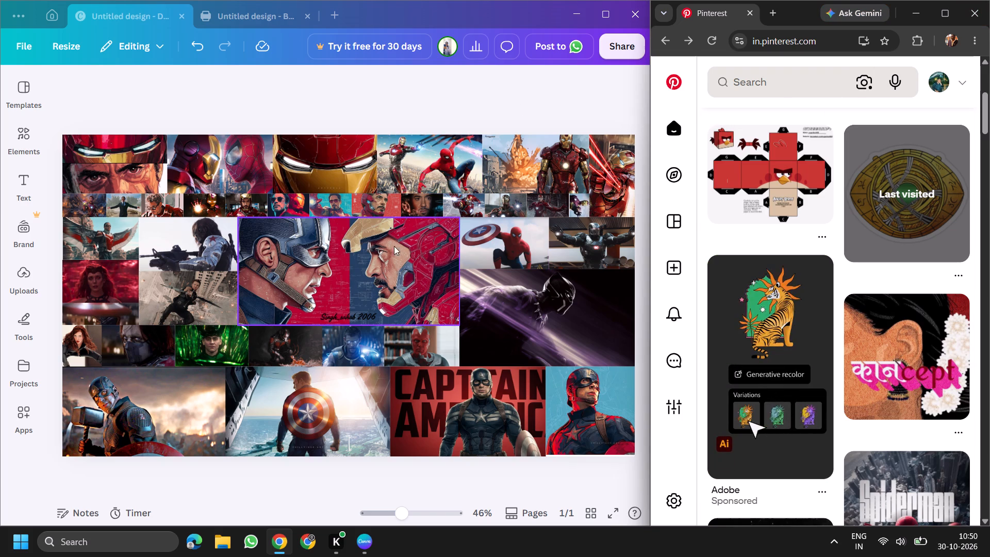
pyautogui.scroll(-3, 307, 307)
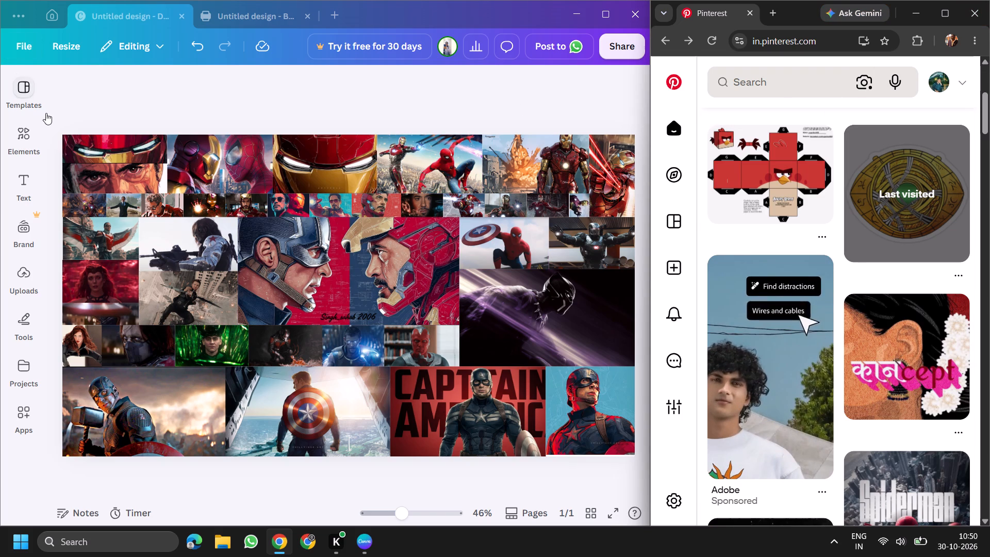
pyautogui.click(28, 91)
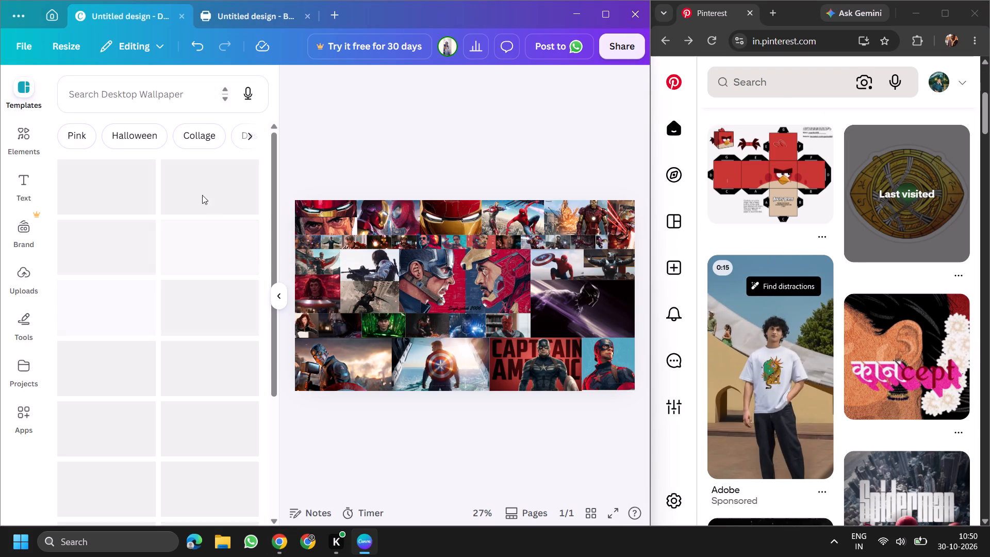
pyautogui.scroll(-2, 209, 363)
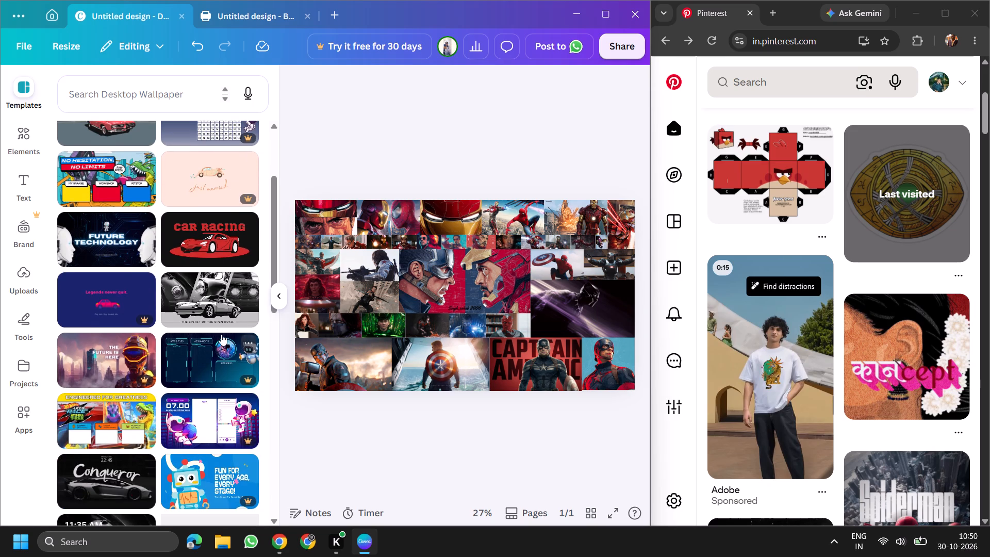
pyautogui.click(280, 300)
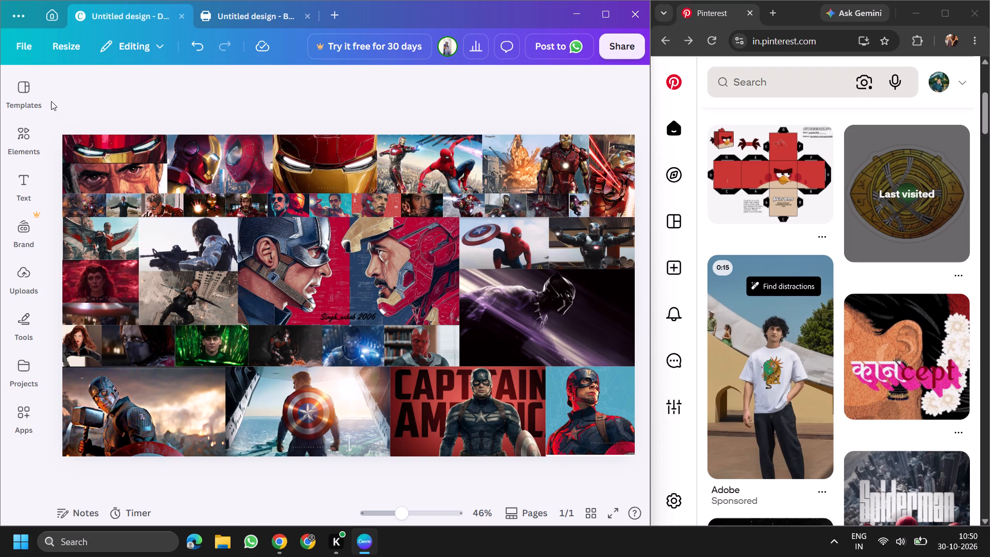
# Close the blank Business Card (US) design.
pyautogui.click(241, 17)
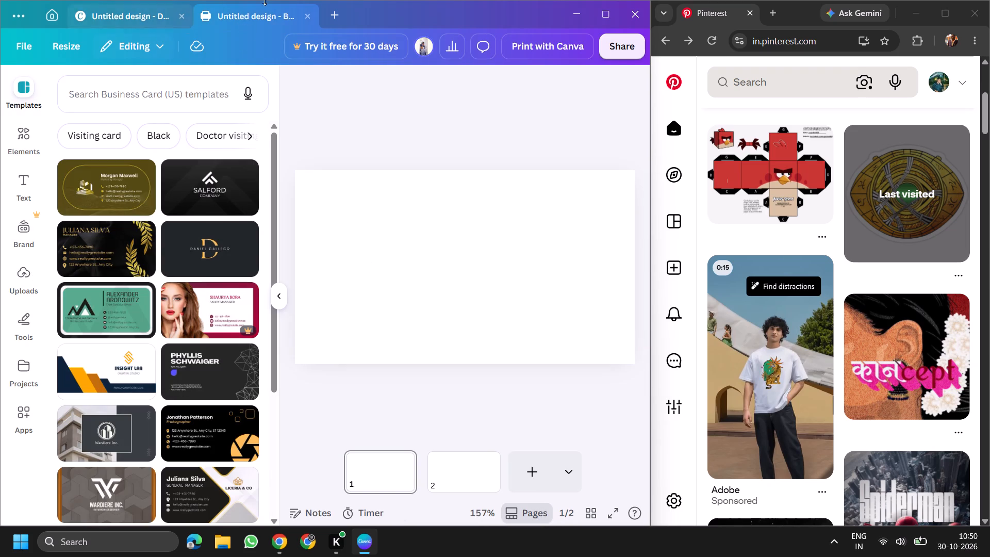
pyautogui.click(309, 17)
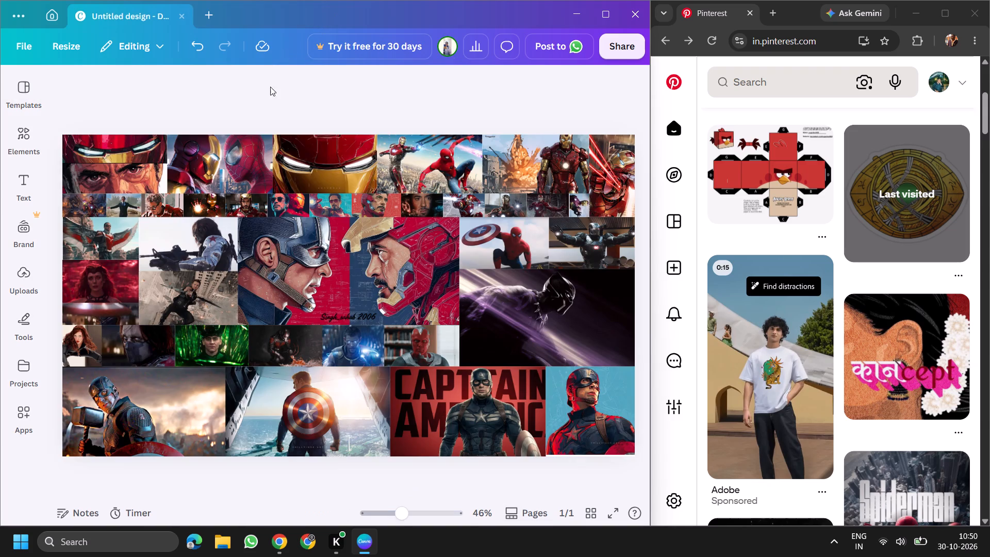
# Create a blank Desktop Wallpaper design alongside the superhero collage and hide the template suggestions.
pyautogui.click(209, 11)
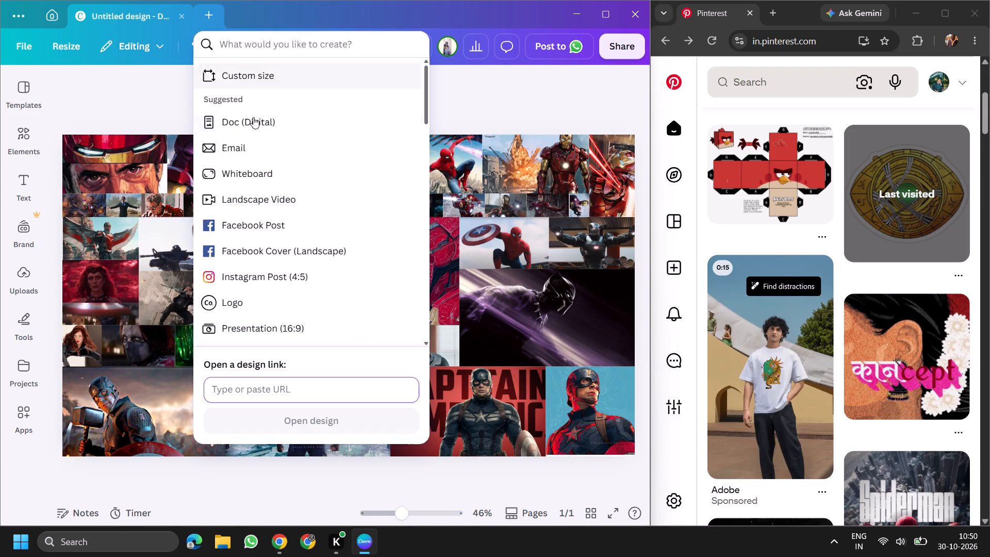
pyautogui.scroll(-4, 275, 192)
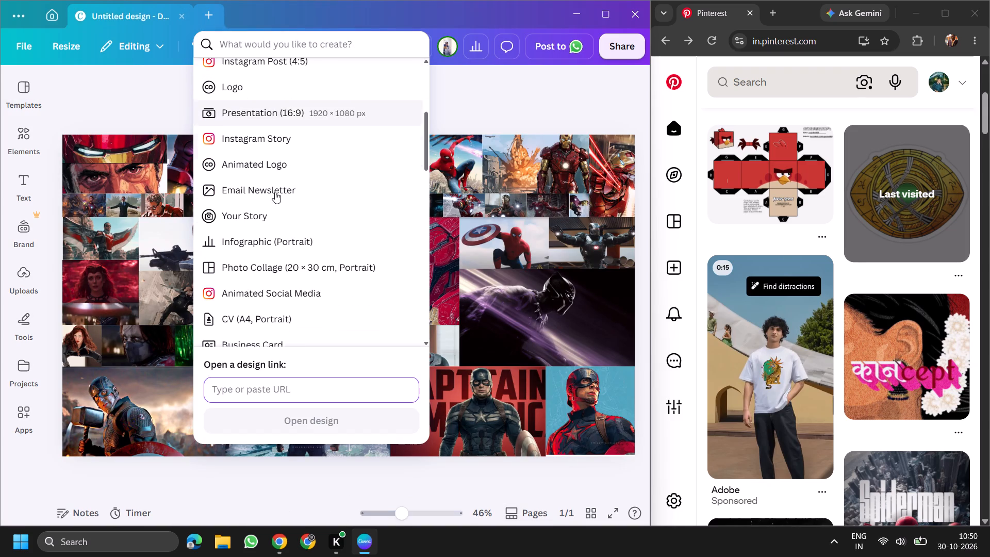
pyautogui.scroll(-3, 275, 192)
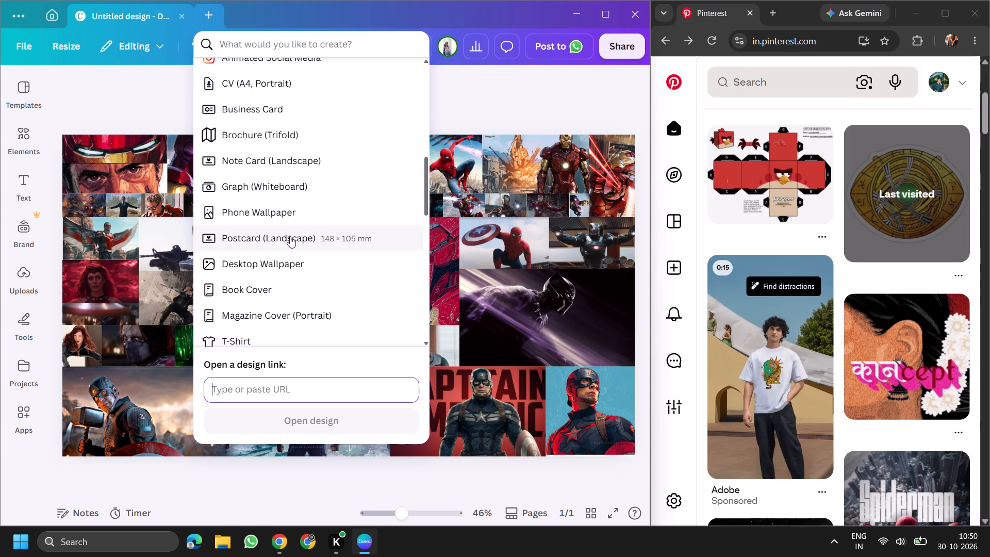
pyautogui.scroll(-3, 287, 242)
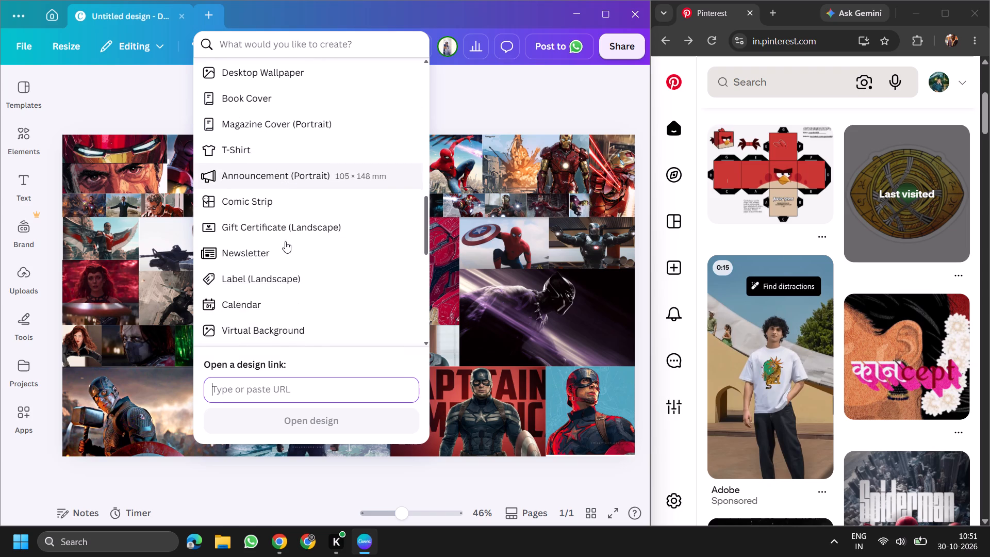
pyautogui.scroll(-5, 285, 241)
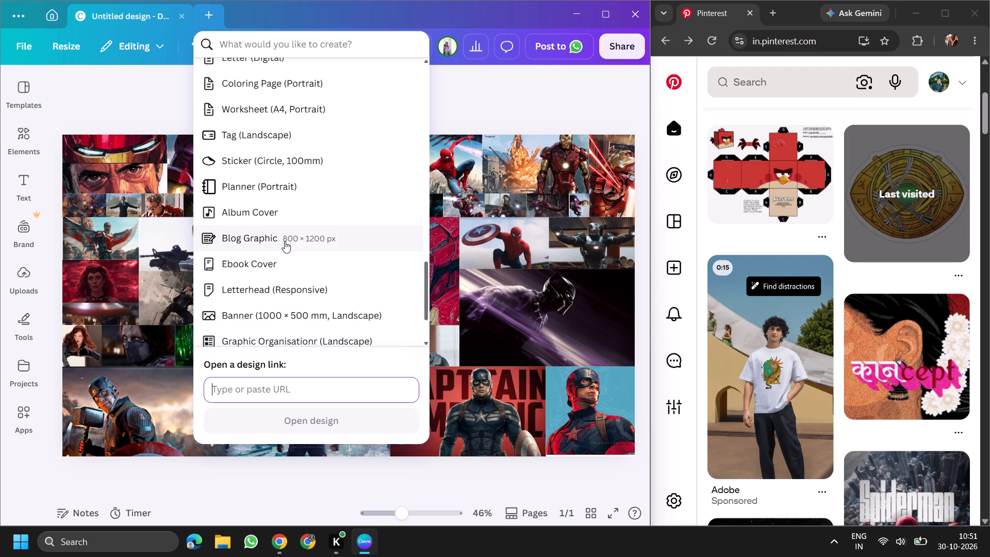
pyautogui.scroll(-3, 282, 239)
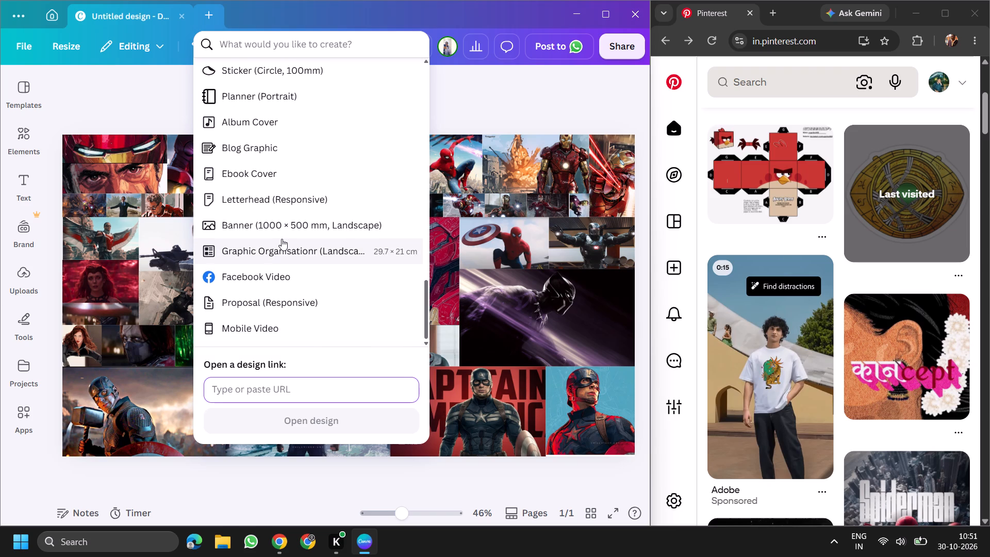
pyautogui.scroll(-2, 282, 239)
pyautogui.scroll(4, 282, 239)
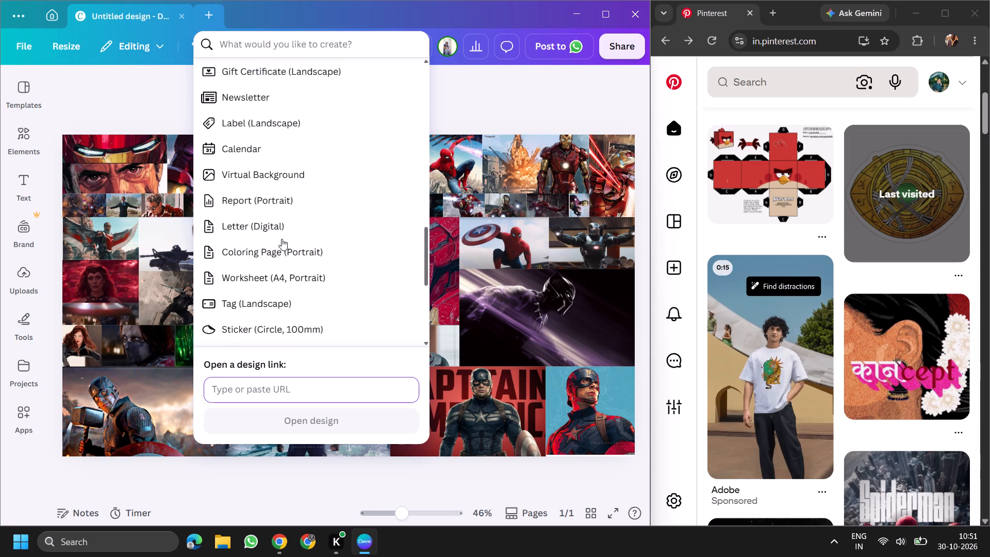
pyautogui.scroll(4, 282, 239)
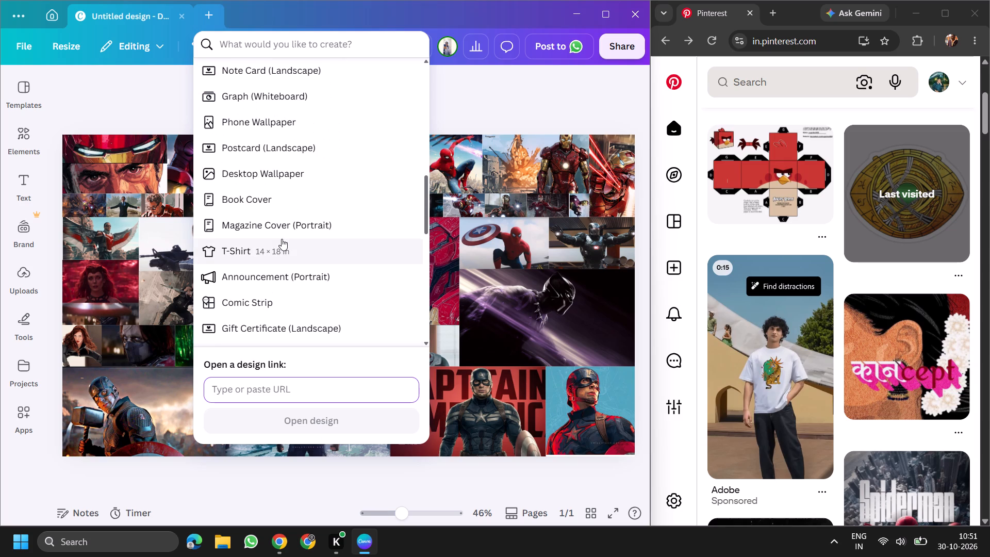
pyautogui.scroll(2, 276, 237)
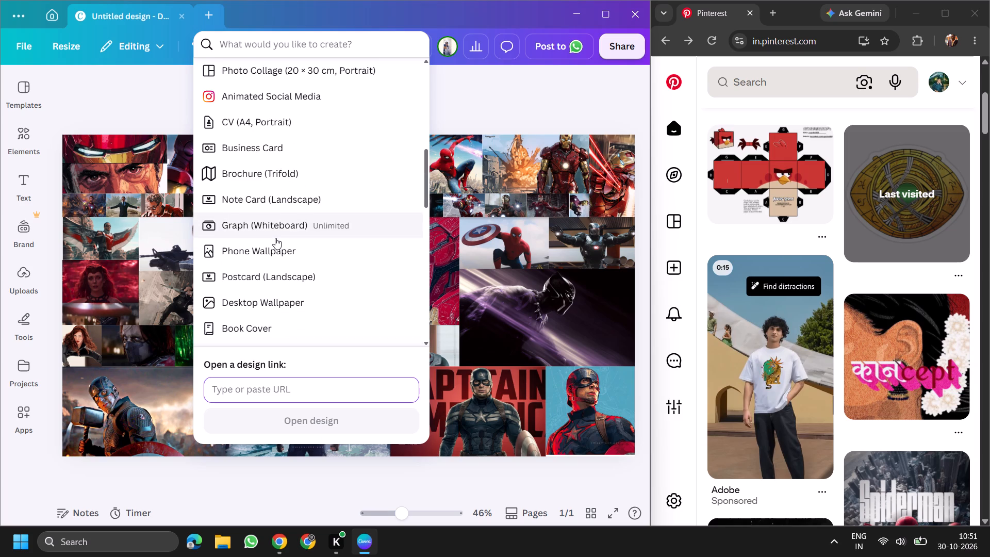
pyautogui.scroll(3, 275, 237)
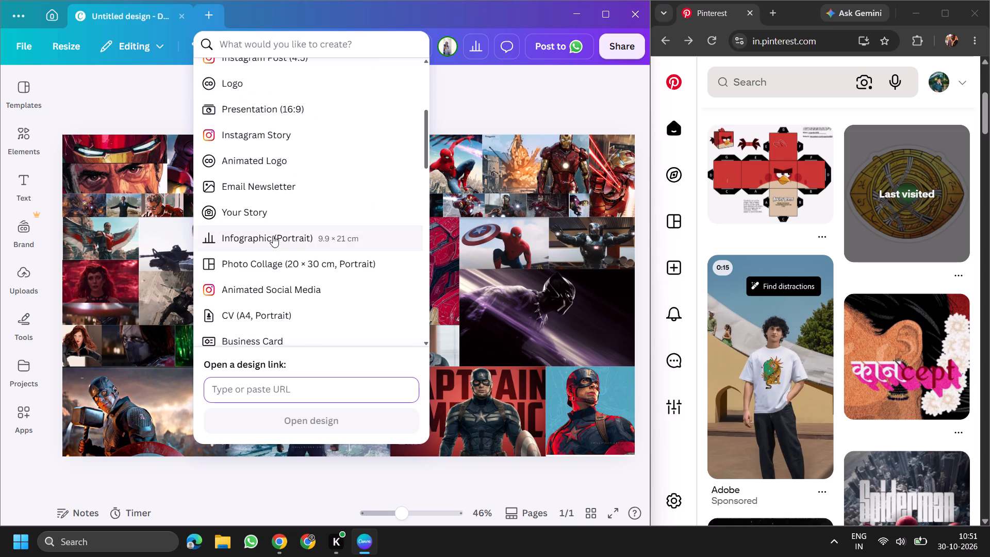
pyautogui.scroll(3, 273, 236)
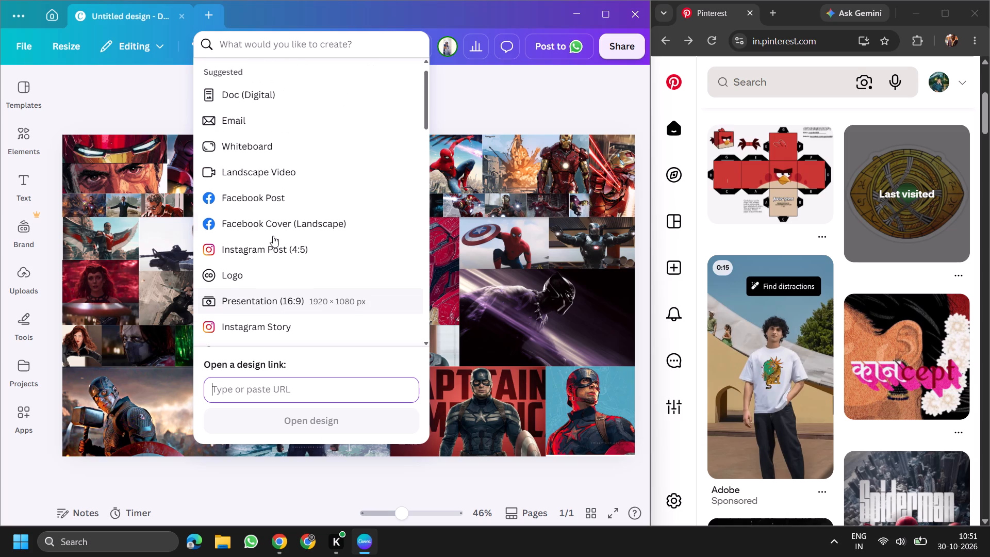
pyautogui.scroll(-4, 273, 236)
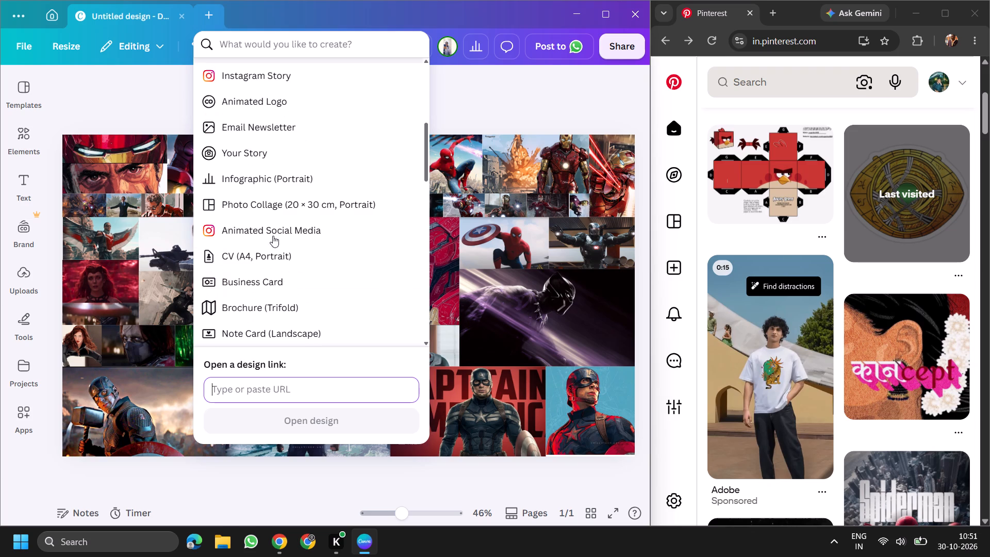
pyautogui.scroll(-3, 273, 236)
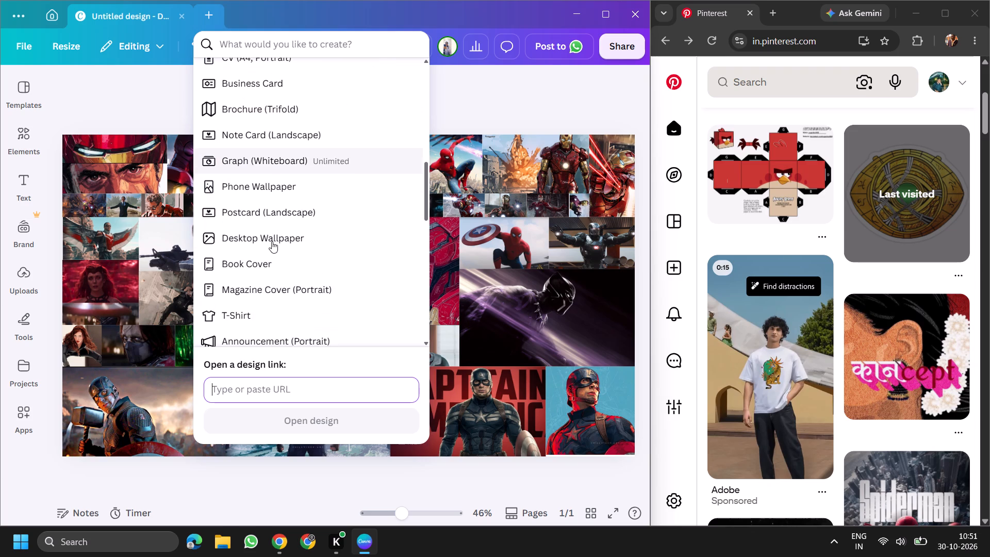
pyautogui.click(271, 242)
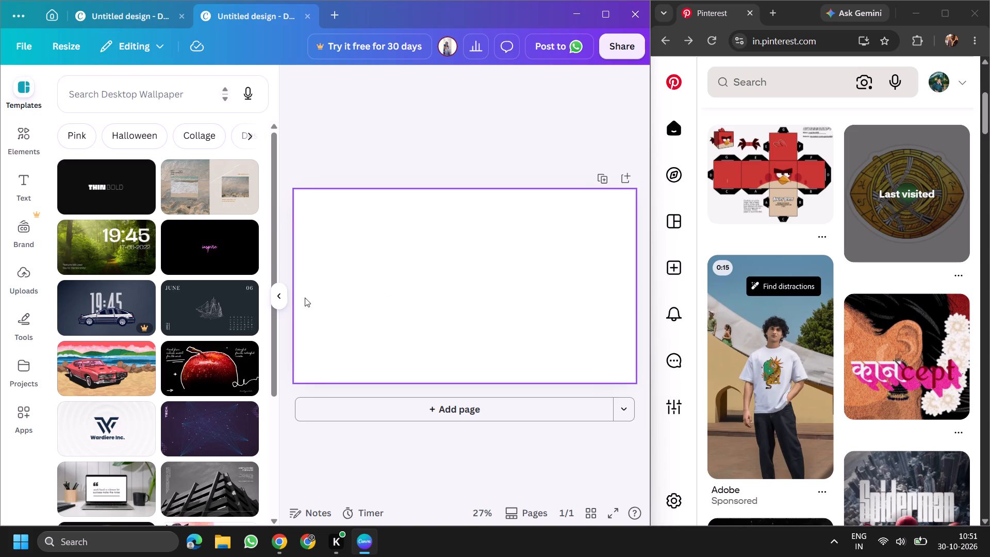
pyautogui.click(282, 301)
# Look through the Pinterest home feed for images to use in the new wallpaper.
pyautogui.scroll(-4, 767, 227)
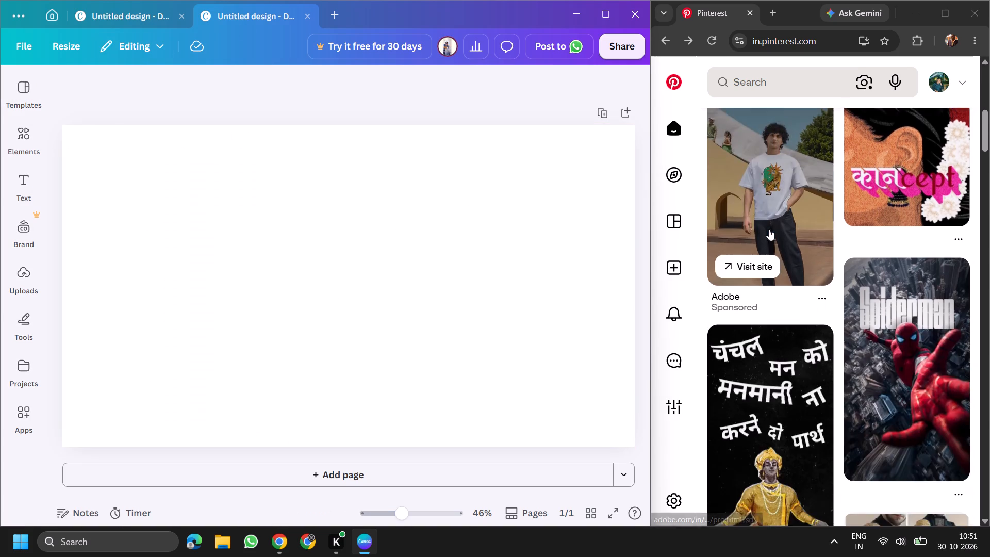
pyautogui.scroll(-9, 769, 229)
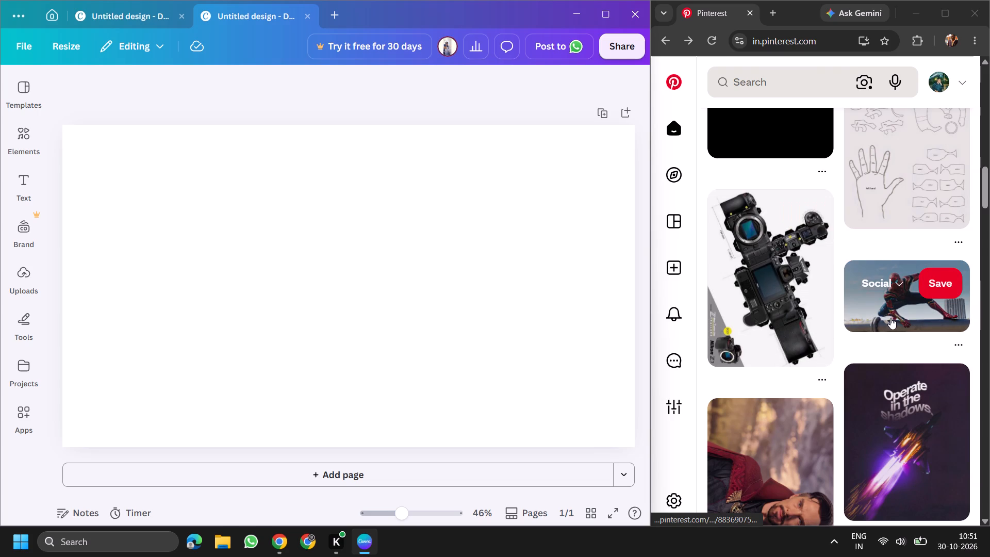
pyautogui.scroll(-2, 886, 317)
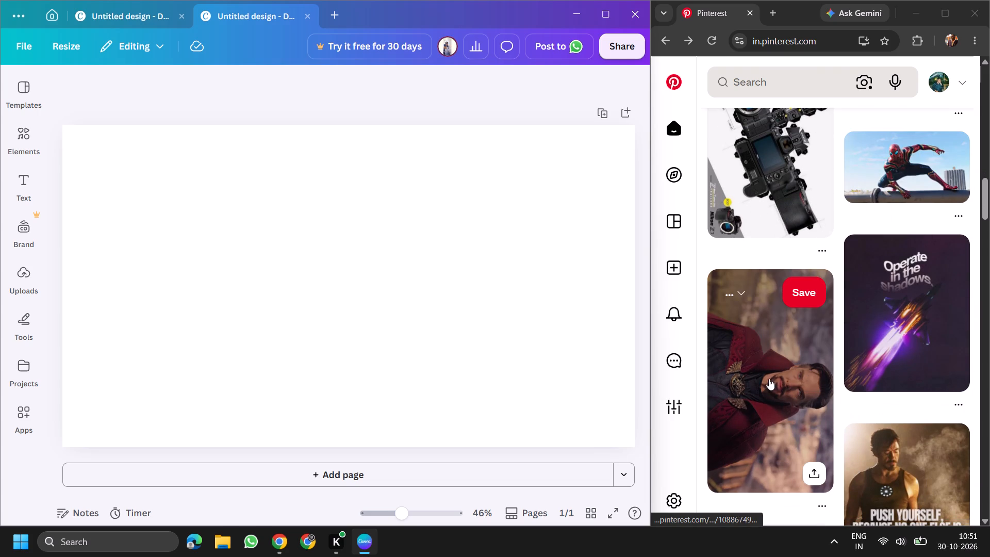
pyautogui.scroll(-4, 765, 366)
pyautogui.scroll(6, 765, 366)
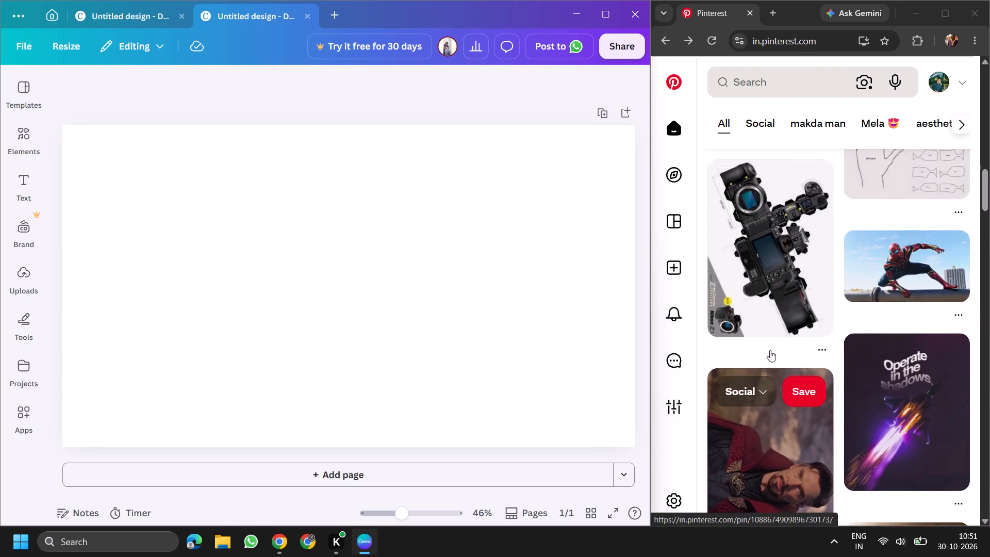
pyautogui.scroll(2, 931, 330)
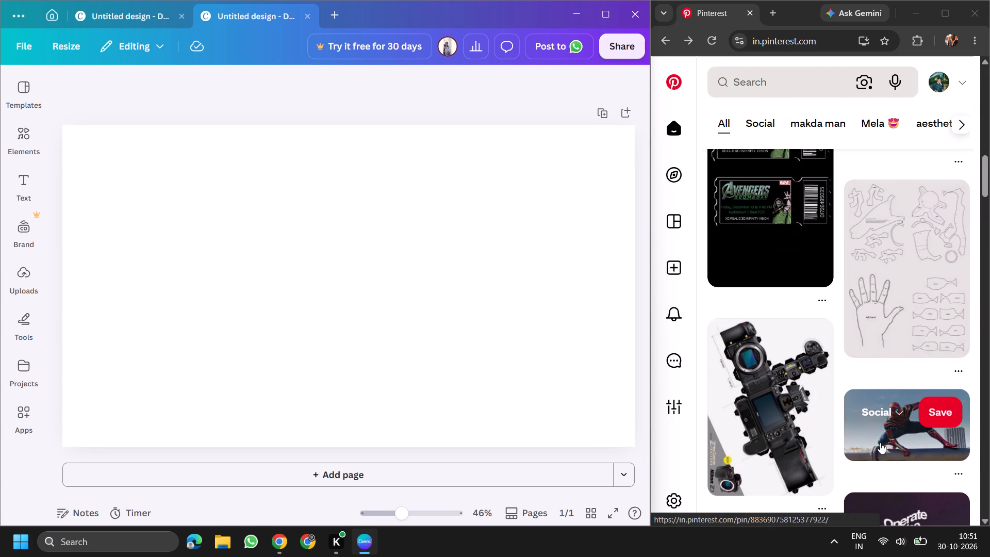
# Search Pinterest for "spiderman stickers".
pyautogui.click(744, 86)
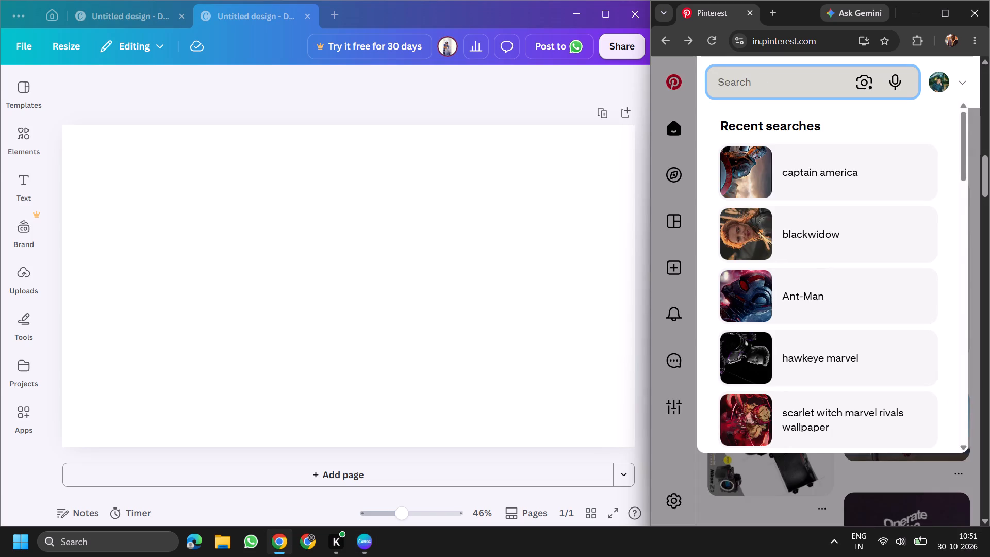
pyautogui.press('s')
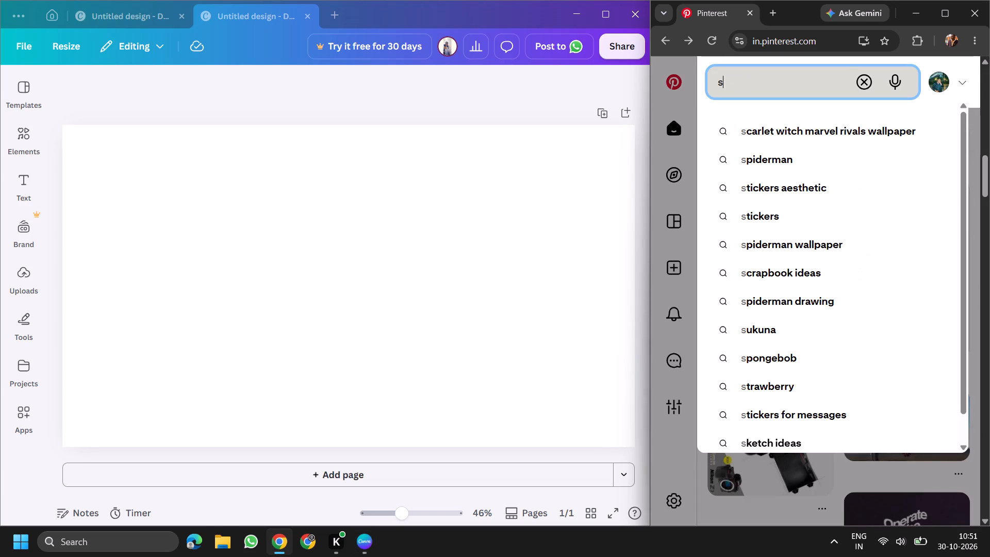
pyautogui.write('pider')
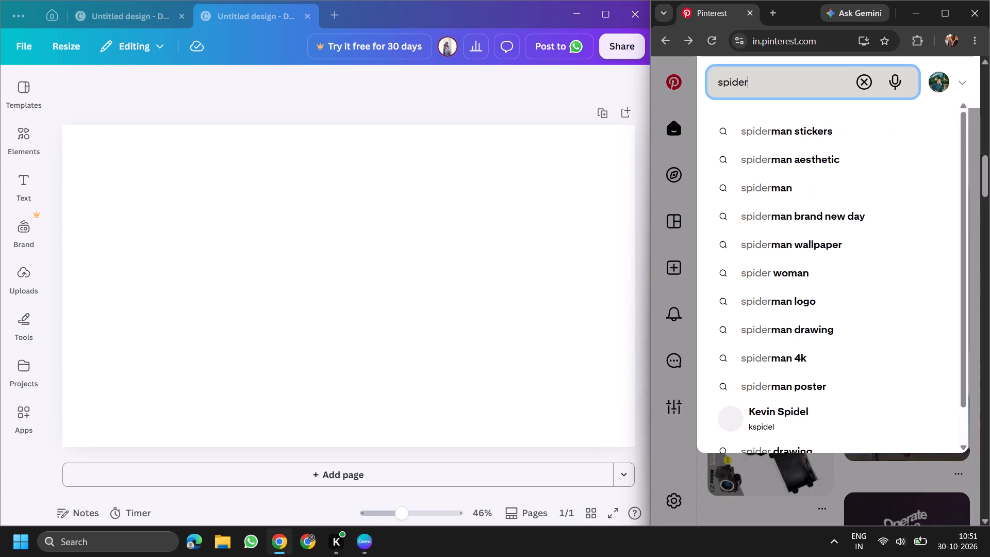
pyautogui.click(842, 128)
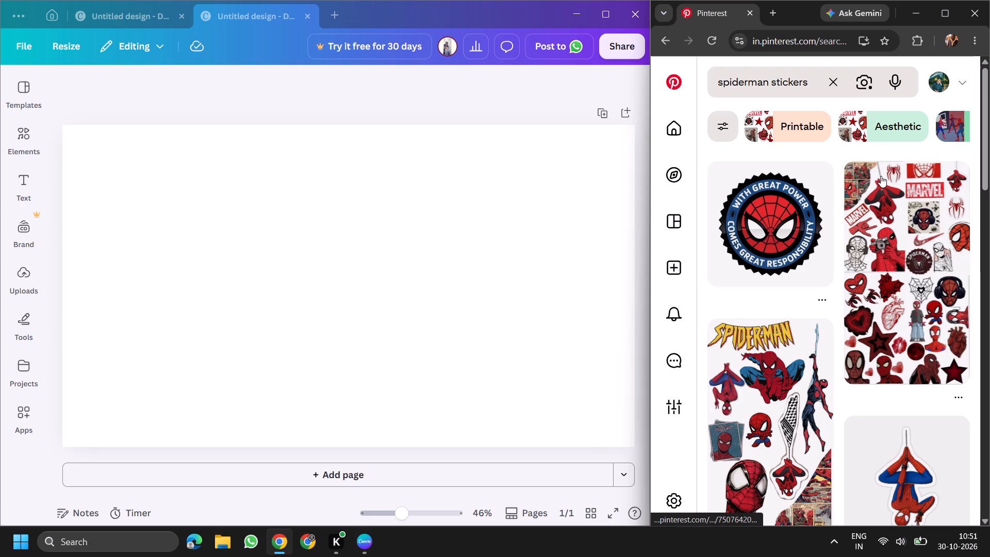
# Look through the Pinterest results for "spiderman stickers" to find sticker images for the wallpaper.
pyautogui.scroll(-6, 894, 310)
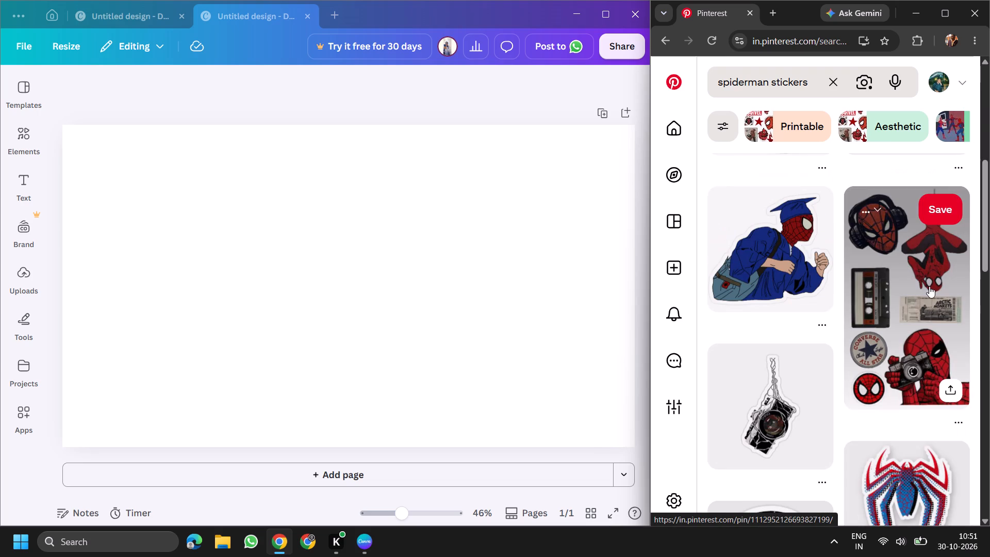
pyautogui.scroll(-13, 907, 308)
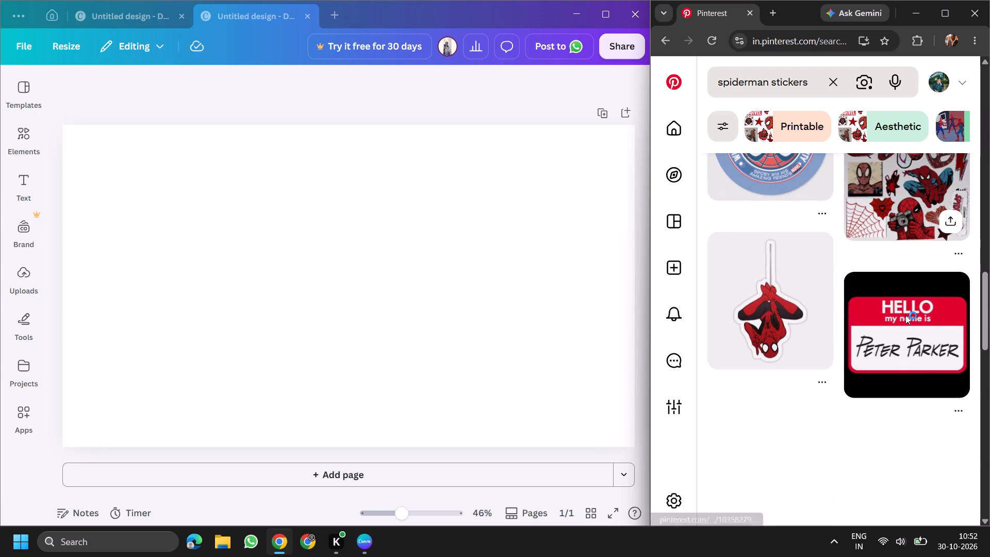
pyautogui.scroll(-6, 901, 317)
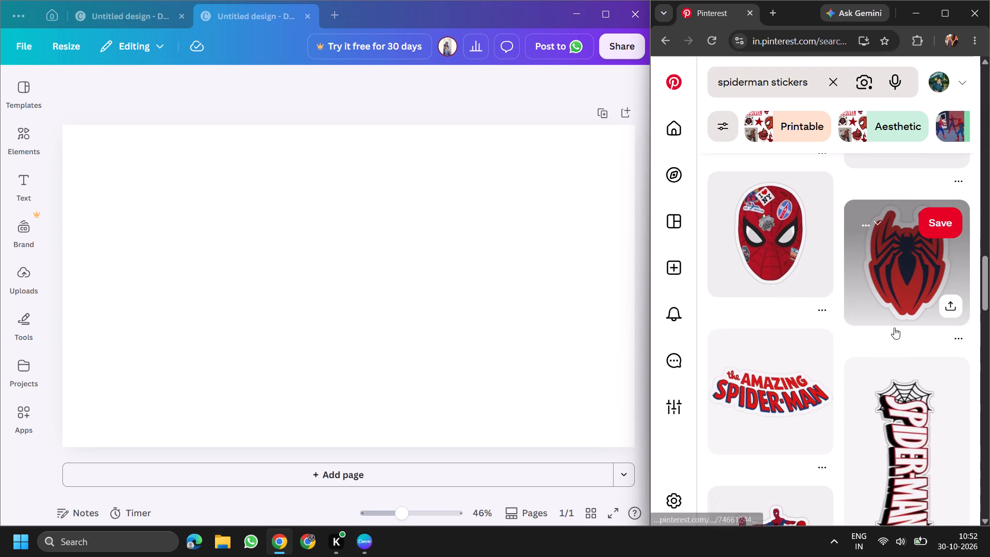
pyautogui.scroll(-9, 894, 327)
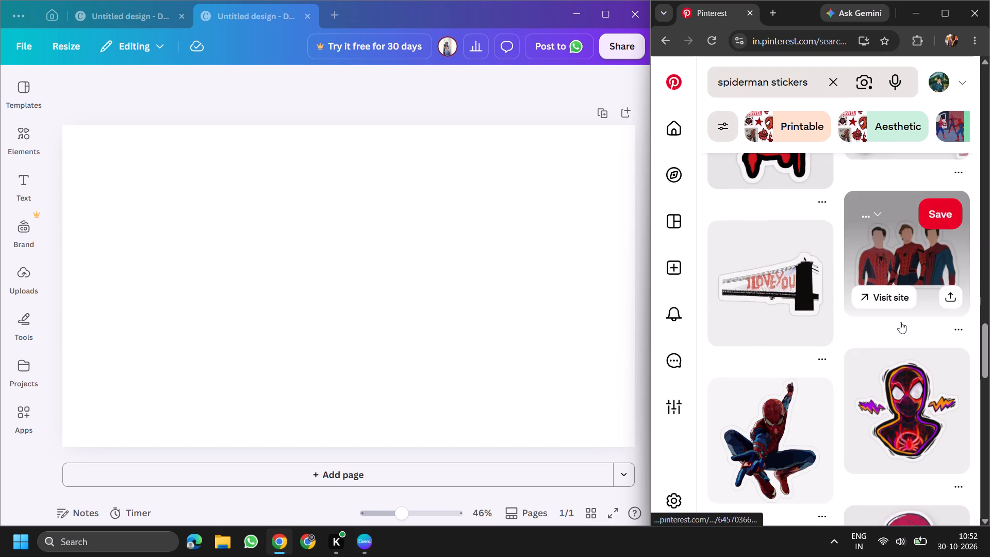
pyautogui.scroll(-5, 900, 322)
pyautogui.scroll(-4, 761, 272)
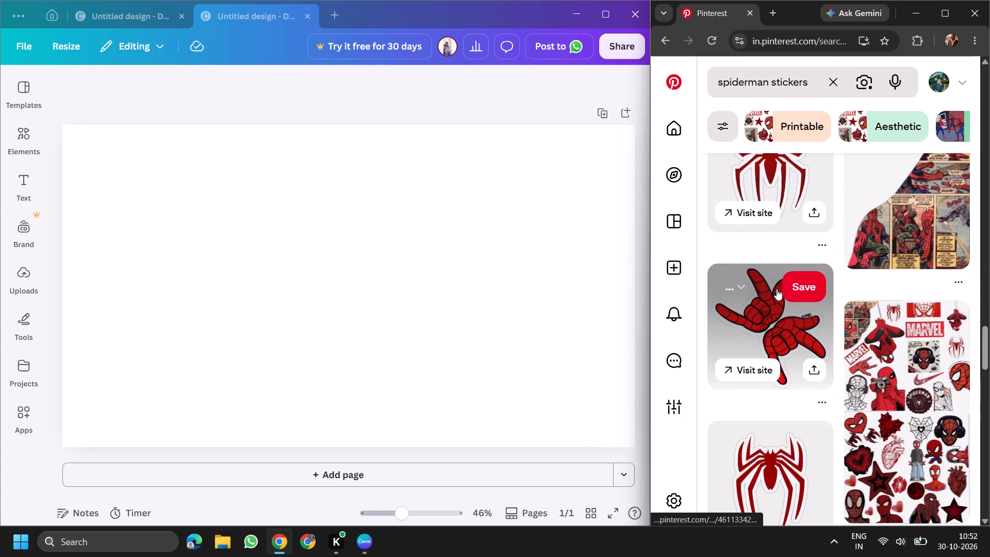
pyautogui.scroll(-7, 867, 235)
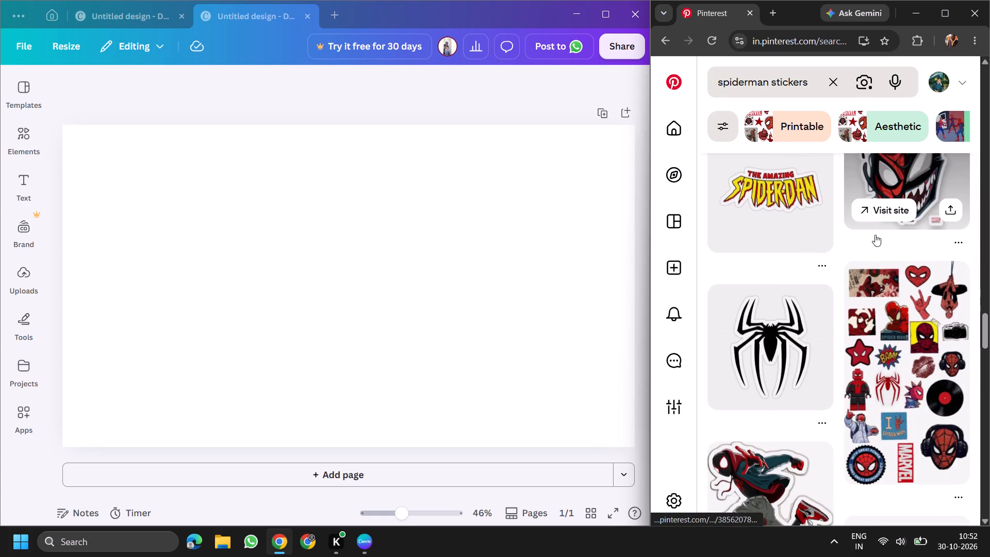
pyautogui.scroll(-15, 875, 235)
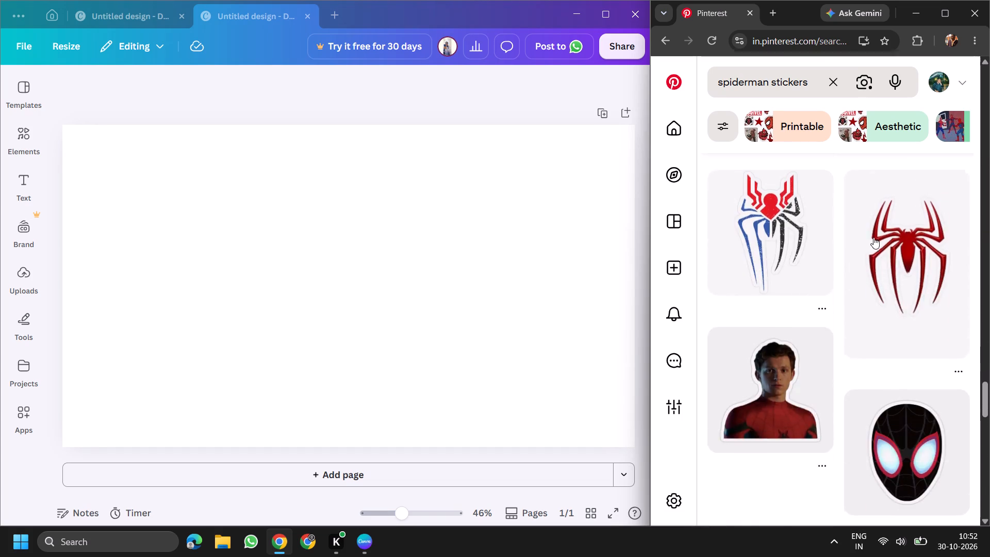
pyautogui.scroll(-18, 873, 237)
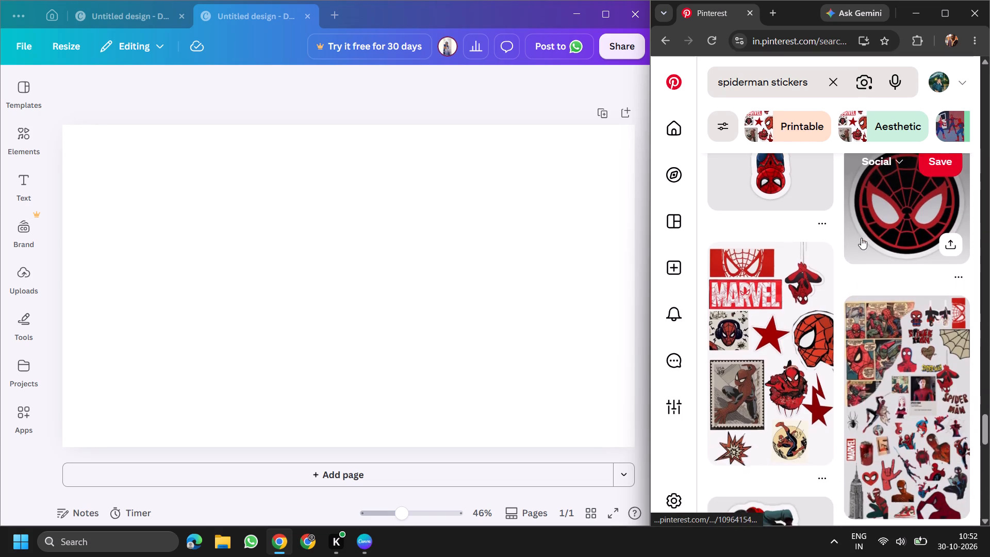
pyautogui.scroll(-17, 861, 238)
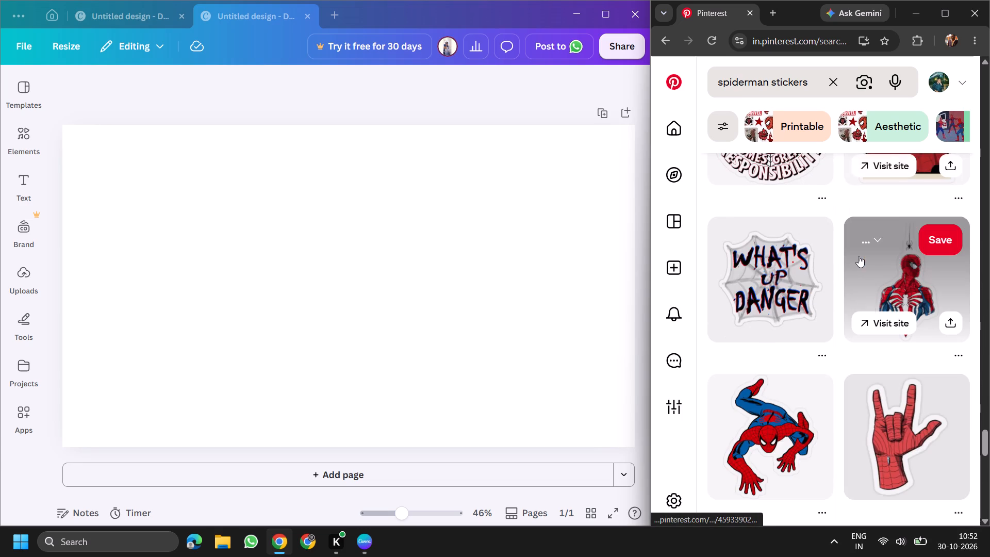
pyautogui.scroll(-15, 858, 257)
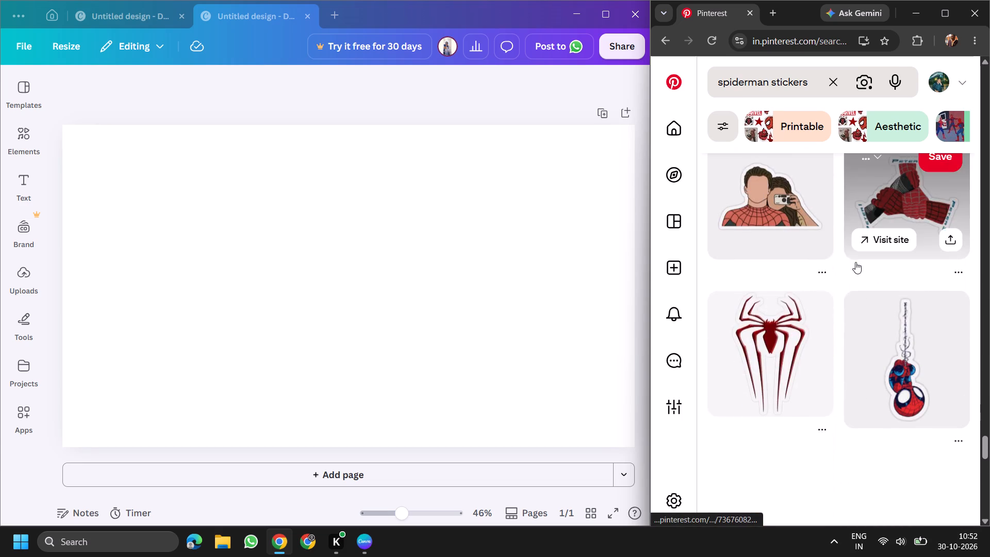
pyautogui.scroll(-4, 855, 262)
pyautogui.scroll(5, 855, 263)
pyautogui.scroll(-2, 767, 274)
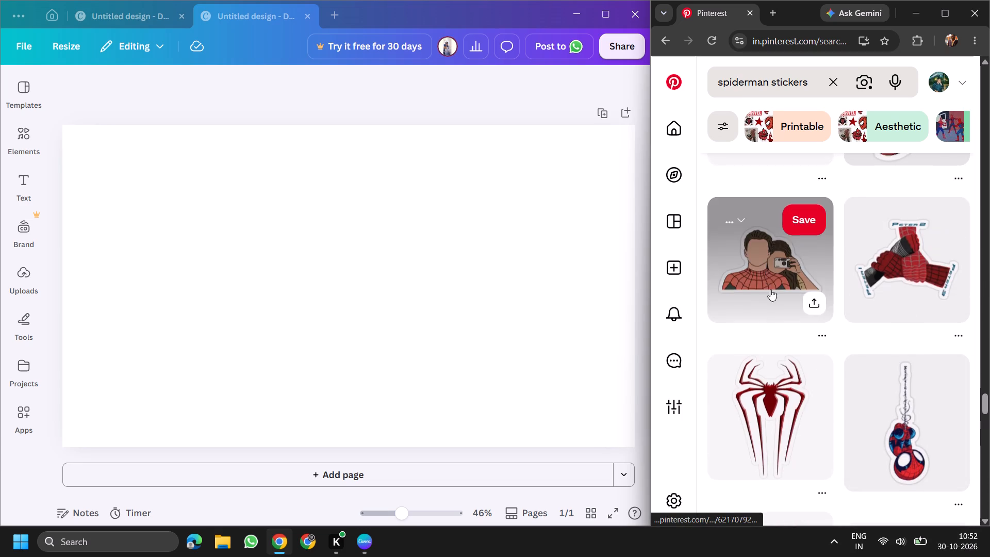
pyautogui.scroll(-3, 770, 289)
pyautogui.scroll(4, 775, 291)
pyautogui.scroll(-5, 780, 301)
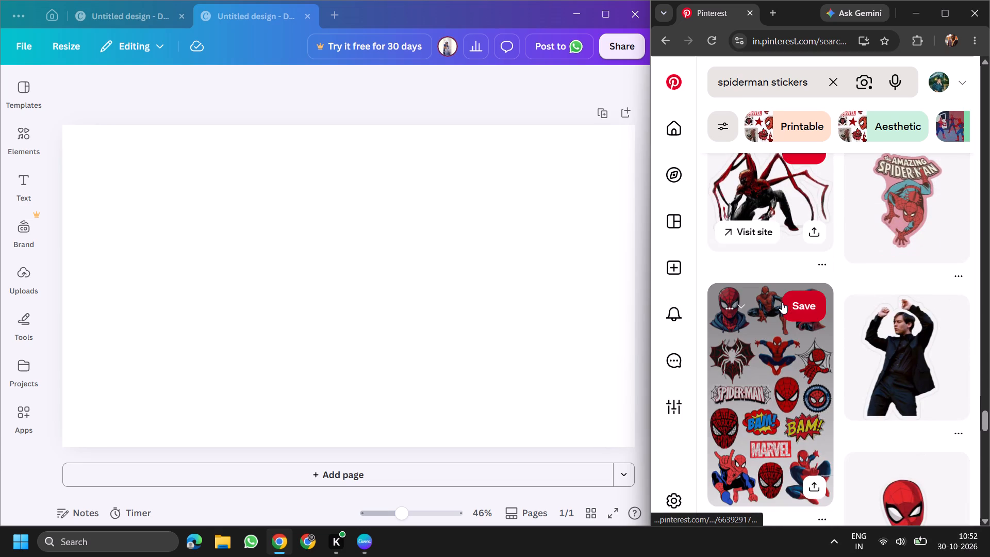
pyautogui.scroll(1, 785, 300)
pyautogui.scroll(-4, 786, 298)
pyautogui.scroll(-6, 823, 272)
pyautogui.scroll(-2, 787, 306)
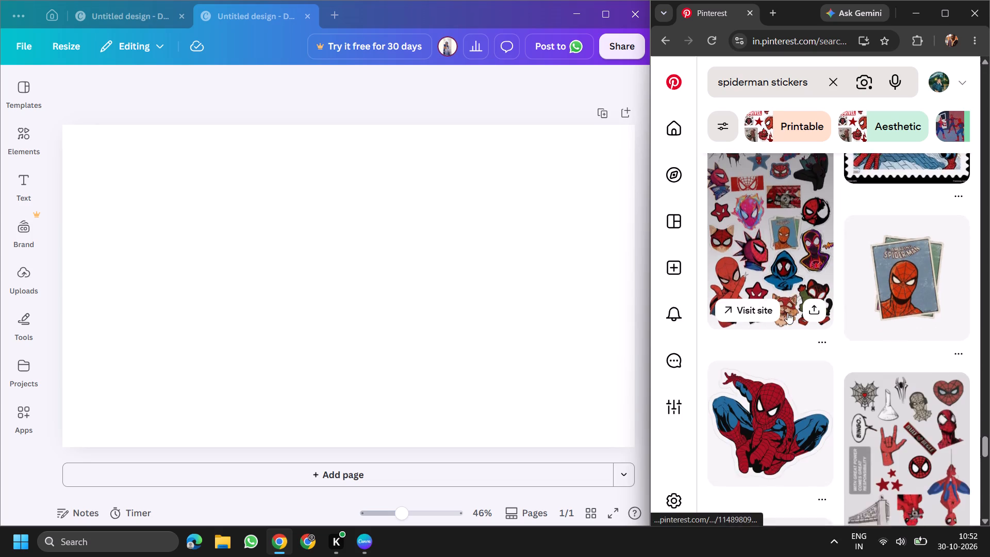
pyautogui.scroll(-15, 787, 313)
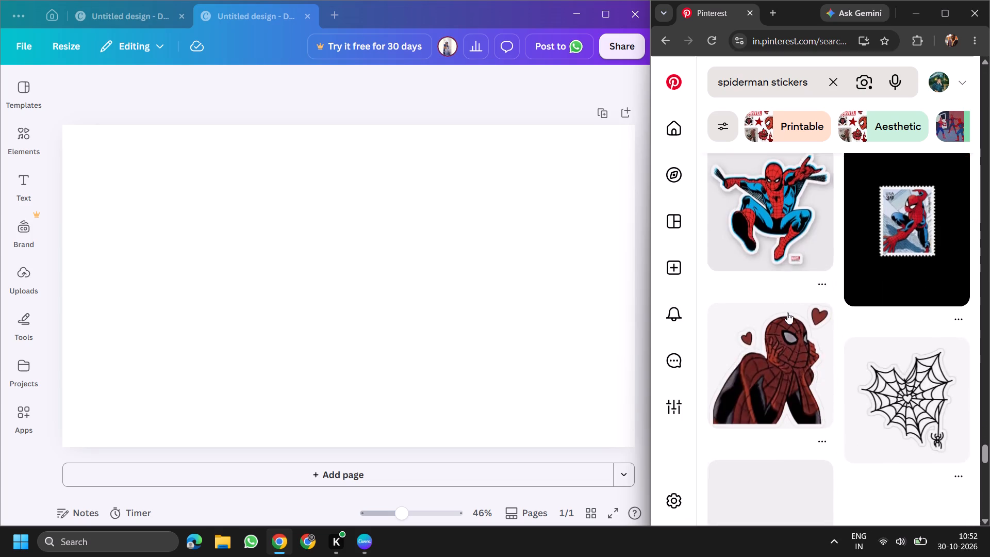
pyautogui.scroll(-15, 787, 313)
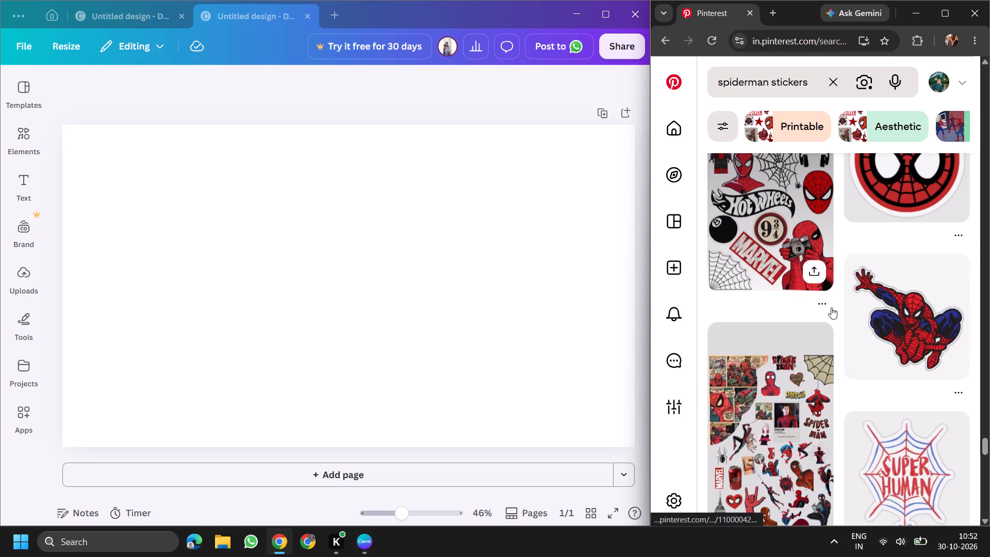
pyautogui.scroll(-6, 848, 397)
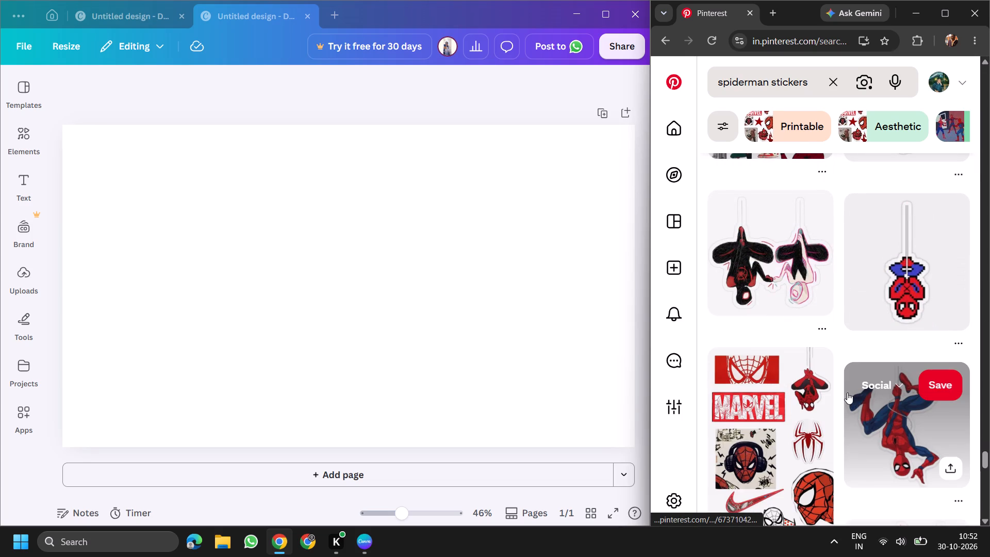
# Open the Spider-Man sticker collage pin and inspect its comic-page cutout and image options, then return to the full collage.
pyautogui.scroll(4, 847, 392)
pyautogui.click(784, 324)
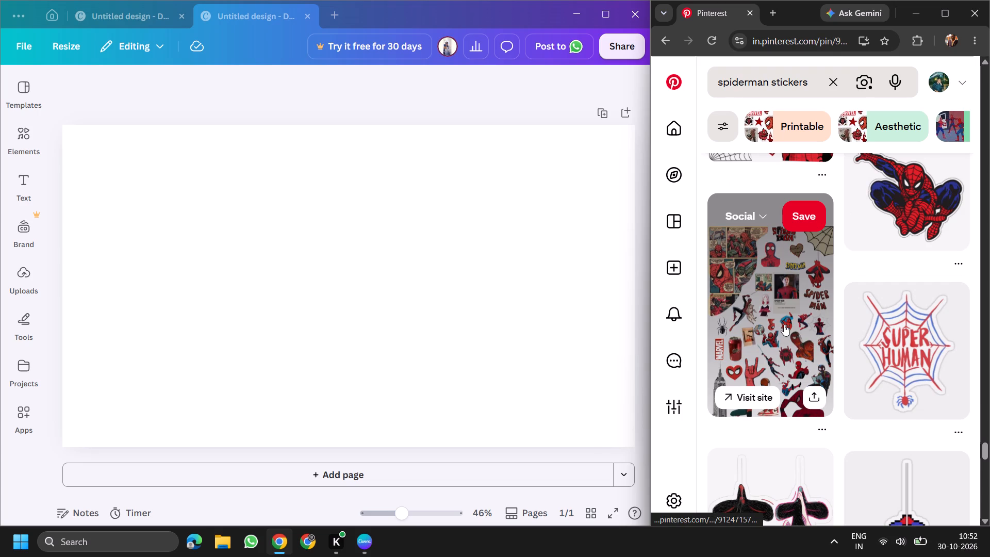
pyautogui.rightClick(770, 238)
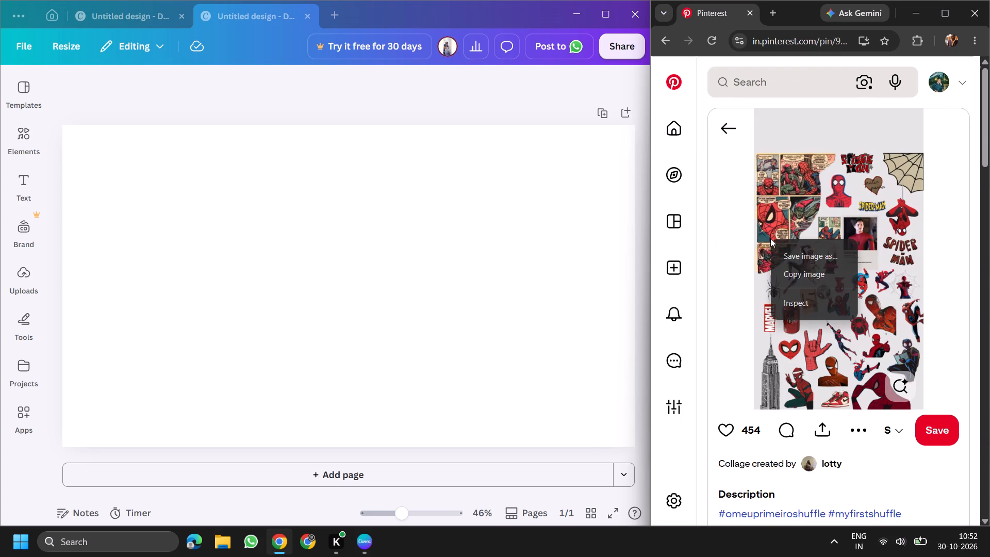
pyautogui.click(775, 206)
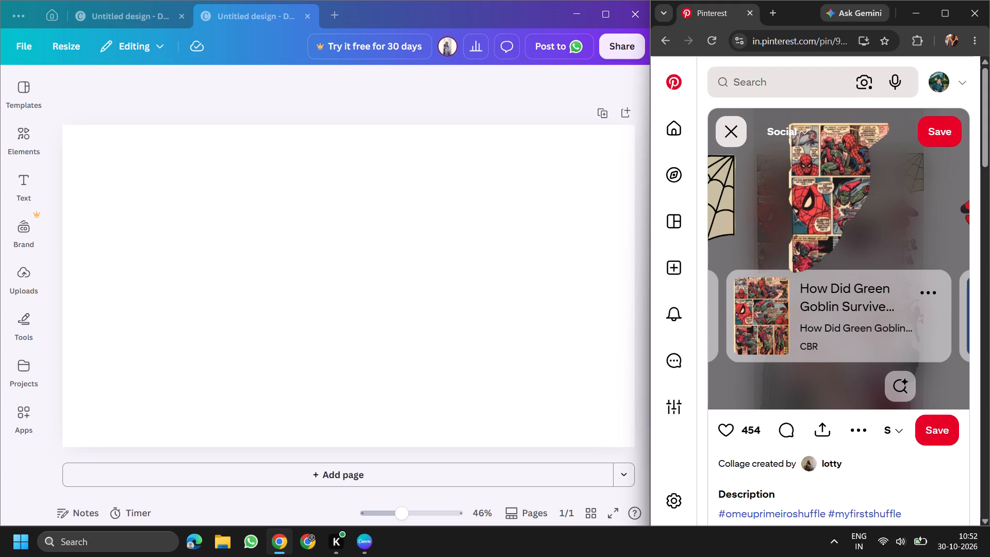
pyautogui.rightClick(836, 179)
pyautogui.rightClick(836, 179)
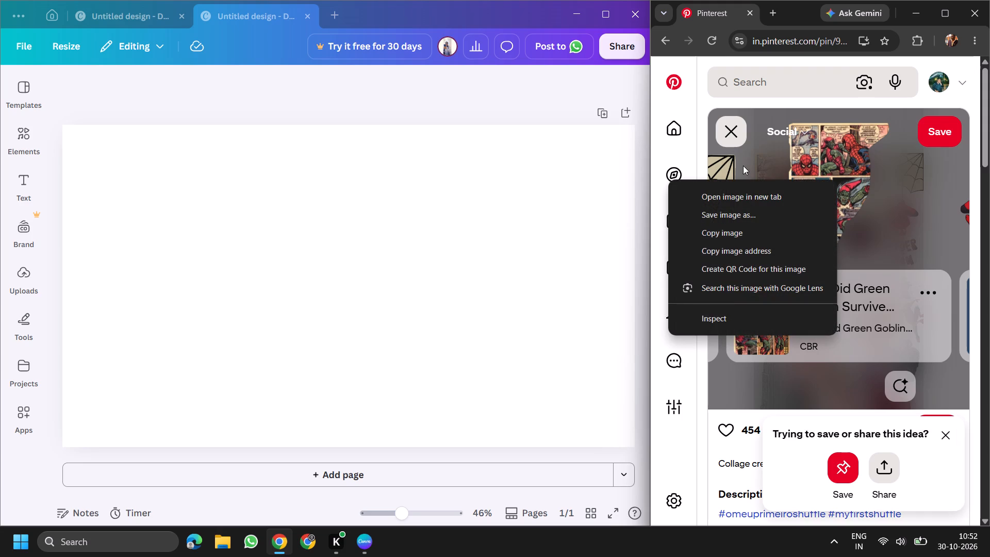
pyautogui.click(730, 124)
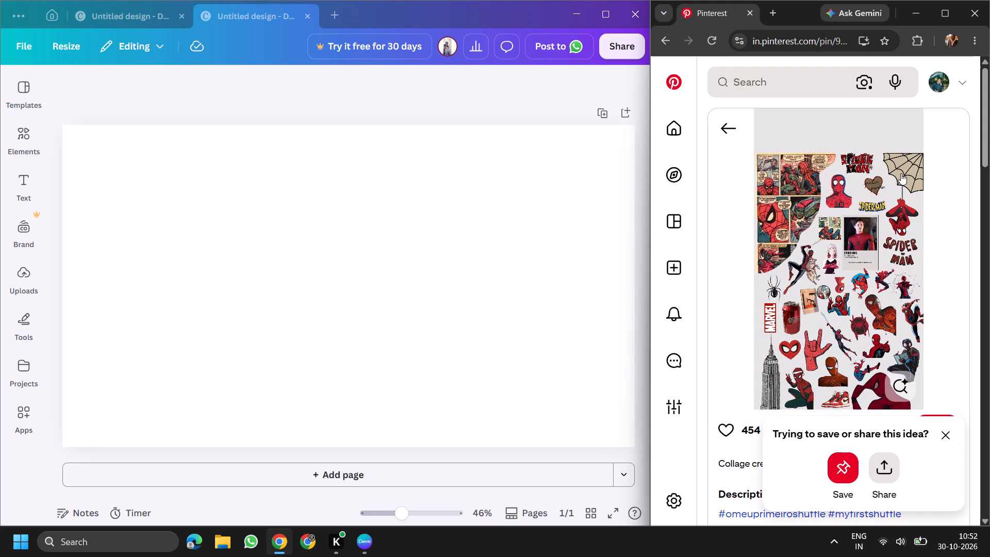
# Dismiss the save-or-share prompt and look through the related pins below the collage for more Spider-Man sticker sheets.
pyautogui.scroll(-9, 846, 260)
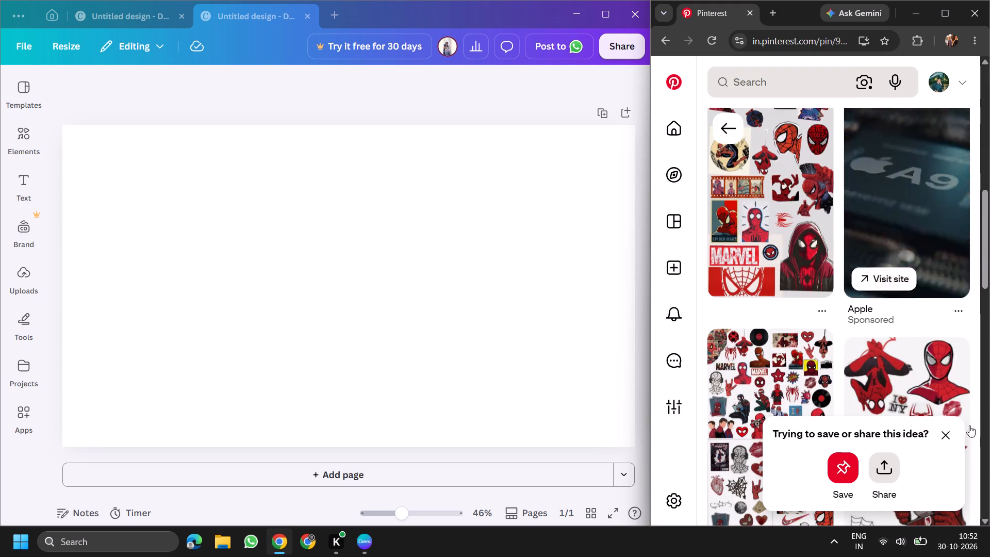
pyautogui.click(941, 432)
pyautogui.scroll(-5, 933, 427)
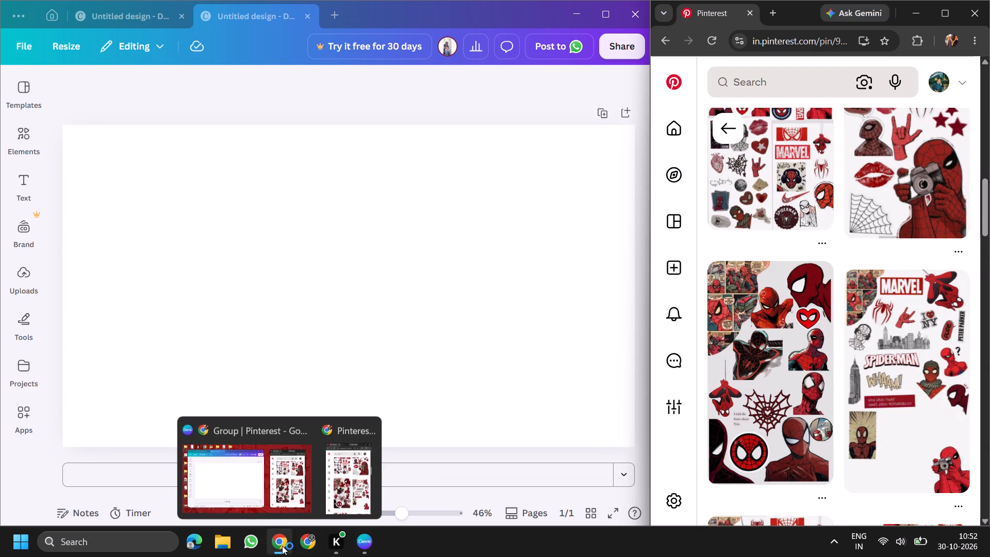
pyautogui.click(768, 13)
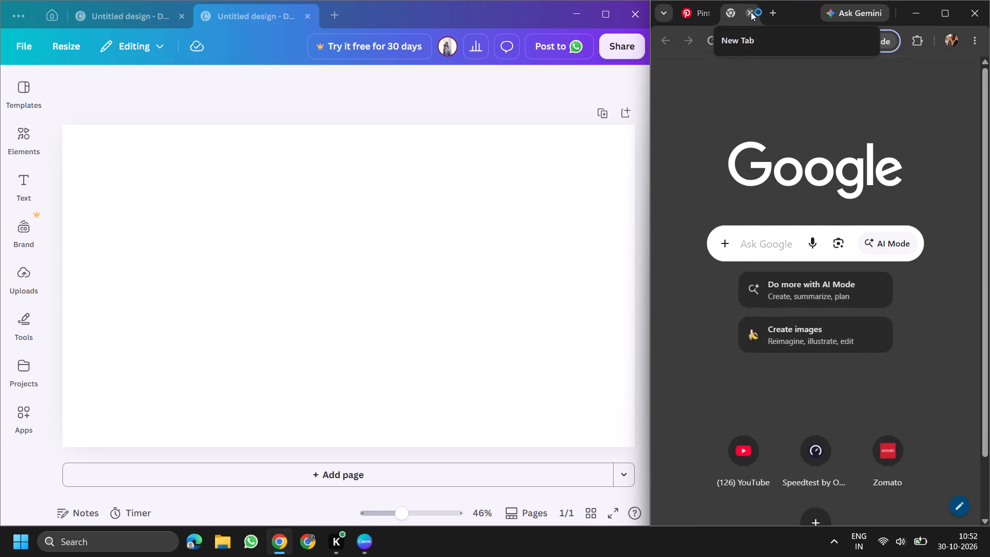
pyautogui.click(751, 12)
pyautogui.scroll(-4, 790, 78)
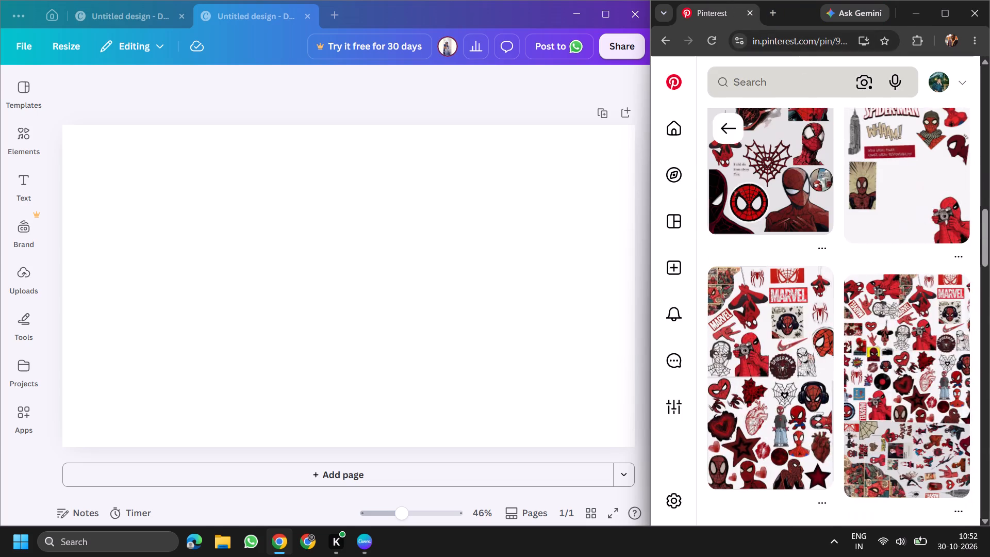
pyautogui.scroll(-4, 794, 92)
pyautogui.scroll(-7, 760, 325)
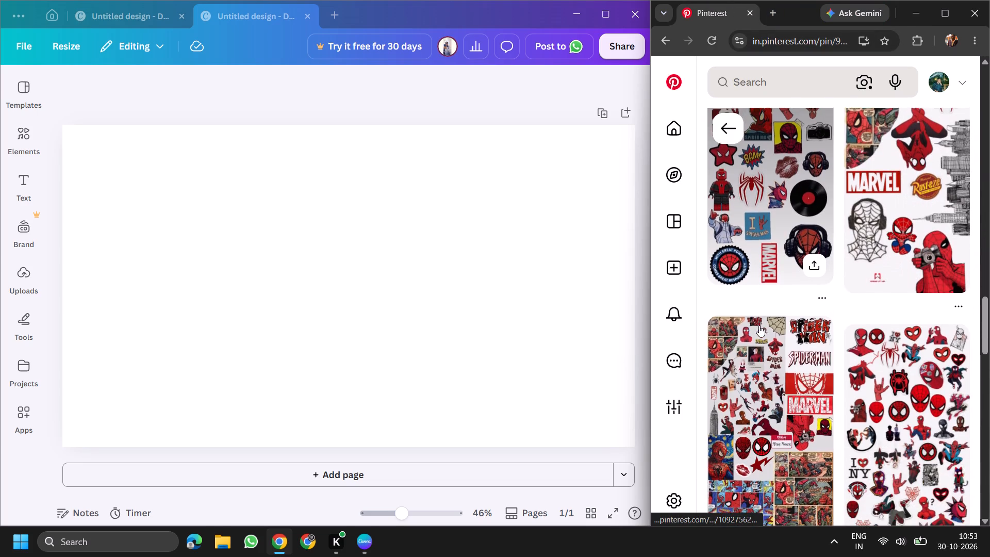
pyautogui.scroll(-14, 759, 325)
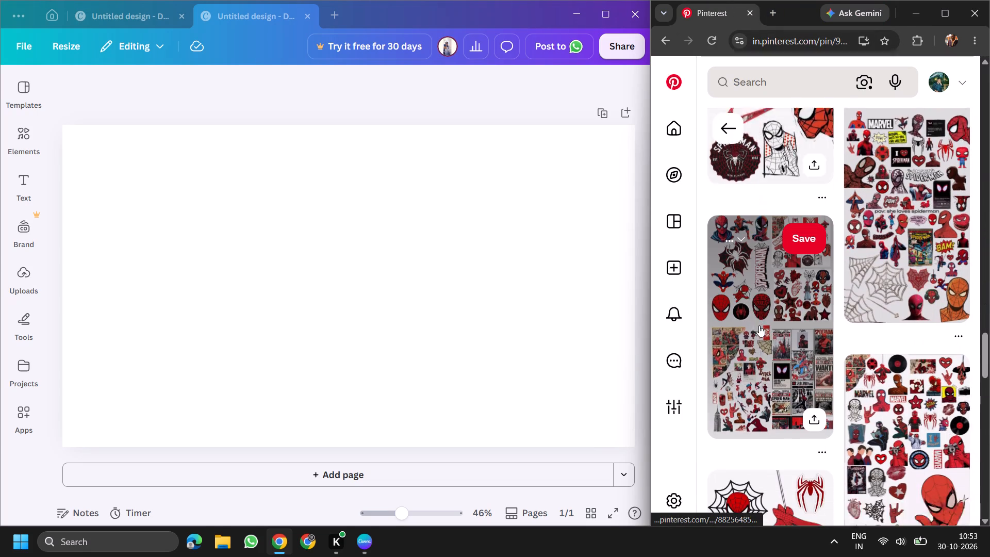
pyautogui.scroll(-7, 759, 325)
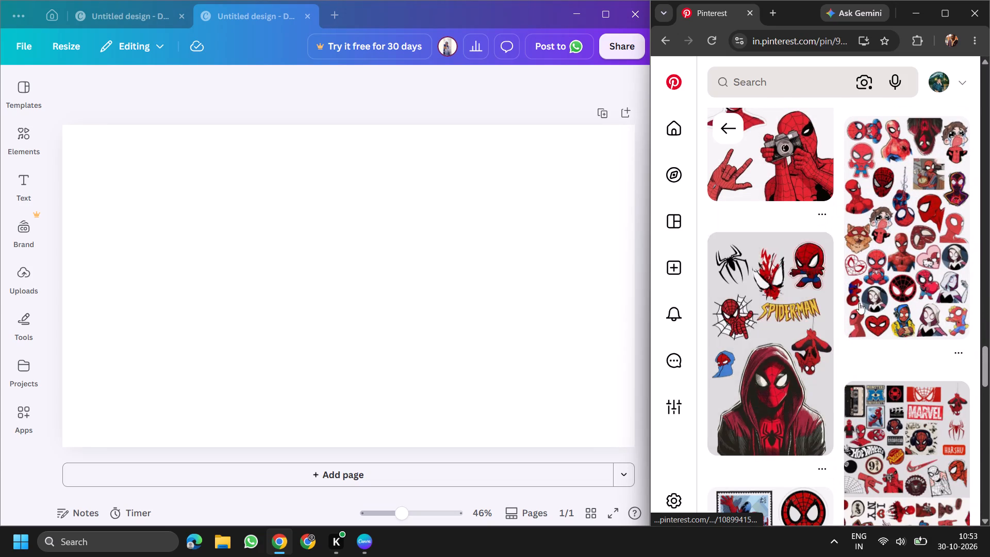
pyautogui.scroll(-5, 885, 301)
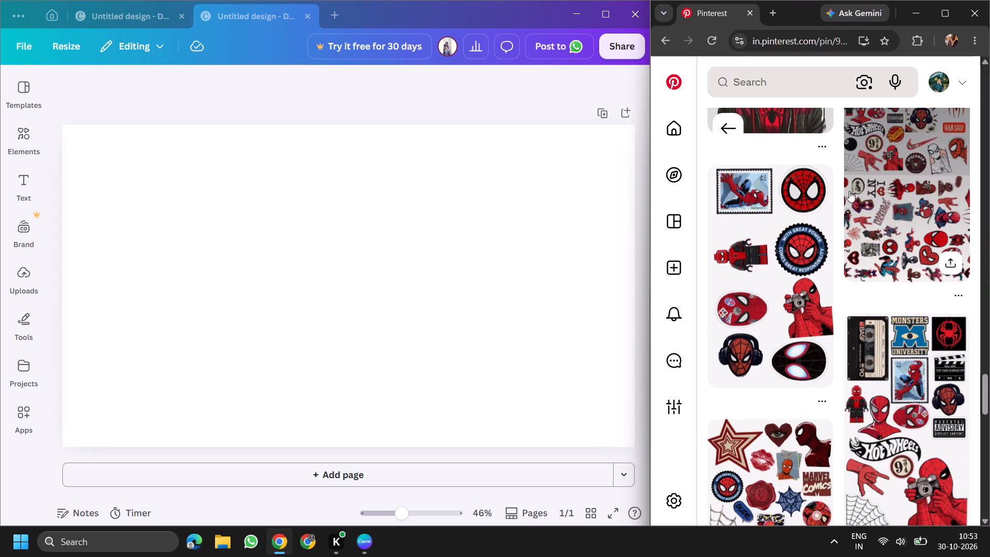
pyautogui.scroll(-7, 849, 191)
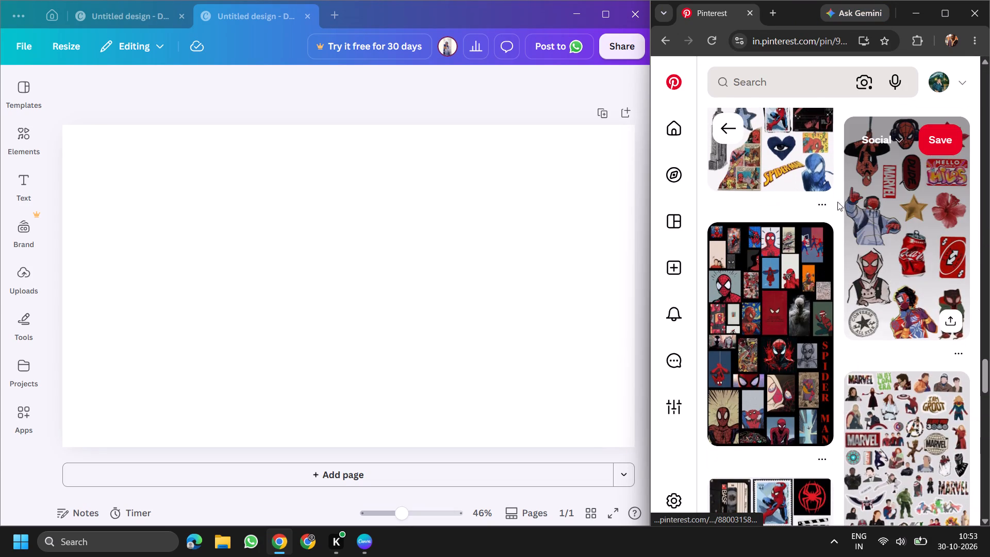
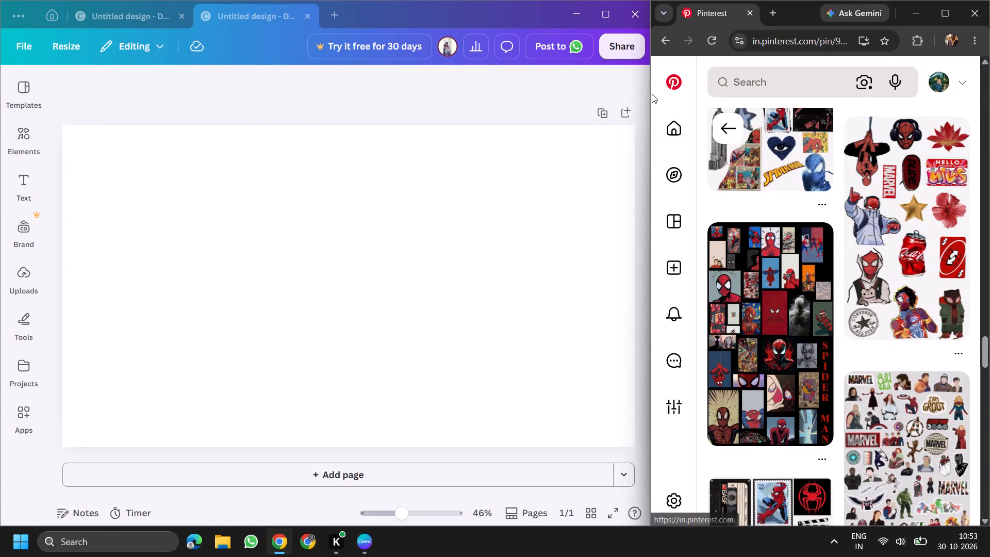
# Widen the Canva window slightly against the Pinterest window in the side-by-side layout.
pyautogui.moveTo(649, 95); pyautogui.dragTo(889, 89)
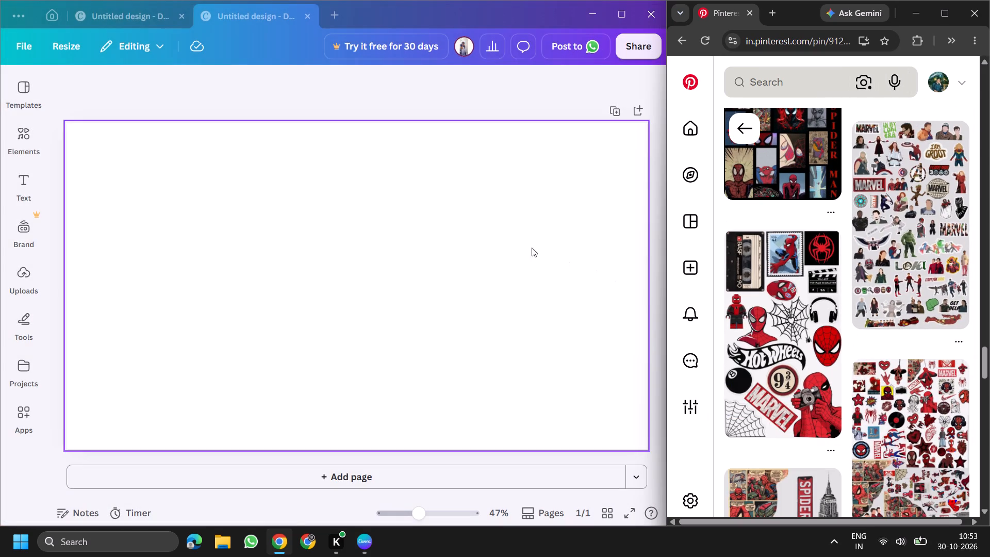
pyautogui.click(560, 91)
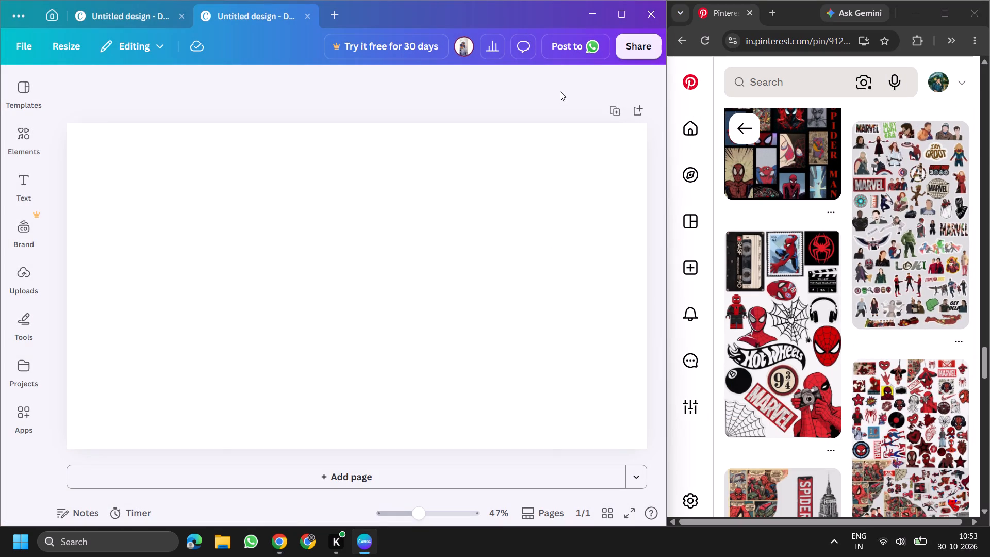
pyautogui.moveTo(221, 252); pyautogui.dragTo(221, 250)
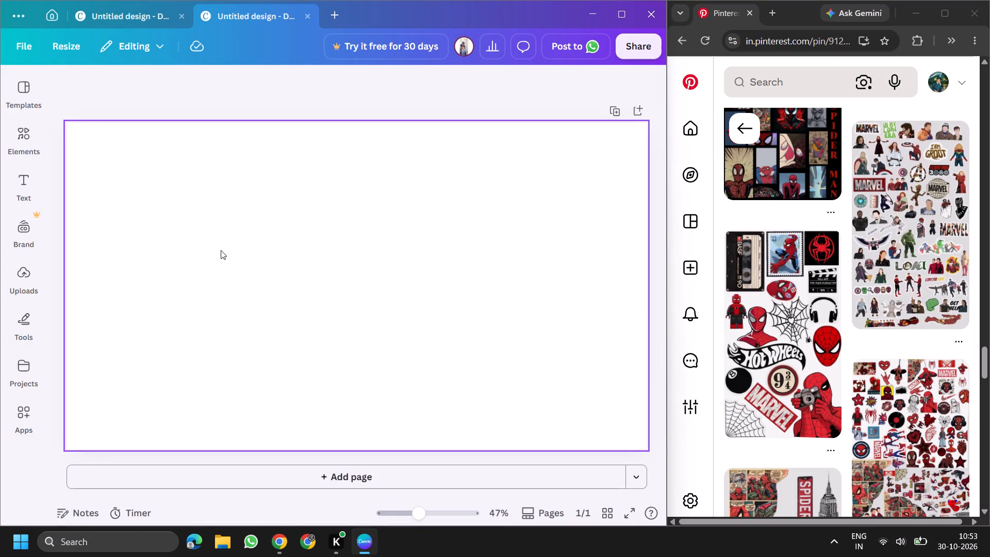
pyautogui.moveTo(221, 250); pyautogui.dragTo(240, 192)
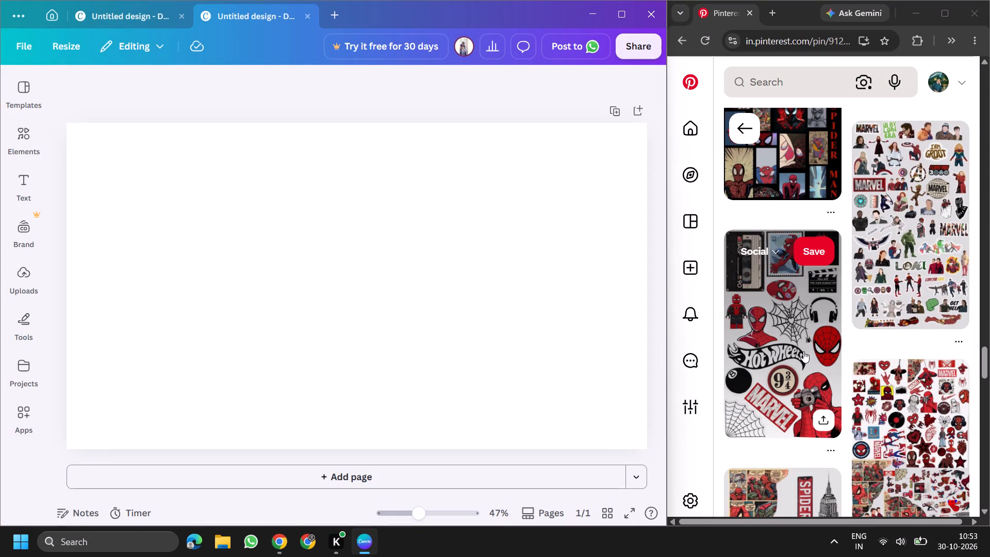
# Open the Spider-Man collage pin with the Hot Wheels logo and look through its related pins for more stickers.
pyautogui.click(798, 354)
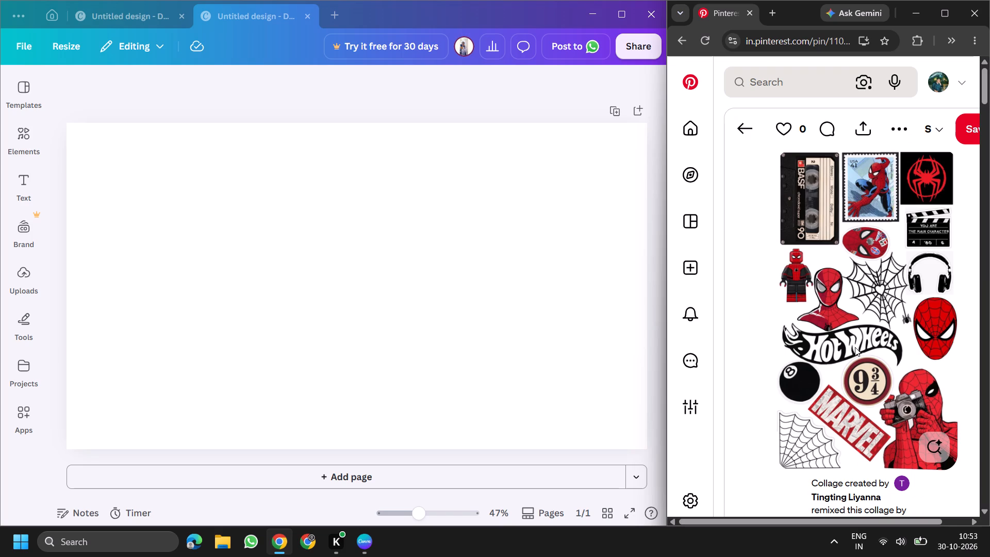
pyautogui.scroll(-11, 865, 342)
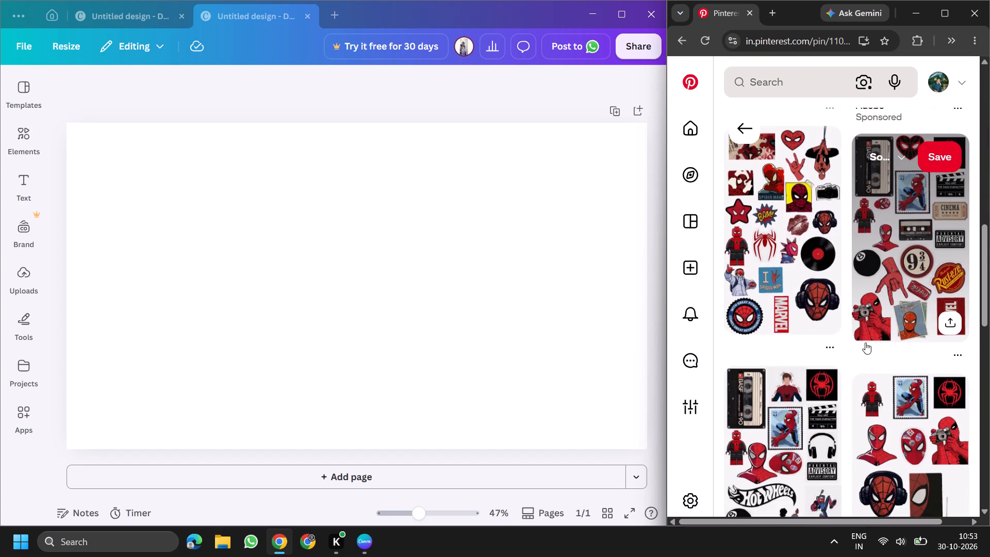
pyautogui.scroll(-3, 865, 342)
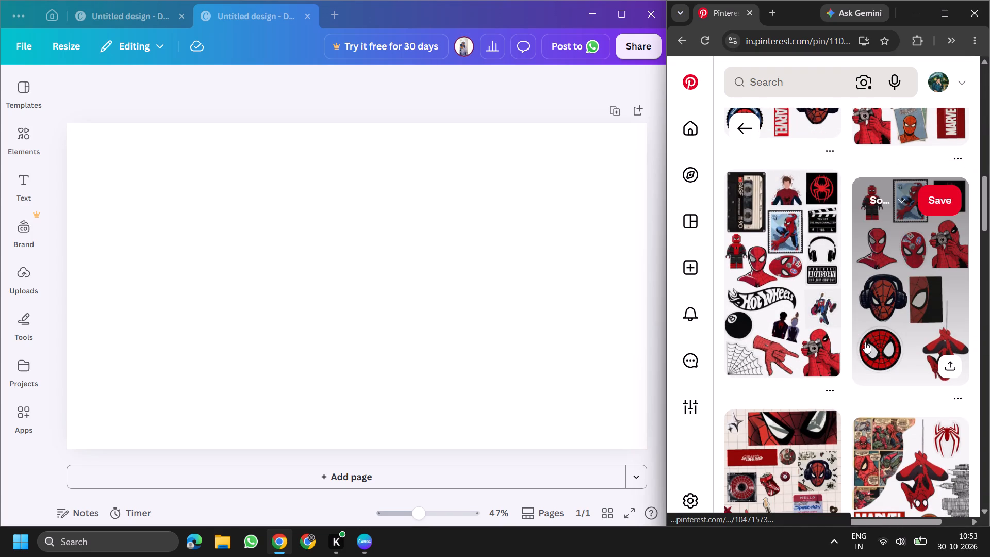
pyautogui.scroll(-9, 865, 341)
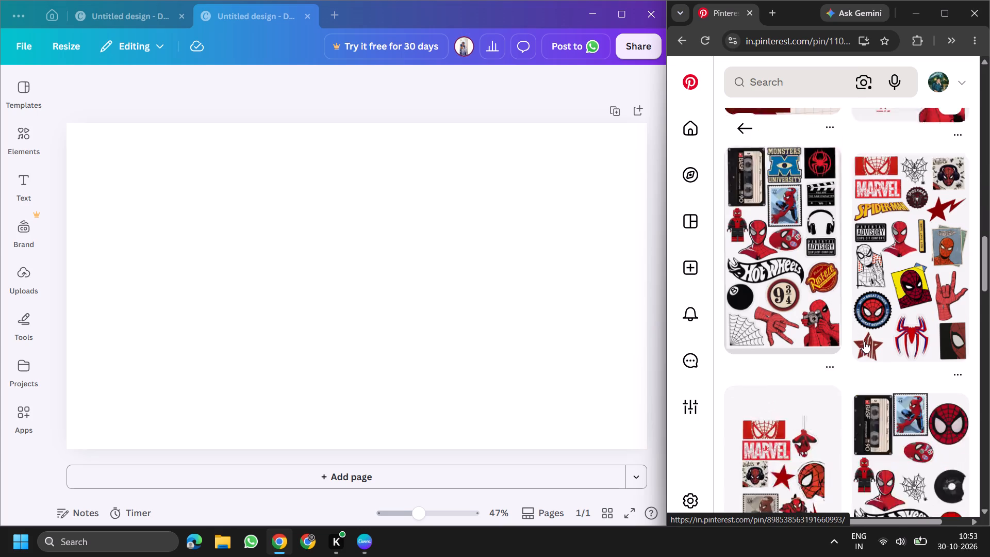
pyautogui.scroll(-6, 863, 341)
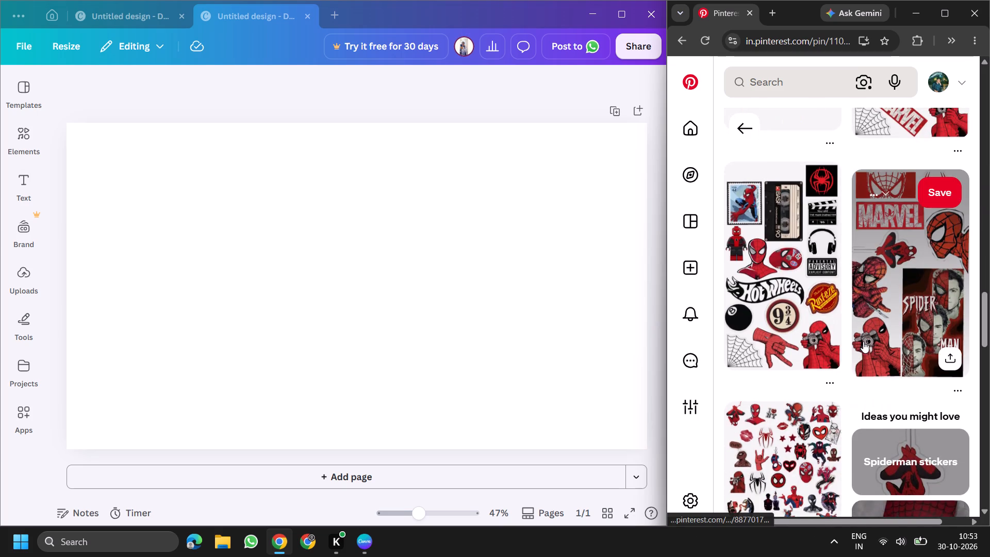
pyautogui.scroll(-11, 863, 341)
pyautogui.scroll(1, 863, 340)
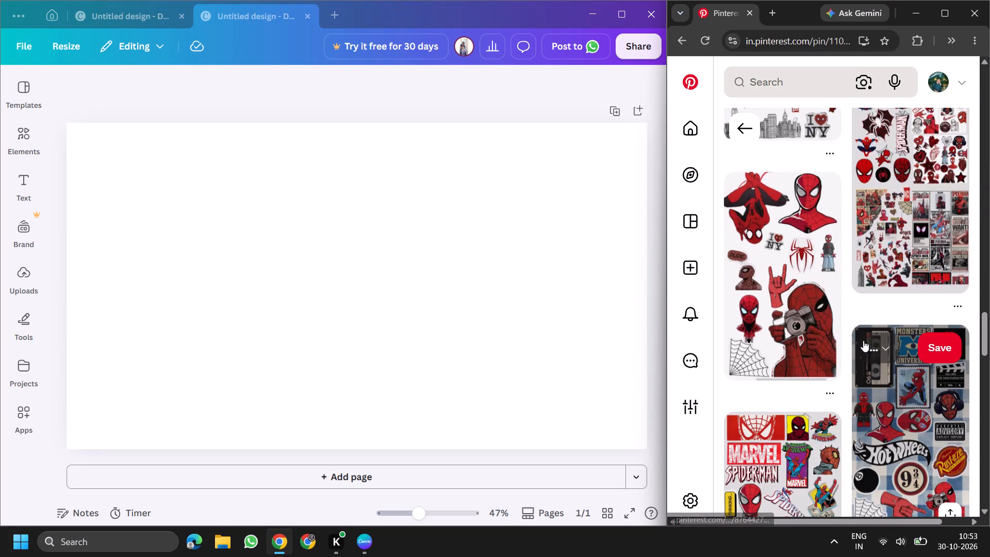
pyautogui.scroll(4, 863, 340)
# Open the suggested "Marvel patch" search and look through the results for usable patch images.
pyautogui.click(888, 299)
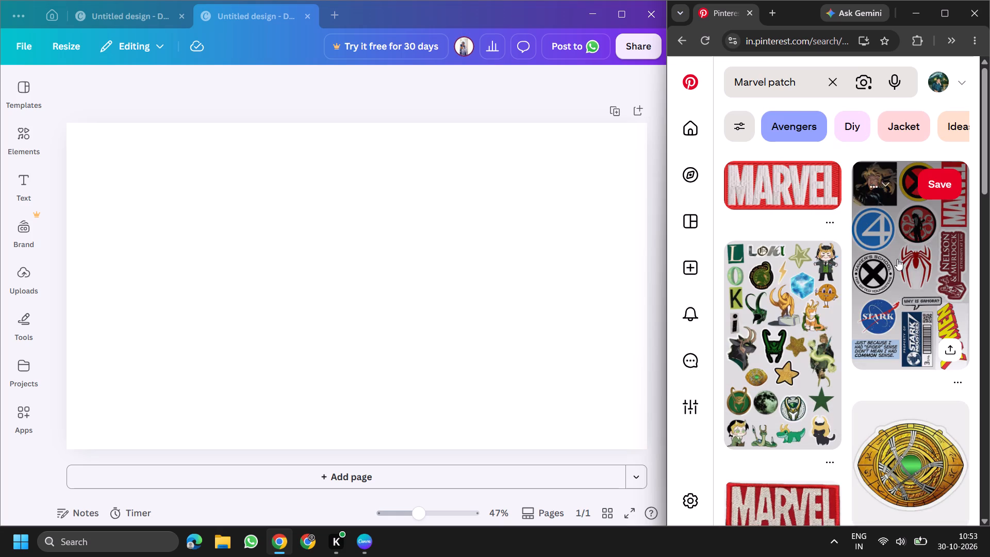
pyautogui.scroll(-3, 870, 306)
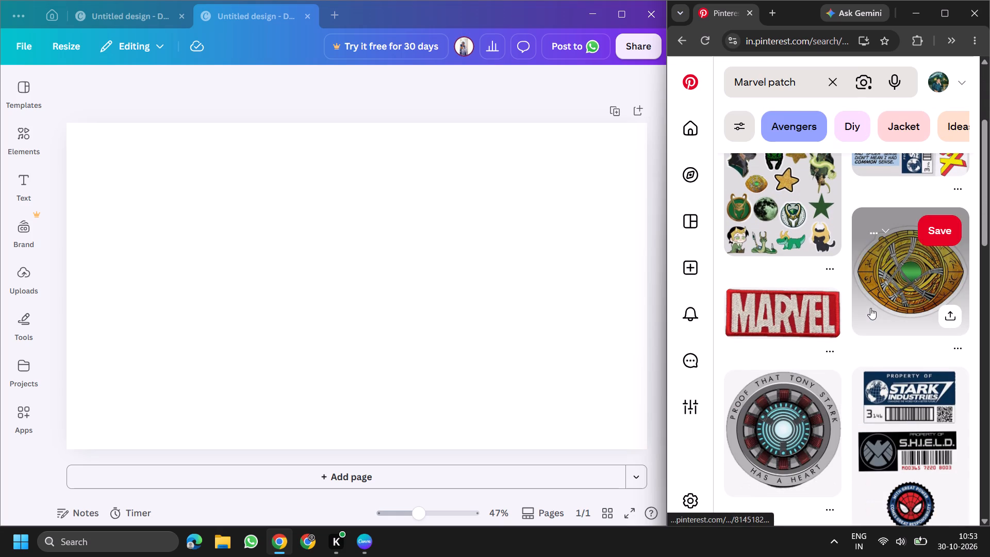
pyautogui.scroll(-3, 789, 361)
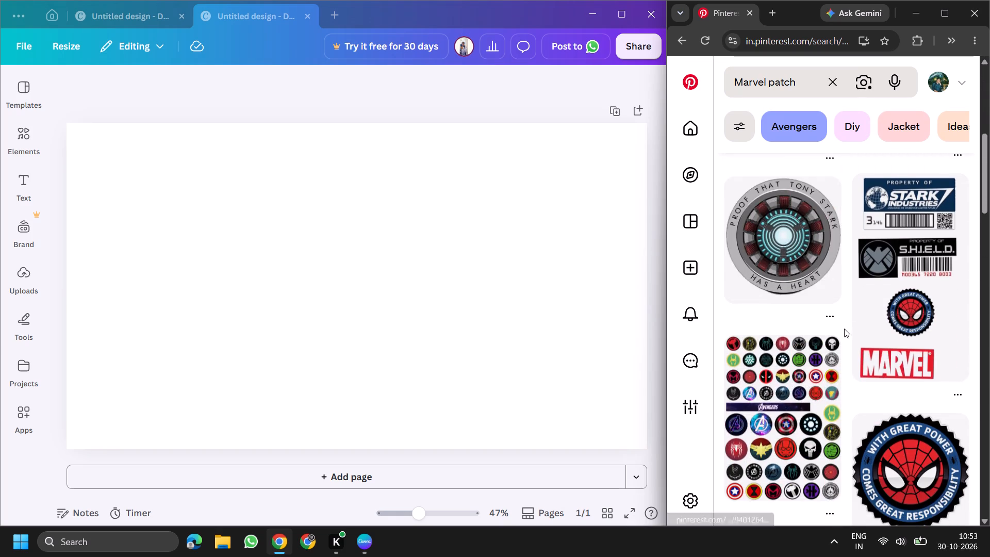
pyautogui.scroll(-4, 842, 336)
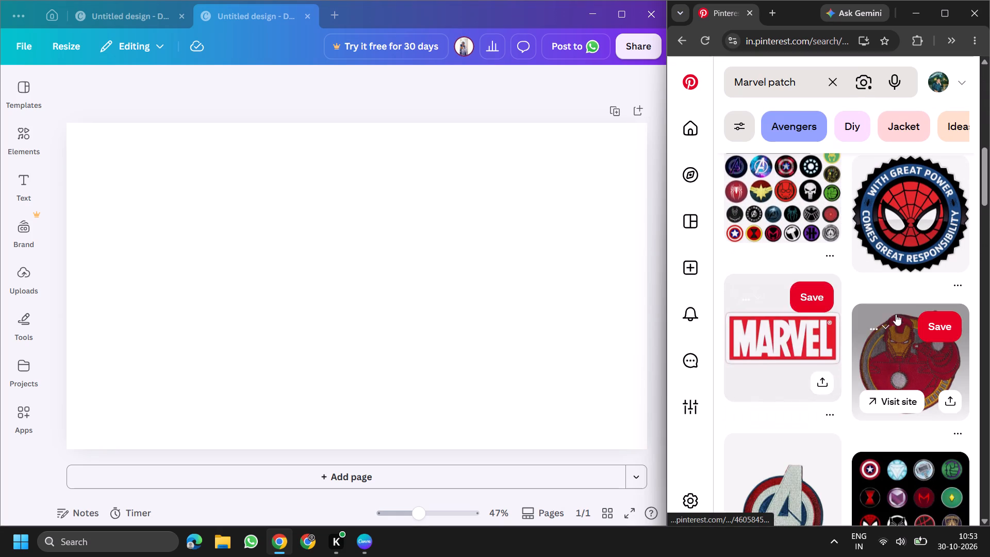
pyautogui.scroll(-4, 880, 376)
# Copy the embroidered Avengers "A" patch image from its pin and paste it onto the blank Canva page.
pyautogui.click(786, 294)
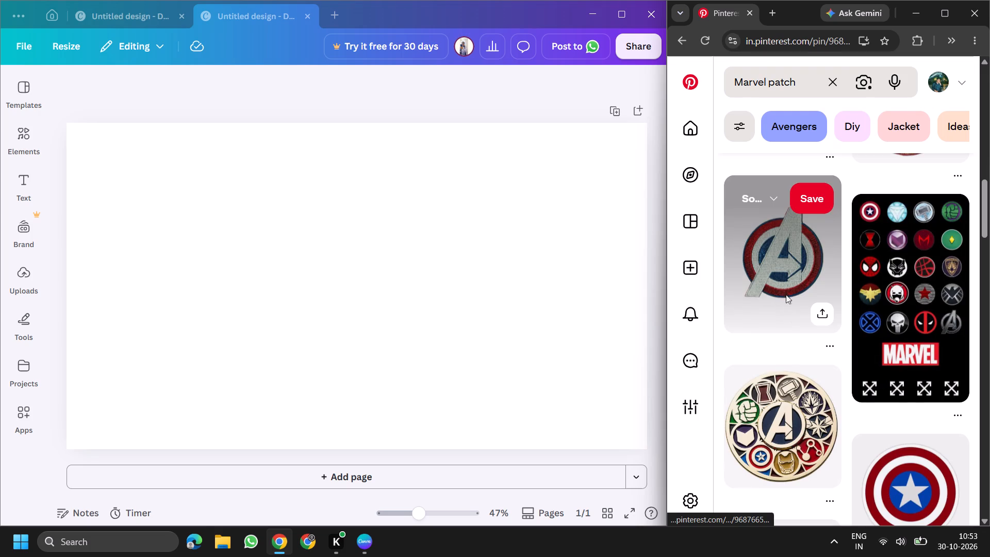
pyautogui.rightClick(845, 285)
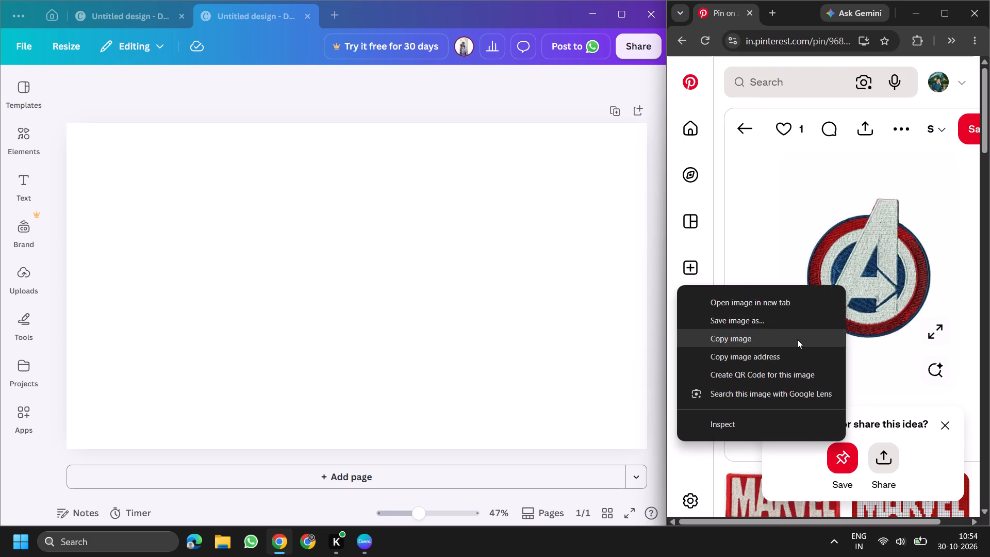
pyautogui.click(797, 339)
pyautogui.rightClick(410, 244)
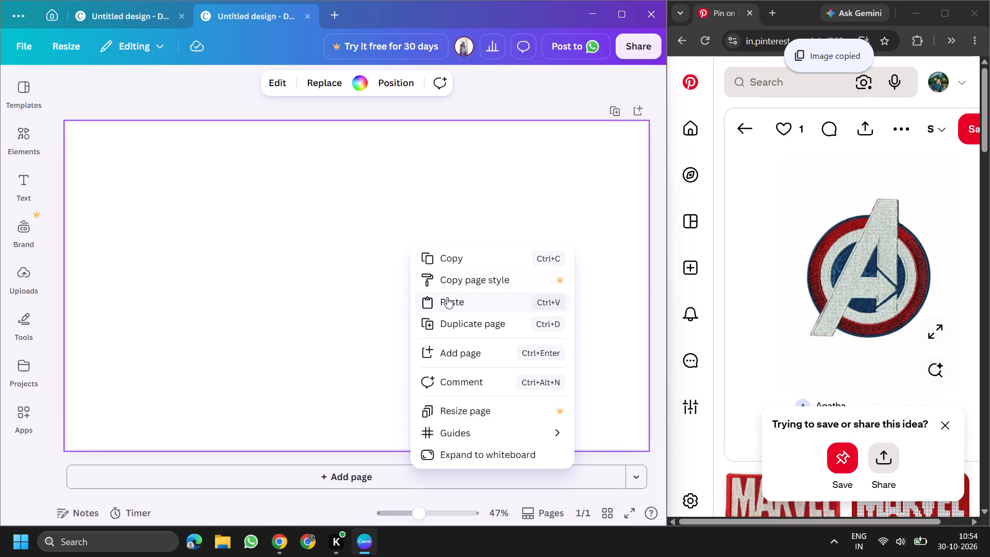
pyautogui.click(447, 297)
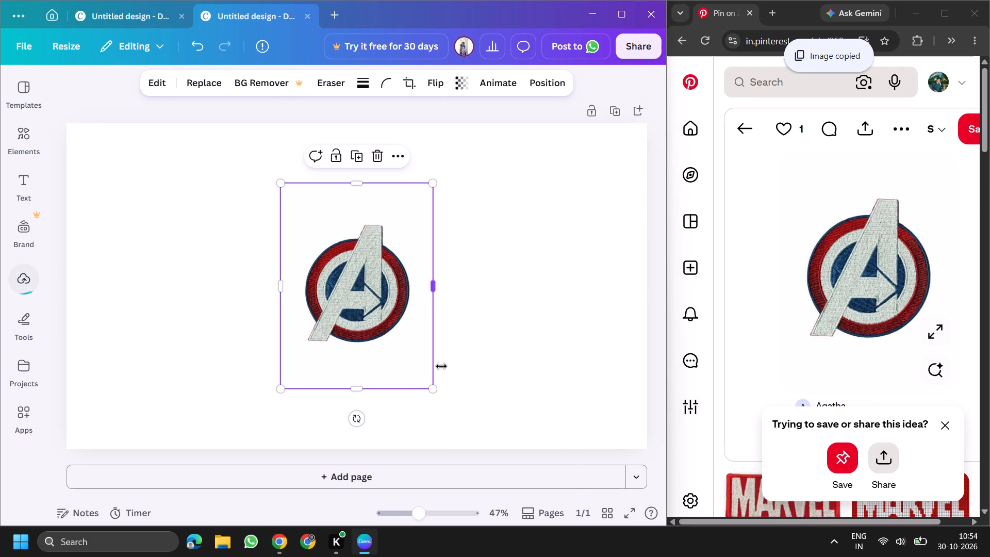
# Look through the related pins below the Avengers patch and dismiss the save-or-share prompt.
pyautogui.scroll(-3, 885, 266)
pyautogui.scroll(-4, 777, 169)
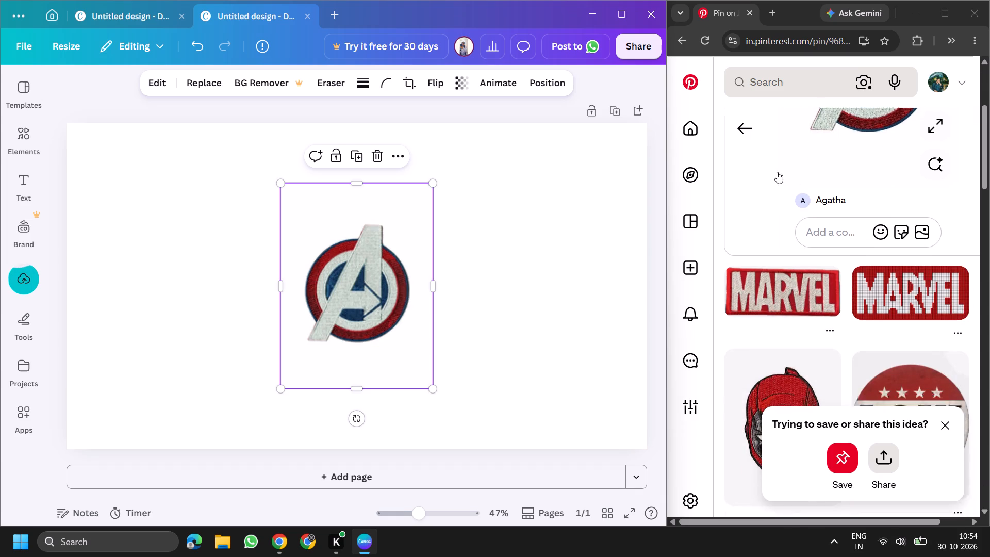
pyautogui.scroll(-1, 777, 172)
pyautogui.scroll(3, 835, 288)
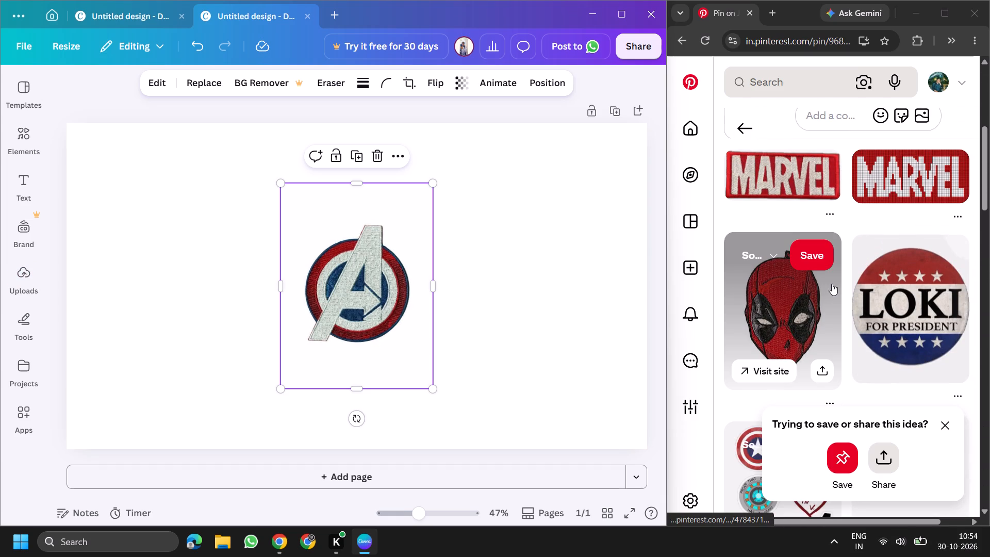
pyautogui.scroll(3, 830, 281)
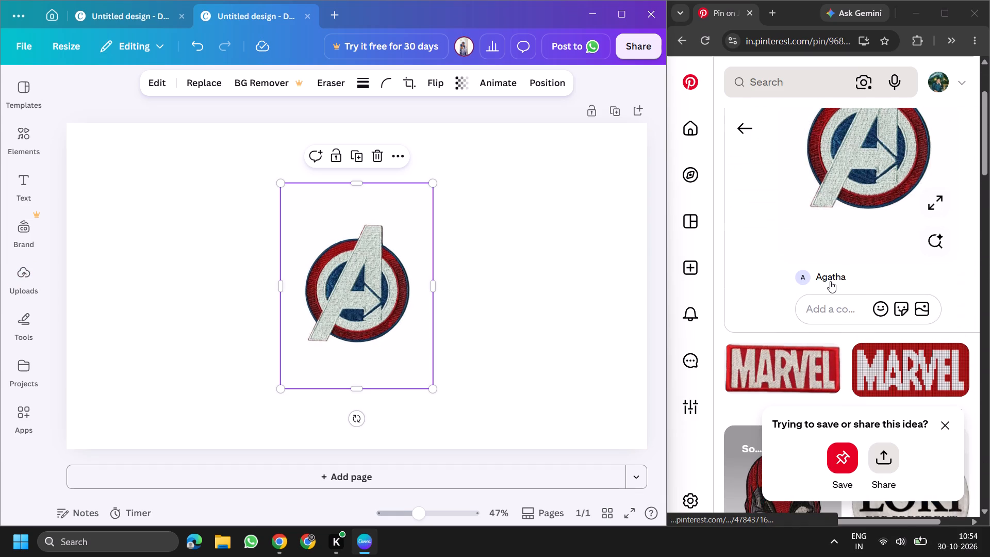
pyautogui.scroll(-3, 830, 281)
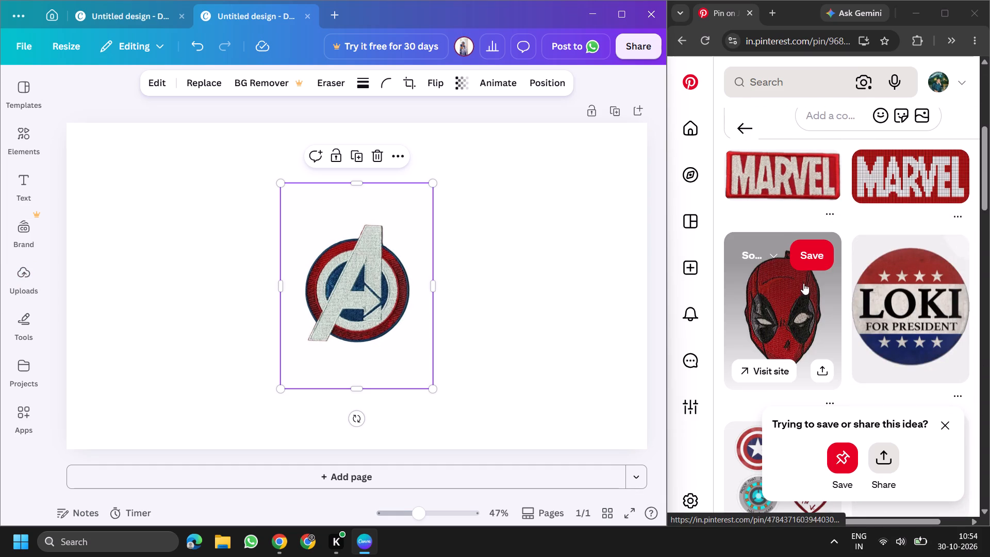
pyautogui.scroll(-7, 801, 277)
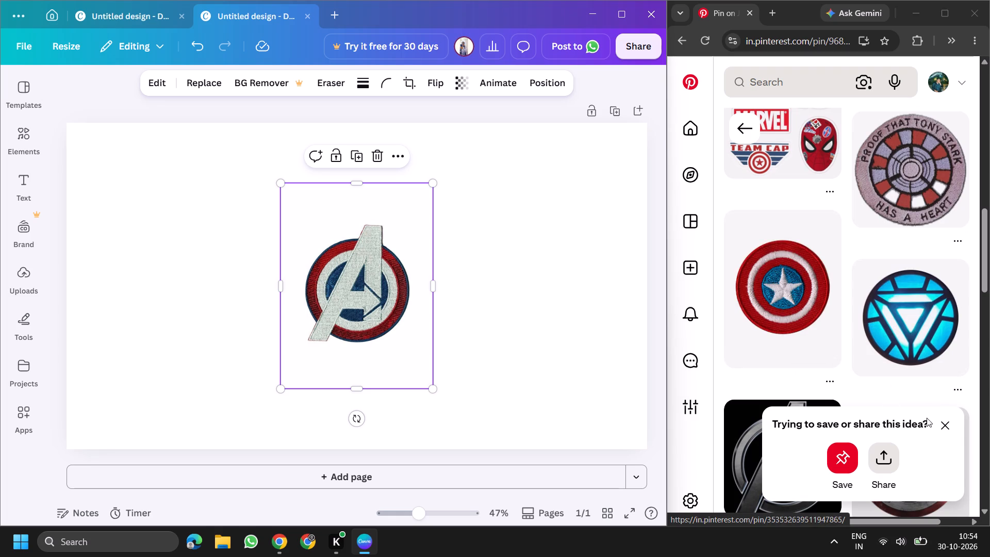
pyautogui.moveTo(949, 423); pyautogui.dragTo(955, 420)
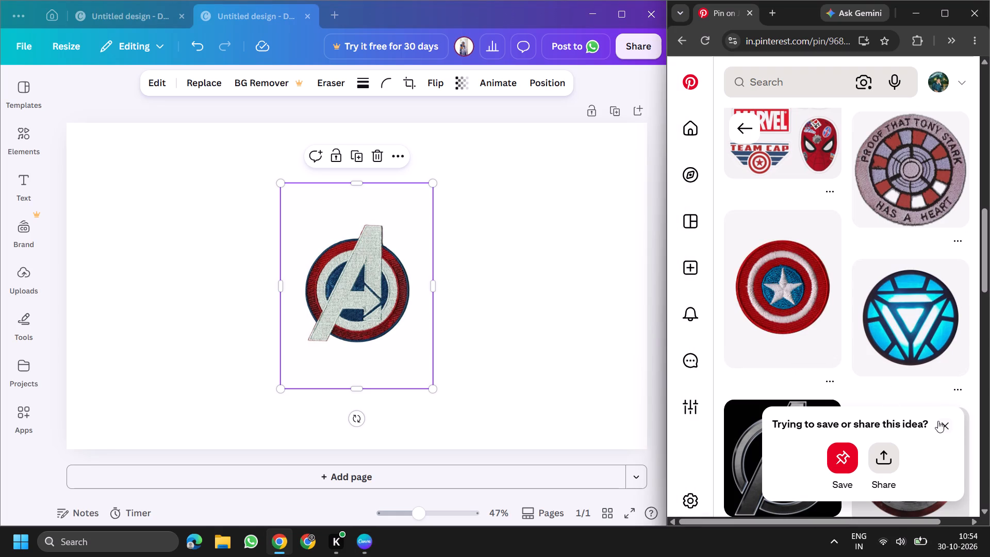
pyautogui.click(946, 426)
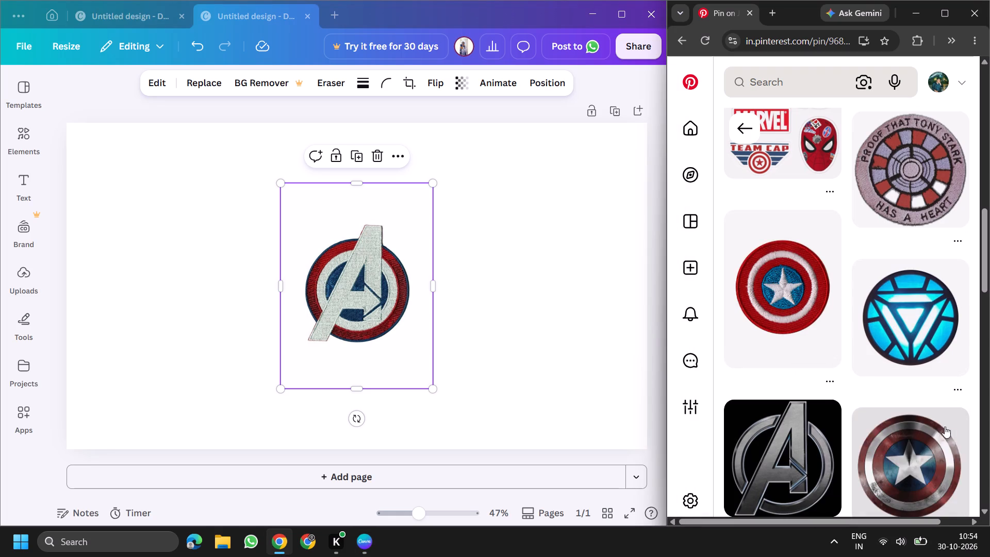
# Look through the related pins below the Avengers patch for more Marvel stickers, patches and logos.
pyautogui.scroll(-4, 843, 389)
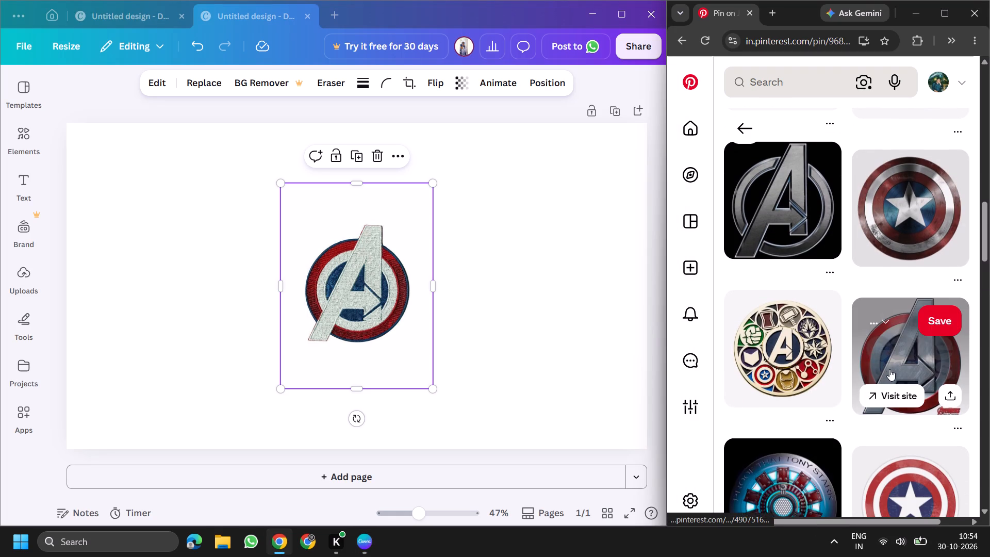
pyautogui.scroll(-4, 898, 341)
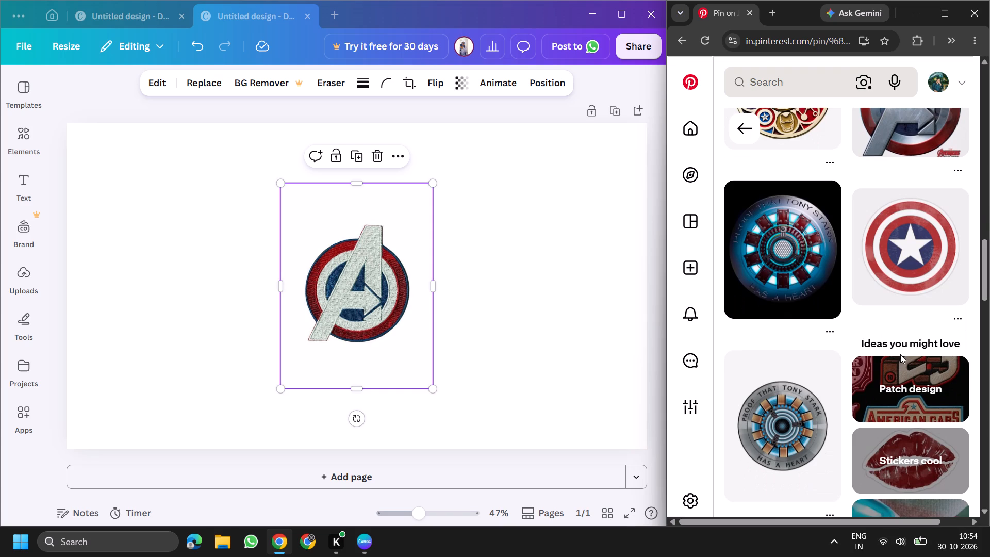
pyautogui.scroll(-5, 903, 347)
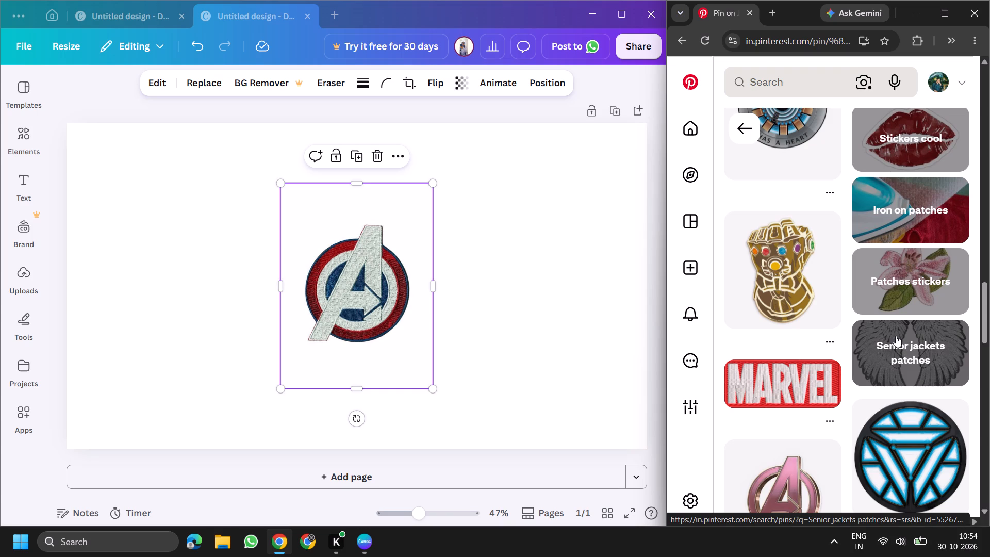
pyautogui.scroll(-3, 943, 296)
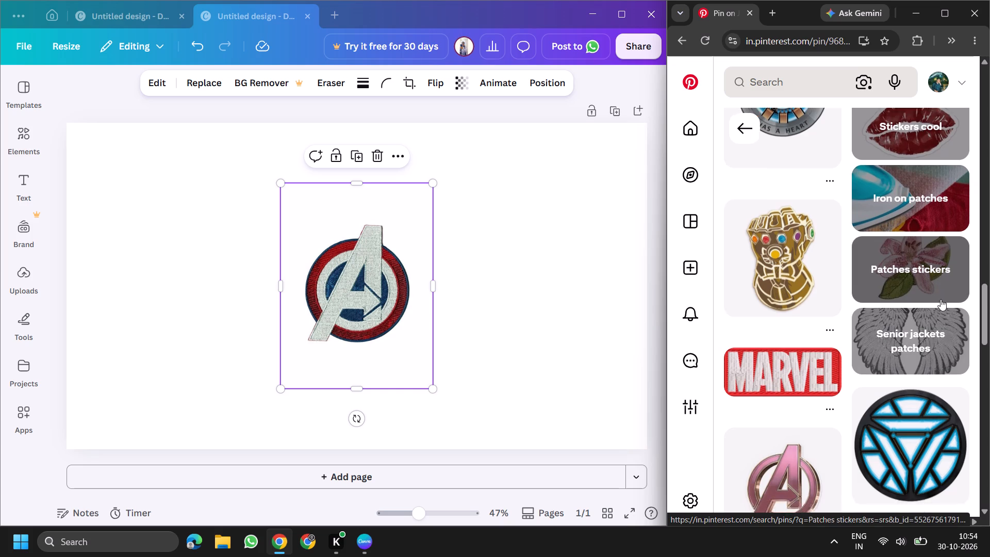
pyautogui.scroll(-8, 923, 304)
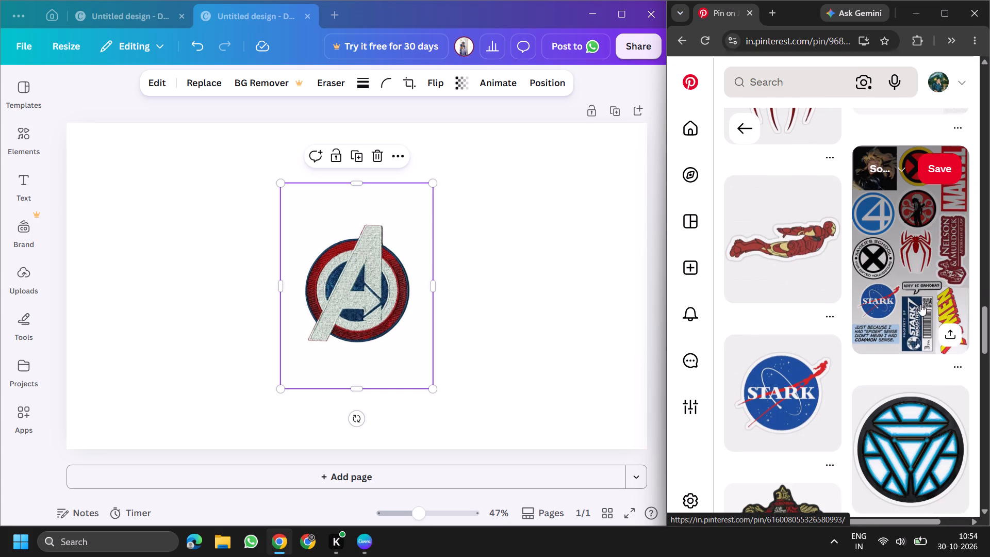
pyautogui.scroll(-4, 910, 333)
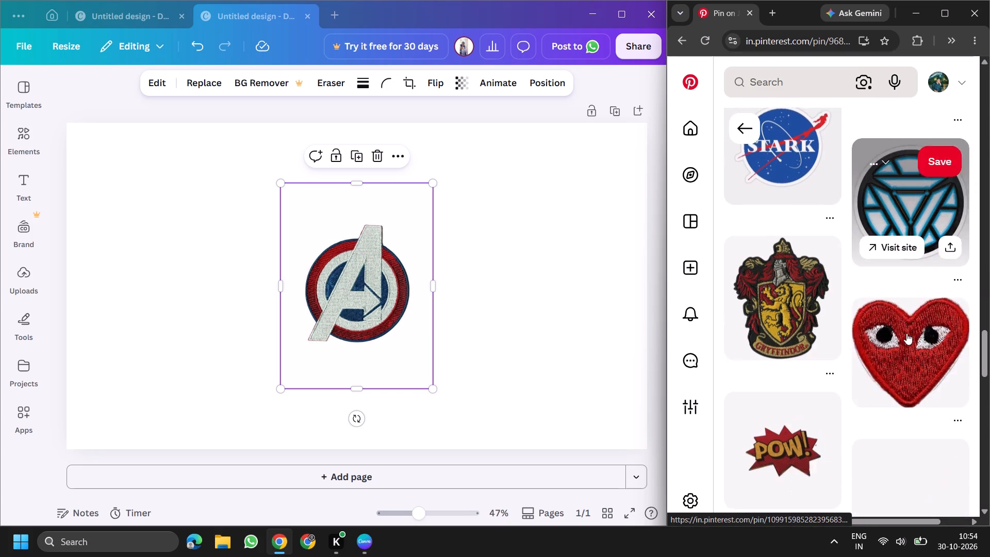
pyautogui.scroll(-5, 895, 329)
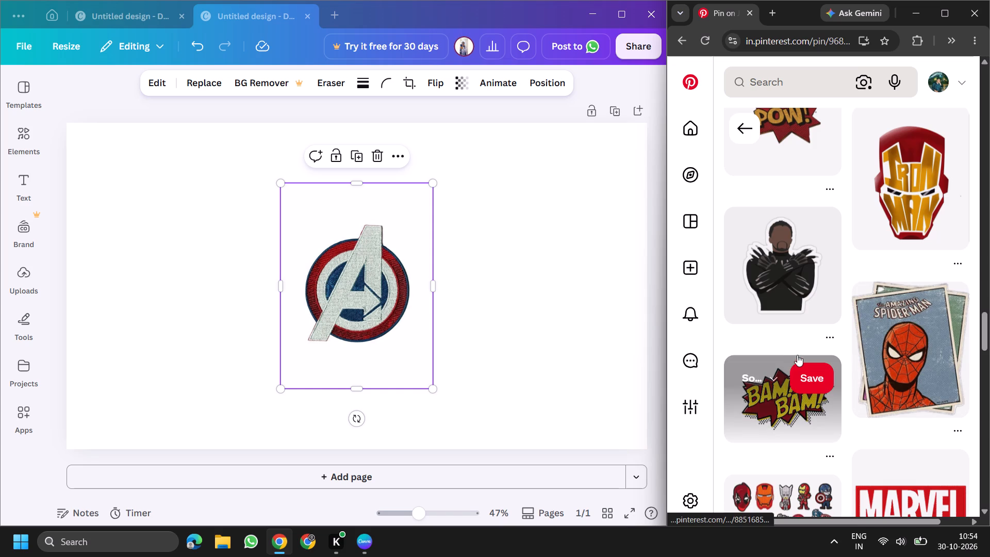
pyautogui.scroll(-11, 799, 354)
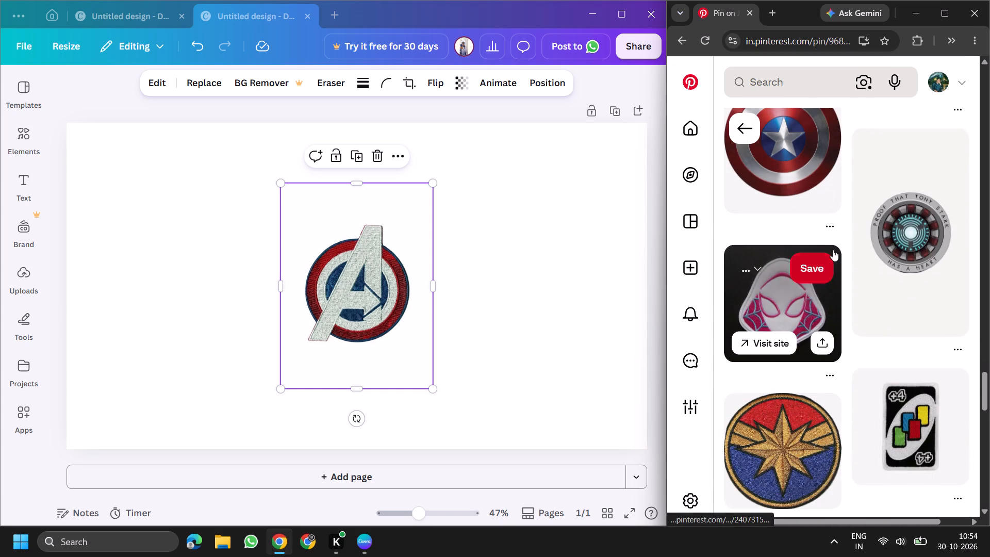
pyautogui.scroll(2, 852, 225)
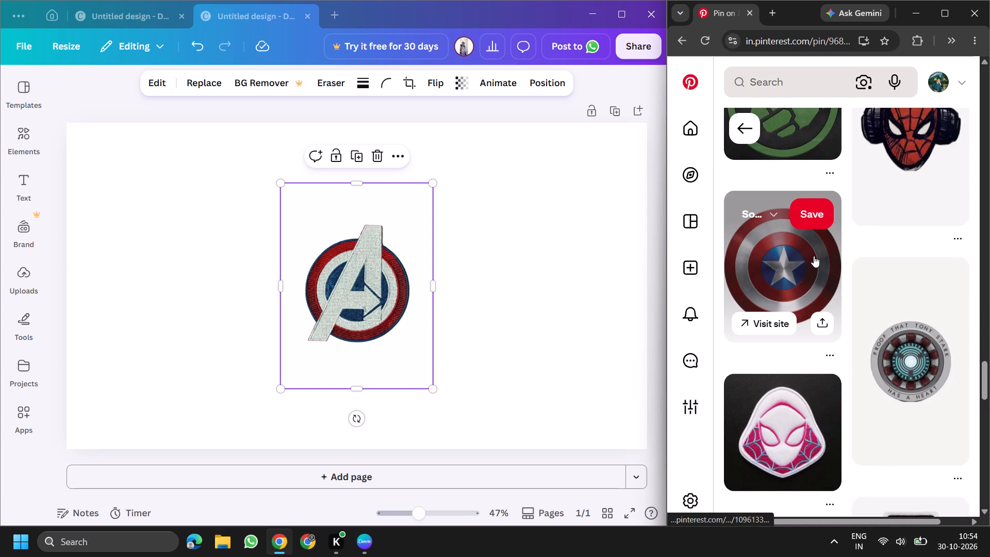
pyautogui.scroll(-9, 816, 261)
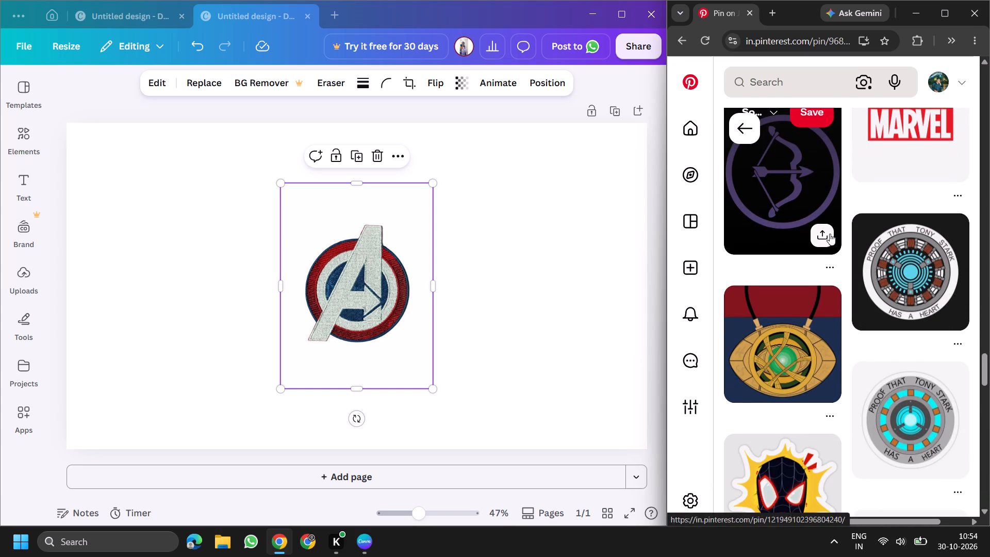
pyautogui.scroll(-8, 830, 234)
pyautogui.scroll(-2, 828, 305)
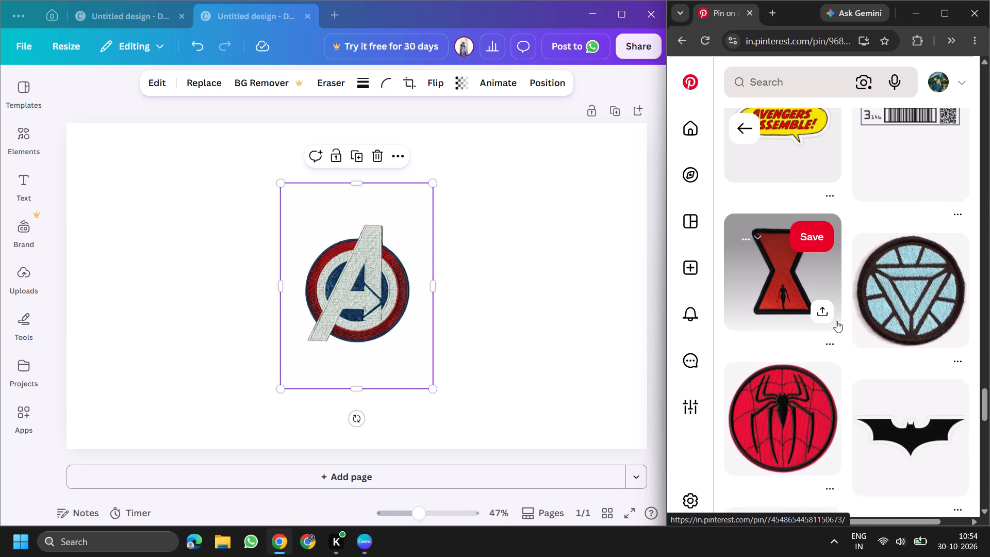
pyautogui.scroll(-5, 836, 321)
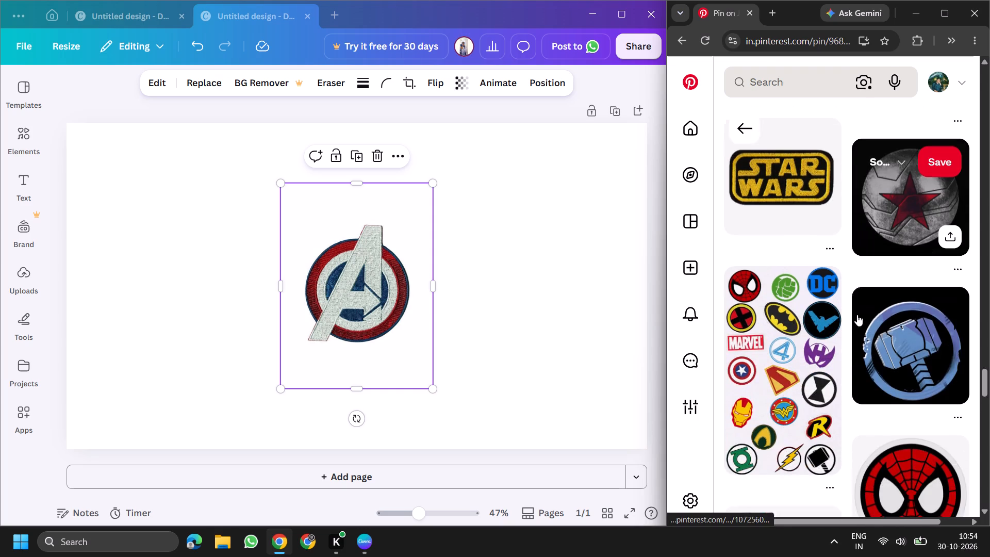
pyautogui.scroll(-11, 857, 315)
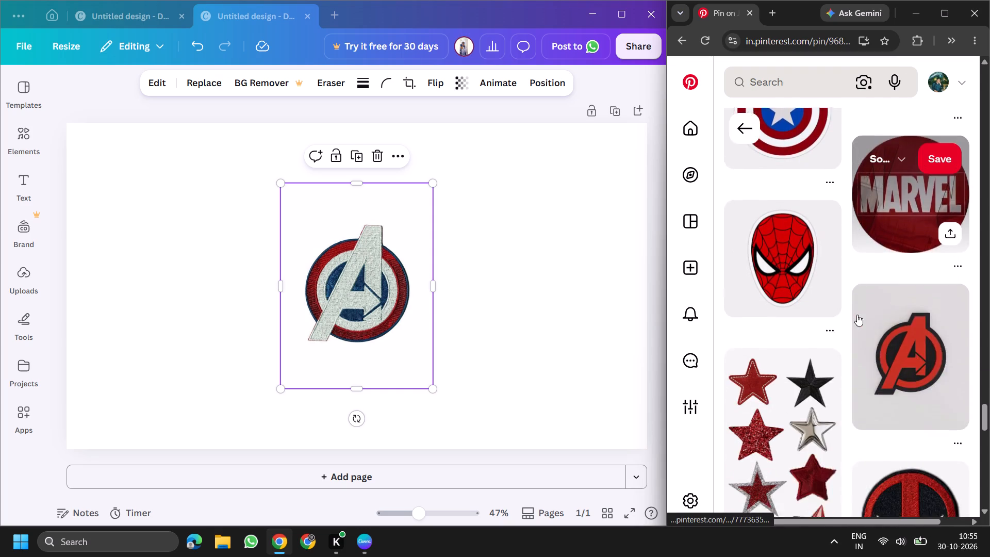
pyautogui.scroll(-7, 857, 315)
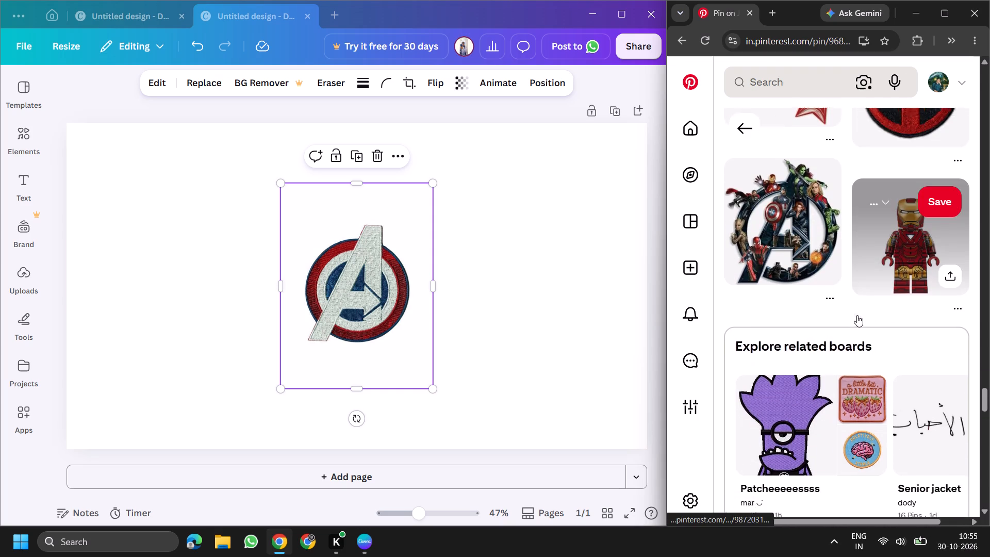
pyautogui.scroll(-5, 859, 316)
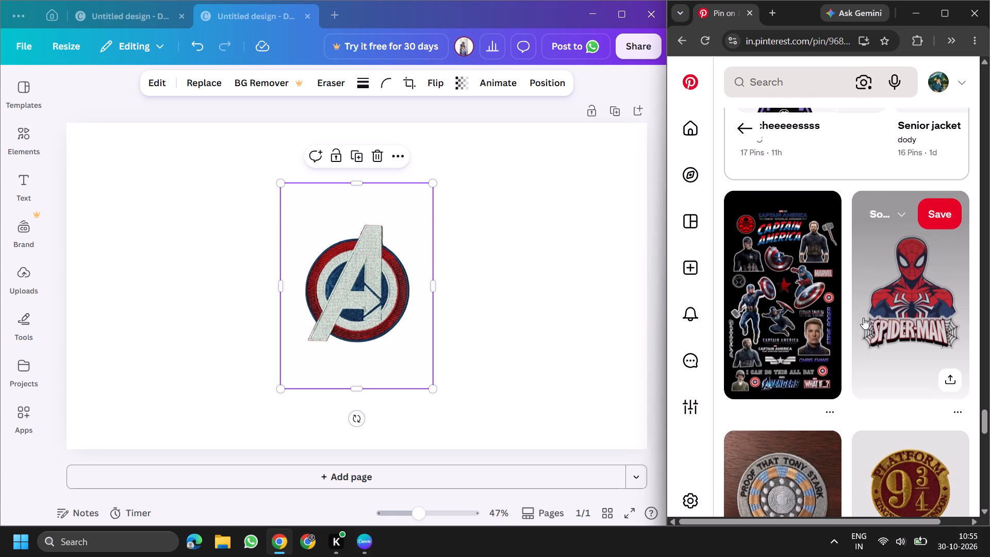
pyautogui.scroll(-6, 923, 334)
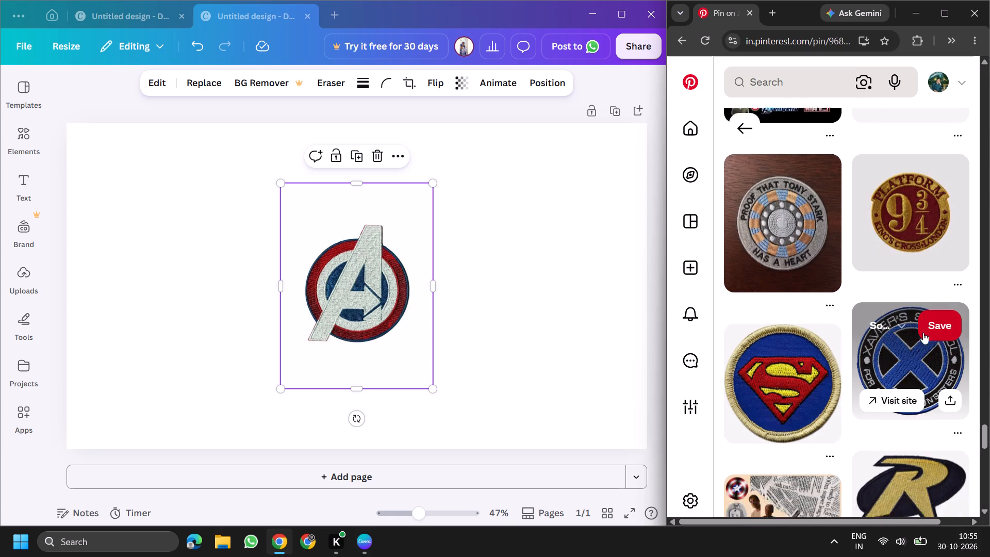
pyautogui.scroll(-6, 923, 333)
pyautogui.scroll(-6, 867, 320)
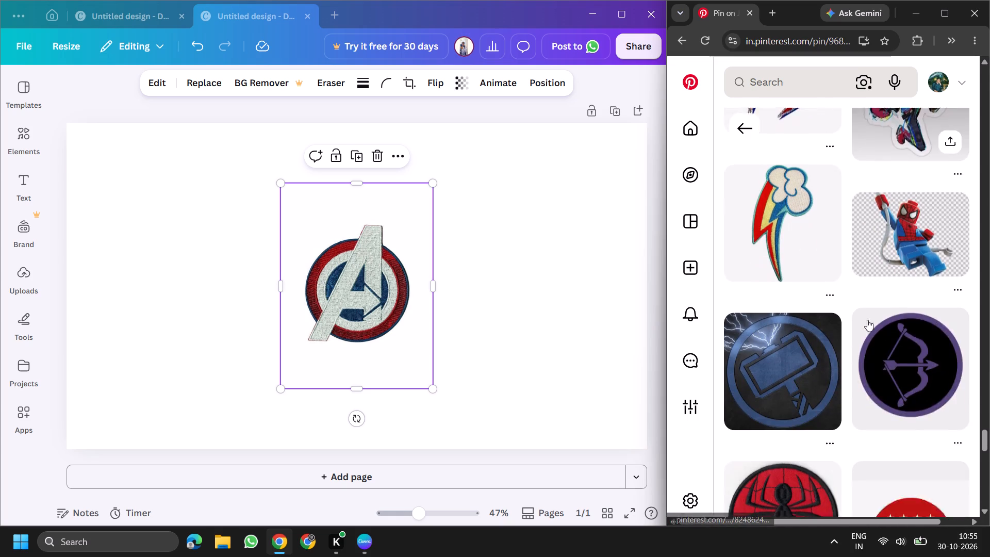
pyautogui.scroll(-11, 867, 320)
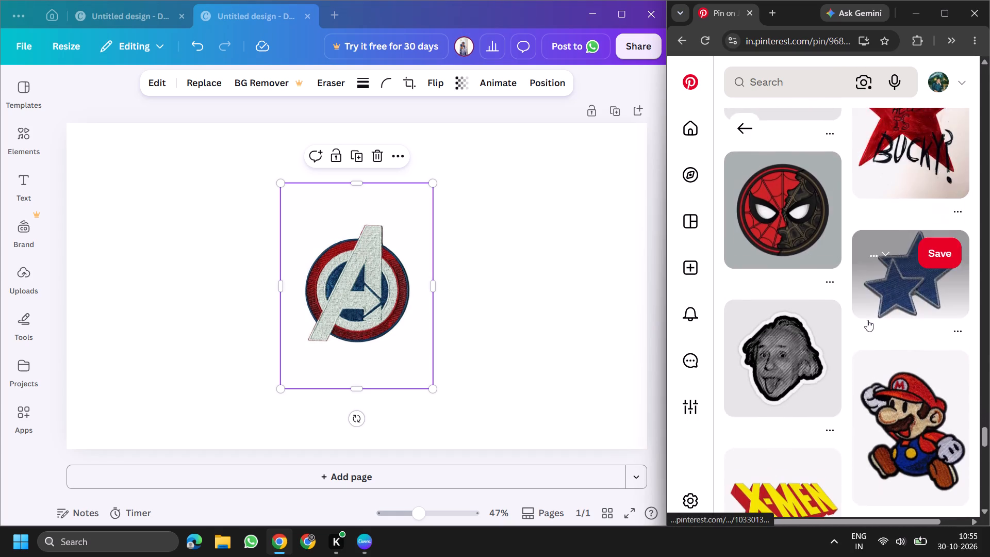
pyautogui.scroll(-12, 867, 320)
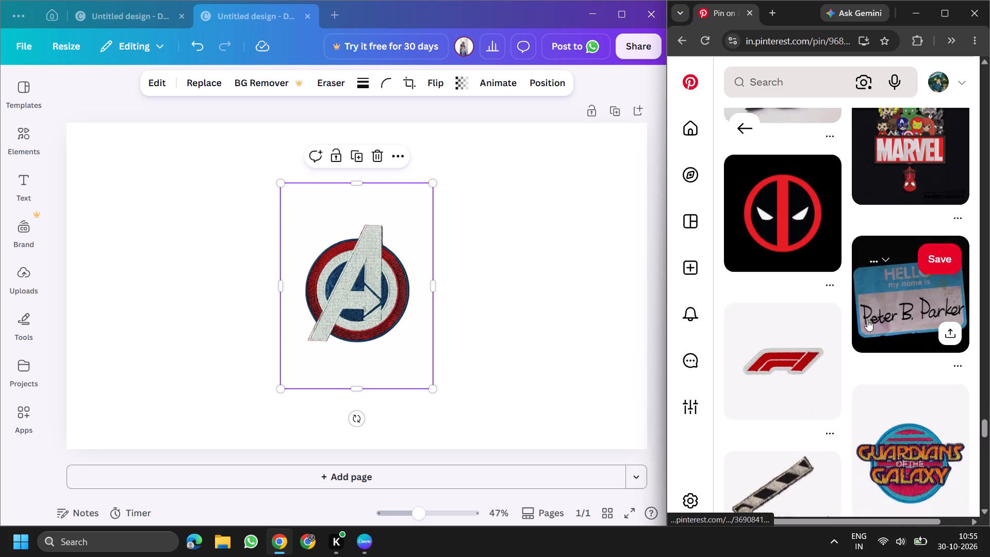
pyautogui.scroll(-1, 867, 320)
# Reopen the recent "Marvel patch" search and shorten the query to search Pinterest for "Marvel".
pyautogui.click(778, 80)
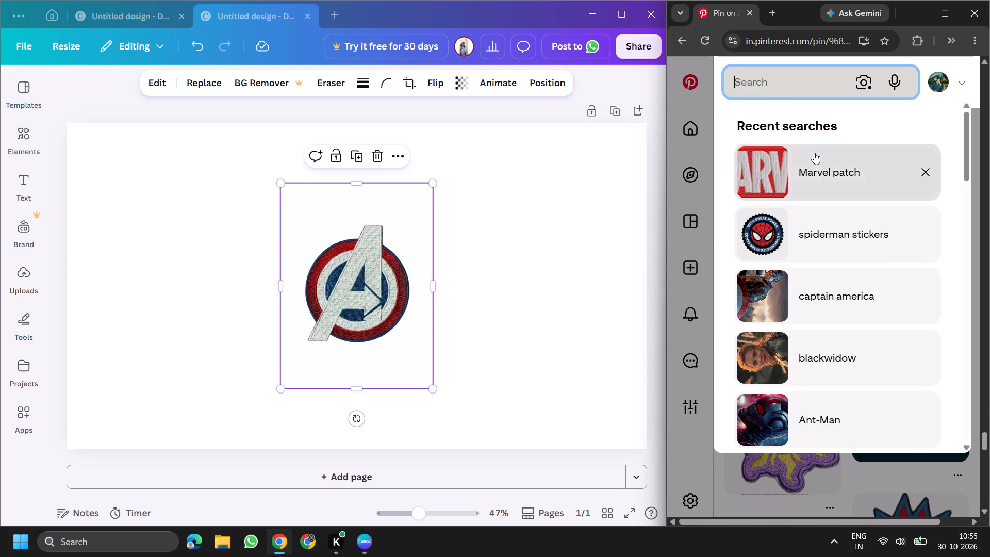
pyautogui.click(814, 153)
pyautogui.click(800, 85)
pyautogui.moveTo(800, 85); pyautogui.dragTo(794, 83)
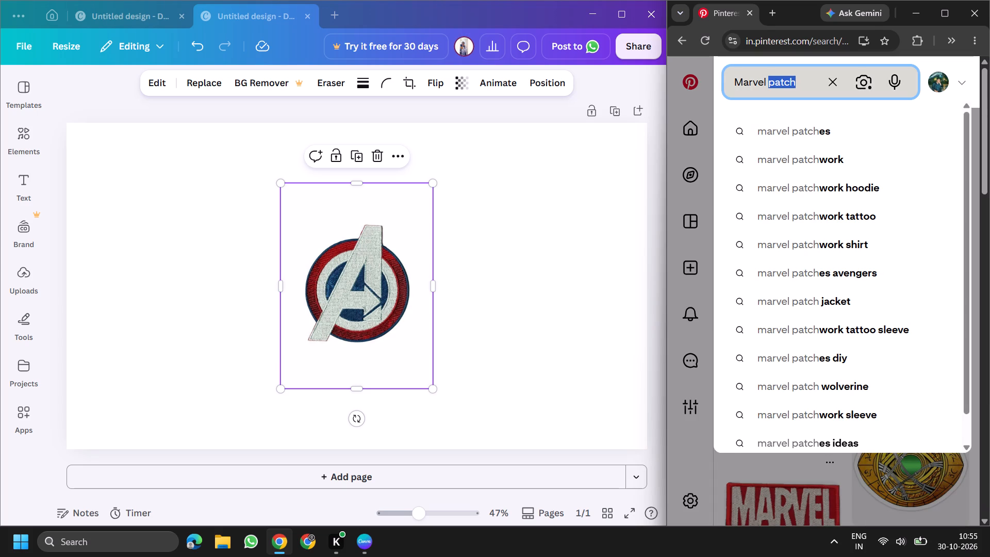
pyautogui.press('BackSpace')
pyautogui.press('Return')
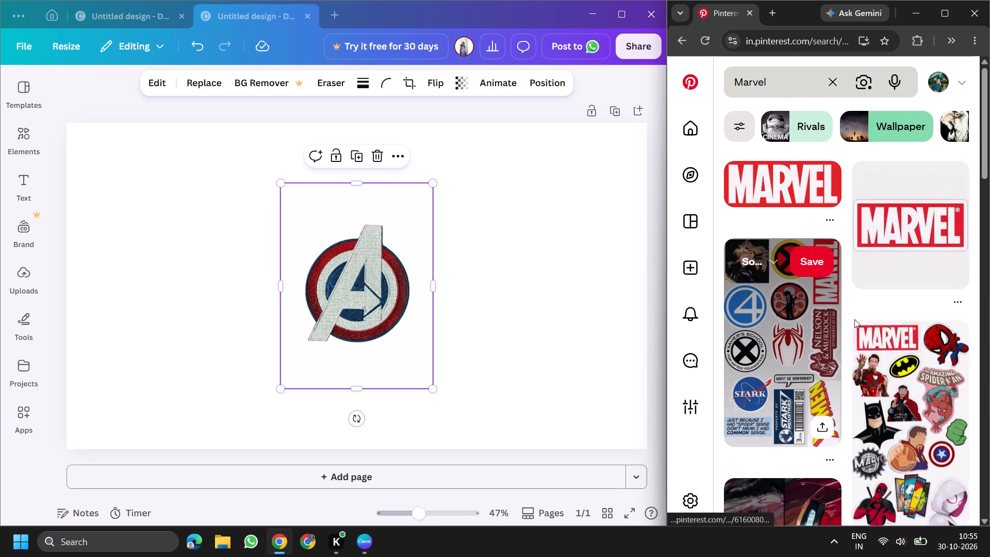
# Copy the dark red Marvel logo image from its pin and paste it onto the Canva page.
pyautogui.scroll(-4, 910, 294)
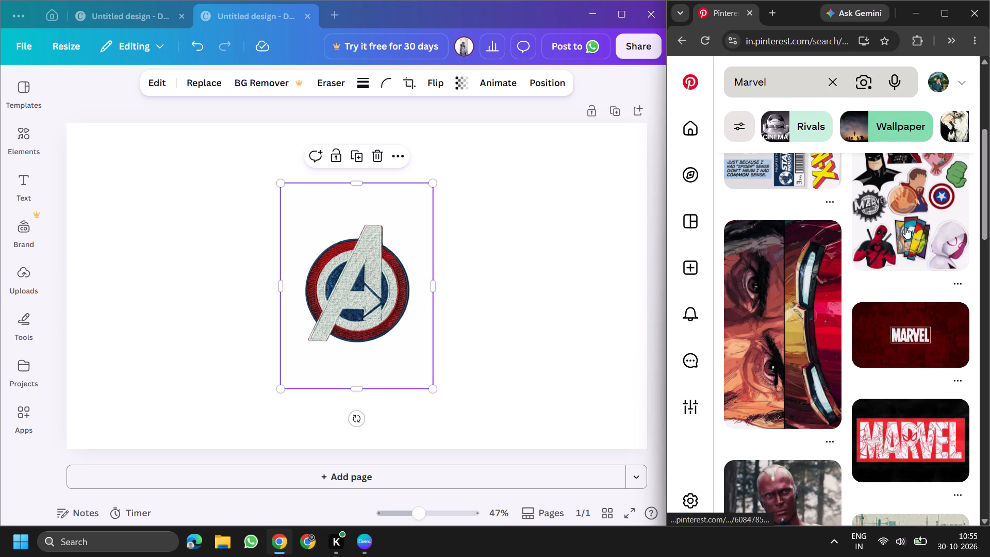
pyautogui.scroll(-3, 916, 223)
pyautogui.scroll(2, 940, 273)
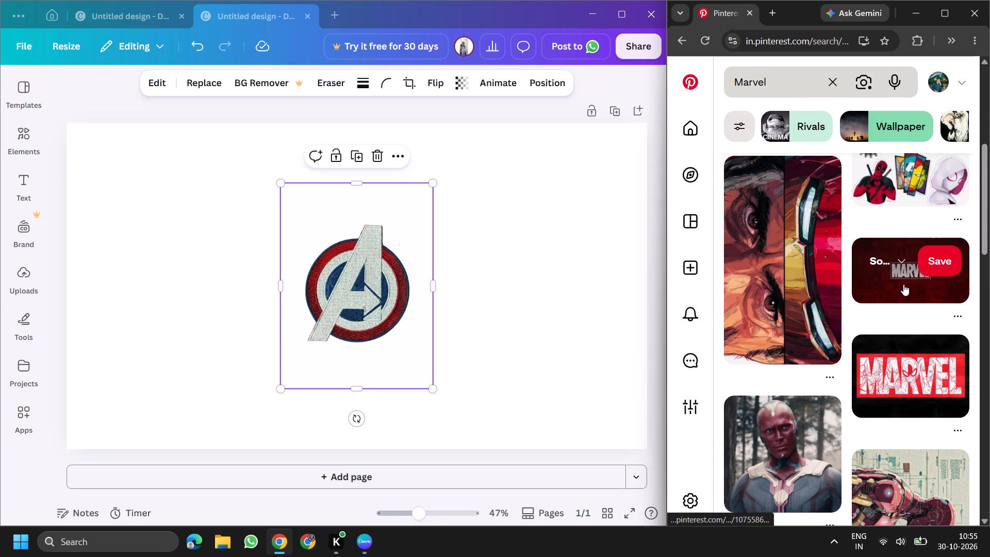
pyautogui.click(903, 284)
pyautogui.rightClick(855, 207)
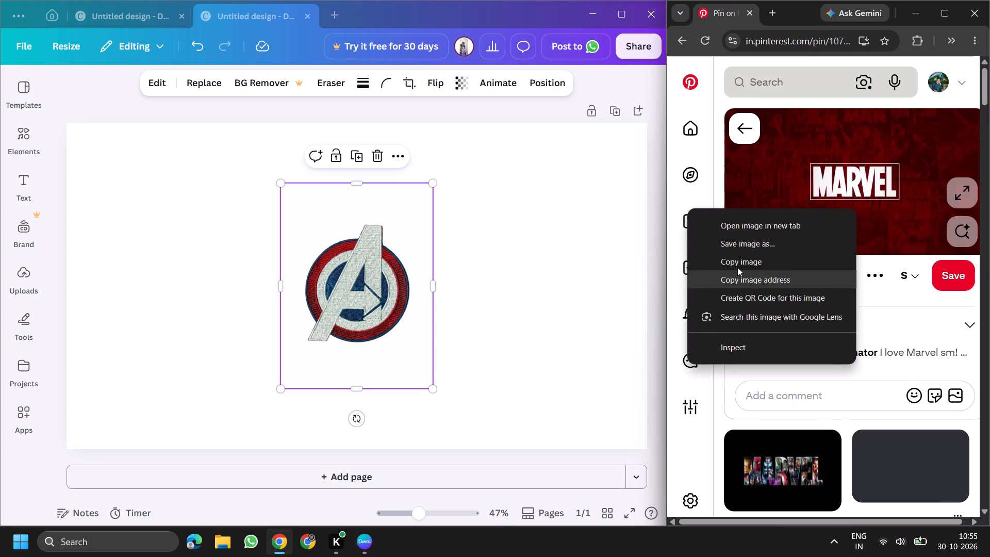
pyautogui.click(754, 256)
pyautogui.rightClick(486, 243)
pyautogui.click(539, 295)
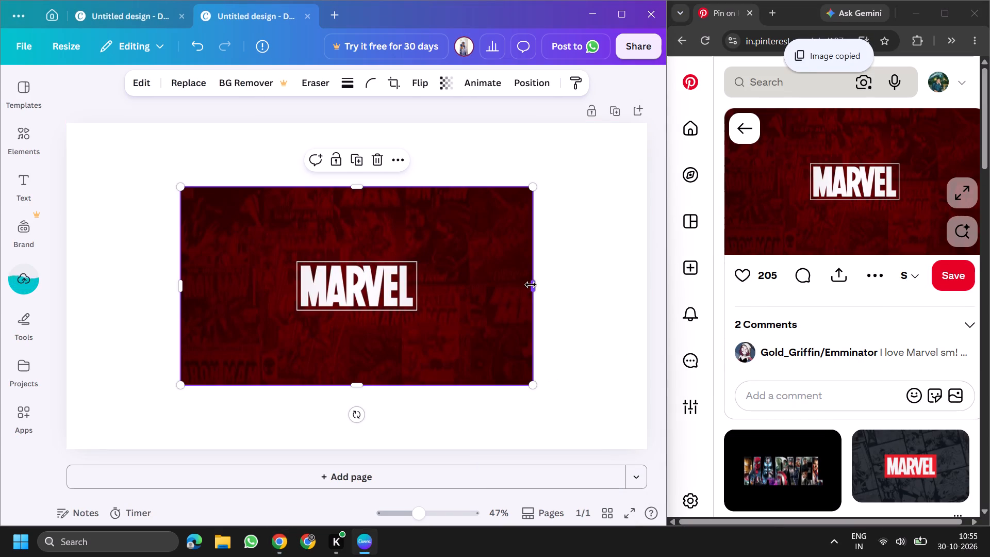
# Crop the pasted Marvel image on all four sides down to its framed MARVEL logo, about 406 wide.
pyautogui.moveTo(532, 283); pyautogui.dragTo(433, 289)
pyautogui.click(407, 295)
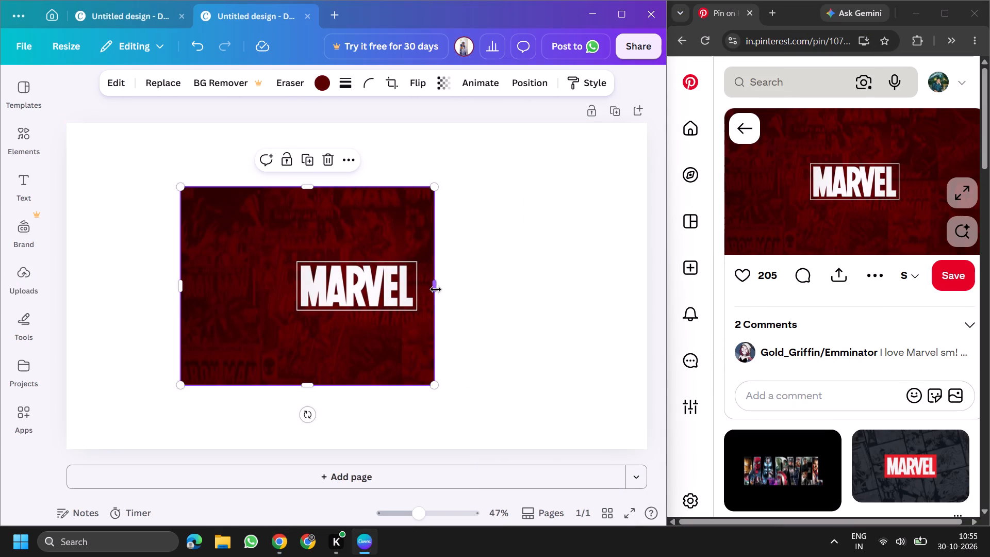
pyautogui.moveTo(435, 288); pyautogui.dragTo(420, 292)
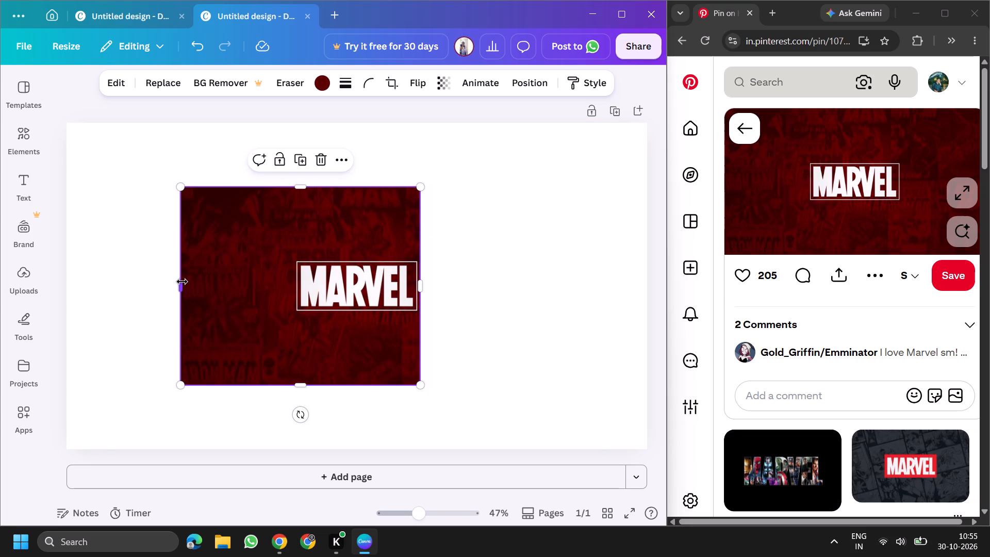
pyautogui.moveTo(182, 282); pyautogui.dragTo(291, 292)
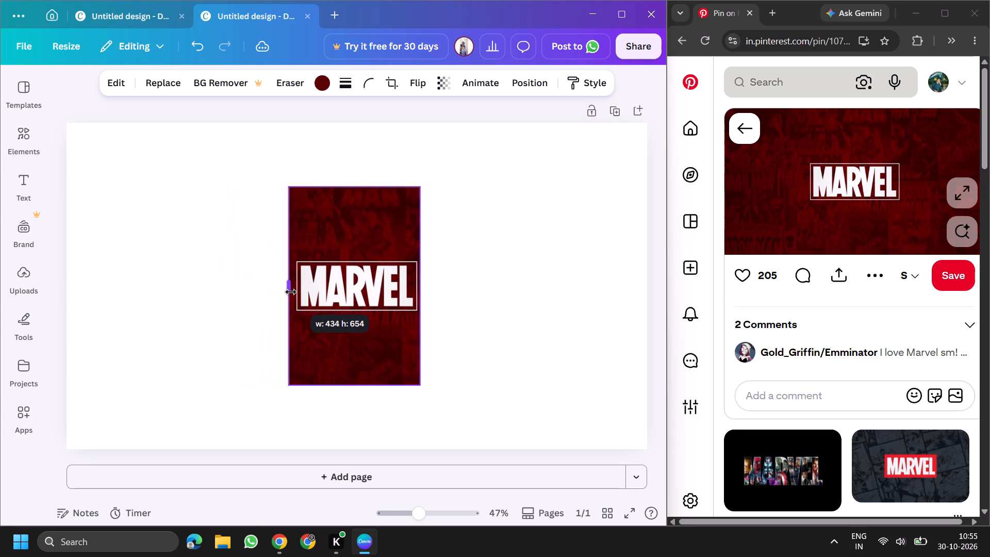
pyautogui.moveTo(291, 292); pyautogui.dragTo(298, 292)
pyautogui.moveTo(361, 386); pyautogui.dragTo(362, 325)
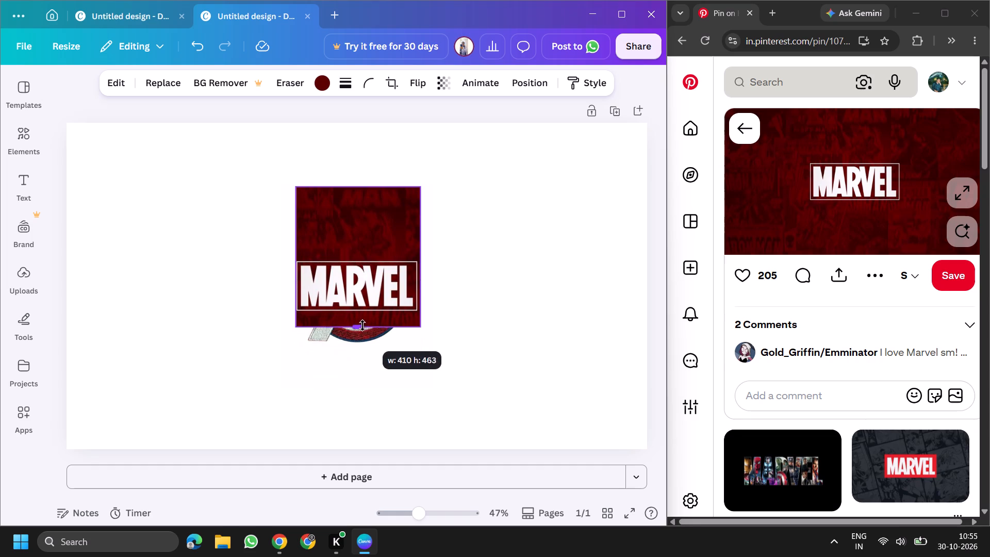
pyautogui.moveTo(362, 325); pyautogui.dragTo(365, 314)
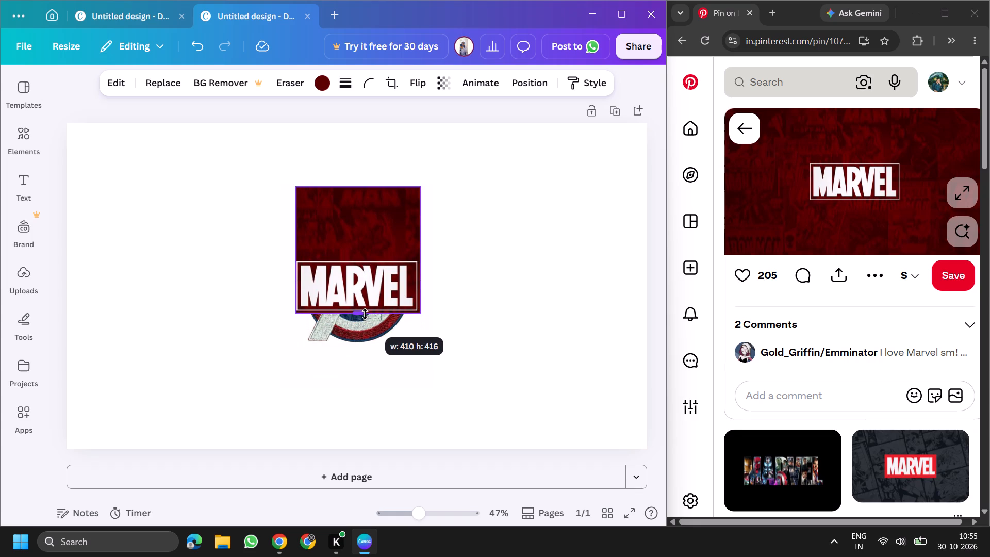
pyautogui.moveTo(365, 314); pyautogui.dragTo(365, 313)
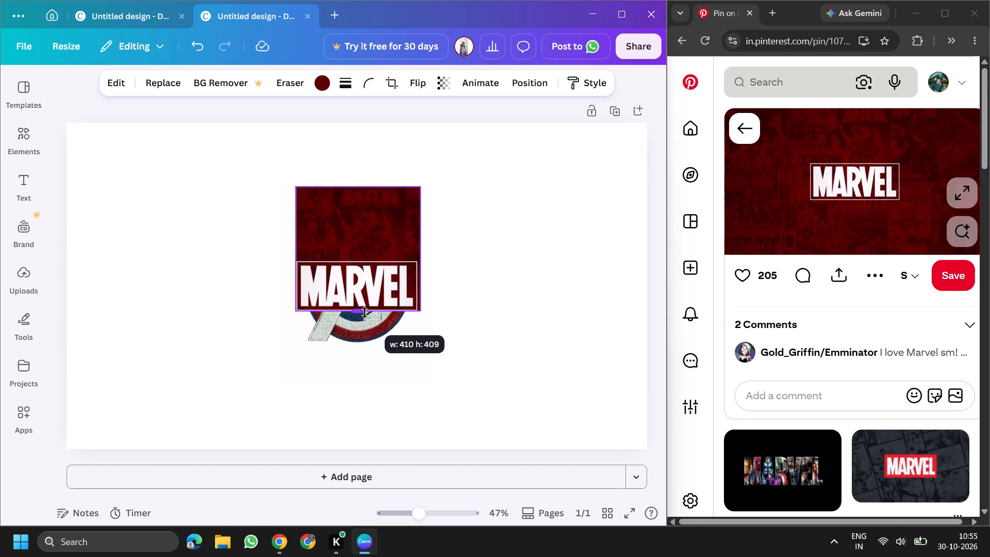
pyautogui.moveTo(365, 313); pyautogui.dragTo(365, 314)
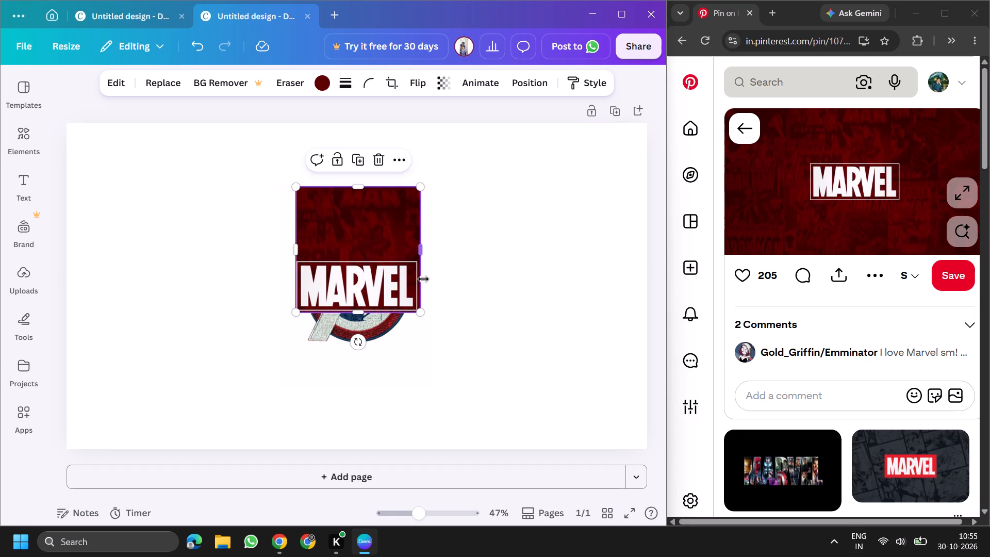
pyautogui.click(421, 250)
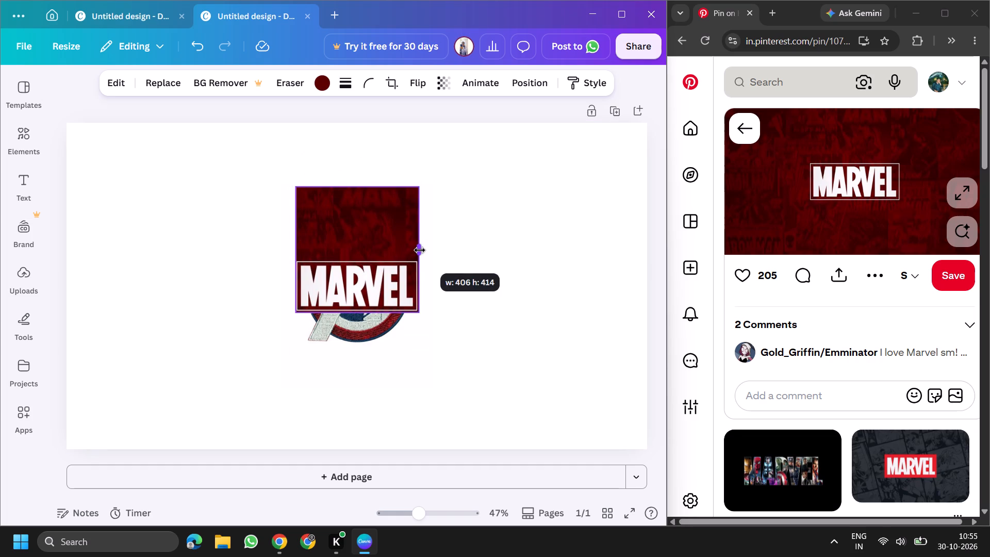
pyautogui.moveTo(361, 183); pyautogui.dragTo(367, 255)
# Move the cropped MARVEL logo off the Avengers patch and into the page's upper-right corner.
pyautogui.moveTo(373, 300); pyautogui.dragTo(385, 284)
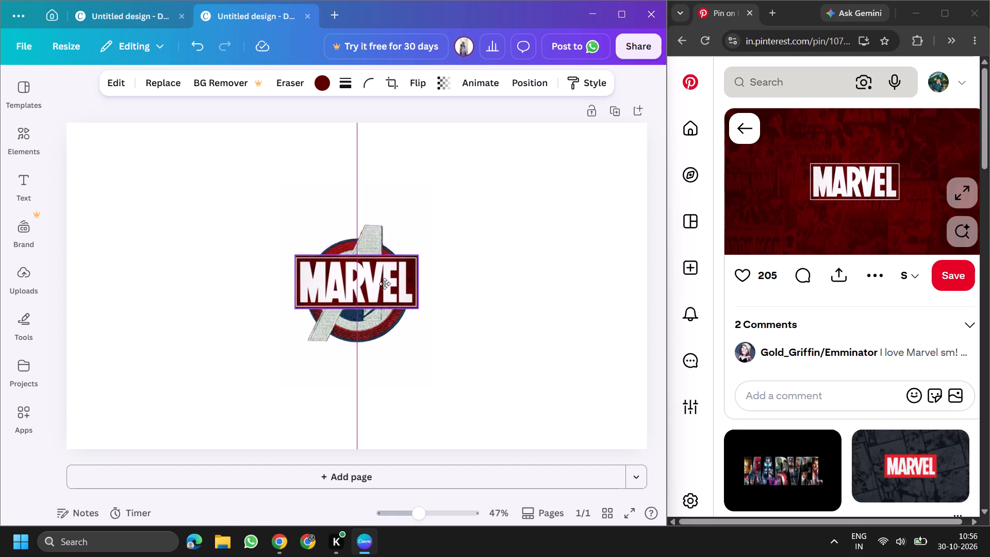
pyautogui.moveTo(385, 284); pyautogui.dragTo(599, 170)
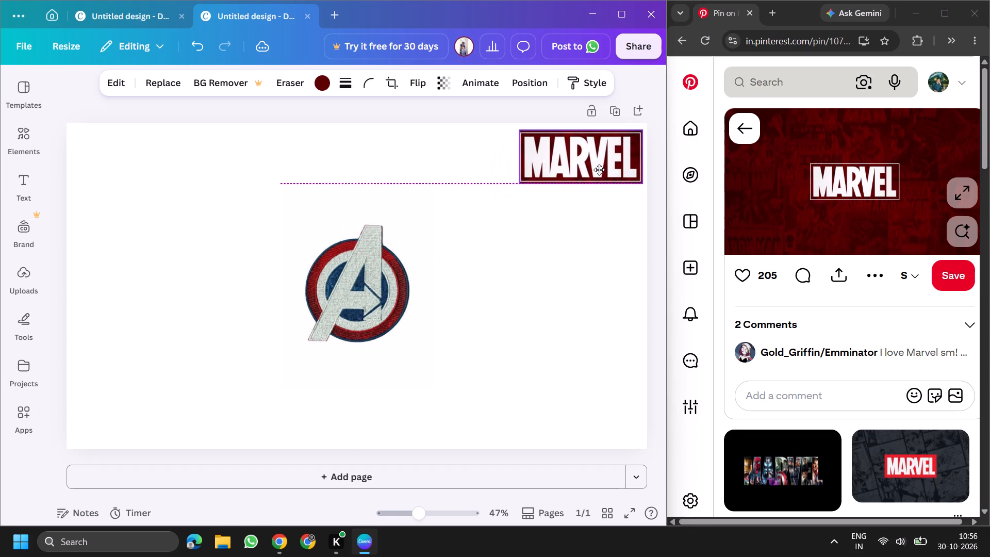
pyautogui.moveTo(599, 170); pyautogui.dragTo(600, 160)
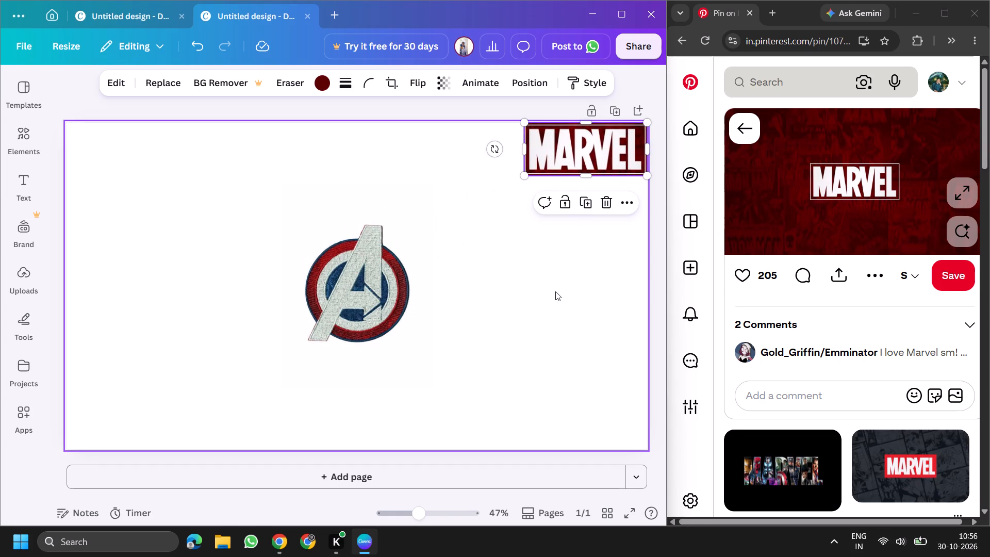
# Find the Captain America: Civil War shield image among the related Marvel pins, copy it, and paste it onto the Canva page.
pyautogui.moveTo(555, 291); pyautogui.dragTo(469, 422, button='right')
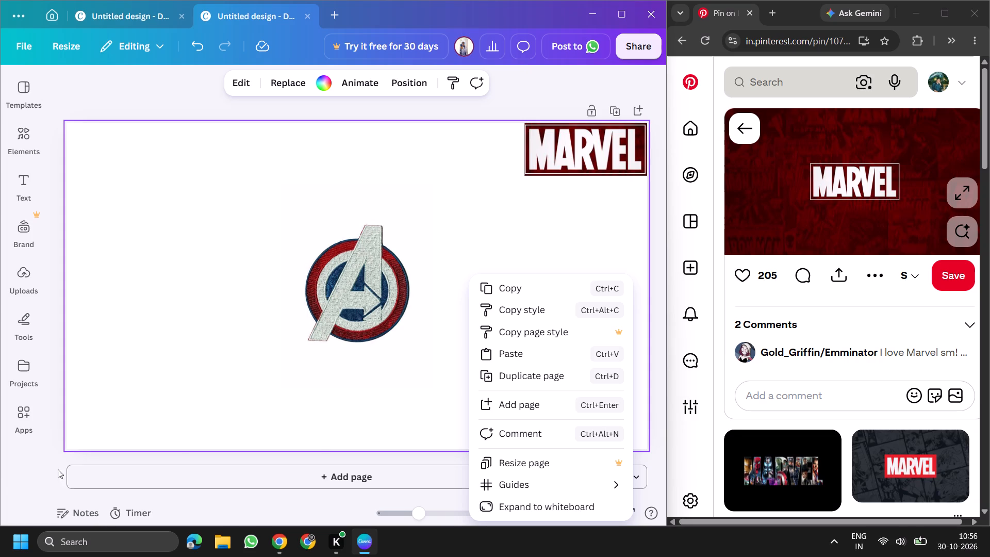
pyautogui.scroll(-4, 764, 319)
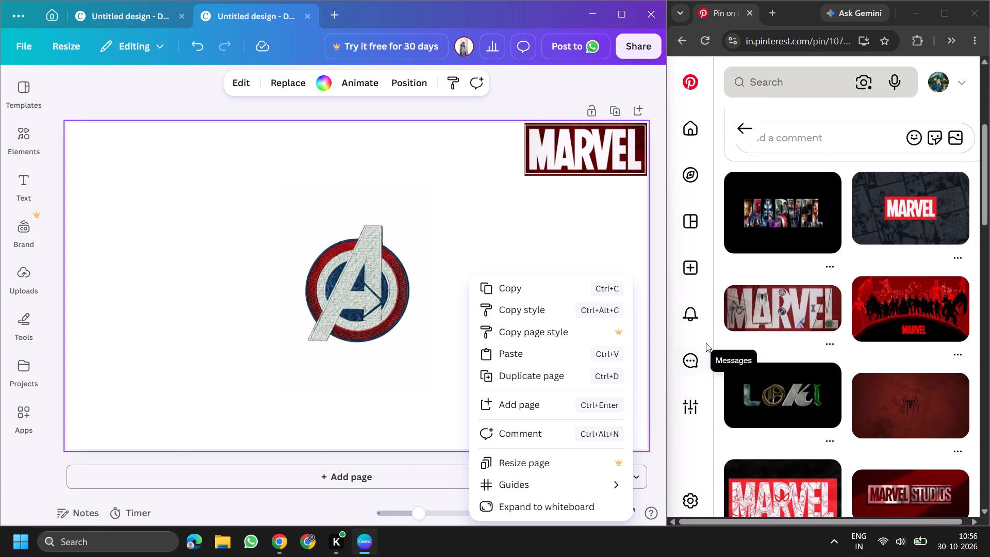
pyautogui.scroll(-4, 876, 304)
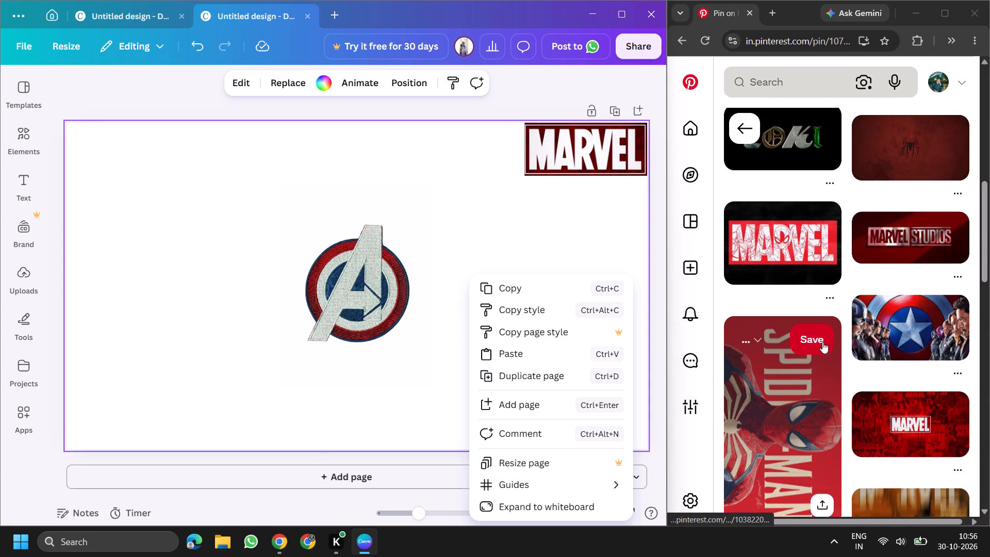
pyautogui.scroll(-1, 888, 342)
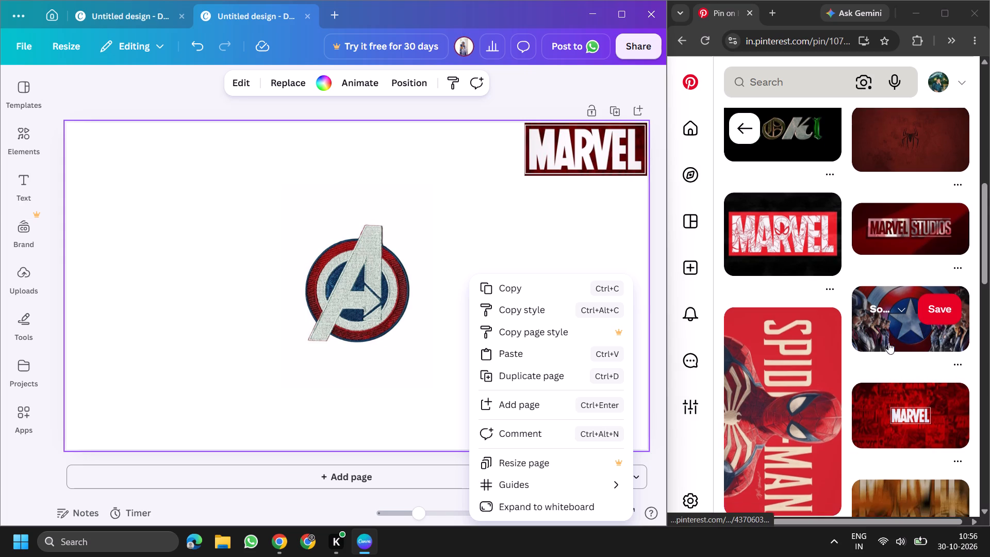
pyautogui.scroll(-1, 888, 342)
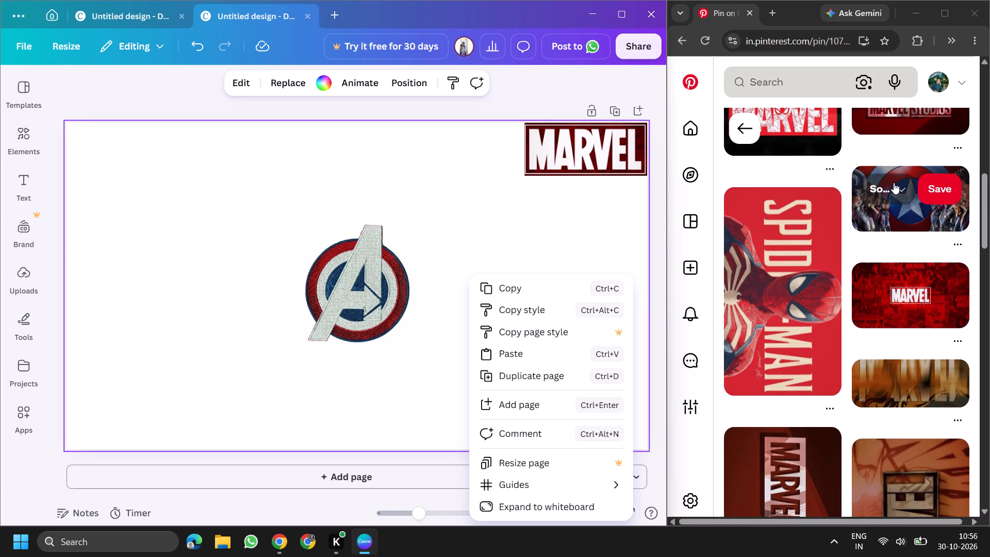
pyautogui.click(901, 220)
pyautogui.rightClick(876, 188)
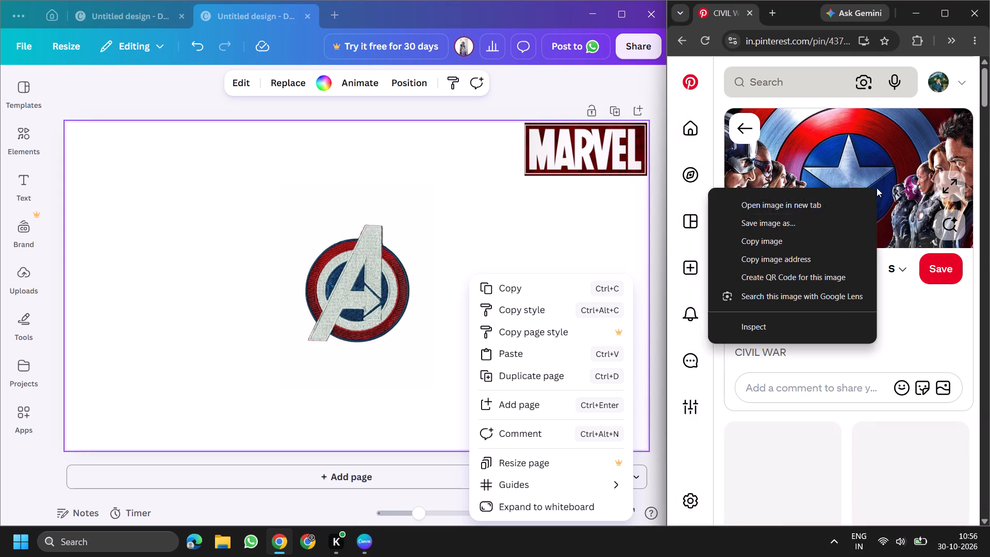
pyautogui.click(821, 243)
pyautogui.rightClick(289, 288)
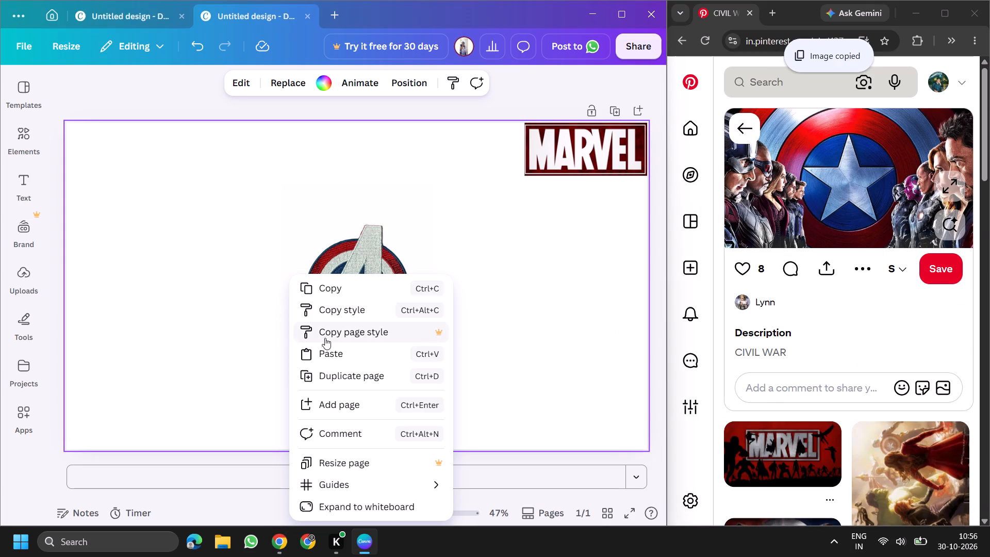
pyautogui.click(335, 349)
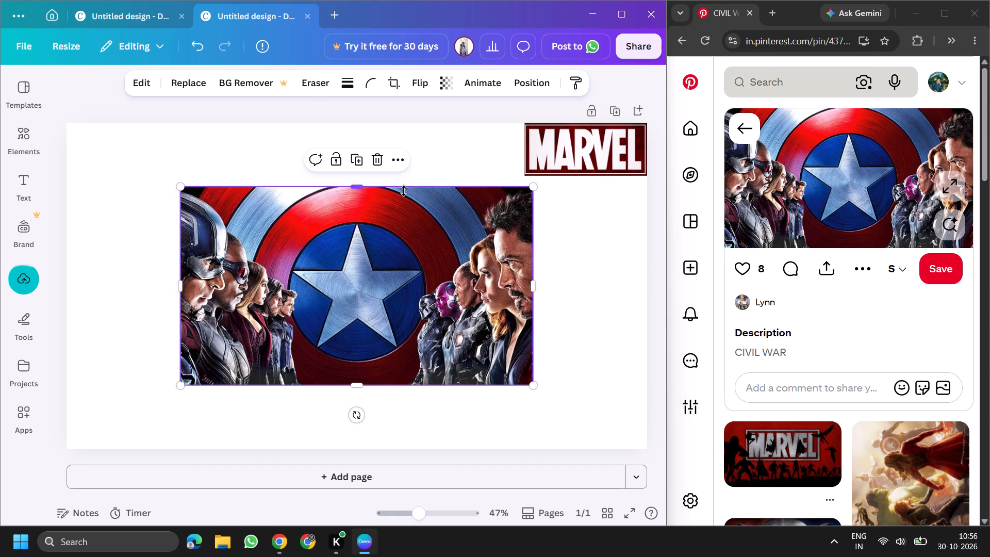
# Send the Civil War image behind the other elements and enlarge it from its corners to cover the whole page.
pyautogui.hotkey('ctrl', '[')
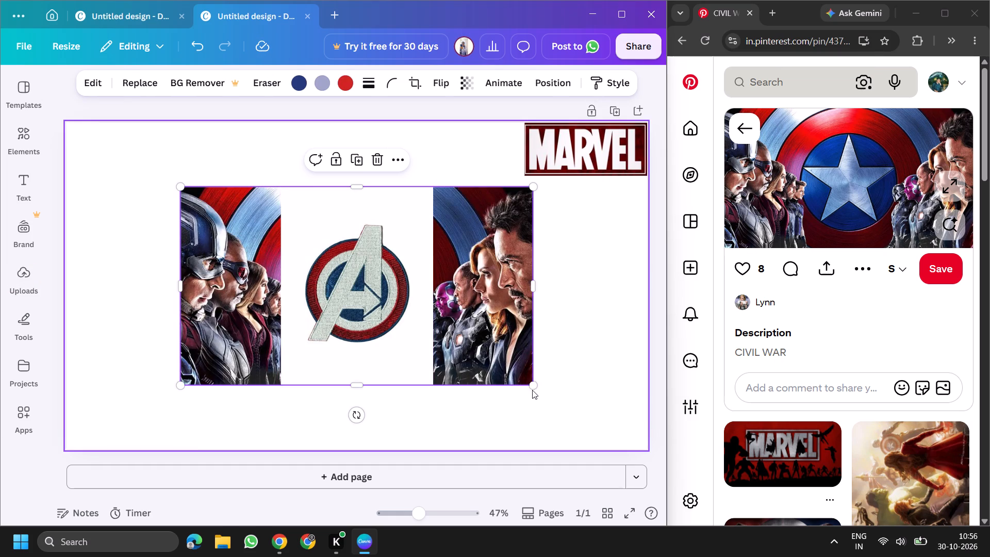
pyautogui.moveTo(531, 384); pyautogui.dragTo(627, 449)
pyautogui.click(627, 449)
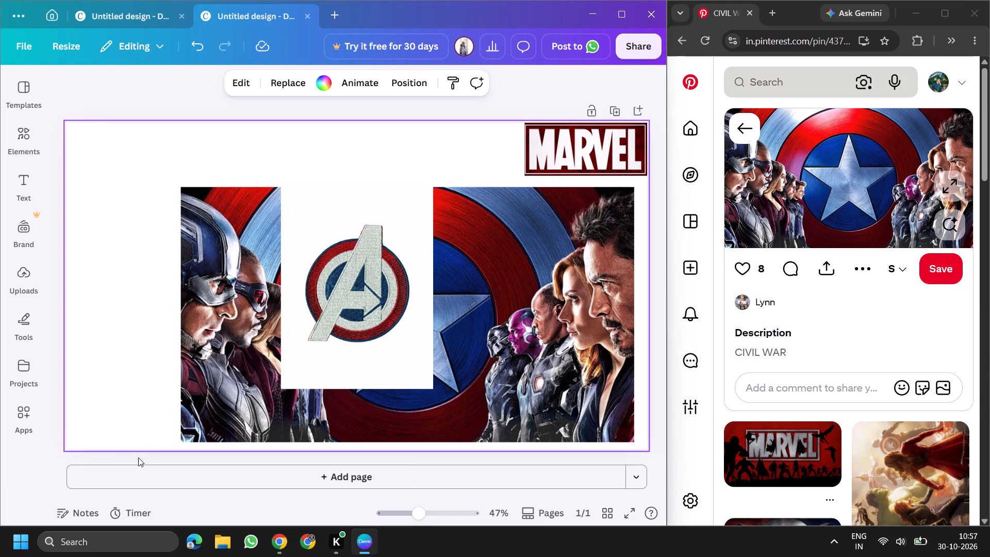
pyautogui.click(187, 189)
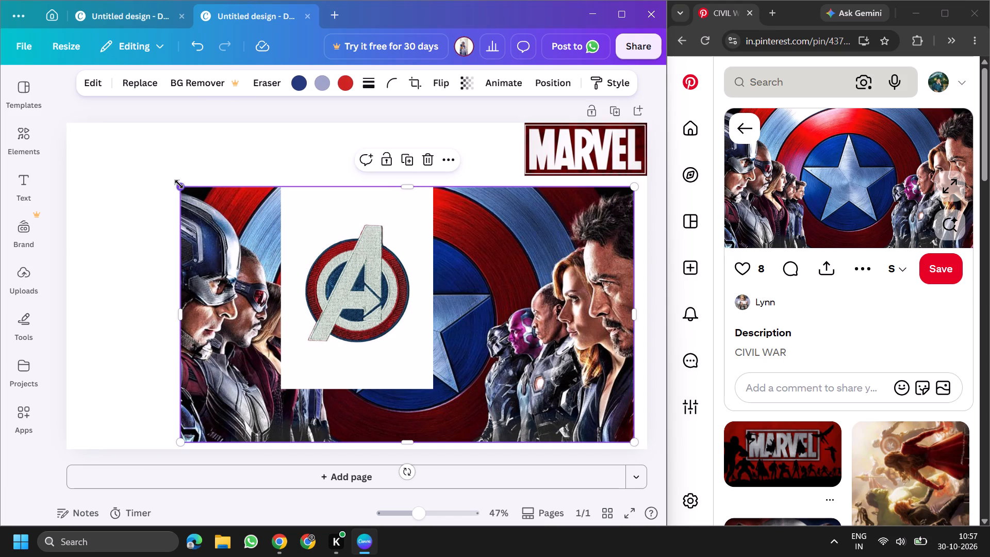
pyautogui.moveTo(185, 188); pyautogui.dragTo(111, 93)
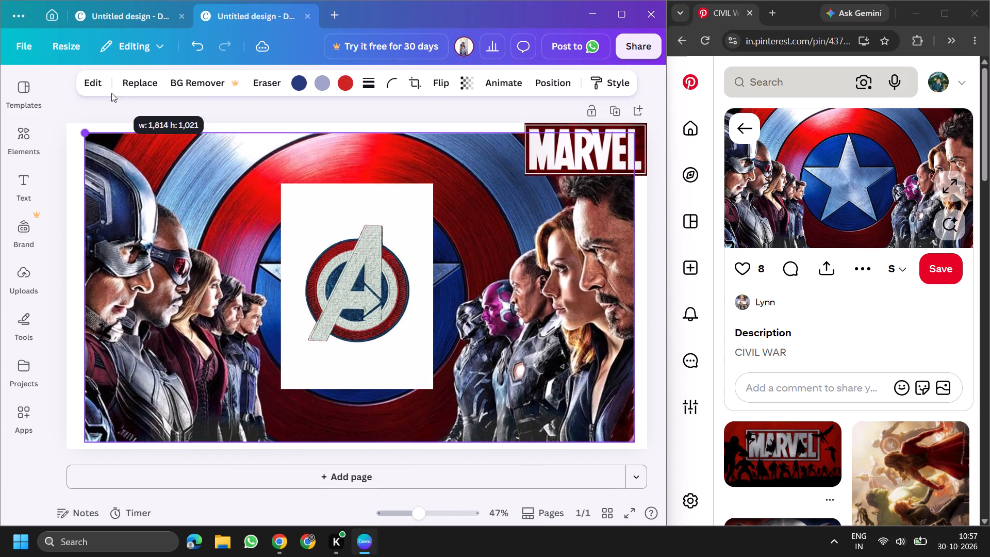
pyautogui.moveTo(111, 93); pyautogui.dragTo(98, 75)
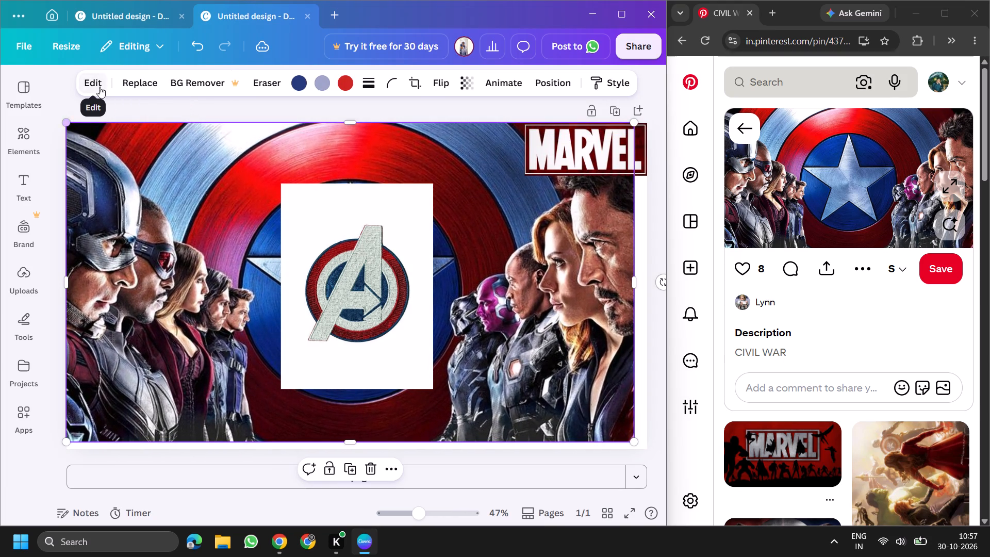
pyautogui.moveTo(632, 444); pyautogui.dragTo(637, 444)
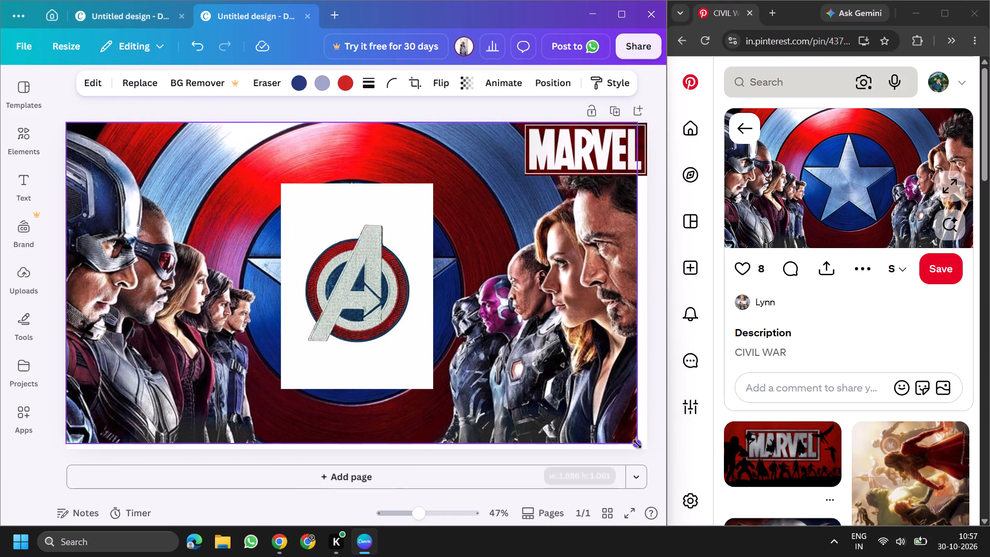
pyautogui.moveTo(637, 444); pyautogui.dragTo(649, 445)
# Delete the white-backed Avengers patch image from the centre of the page.
pyautogui.click(387, 302)
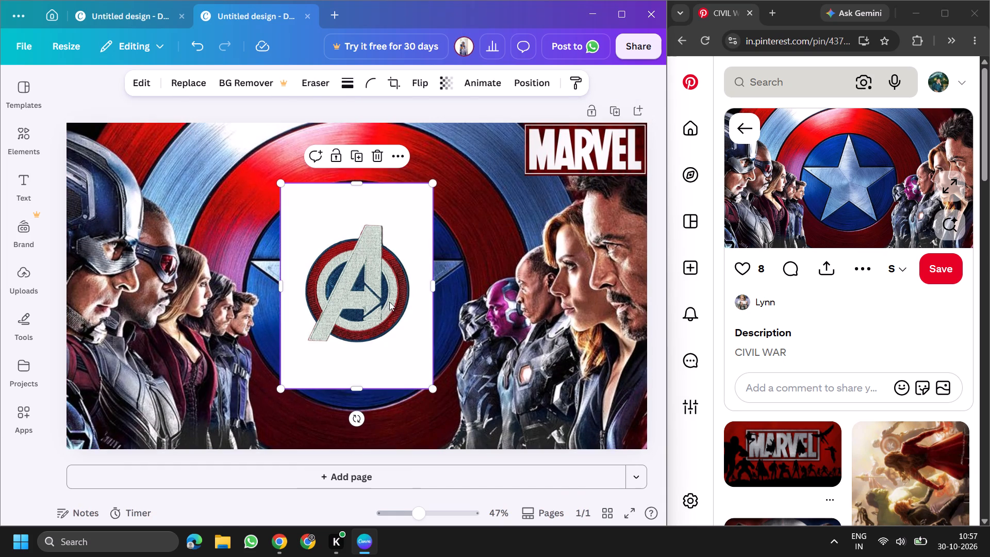
pyautogui.click(381, 157)
# Return to the Marvel logo pin on Pinterest and look through its related pins for more Marvel images.
pyautogui.click(744, 135)
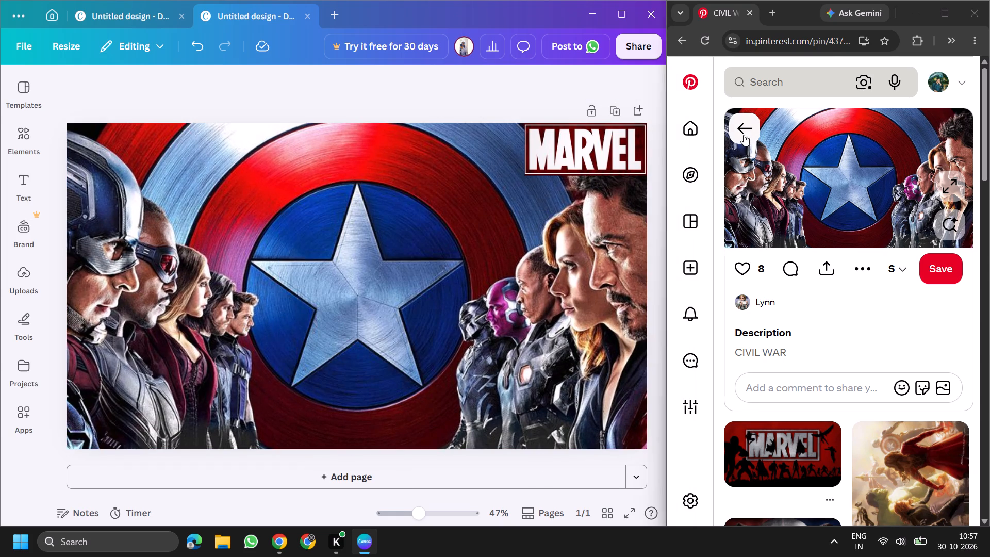
pyautogui.scroll(-9, 907, 291)
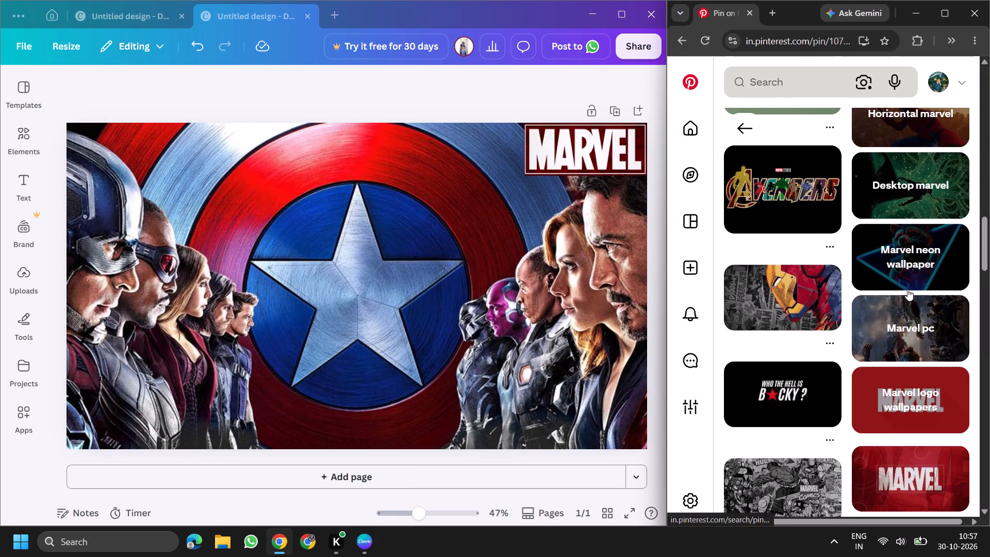
pyautogui.scroll(-10, 894, 264)
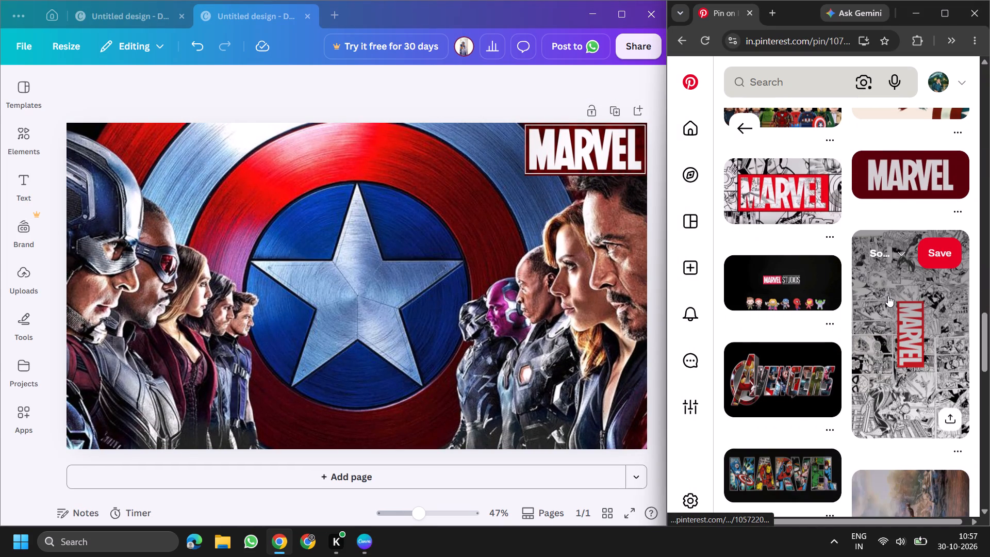
pyautogui.scroll(-5, 901, 283)
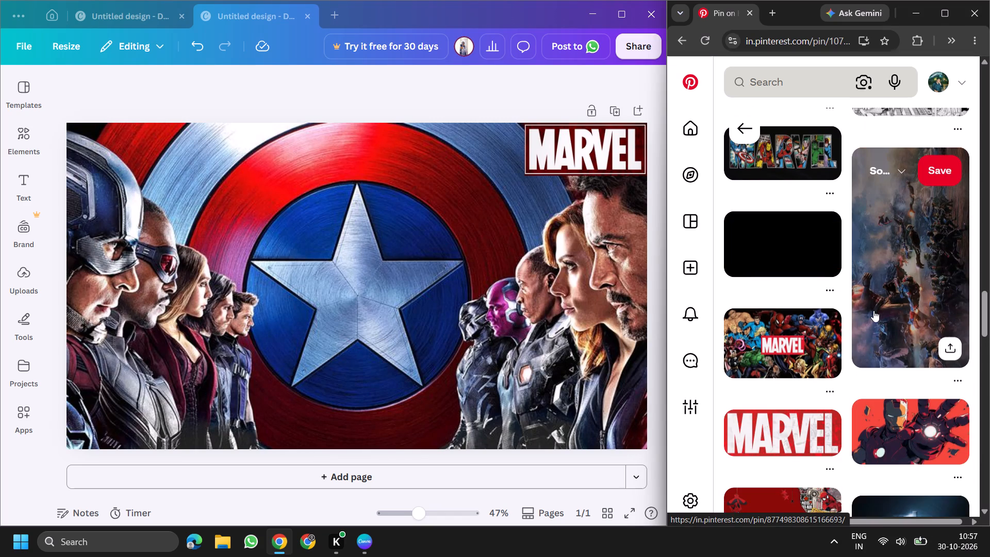
pyautogui.scroll(20, 872, 310)
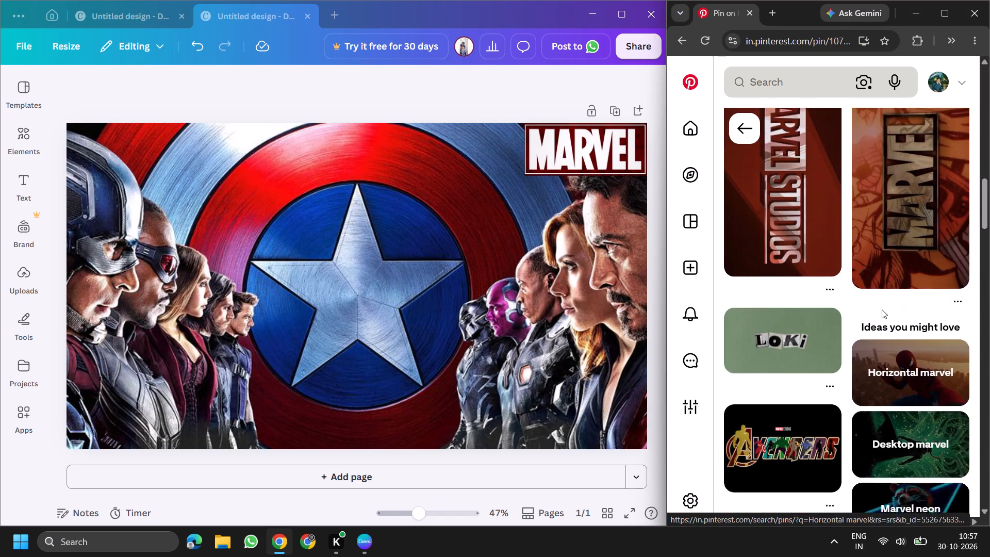
pyautogui.scroll(7, 882, 309)
pyautogui.scroll(9, 833, 294)
pyautogui.scroll(4, 834, 201)
# Go back to the "Marvel" search results, browse them for usable images, and view the metallic Avengers logo pin.
pyautogui.click(754, 126)
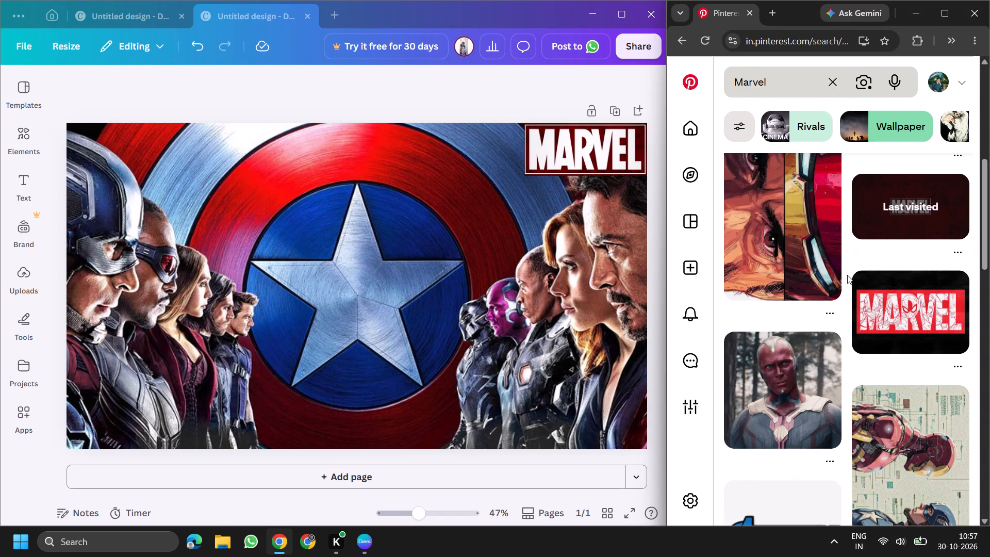
pyautogui.scroll(15, 847, 277)
pyautogui.scroll(-6, 847, 271)
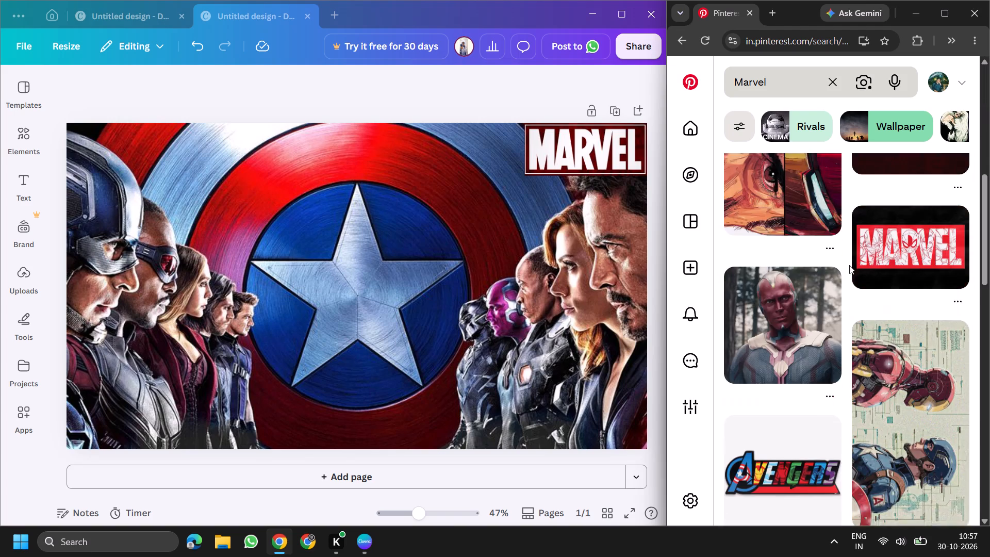
pyautogui.scroll(-17, 849, 265)
pyautogui.scroll(2, 854, 290)
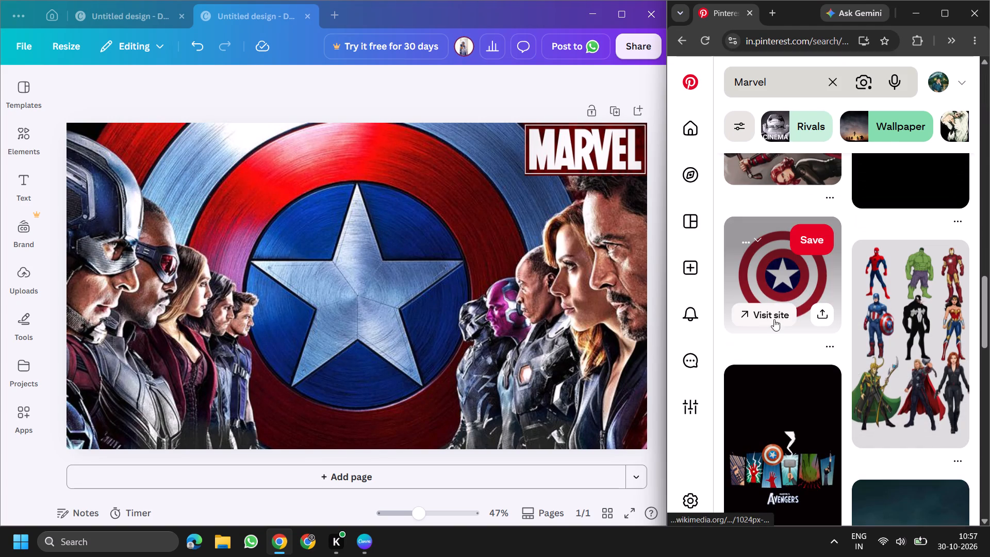
pyautogui.scroll(-6, 793, 302)
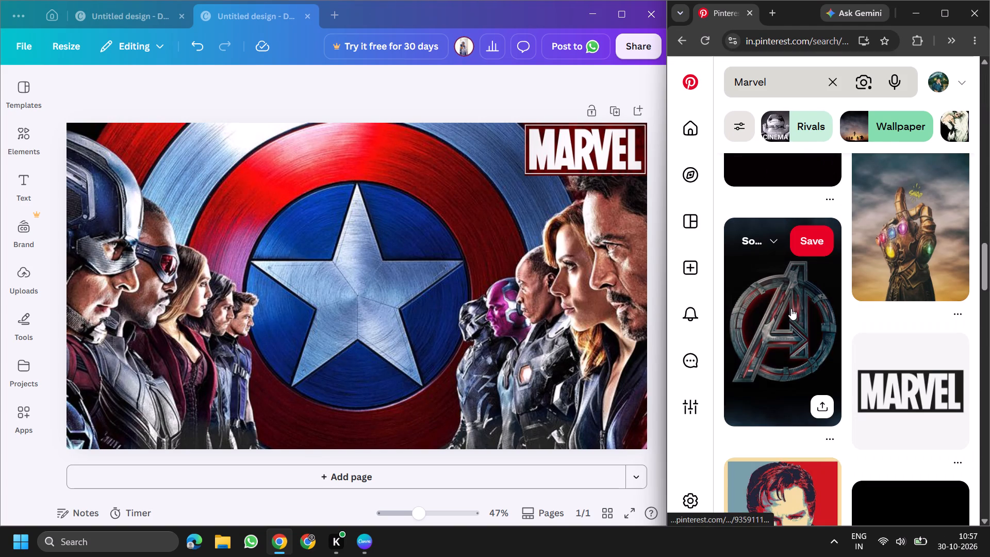
pyautogui.click(793, 309)
pyautogui.click(750, 127)
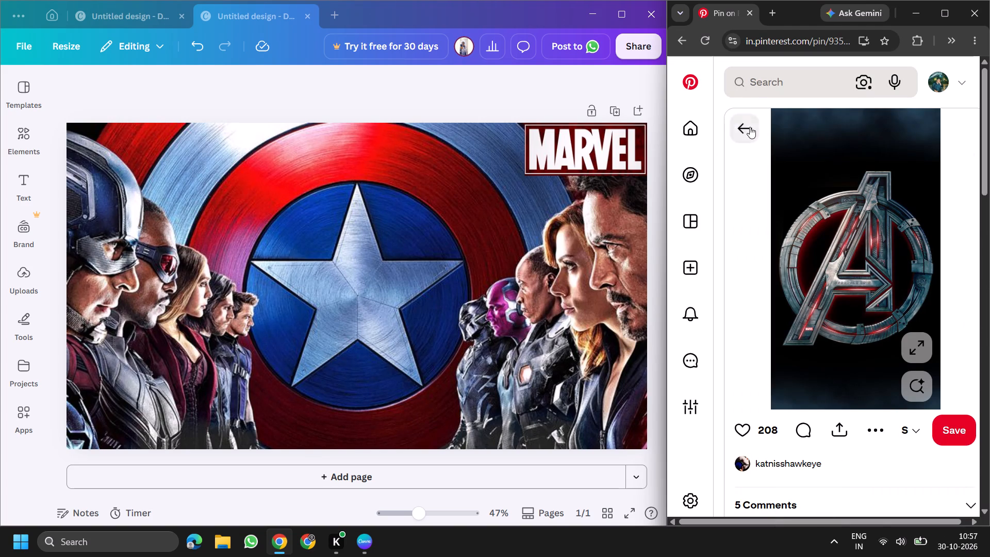
# Find the pin of Iron Man's glowing eyes in the Marvel results, copy its image, and paste it onto the Canva page.
pyautogui.scroll(-16, 806, 271)
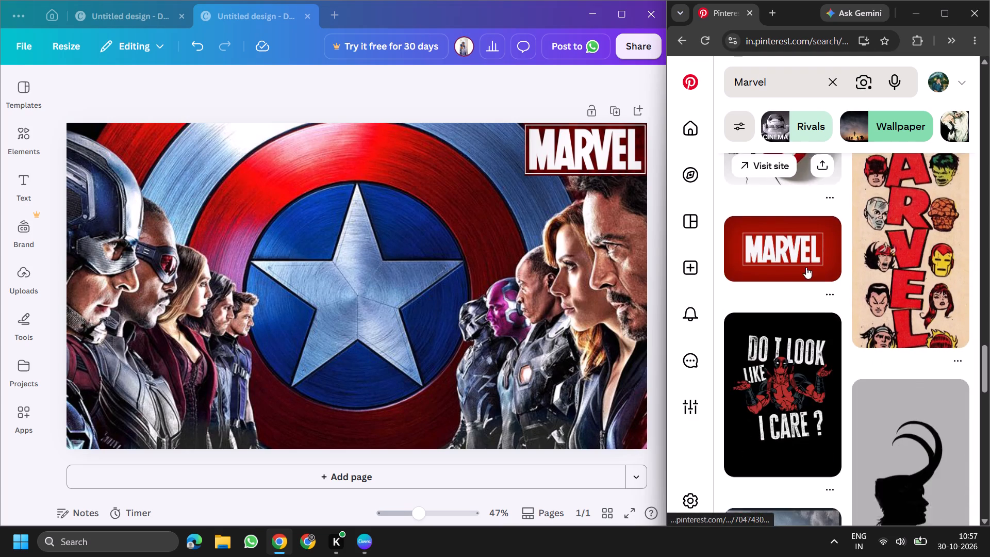
pyautogui.scroll(-10, 806, 267)
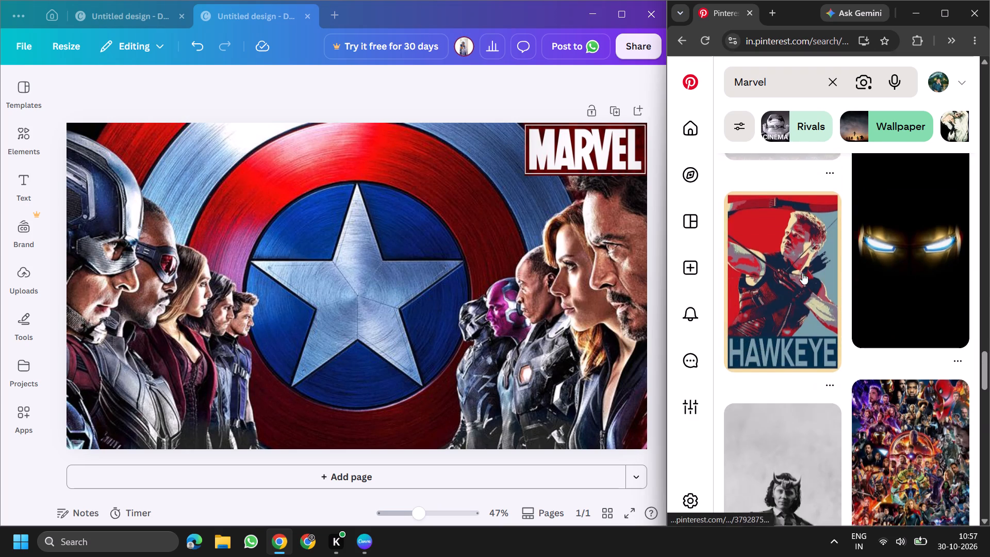
pyautogui.click(914, 245)
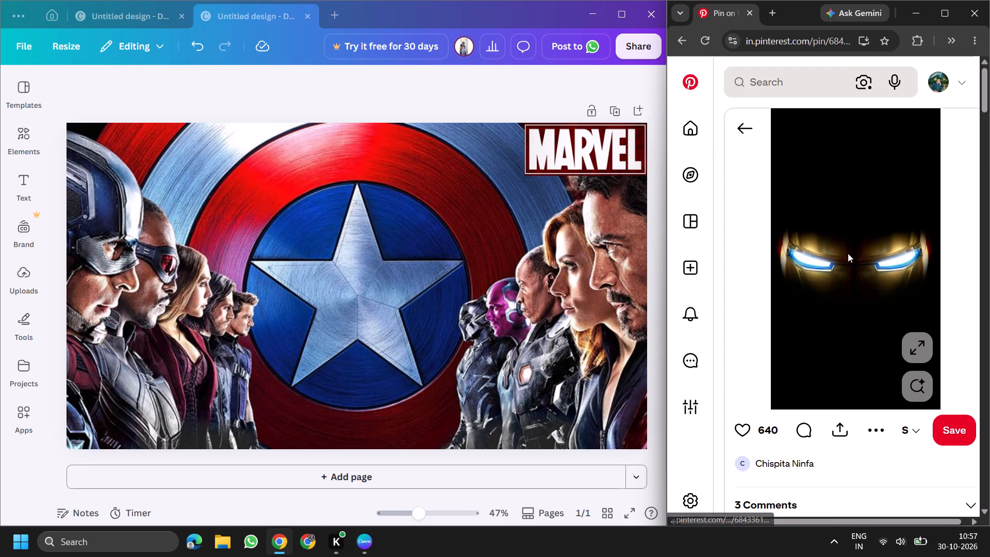
pyautogui.rightClick(841, 254)
pyautogui.click(797, 303)
pyautogui.rightClick(270, 239)
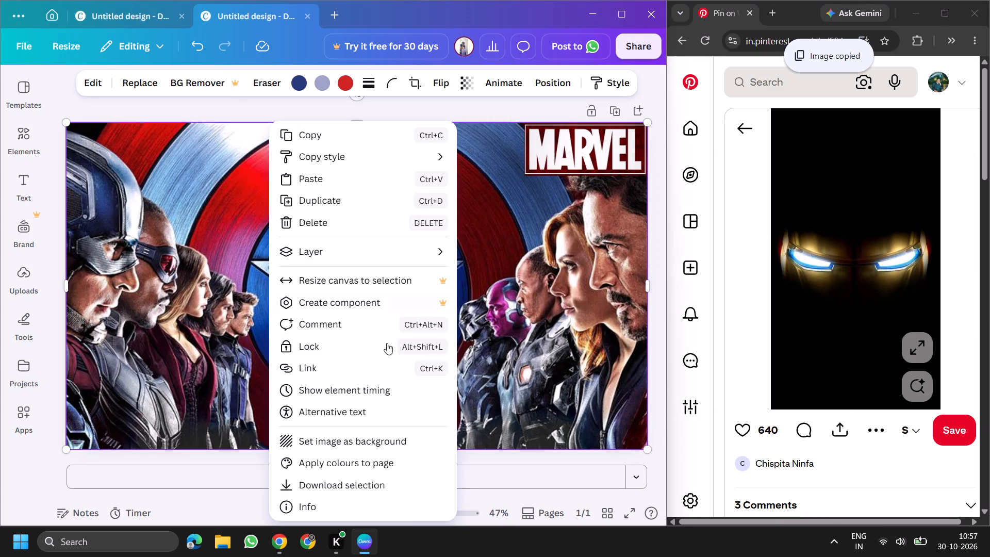
pyautogui.click(337, 174)
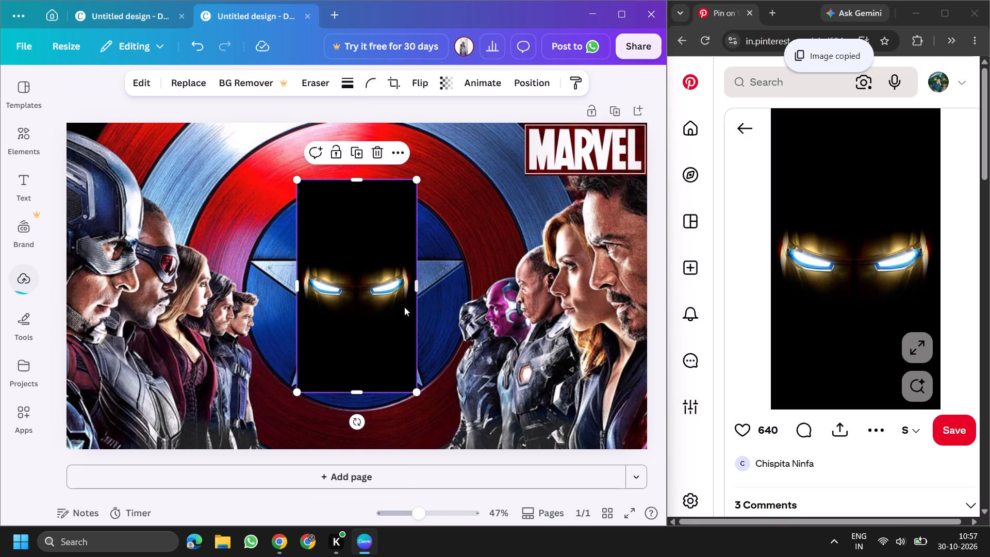
# Crop the Iron Man image from below and above to a narrow strip around the glowing eyes.
pyautogui.moveTo(357, 395); pyautogui.dragTo(371, 357)
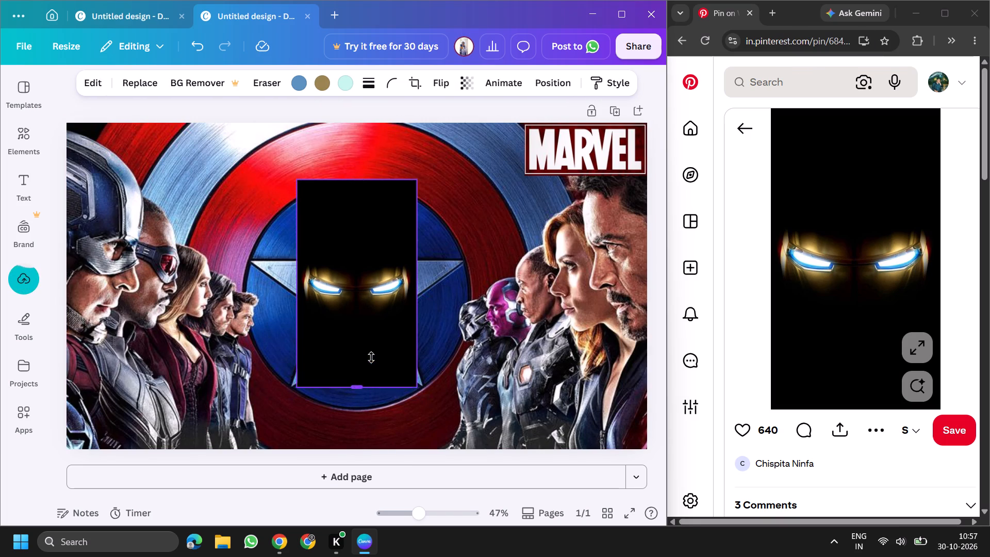
pyautogui.moveTo(371, 357); pyautogui.dragTo(374, 323)
pyautogui.moveTo(357, 178); pyautogui.dragTo(364, 210)
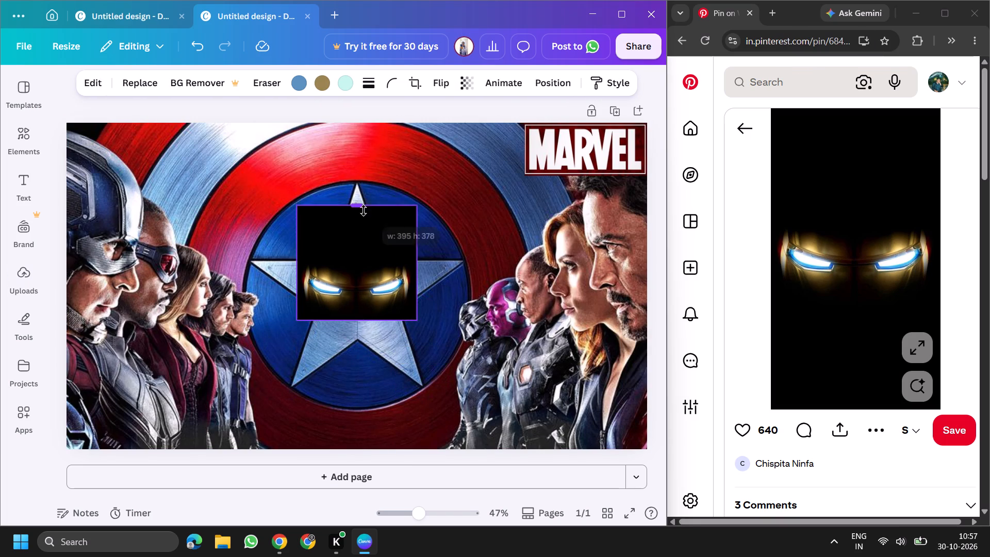
pyautogui.moveTo(364, 210); pyautogui.dragTo(368, 266)
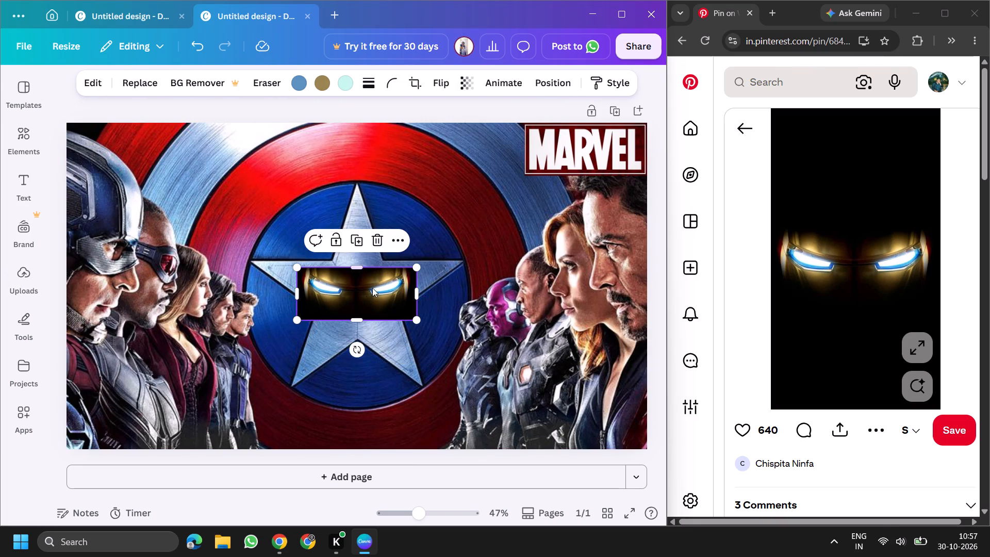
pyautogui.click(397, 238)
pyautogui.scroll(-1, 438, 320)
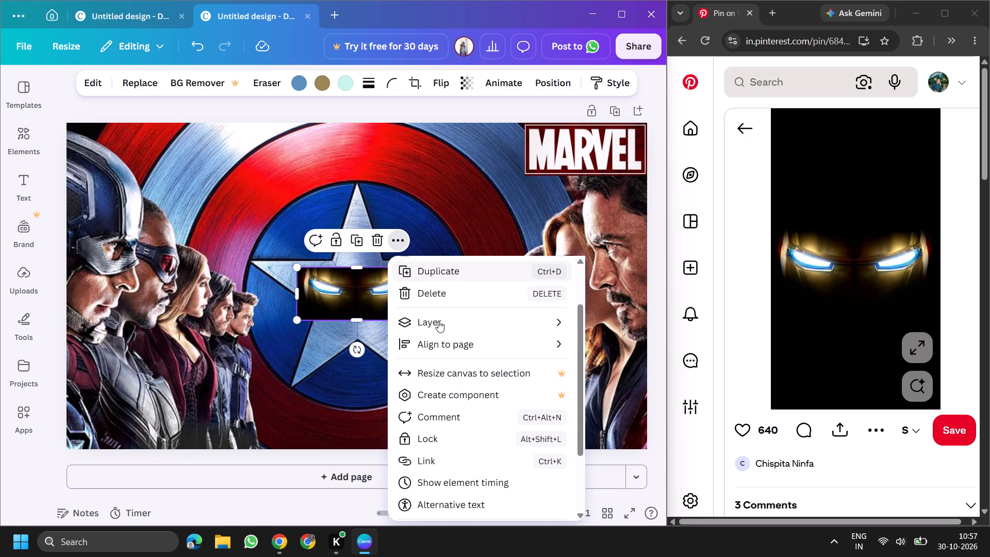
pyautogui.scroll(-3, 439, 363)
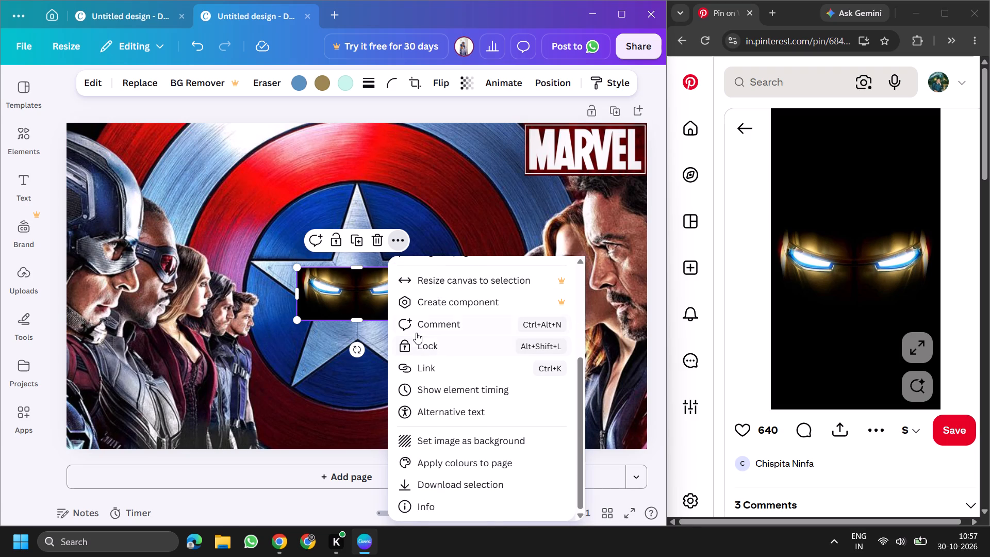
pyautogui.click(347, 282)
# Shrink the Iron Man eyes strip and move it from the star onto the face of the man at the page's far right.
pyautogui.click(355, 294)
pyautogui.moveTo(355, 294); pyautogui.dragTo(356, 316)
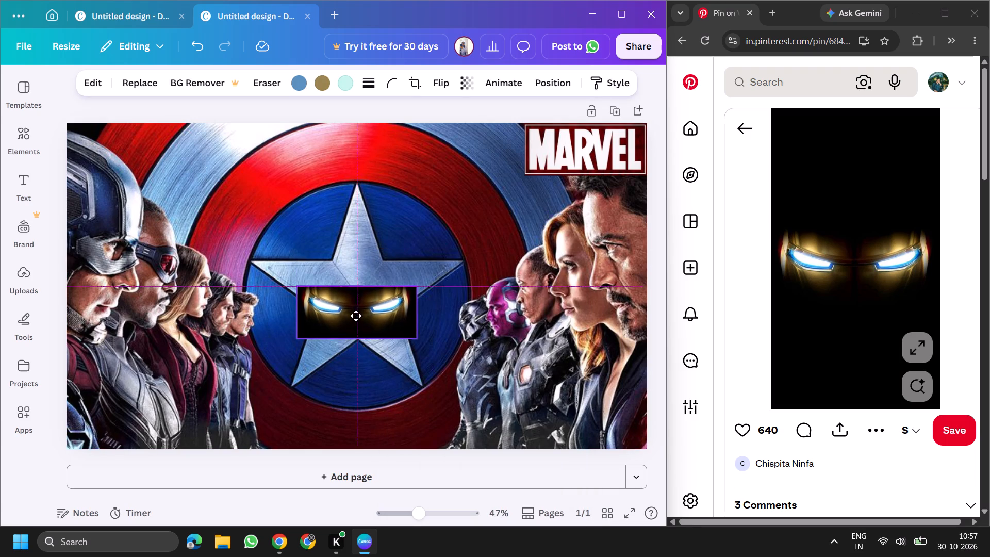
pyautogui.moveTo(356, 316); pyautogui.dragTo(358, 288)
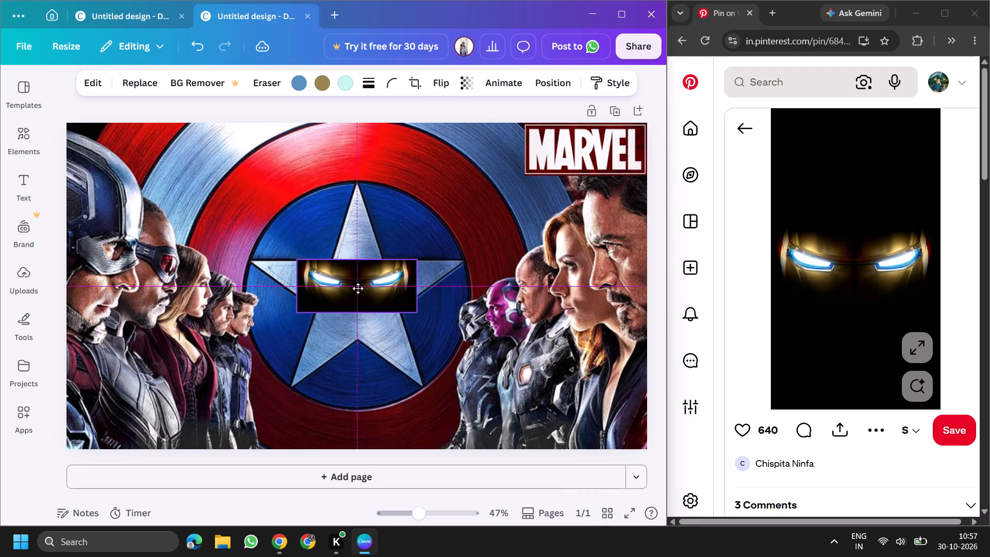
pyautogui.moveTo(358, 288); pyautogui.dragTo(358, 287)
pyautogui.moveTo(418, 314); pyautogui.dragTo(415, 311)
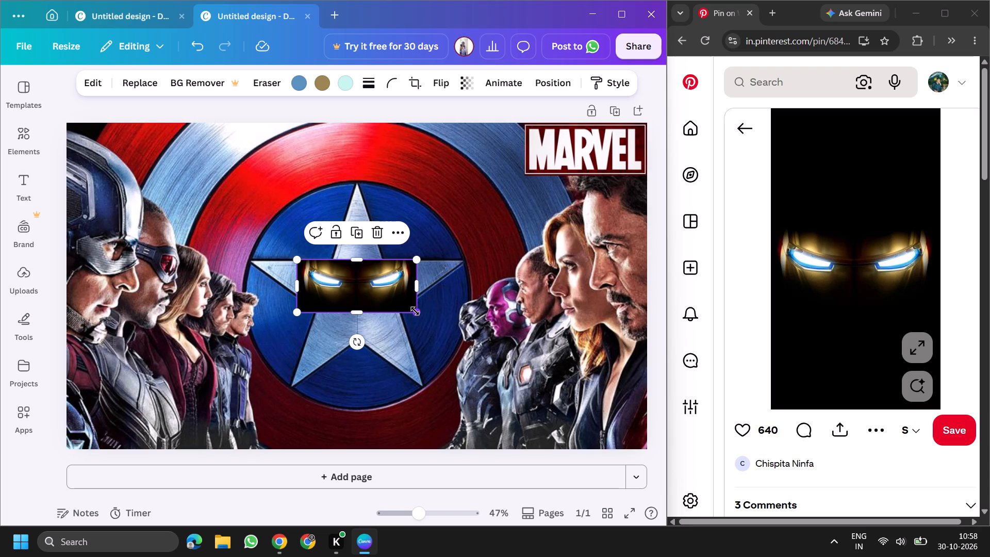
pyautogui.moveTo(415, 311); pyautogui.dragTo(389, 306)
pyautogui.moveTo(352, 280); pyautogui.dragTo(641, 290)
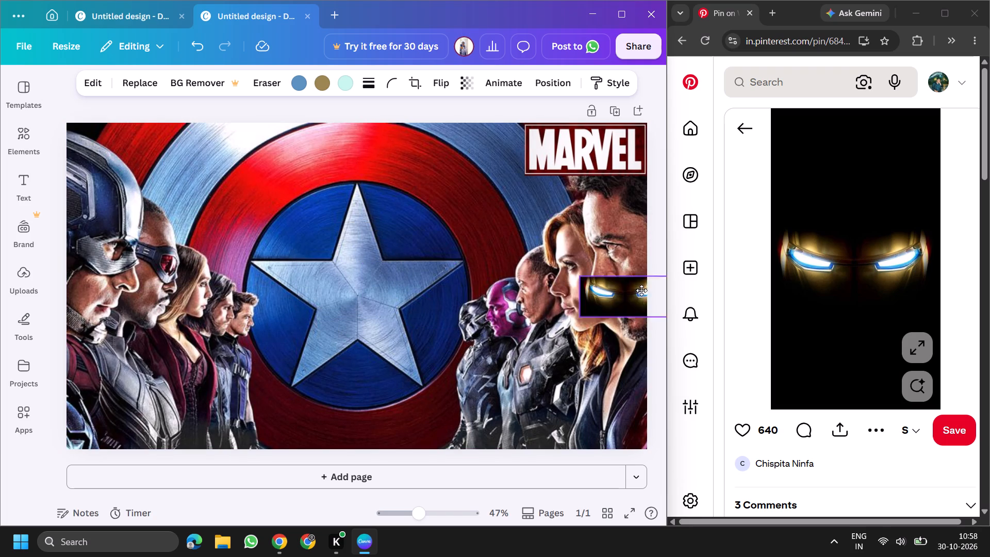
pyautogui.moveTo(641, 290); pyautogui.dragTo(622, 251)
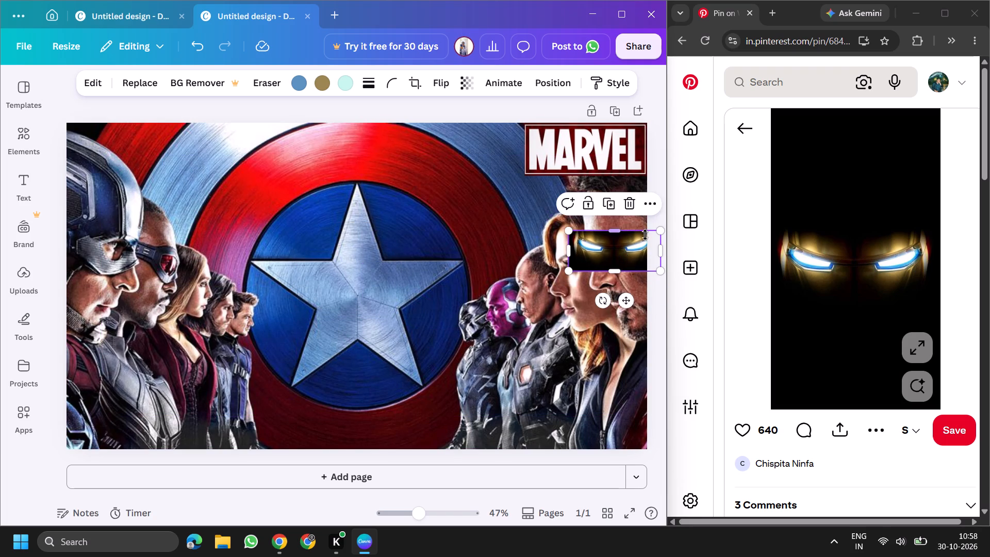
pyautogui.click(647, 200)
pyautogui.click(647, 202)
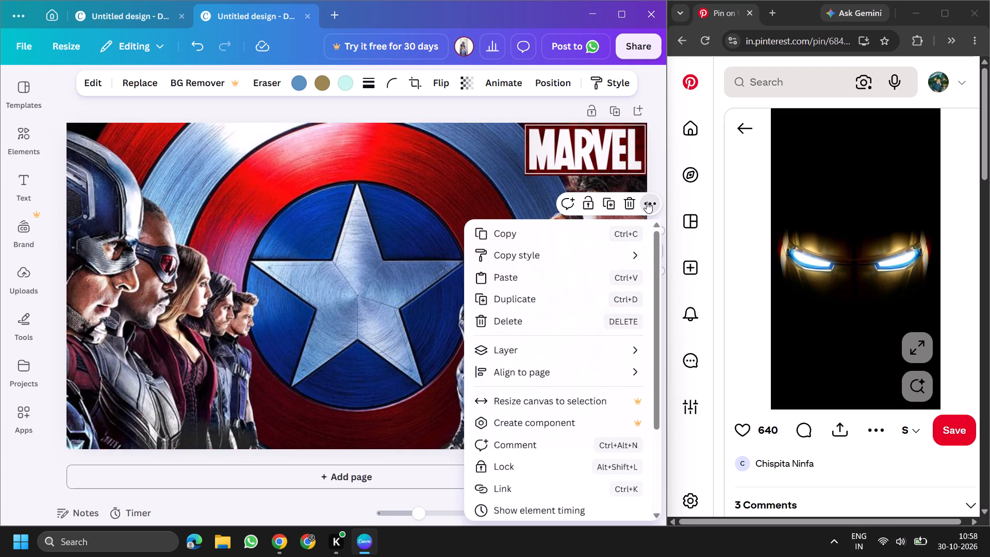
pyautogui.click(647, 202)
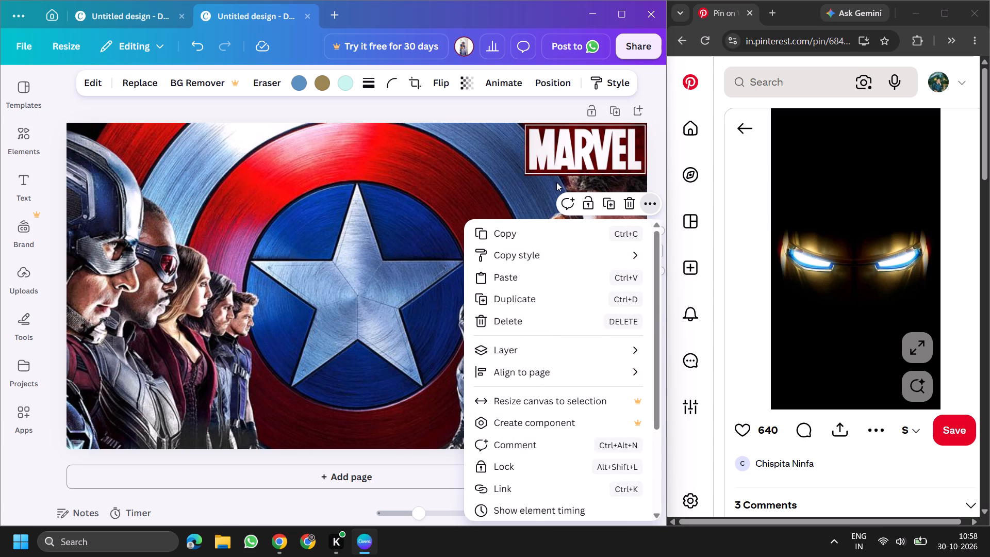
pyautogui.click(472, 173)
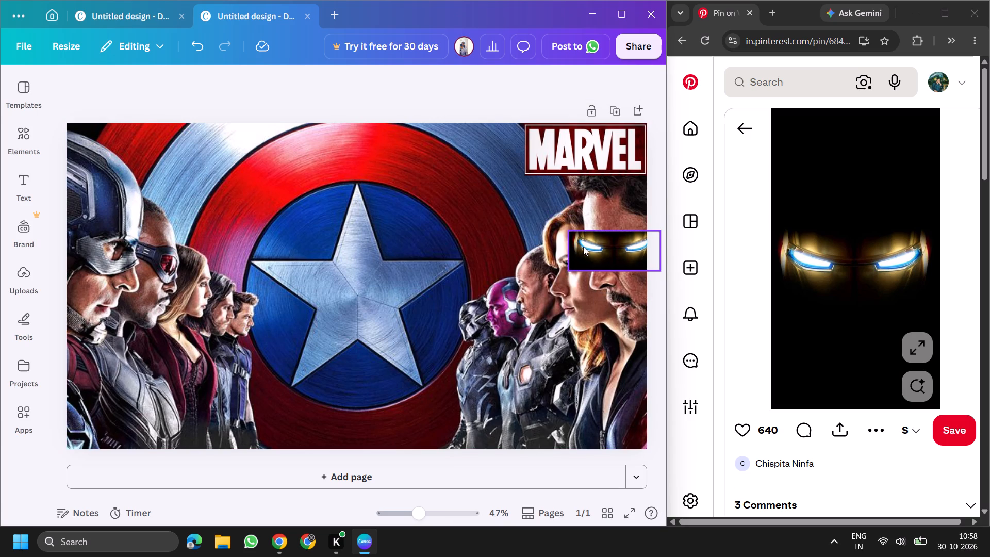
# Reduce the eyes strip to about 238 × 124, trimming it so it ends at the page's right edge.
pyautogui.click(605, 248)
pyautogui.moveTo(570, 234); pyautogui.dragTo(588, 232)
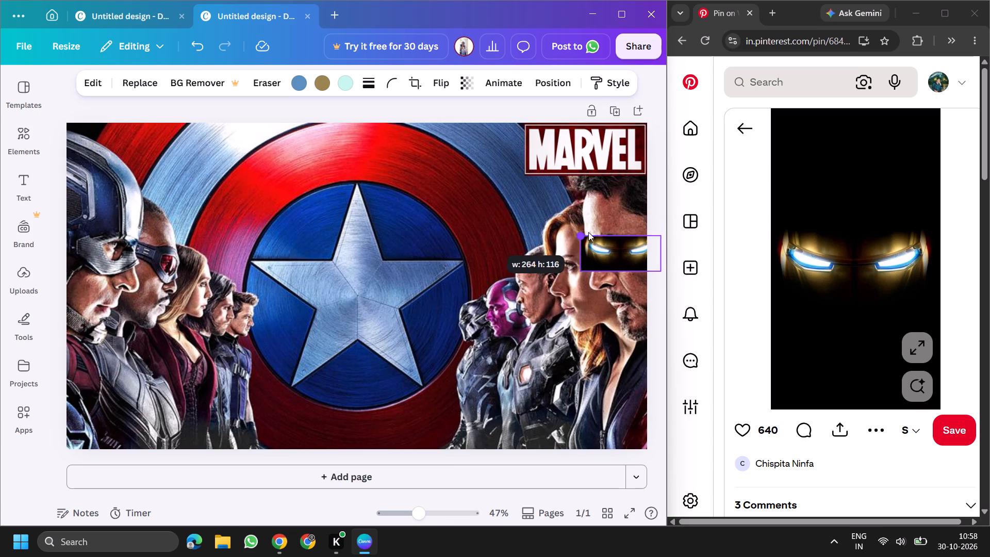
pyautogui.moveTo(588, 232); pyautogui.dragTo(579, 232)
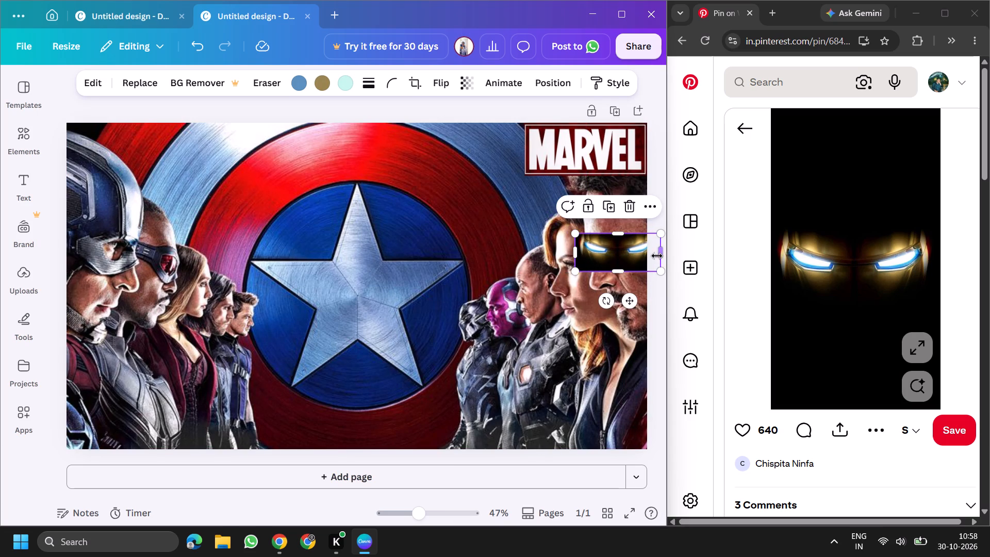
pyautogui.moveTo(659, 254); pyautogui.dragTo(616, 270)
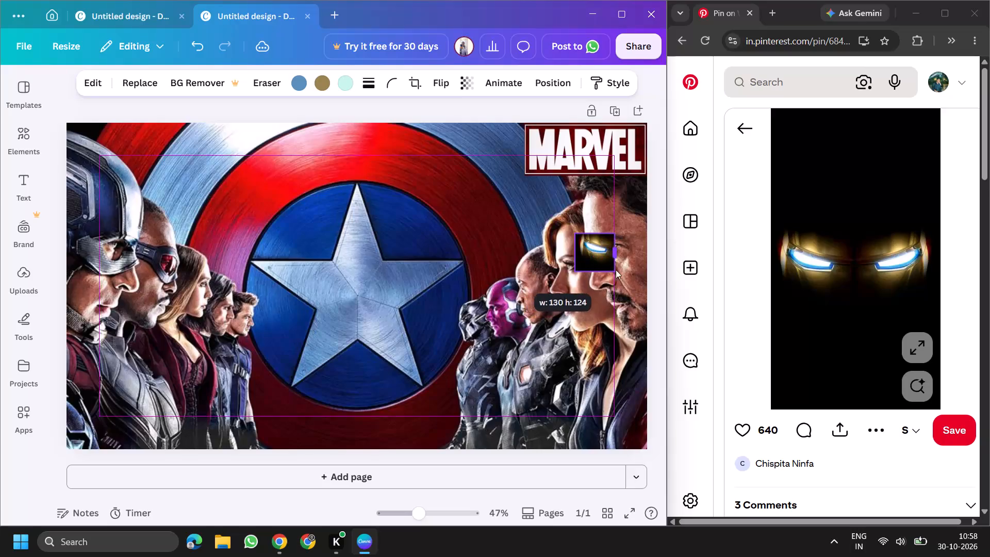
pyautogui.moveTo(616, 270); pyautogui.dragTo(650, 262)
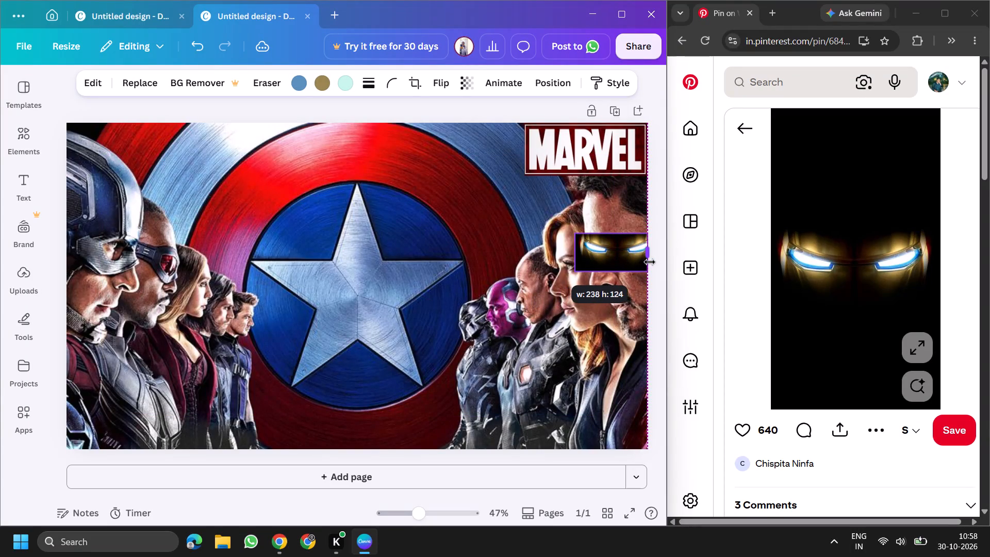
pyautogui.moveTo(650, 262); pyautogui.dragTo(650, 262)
# Move the eyes strip off the face and stretch it into a wide, slightly taller banner spanning most of the page.
pyautogui.moveTo(618, 255); pyautogui.dragTo(541, 264)
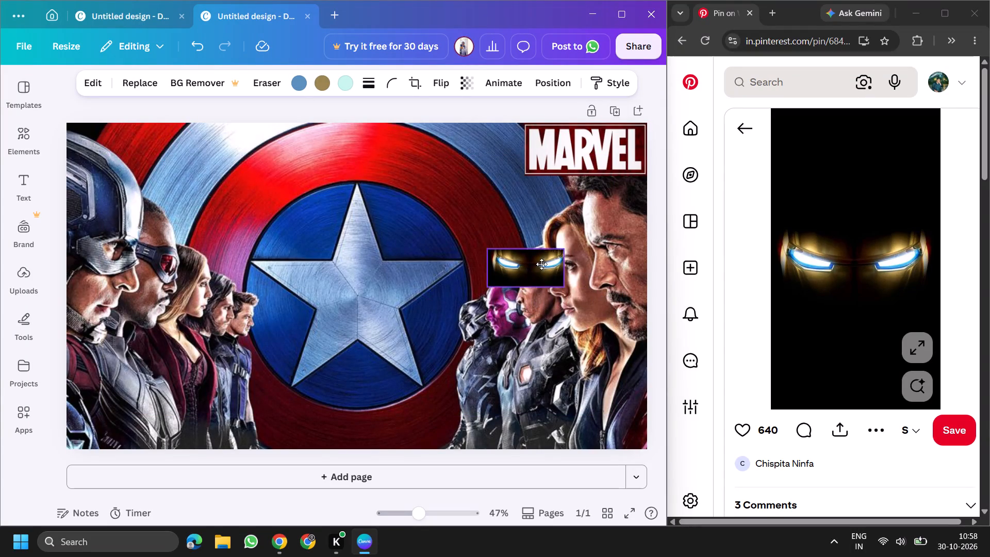
pyautogui.moveTo(541, 264); pyautogui.dragTo(520, 330)
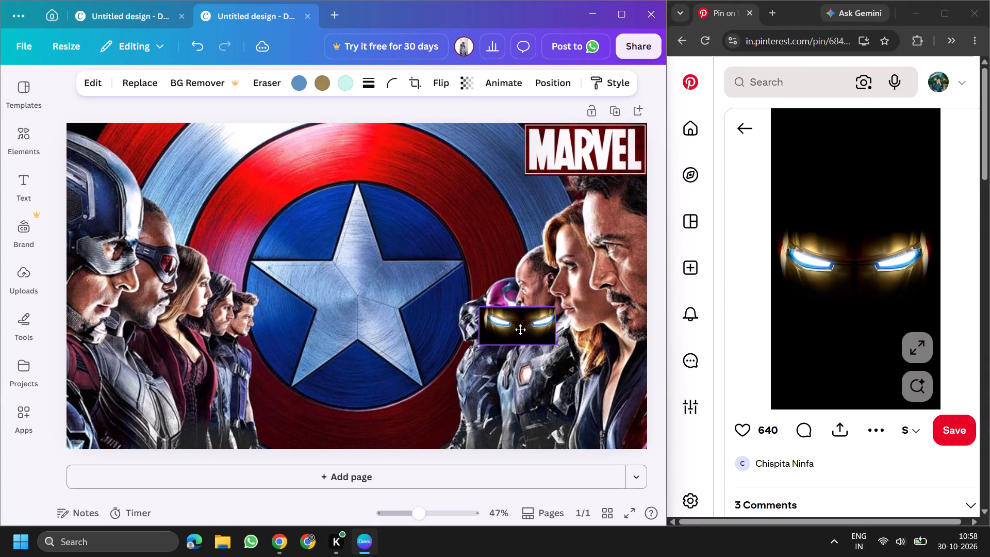
pyautogui.moveTo(520, 330); pyautogui.dragTo(489, 334)
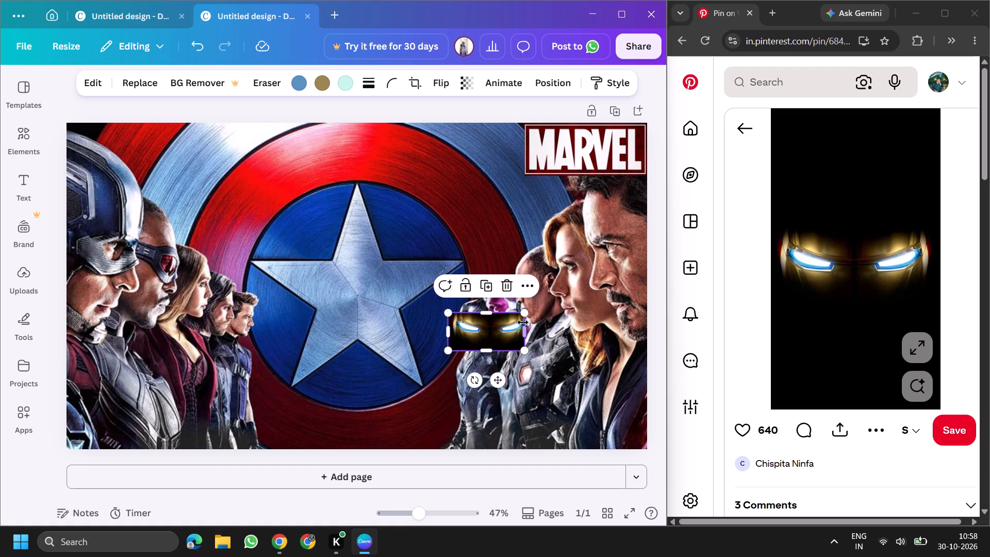
pyautogui.moveTo(523, 329); pyautogui.dragTo(767, 221)
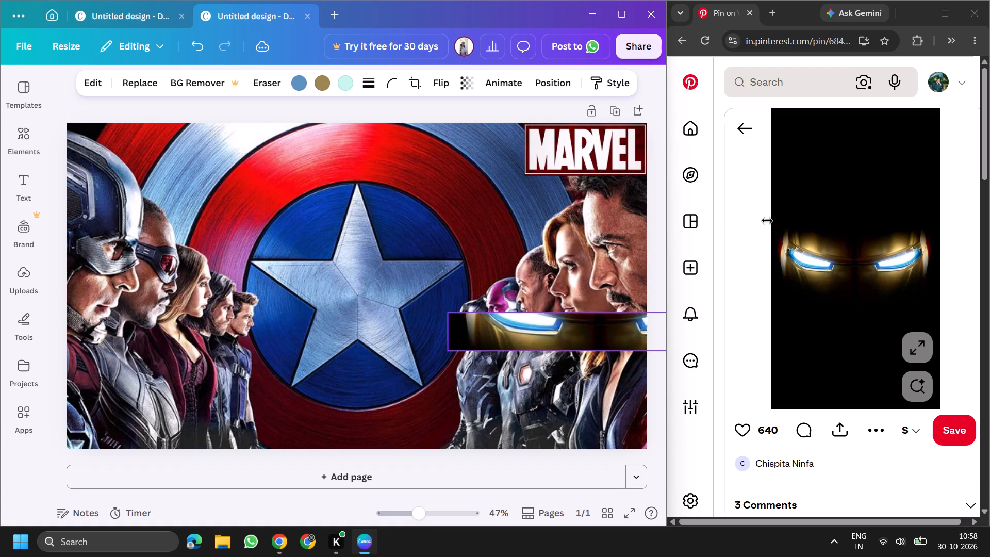
pyautogui.moveTo(767, 221); pyautogui.dragTo(989, 143)
pyautogui.moveTo(631, 335); pyautogui.dragTo(631, 332)
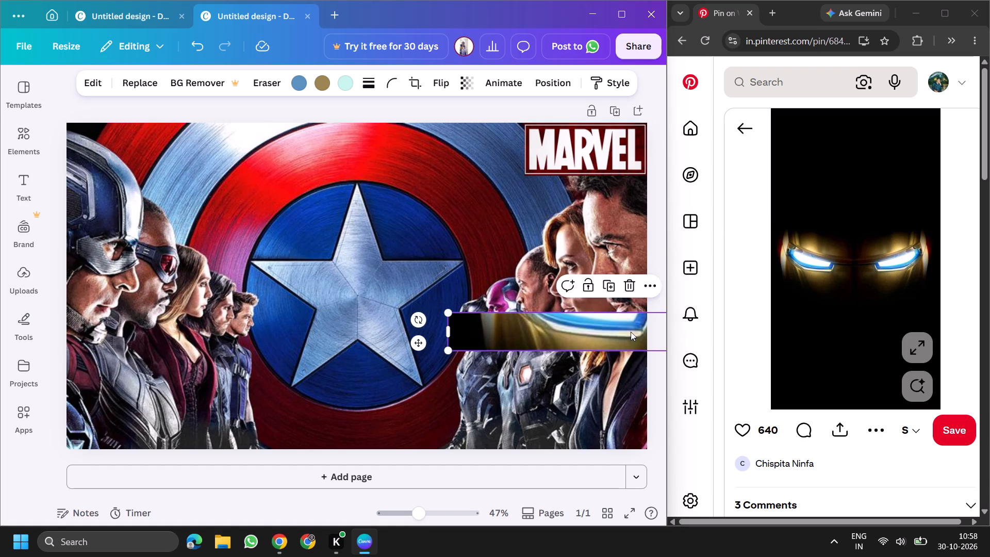
pyautogui.moveTo(631, 332); pyautogui.dragTo(243, 253)
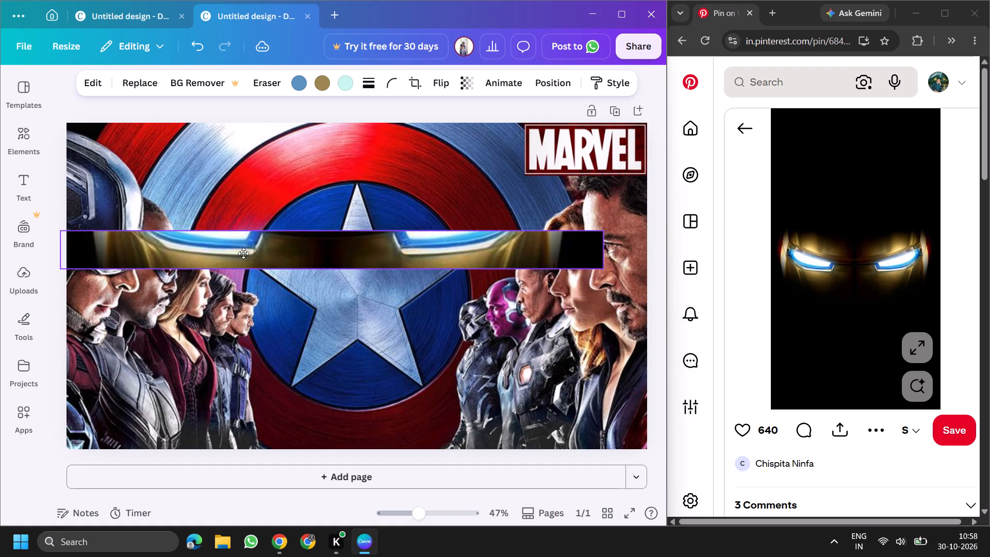
pyautogui.moveTo(243, 253); pyautogui.dragTo(283, 247)
pyautogui.moveTo(366, 228); pyautogui.dragTo(367, 228)
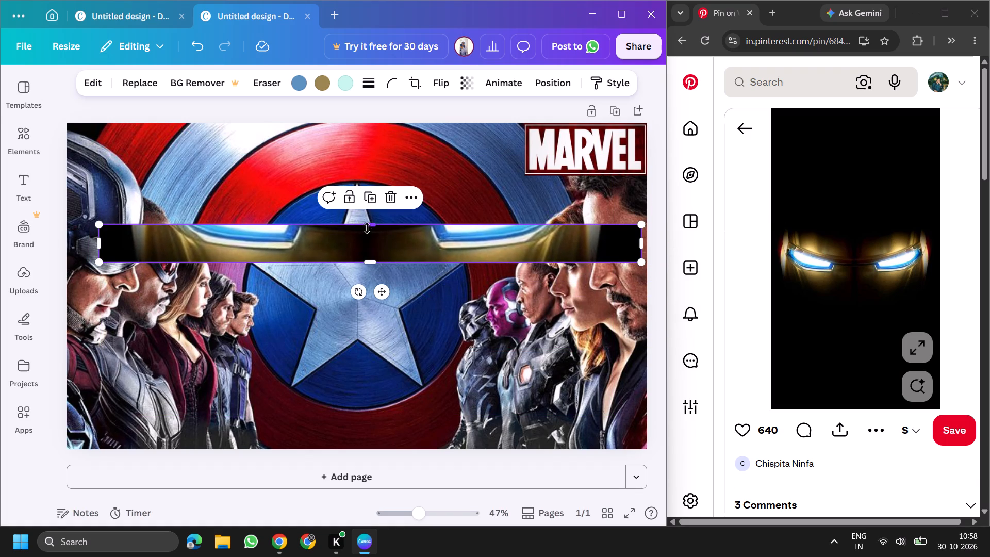
pyautogui.moveTo(367, 228); pyautogui.dragTo(373, 207)
# Place the eyes banner along the page's top edge, horizontally centred and layered behind the MARVEL logo.
pyautogui.moveTo(362, 244); pyautogui.dragTo(359, 165)
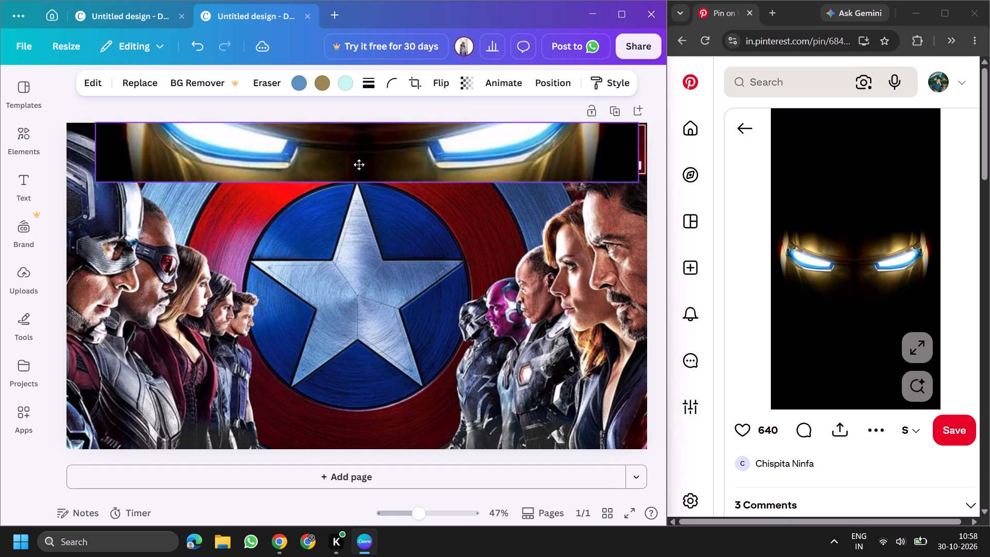
pyautogui.moveTo(359, 165); pyautogui.dragTo(353, 167)
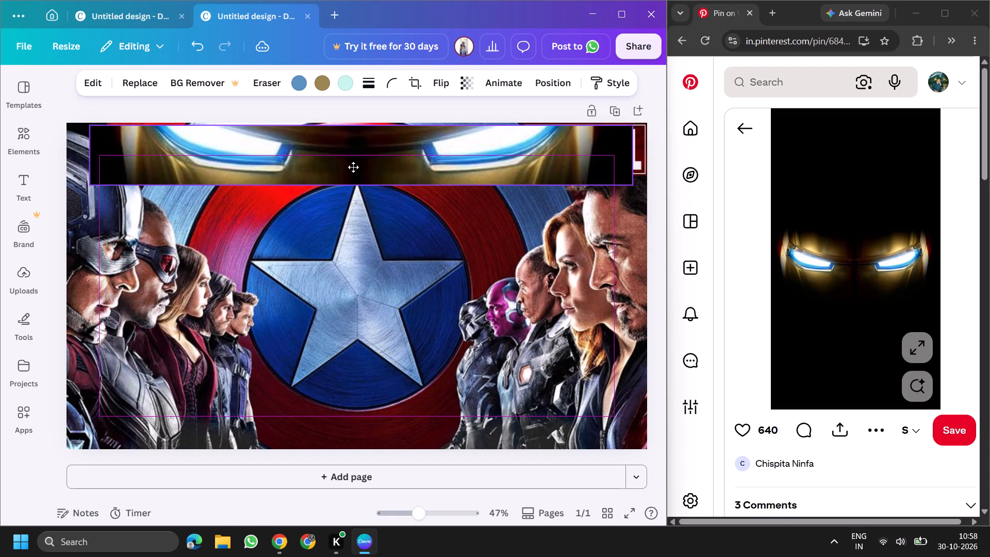
pyautogui.moveTo(353, 167); pyautogui.dragTo(354, 166)
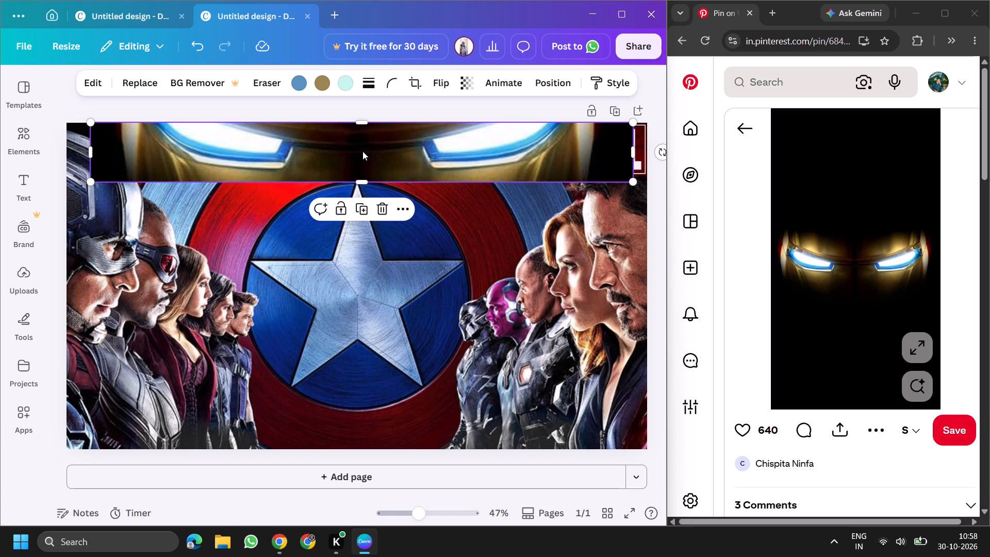
pyautogui.hotkey('ctrl', '[')
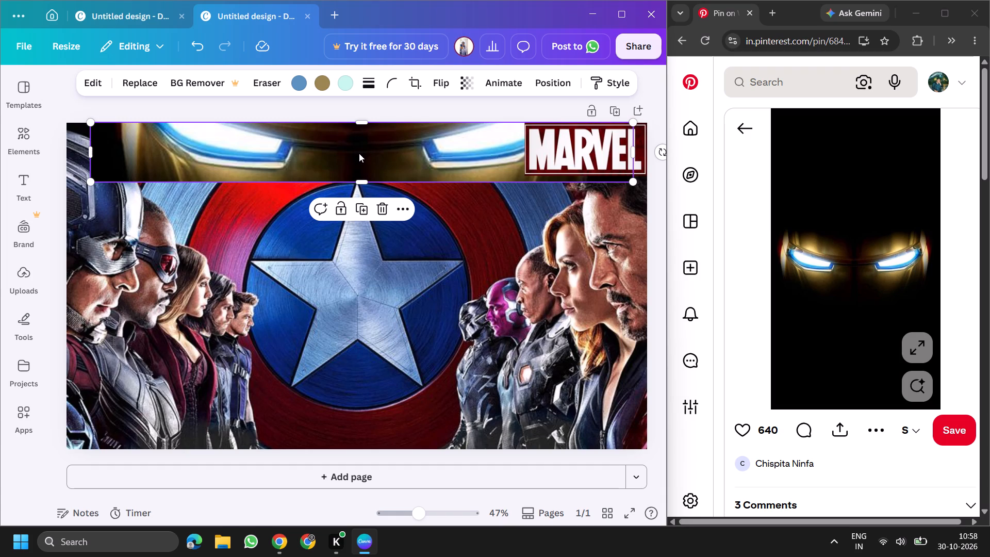
pyautogui.moveTo(343, 150); pyautogui.dragTo(338, 124)
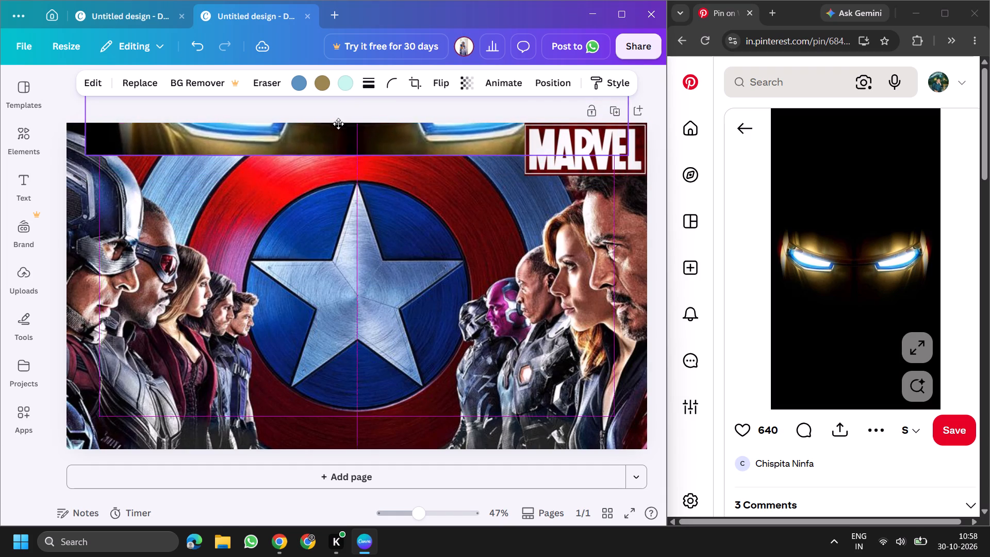
pyautogui.moveTo(338, 124); pyautogui.dragTo(339, 150)
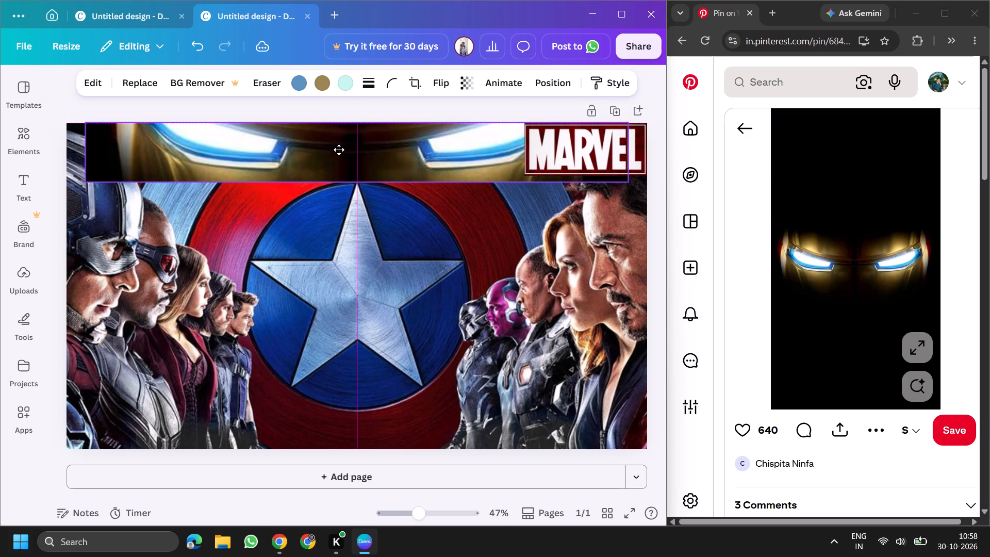
pyautogui.moveTo(339, 150); pyautogui.dragTo(342, 172)
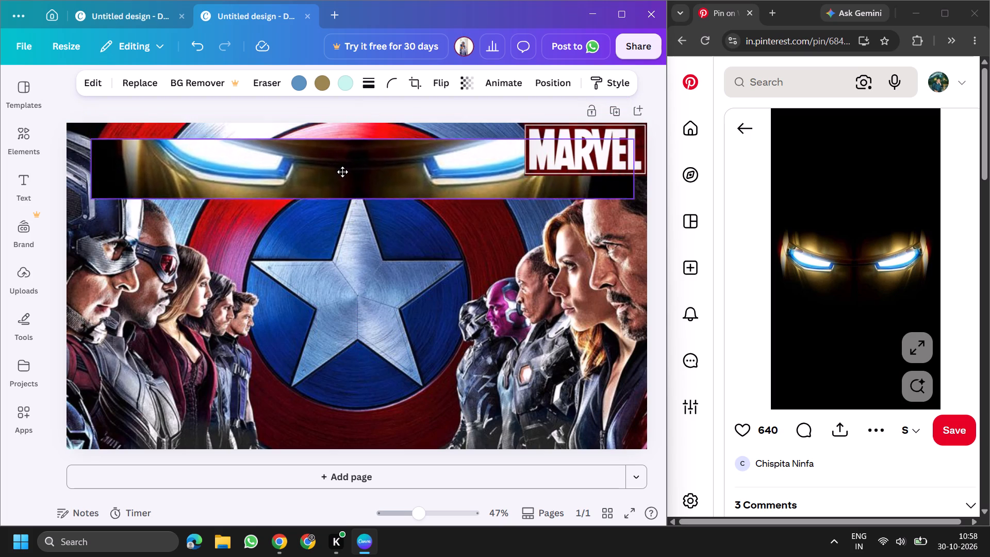
pyautogui.moveTo(342, 172); pyautogui.dragTo(335, 131)
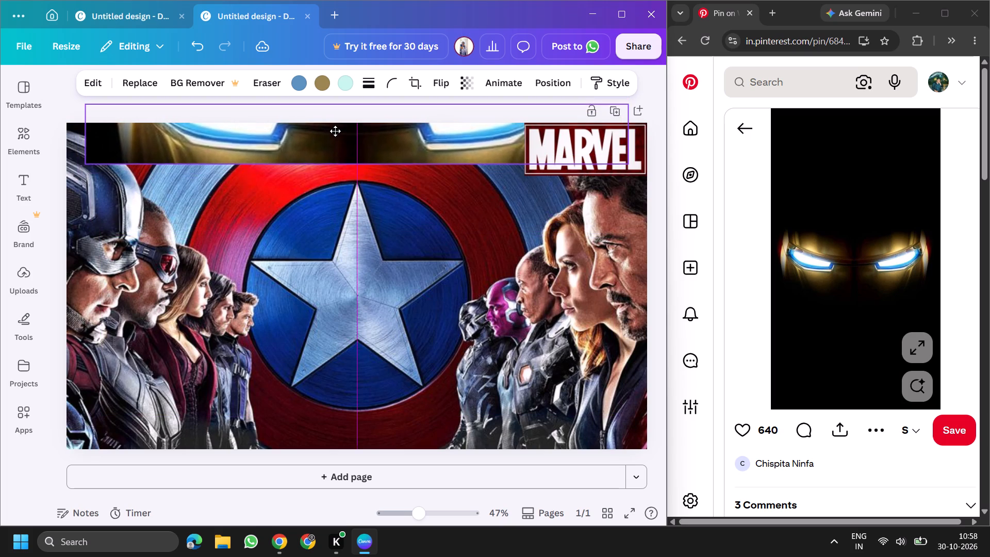
pyautogui.moveTo(335, 131); pyautogui.dragTo(337, 146)
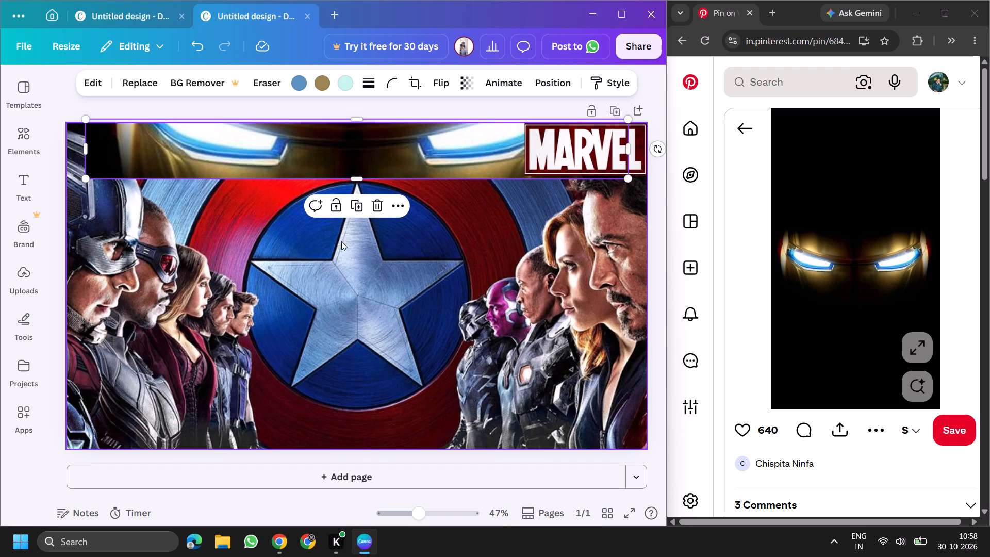
# Widen the Iron Man eyes banner to the page's full width and align it flush with the top edge.
pyautogui.click(352, 249)
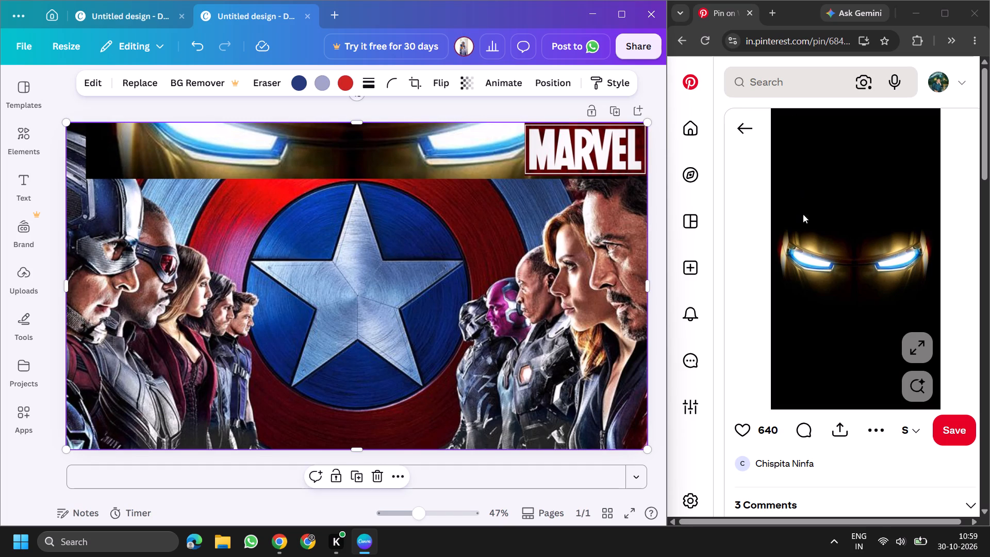
pyautogui.click(87, 150)
pyautogui.moveTo(88, 149); pyautogui.dragTo(36, 156)
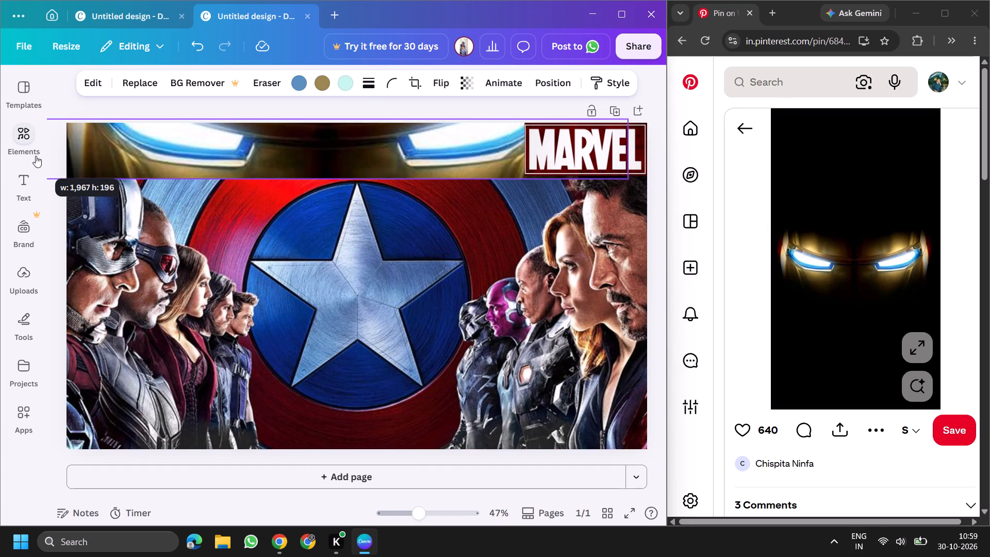
pyautogui.moveTo(36, 156); pyautogui.dragTo(50, 156)
pyautogui.moveTo(293, 133); pyautogui.dragTo(309, 133)
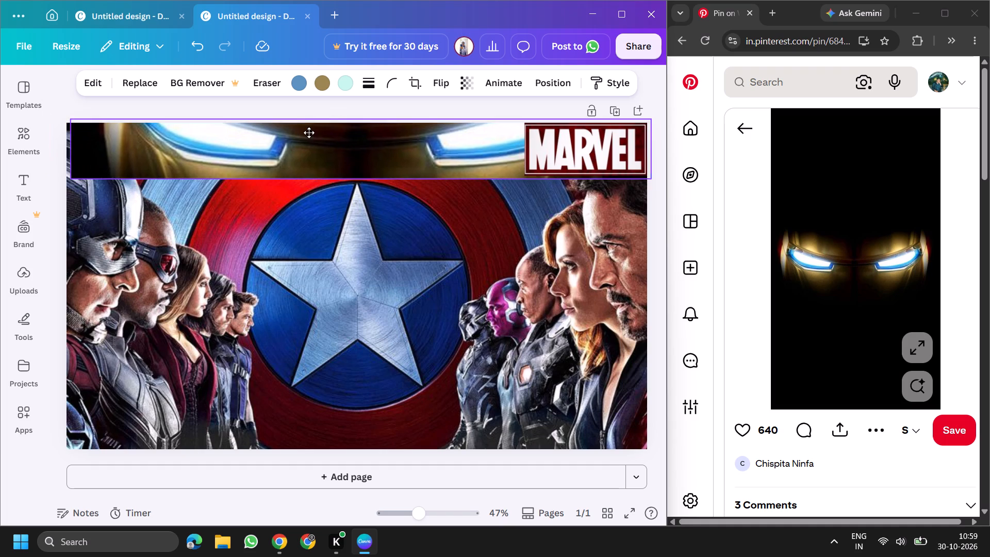
pyautogui.moveTo(309, 133); pyautogui.dragTo(309, 133)
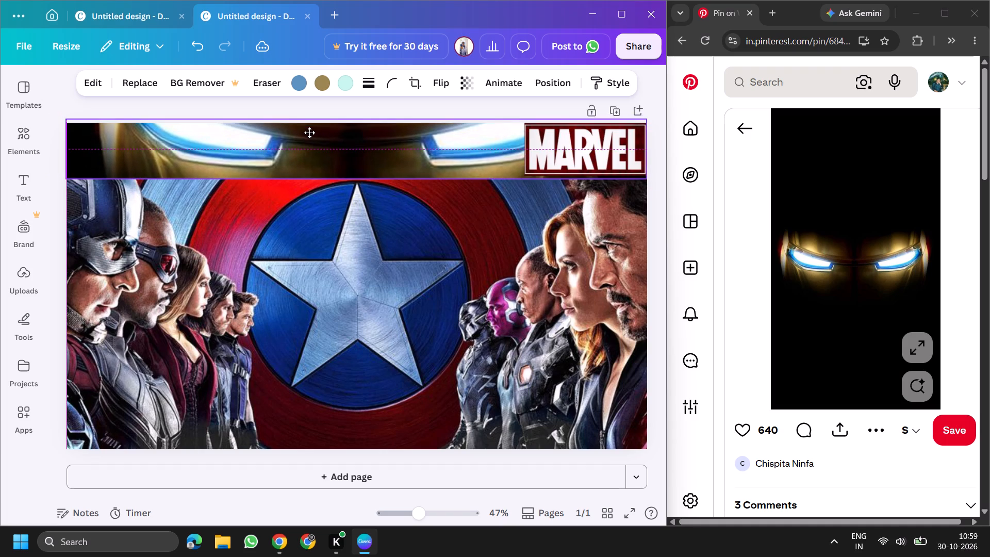
pyautogui.moveTo(309, 133); pyautogui.dragTo(316, 135)
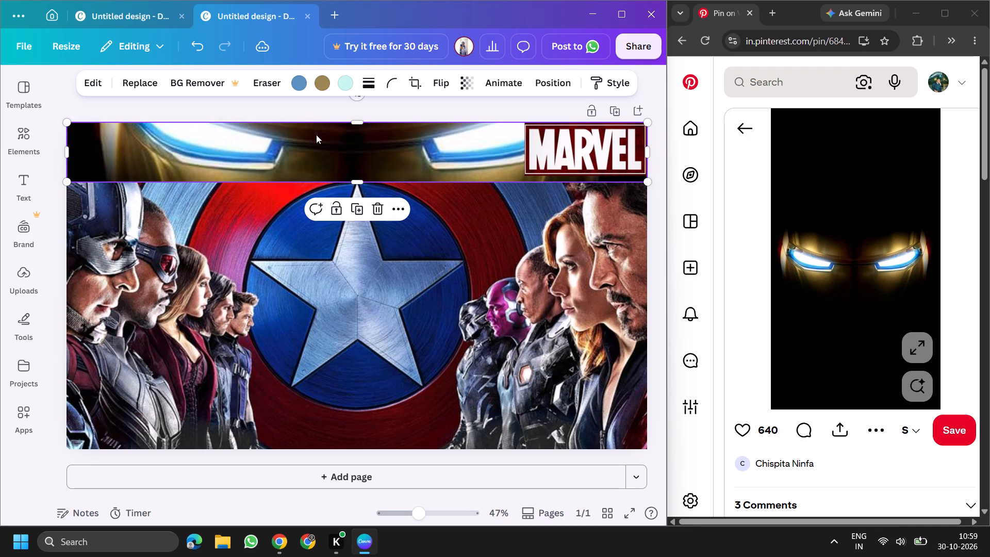
pyautogui.click(286, 252)
# Find the row of seven round Avengers emblems on black among the Pinterest pins, copy it and paste it into the Canva design.
pyautogui.scroll(-2, 912, 260)
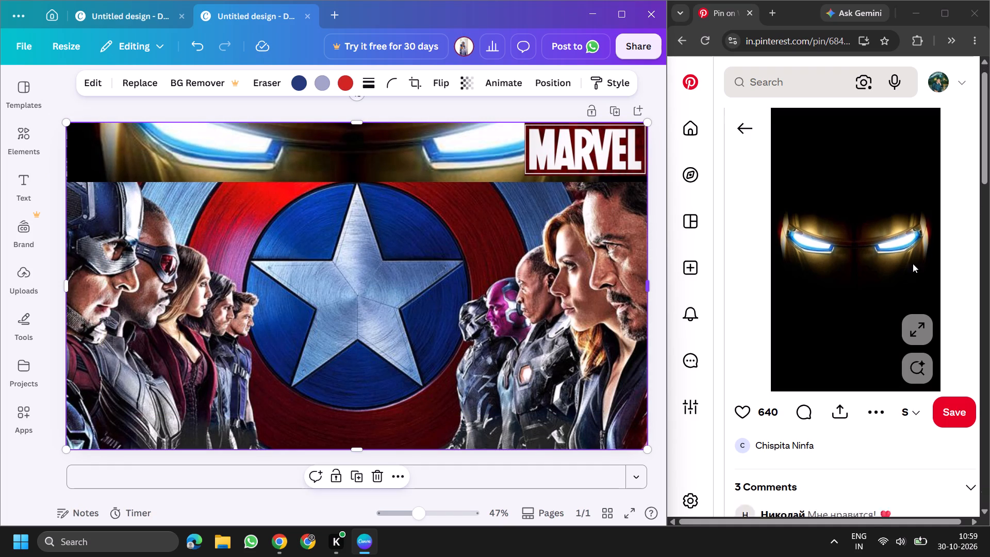
pyautogui.scroll(-4, 913, 264)
pyautogui.scroll(-1, 887, 348)
pyautogui.scroll(-4, 848, 384)
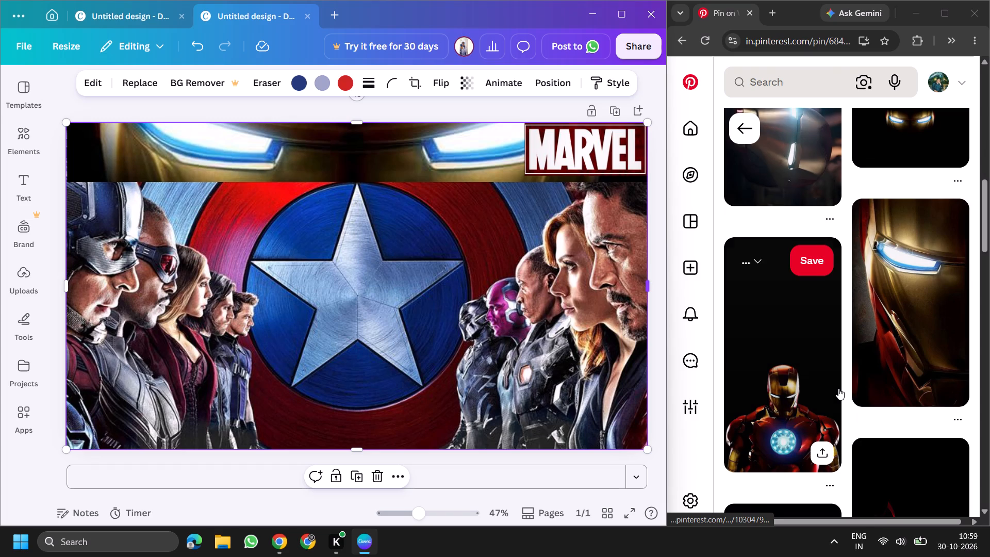
pyautogui.scroll(-5, 839, 388)
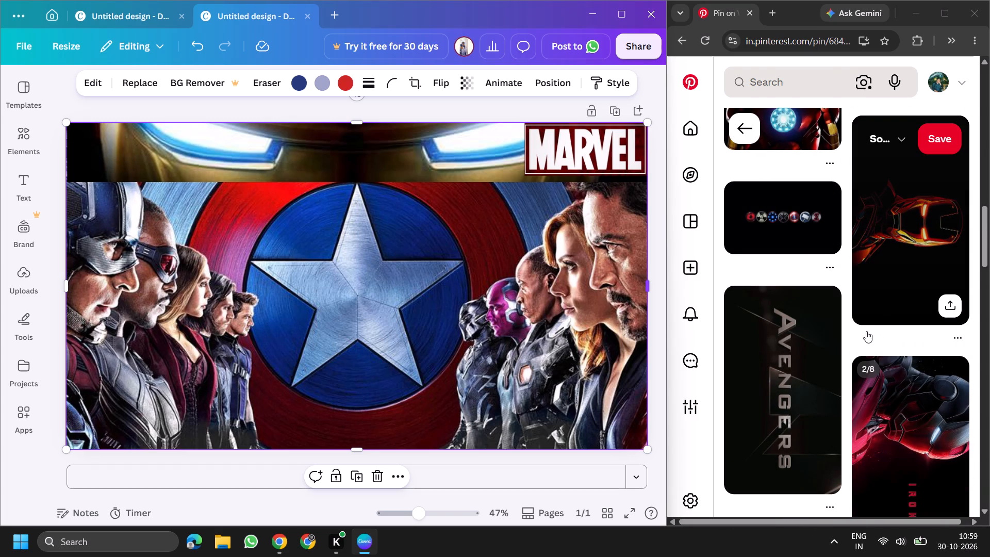
pyautogui.scroll(-1, 876, 315)
pyautogui.scroll(3, 863, 326)
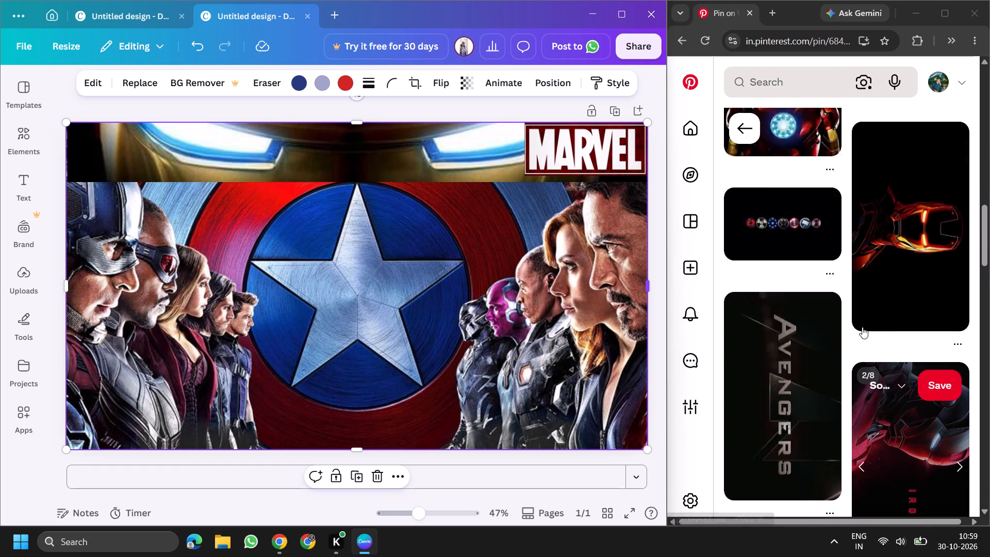
pyautogui.scroll(-1, 863, 318)
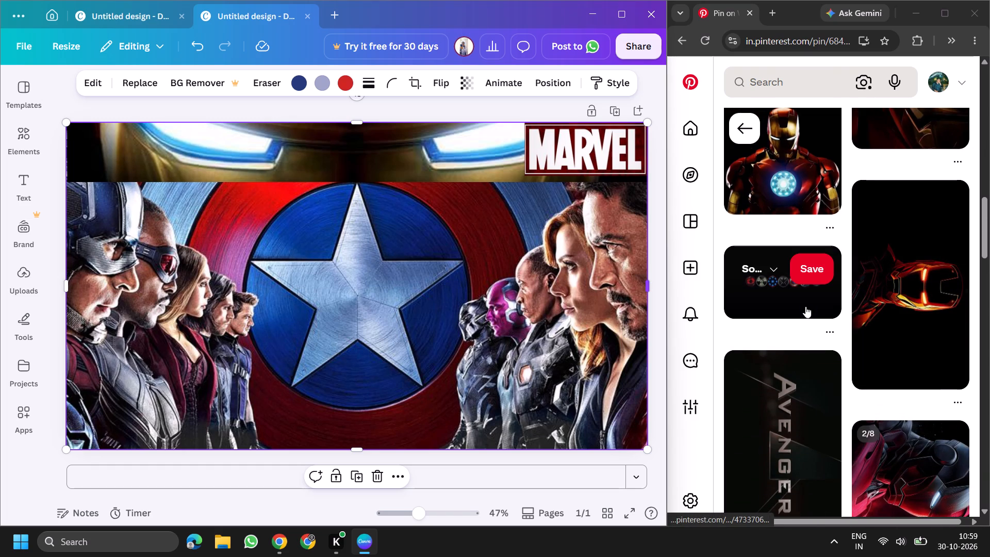
pyautogui.click(770, 310)
pyautogui.rightClick(868, 202)
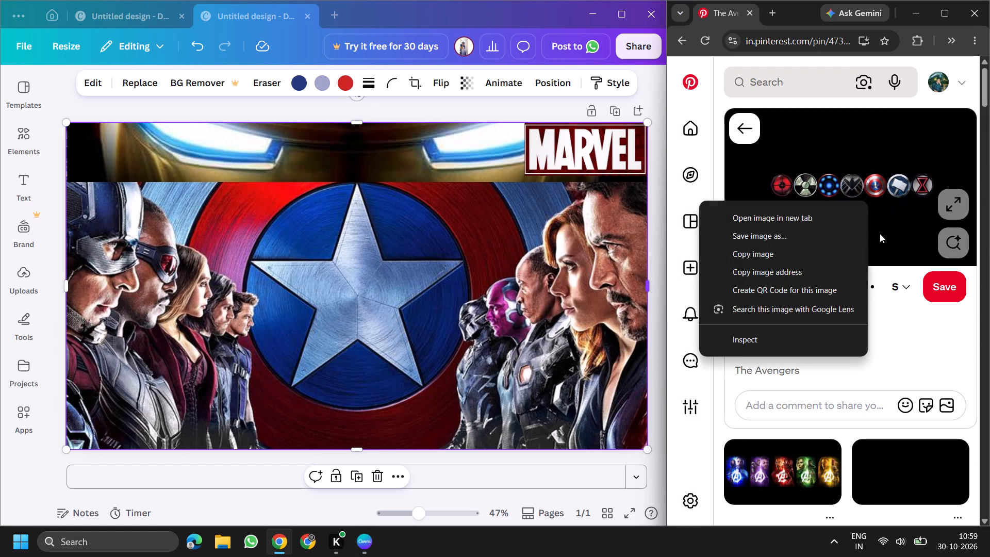
pyautogui.click(788, 258)
pyautogui.rightClick(423, 298)
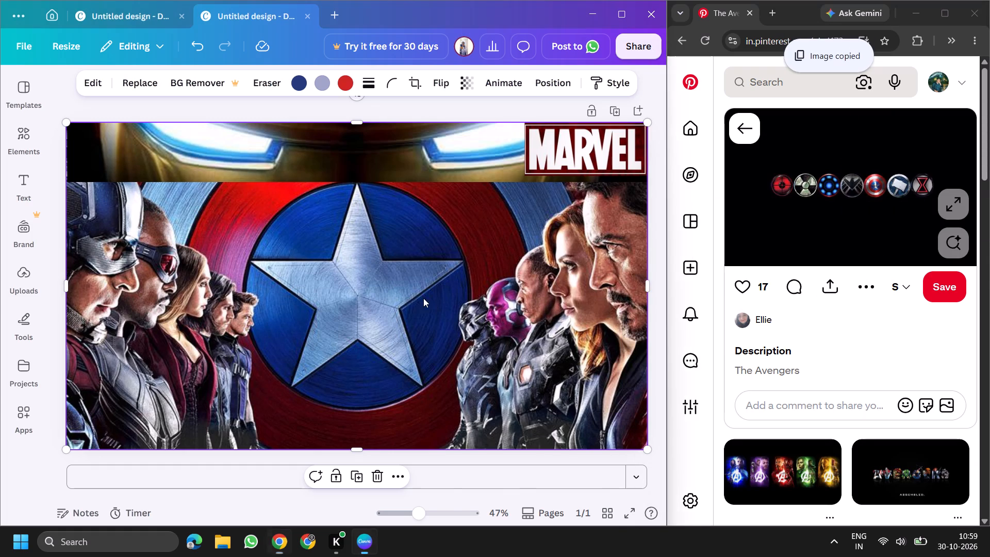
pyautogui.click(500, 185)
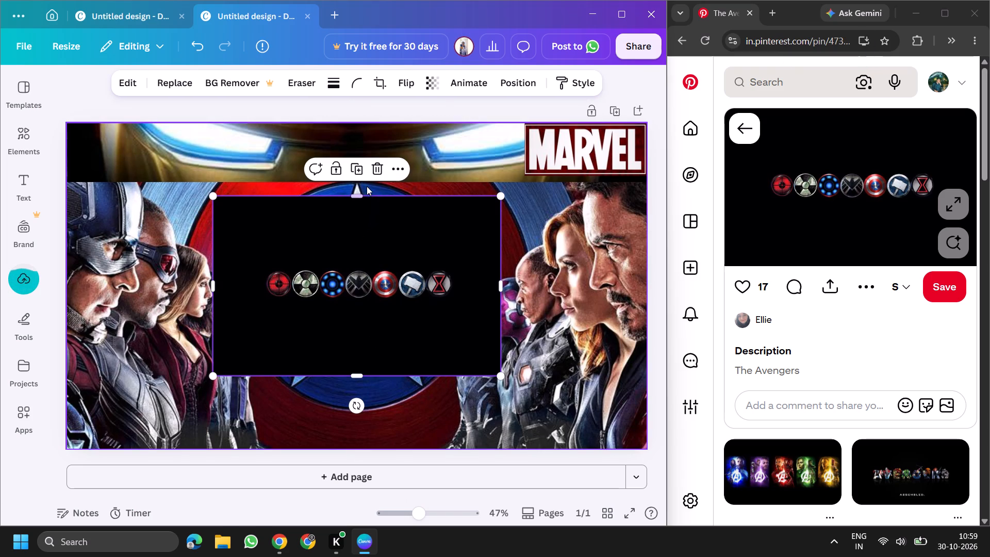
# Crop the black area around the seven emblems on all four sides, leaving a tight horizontal strip.
pyautogui.moveTo(357, 193); pyautogui.dragTo(355, 258)
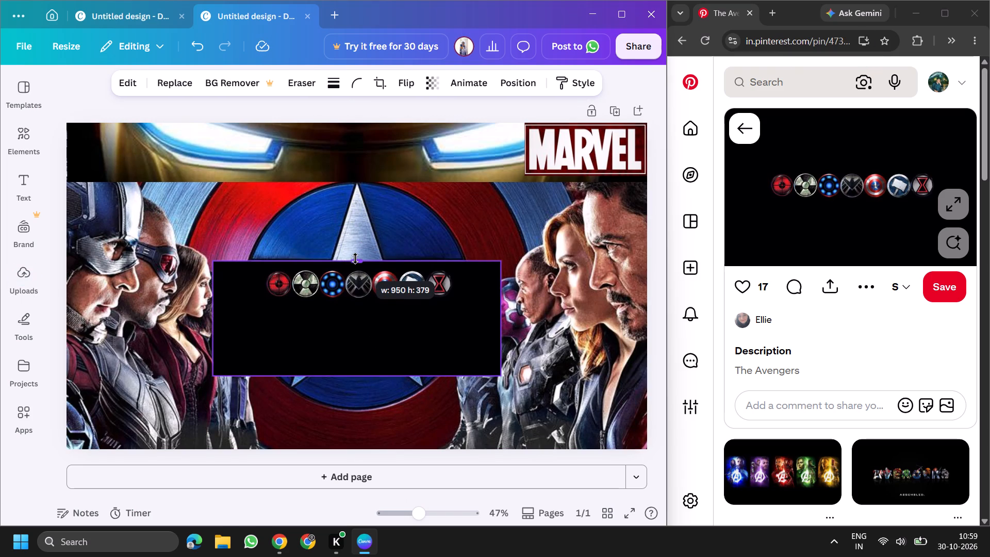
pyautogui.moveTo(355, 258); pyautogui.dragTo(356, 258)
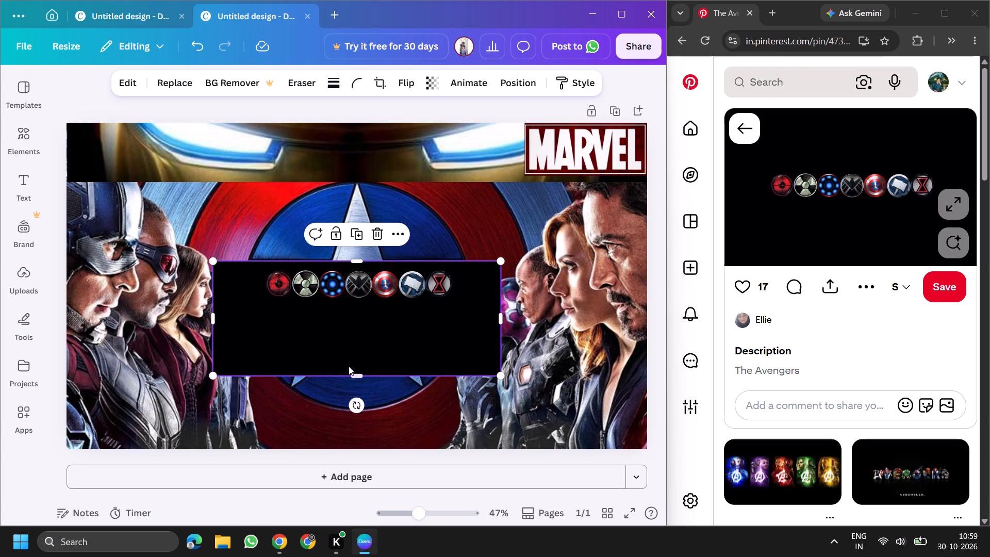
pyautogui.moveTo(349, 366); pyautogui.dragTo(351, 345)
pyautogui.moveTo(359, 352); pyautogui.dragTo(366, 335)
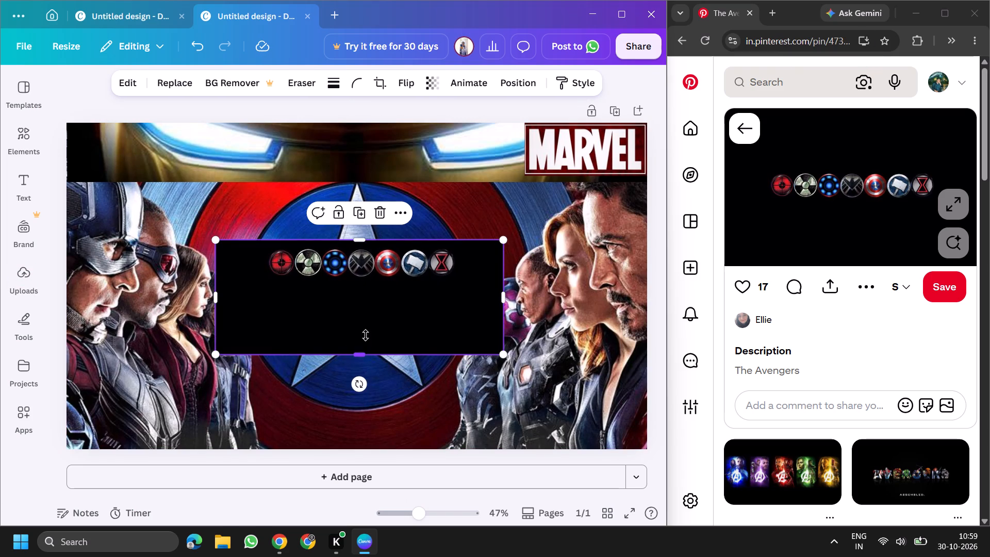
pyautogui.moveTo(366, 335); pyautogui.dragTo(386, 282)
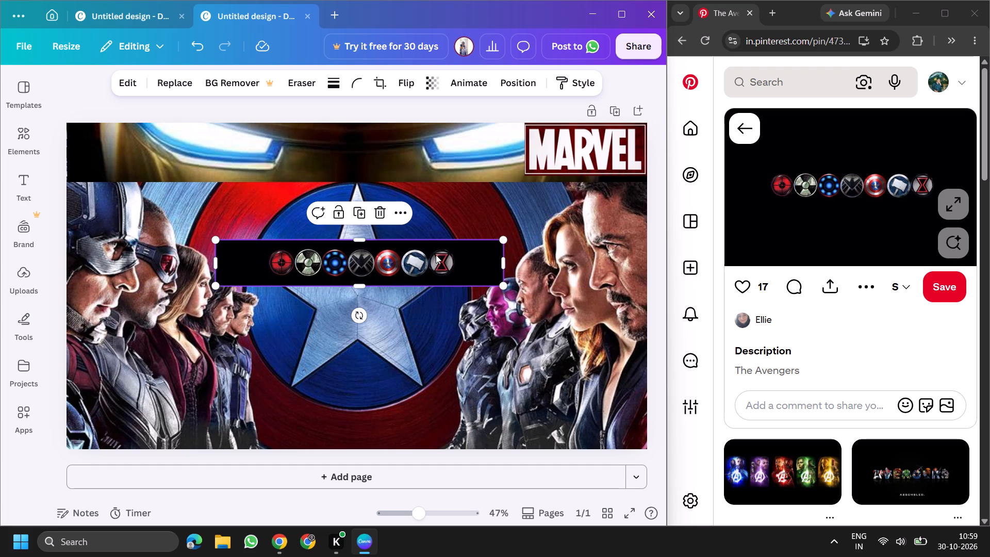
pyautogui.moveTo(505, 260); pyautogui.dragTo(457, 265)
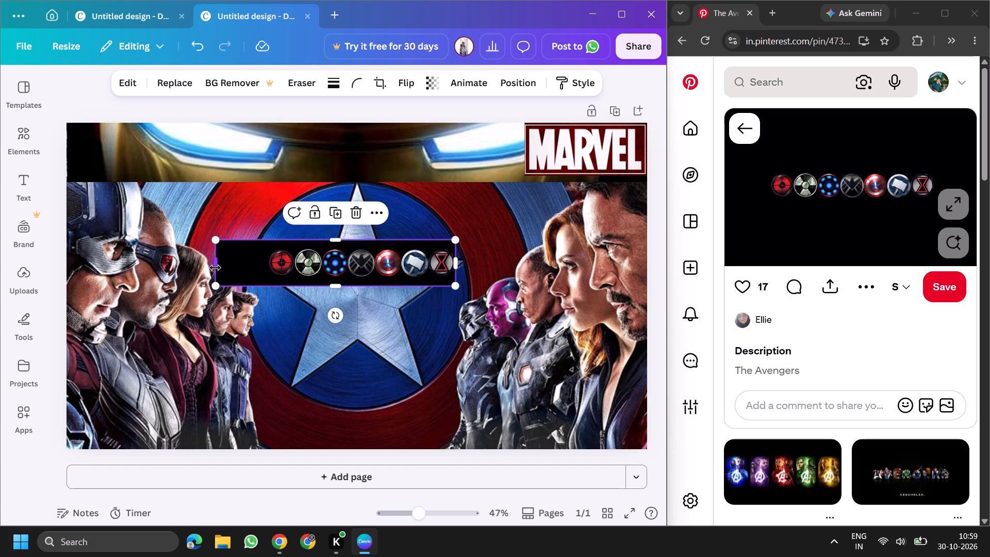
pyautogui.moveTo(216, 261); pyautogui.dragTo(267, 259)
pyautogui.moveTo(370, 285); pyautogui.dragTo(371, 279)
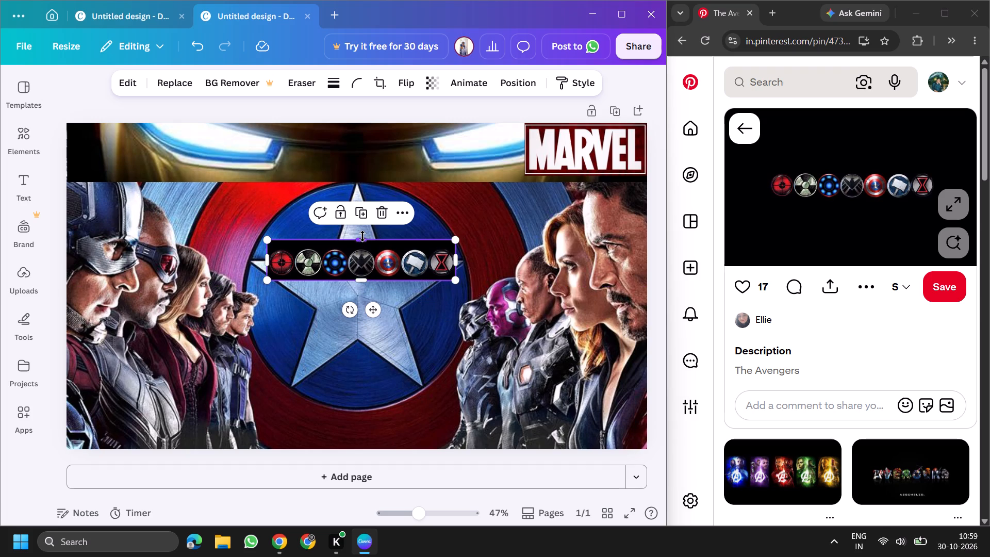
pyautogui.moveTo(362, 236); pyautogui.dragTo(360, 241)
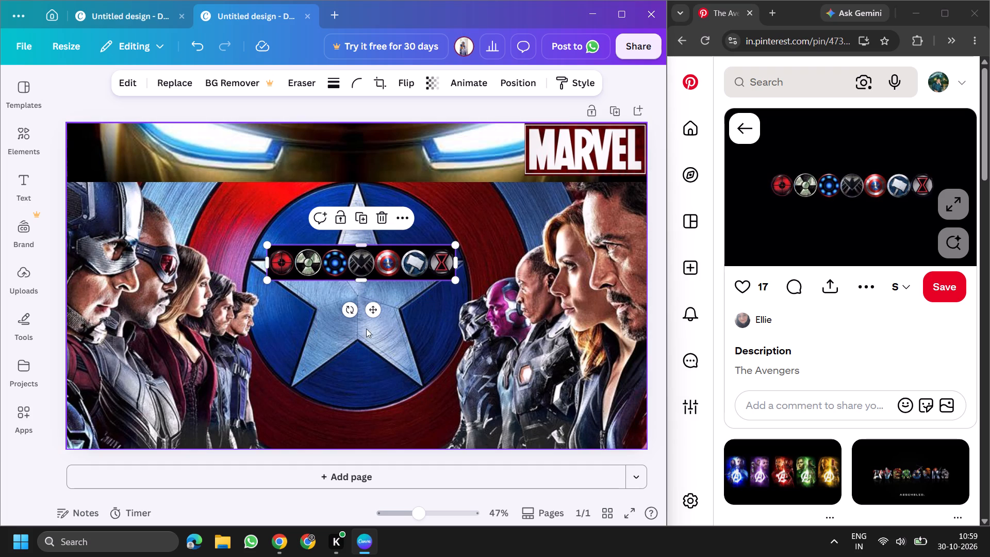
pyautogui.moveTo(342, 313); pyautogui.dragTo(355, 282)
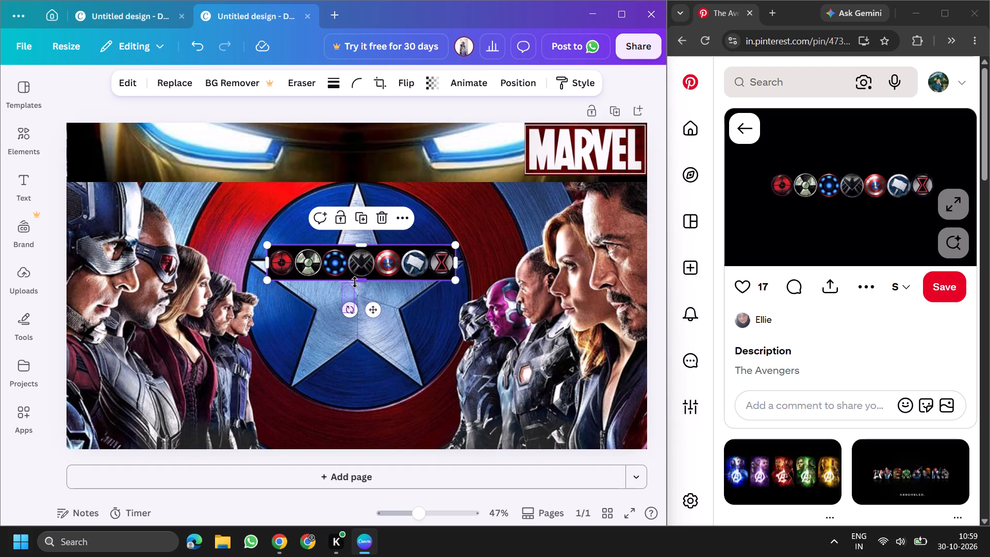
pyautogui.moveTo(355, 282); pyautogui.dragTo(364, 280)
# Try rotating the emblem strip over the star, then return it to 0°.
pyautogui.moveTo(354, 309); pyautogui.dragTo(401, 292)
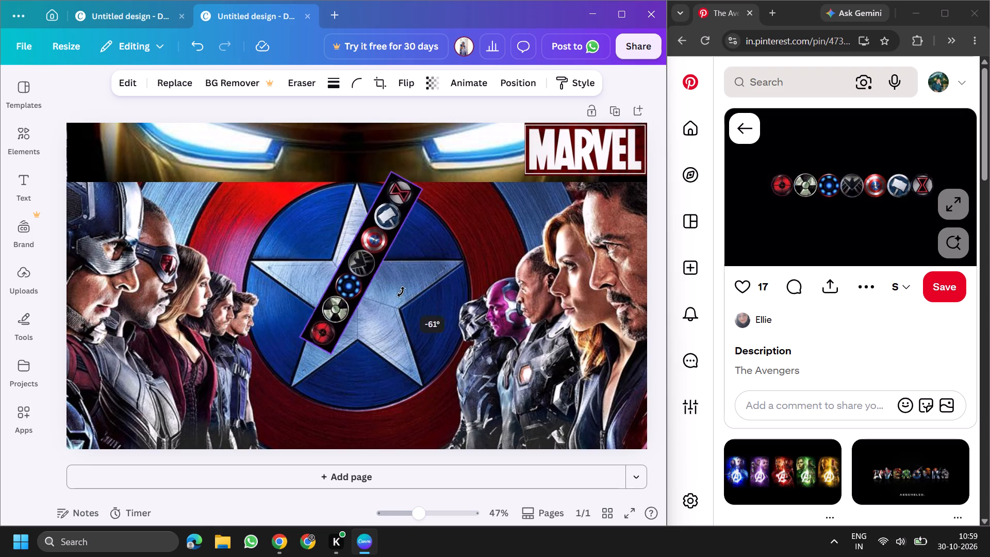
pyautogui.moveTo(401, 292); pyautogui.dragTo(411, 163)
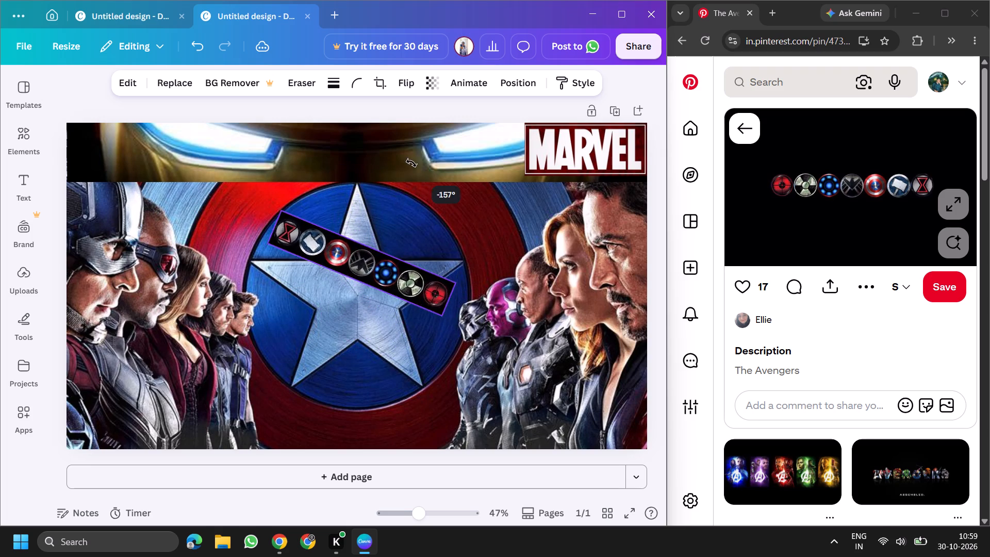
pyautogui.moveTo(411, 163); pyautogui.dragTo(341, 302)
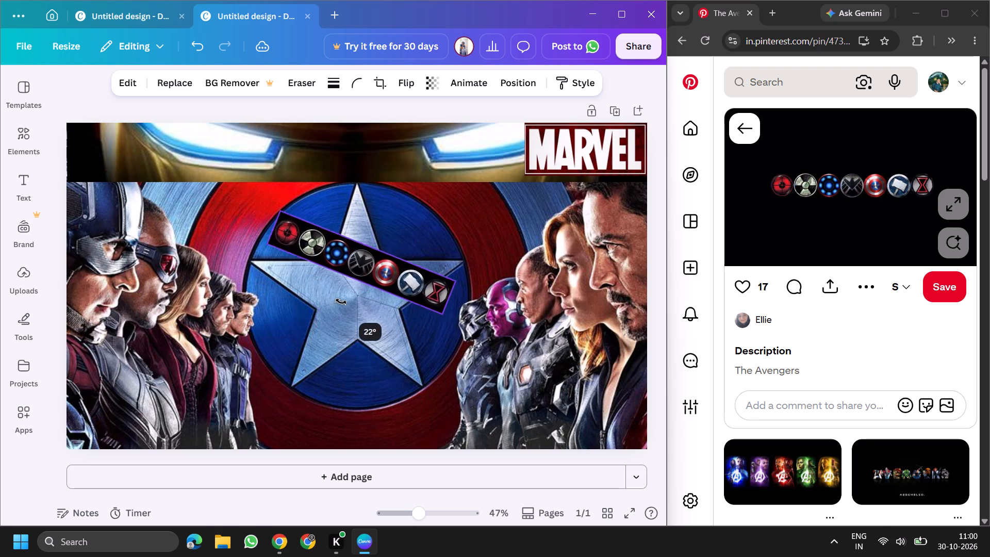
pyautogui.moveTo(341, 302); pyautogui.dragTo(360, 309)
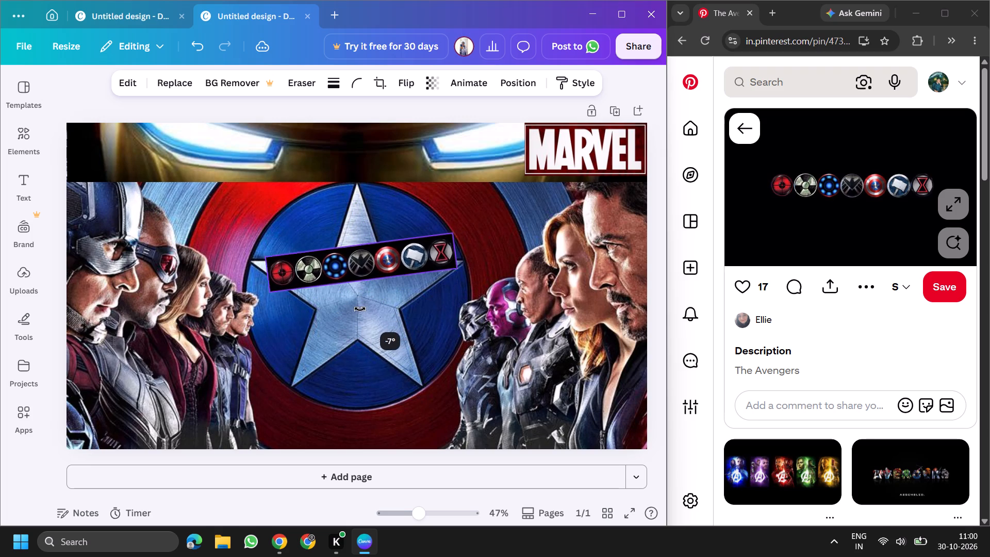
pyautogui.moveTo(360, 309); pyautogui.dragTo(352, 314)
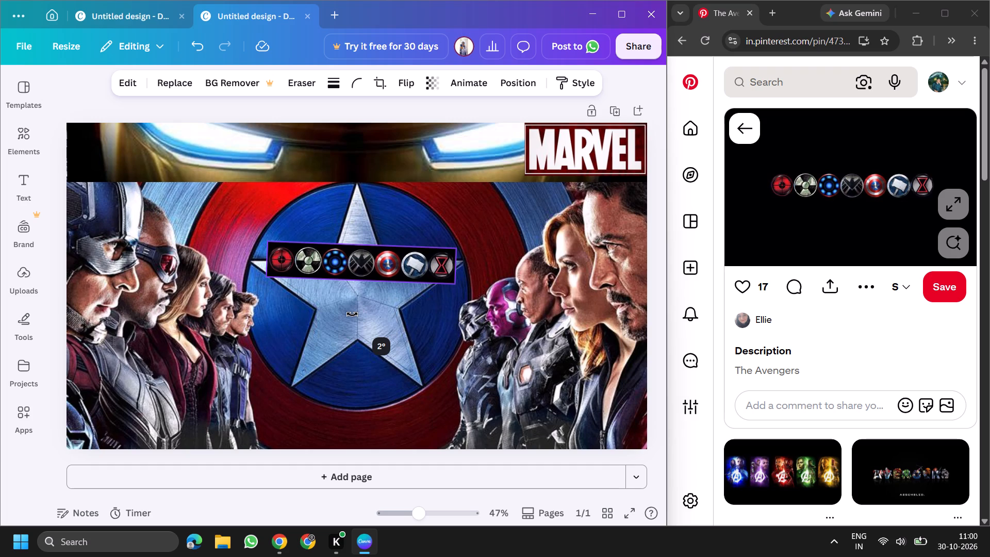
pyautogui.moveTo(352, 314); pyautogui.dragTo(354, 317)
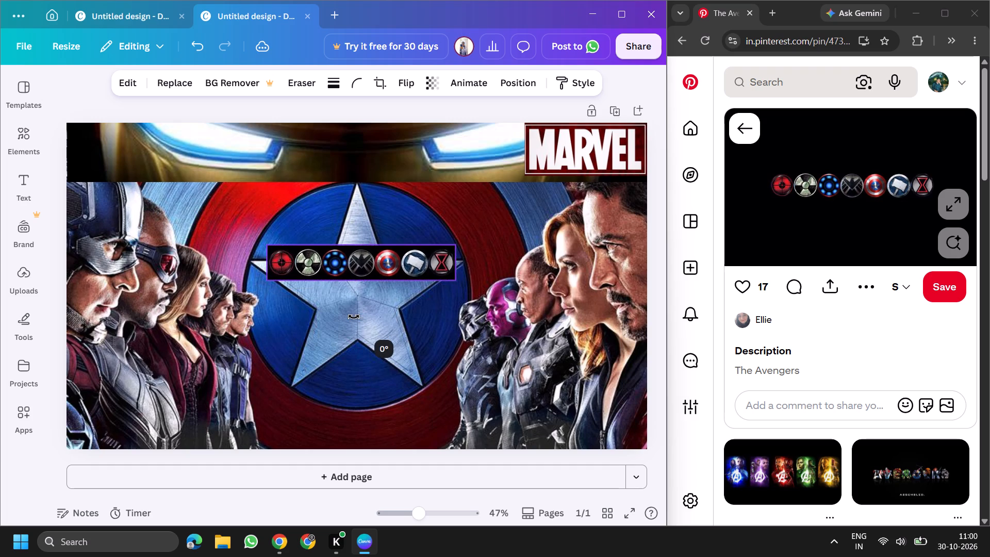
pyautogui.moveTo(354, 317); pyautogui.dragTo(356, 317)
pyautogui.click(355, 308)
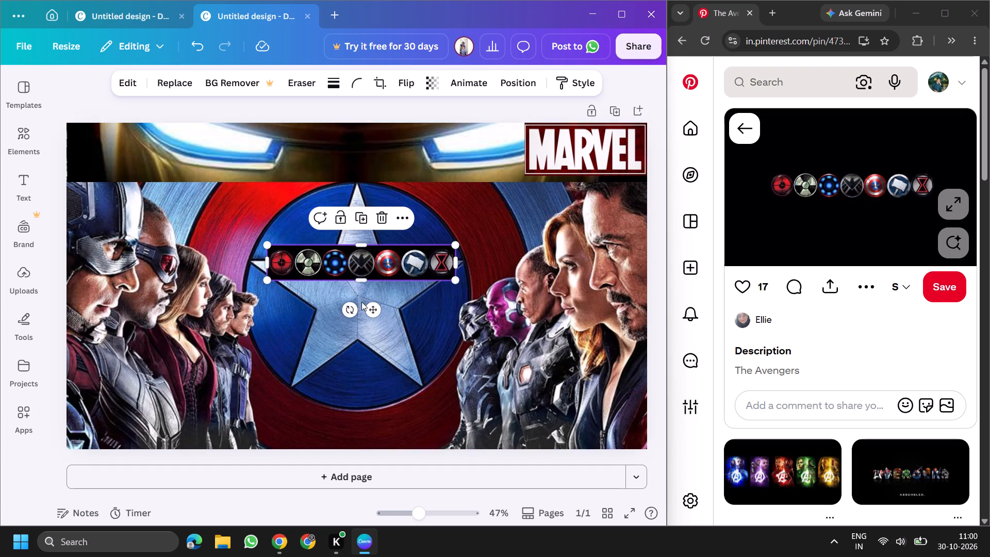
# Move the emblem strip below the shield to the page's bottom edge, centred horizontally.
pyautogui.moveTo(354, 259); pyautogui.dragTo(354, 420)
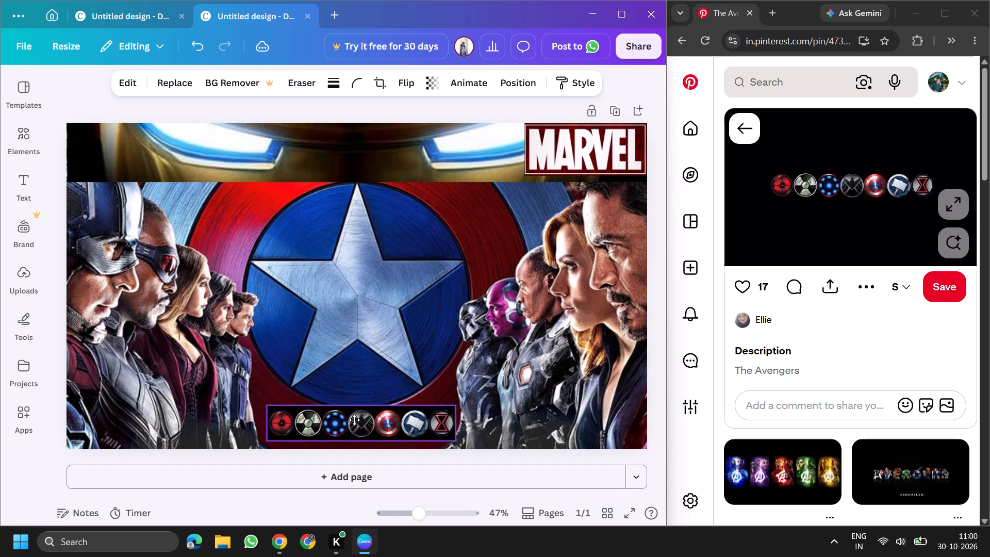
pyautogui.moveTo(354, 420); pyautogui.dragTo(358, 427)
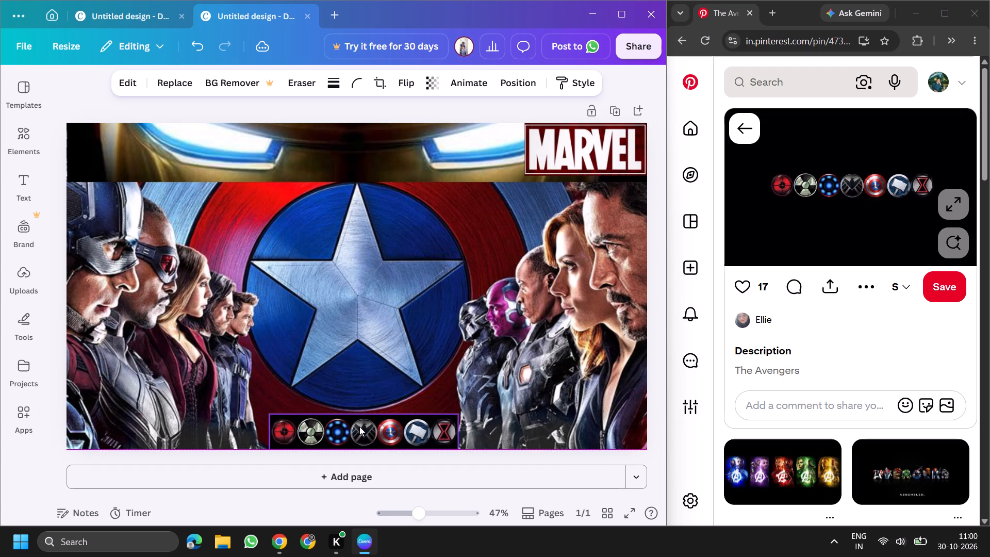
pyautogui.moveTo(359, 427); pyautogui.dragTo(349, 427)
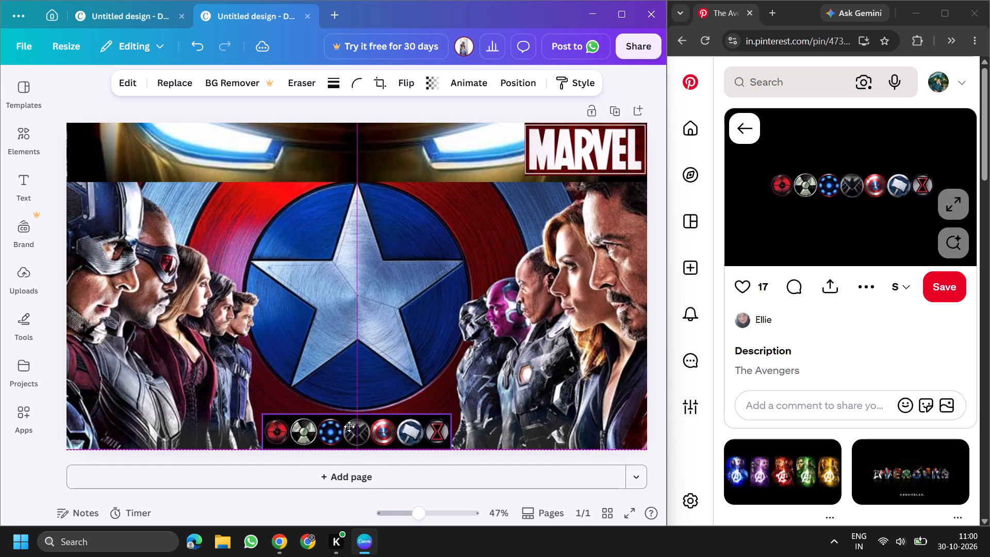
pyautogui.moveTo(349, 427); pyautogui.dragTo(348, 427)
pyautogui.moveTo(348, 427); pyautogui.dragTo(350, 426)
pyautogui.click(388, 257)
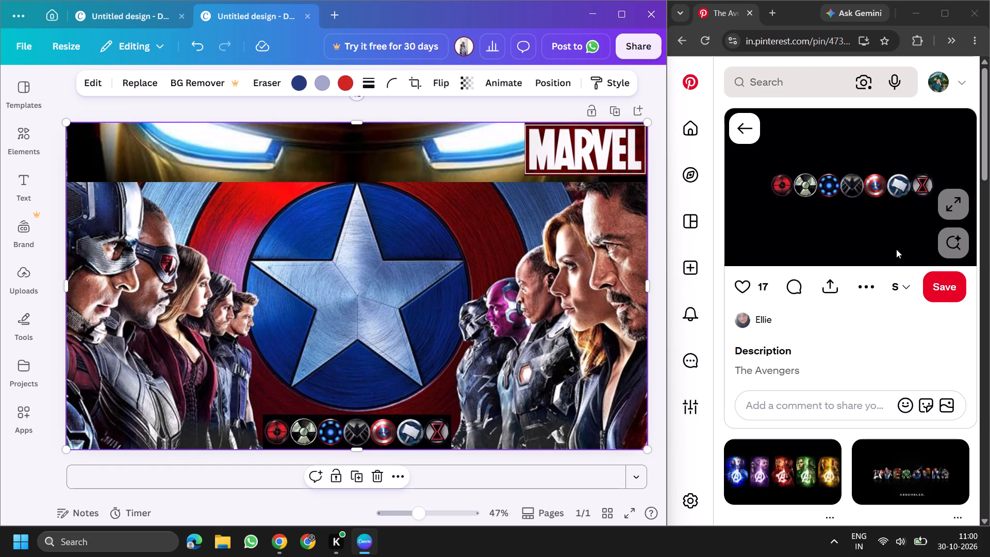
# Look through the related Pinterest pins for another Marvel image, opening the purple Avengers group pin for a closer look.
pyautogui.scroll(-5, 871, 272)
pyautogui.scroll(-2, 840, 323)
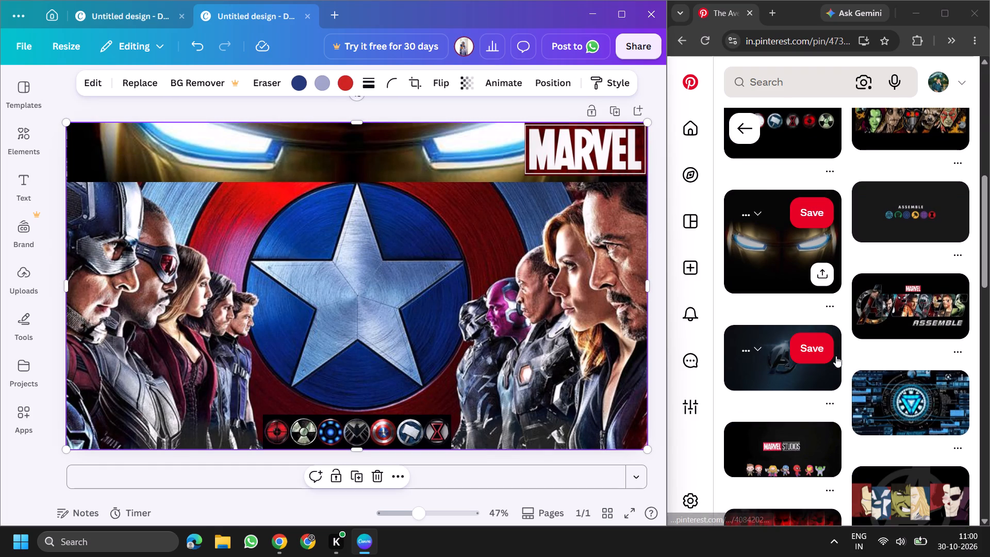
pyautogui.scroll(-1, 851, 379)
pyautogui.scroll(-3, 891, 313)
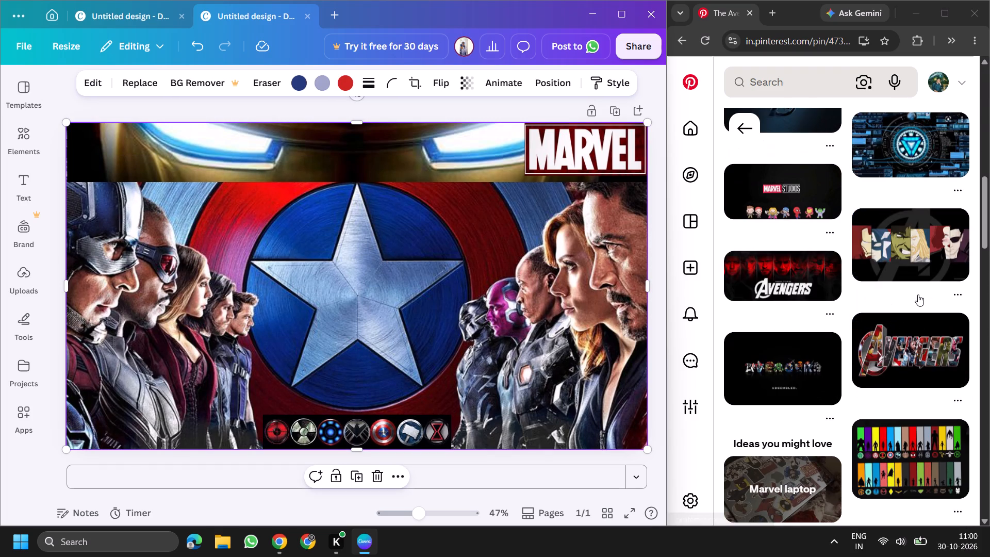
pyautogui.scroll(-1, 917, 296)
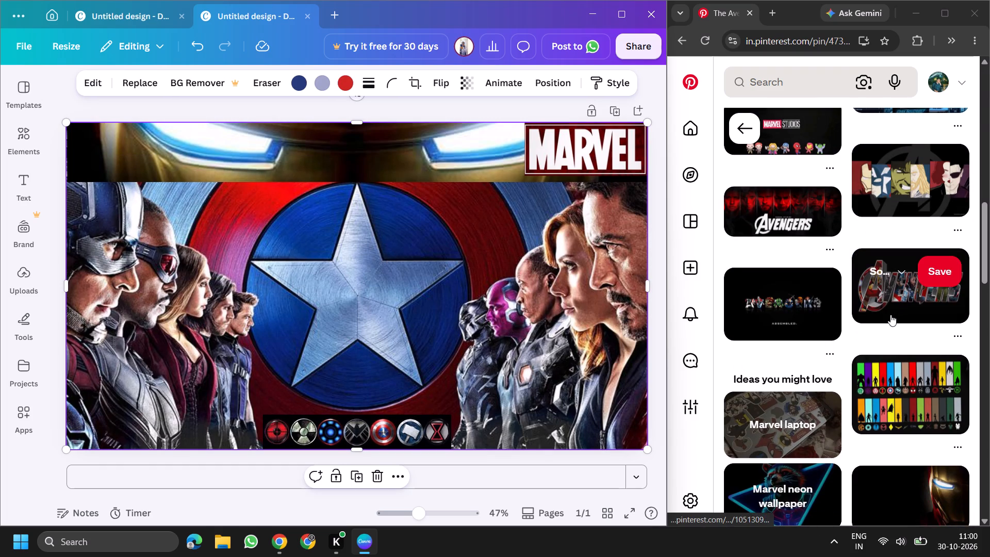
pyautogui.scroll(-5, 786, 324)
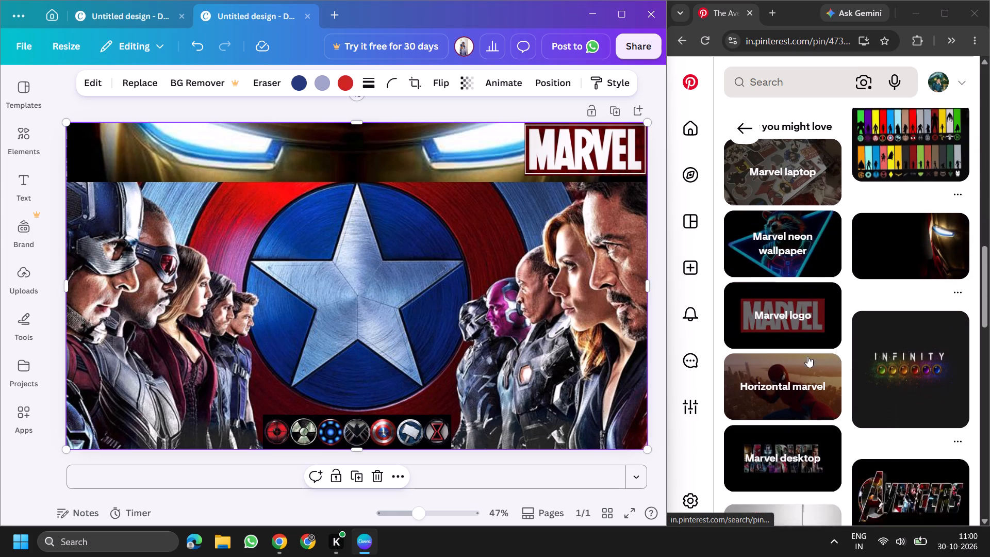
pyautogui.scroll(-4, 749, 310)
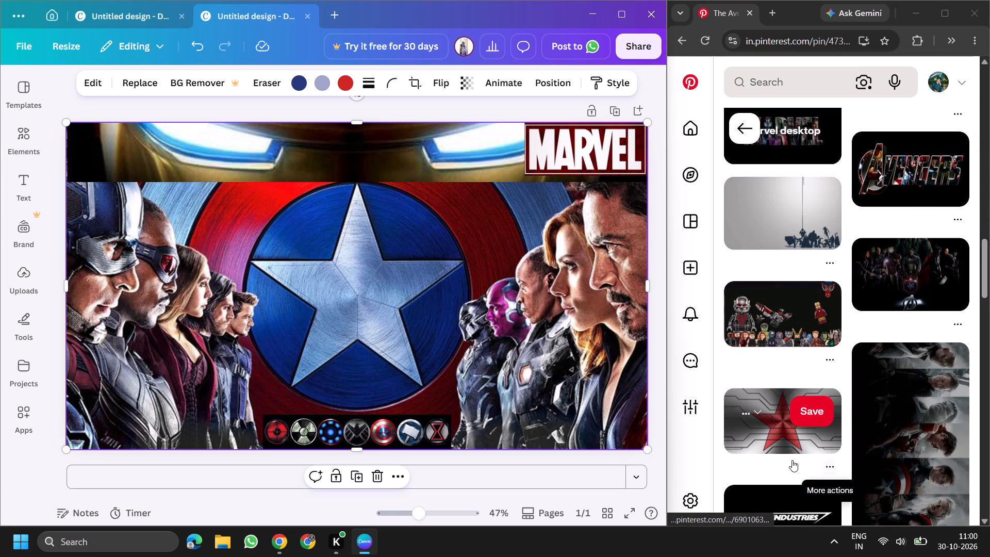
pyautogui.scroll(-1, 798, 427)
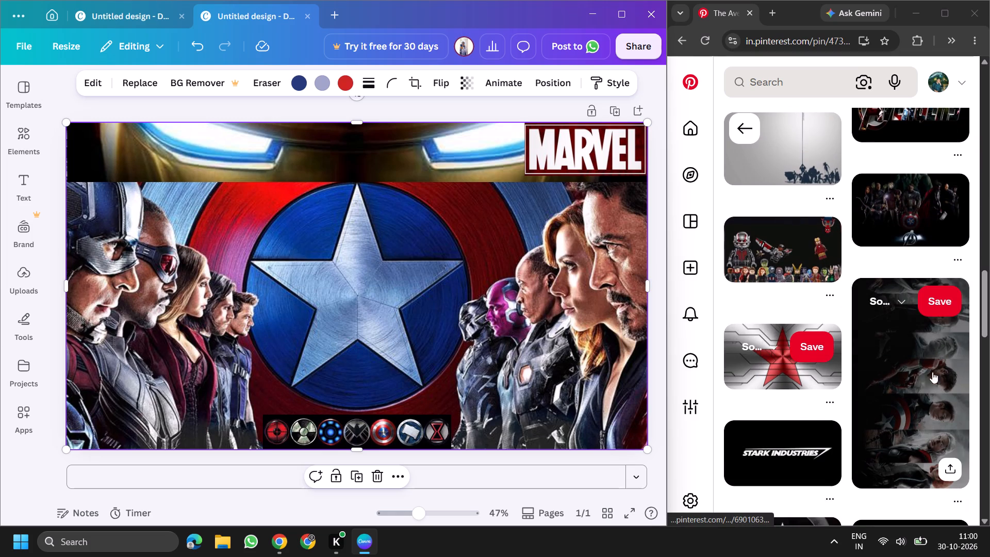
pyautogui.scroll(-2, 866, 401)
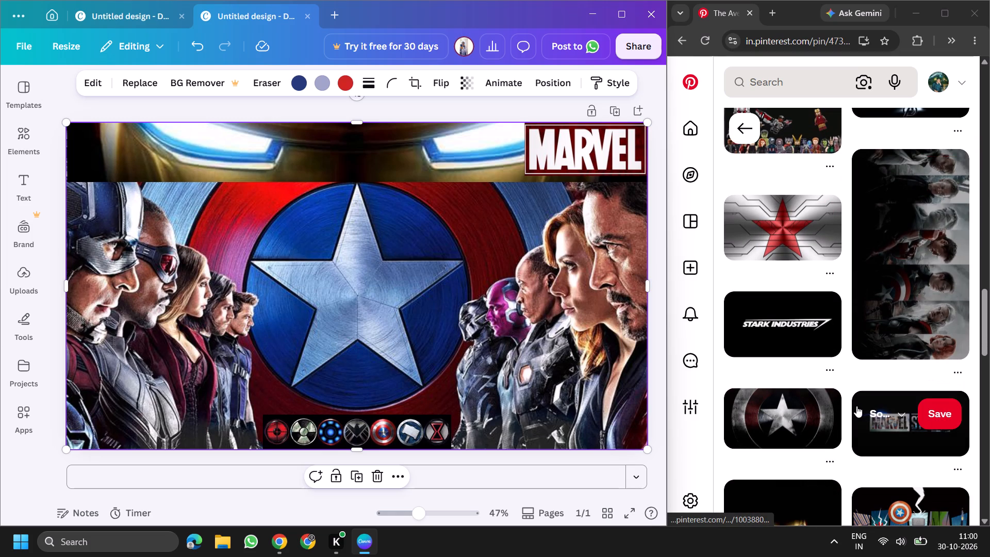
pyautogui.scroll(-3, 864, 398)
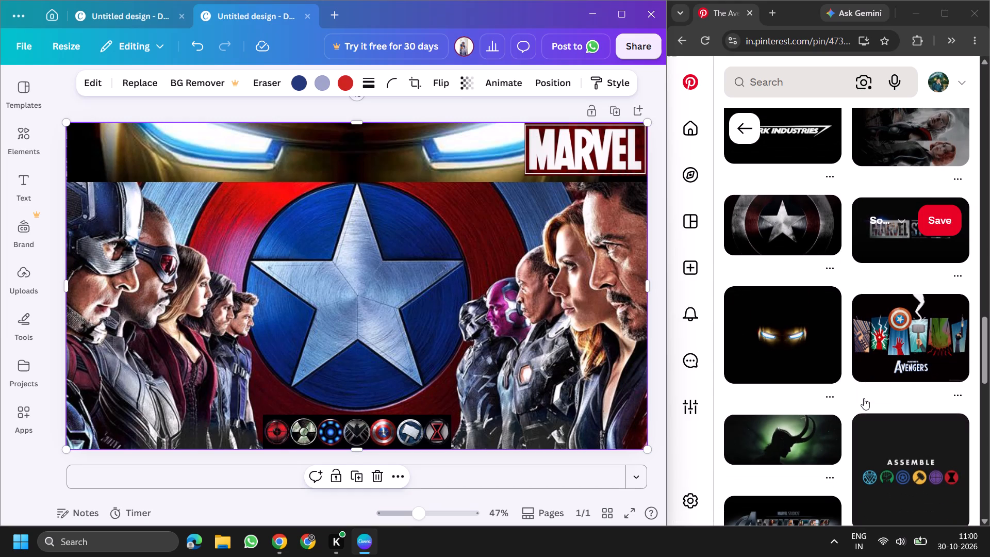
pyautogui.scroll(-7, 864, 398)
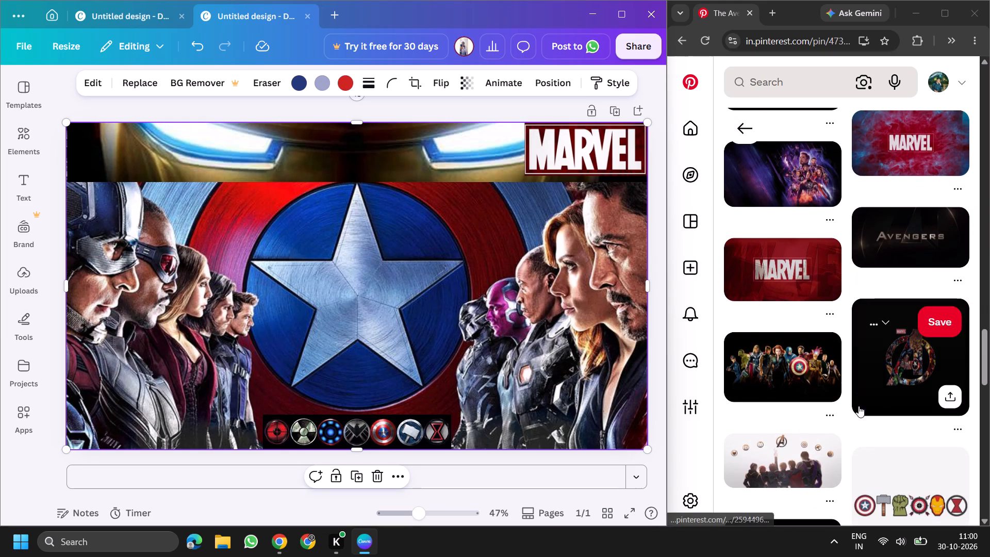
pyautogui.click(754, 193)
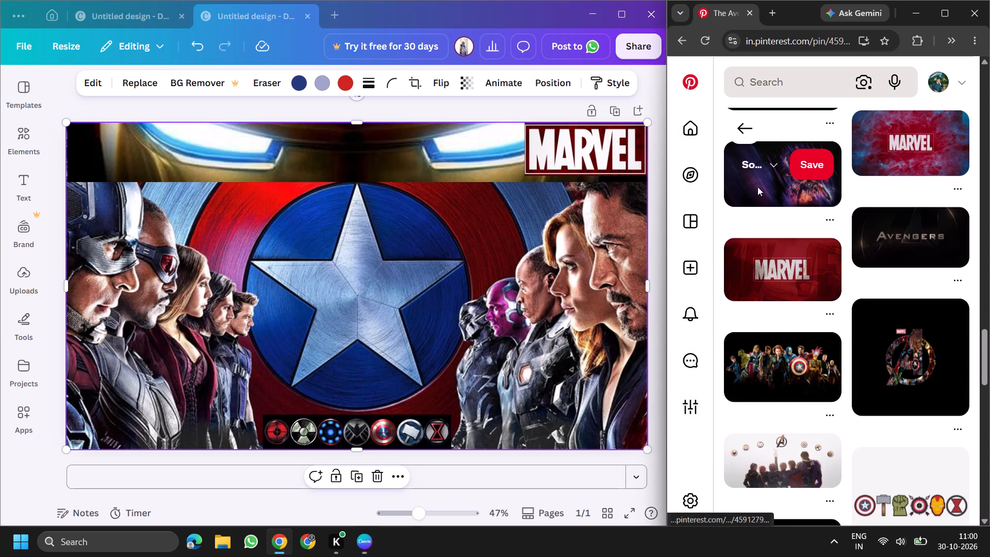
pyautogui.click(843, 169)
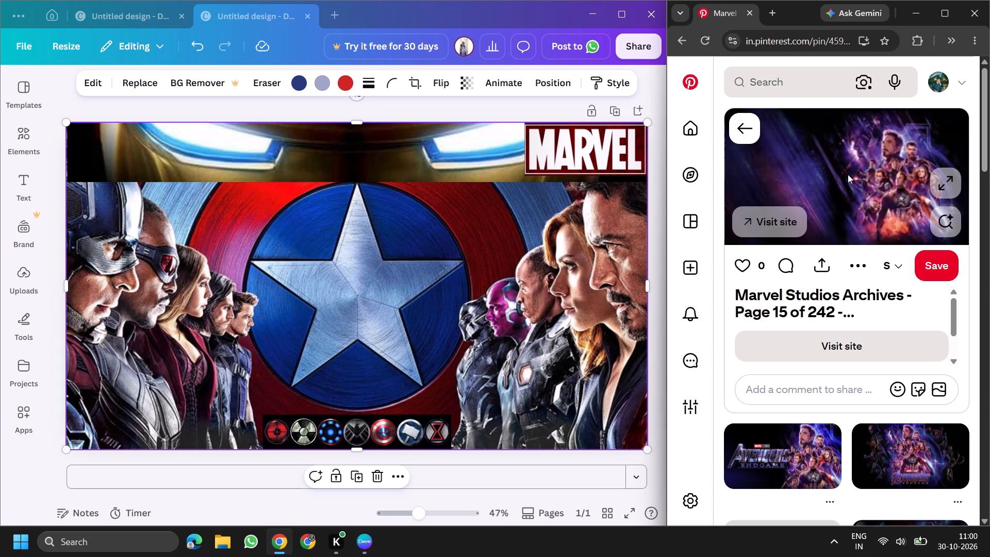
pyautogui.click(754, 135)
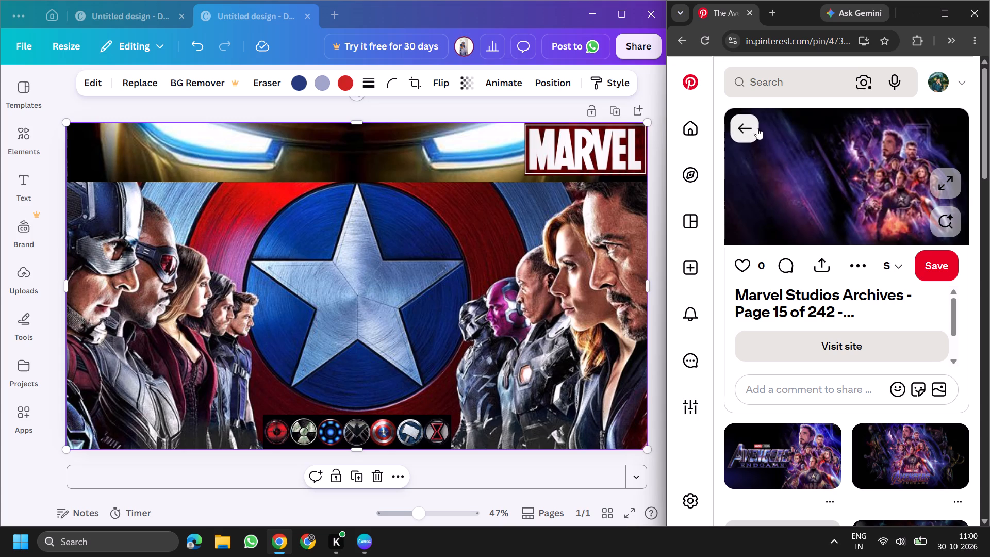
# Continue browsing the related Pinterest pins, examining the Marvel logos, emblems and hero artwork for further wallpaper material.
pyautogui.scroll(-4, 825, 246)
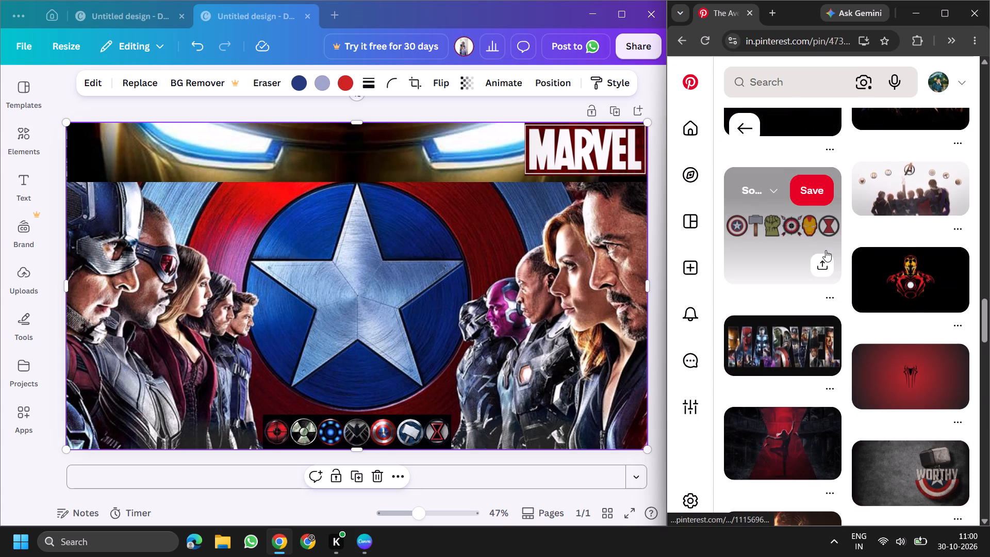
pyautogui.scroll(2, 826, 249)
pyautogui.scroll(-5, 827, 252)
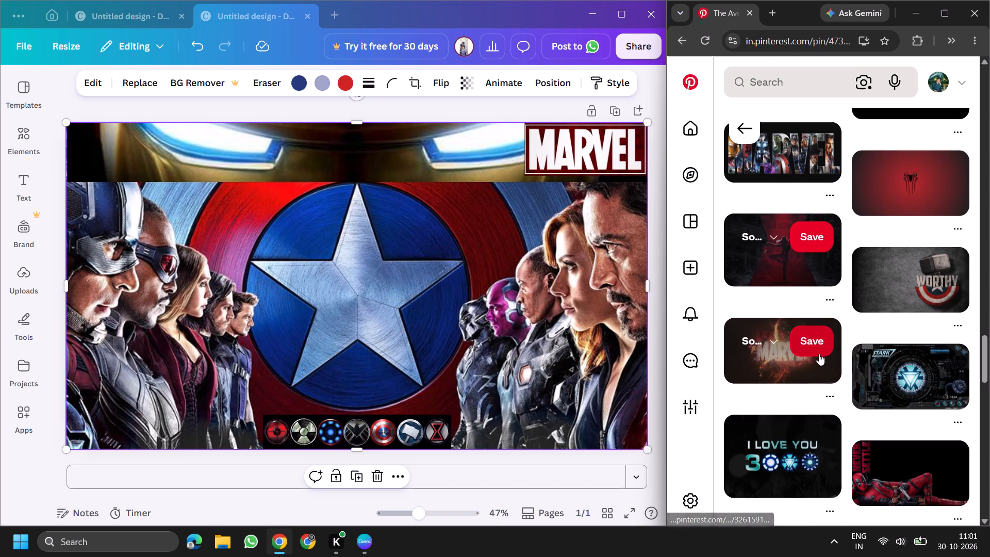
pyautogui.scroll(-4, 819, 354)
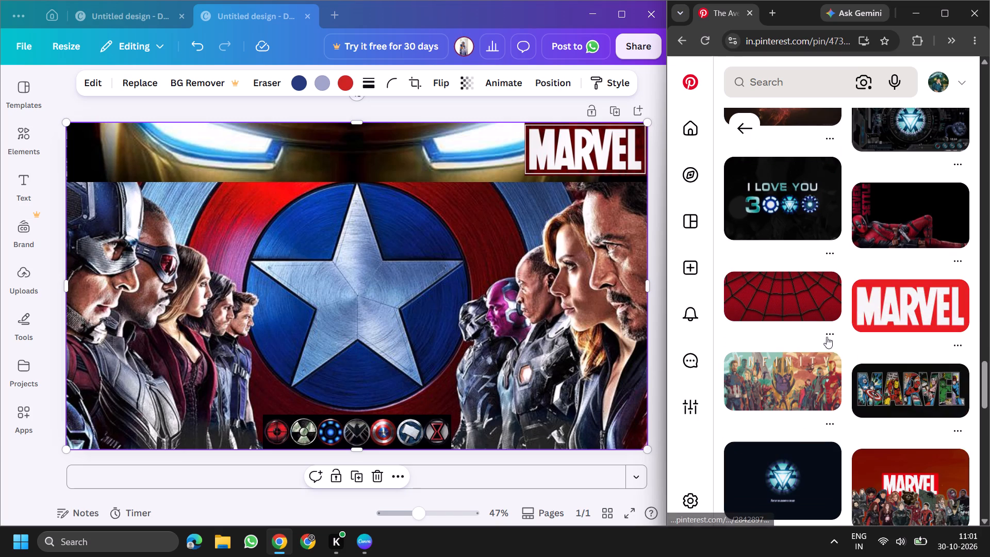
pyautogui.scroll(-2, 913, 405)
pyautogui.scroll(1, 865, 384)
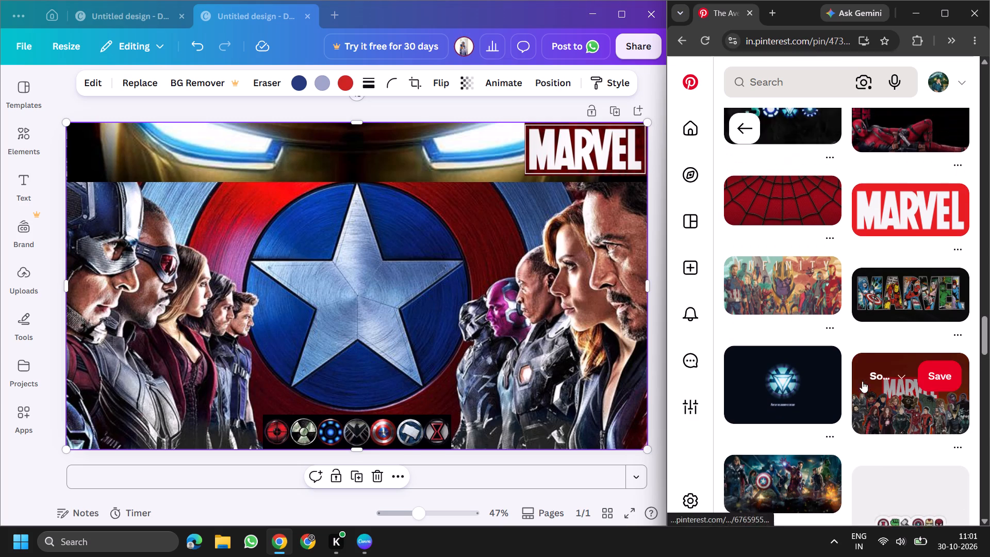
pyautogui.scroll(-7, 862, 381)
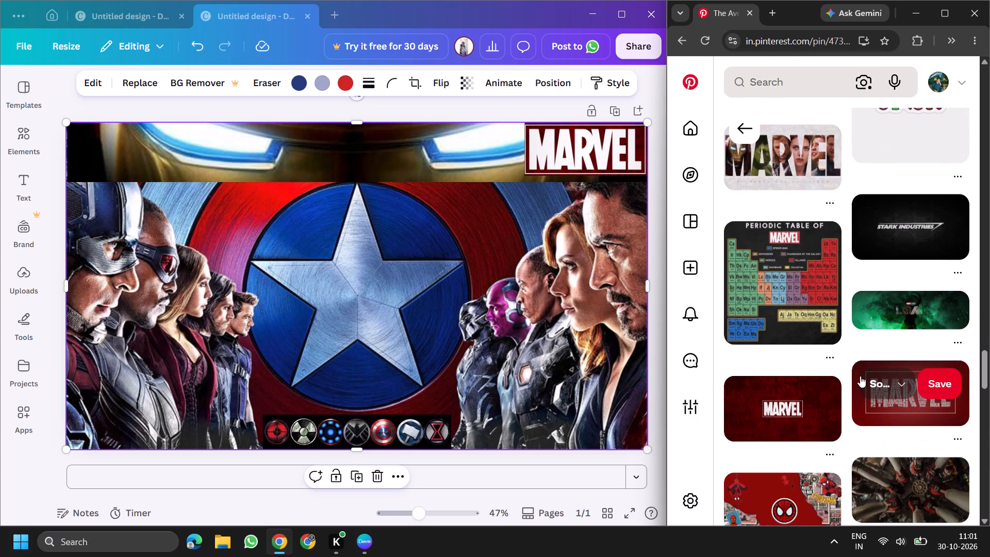
pyautogui.scroll(-5, 786, 322)
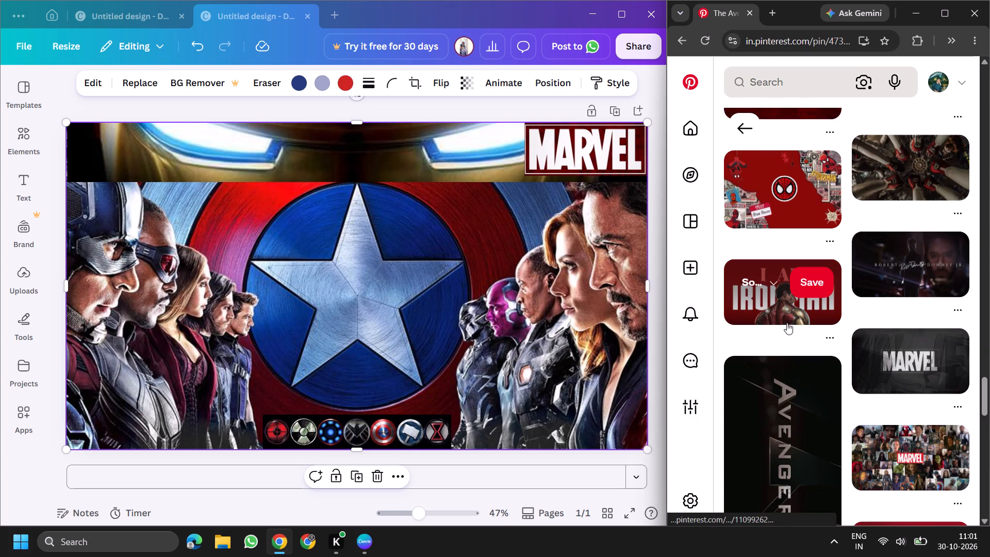
pyautogui.scroll(-3, 832, 362)
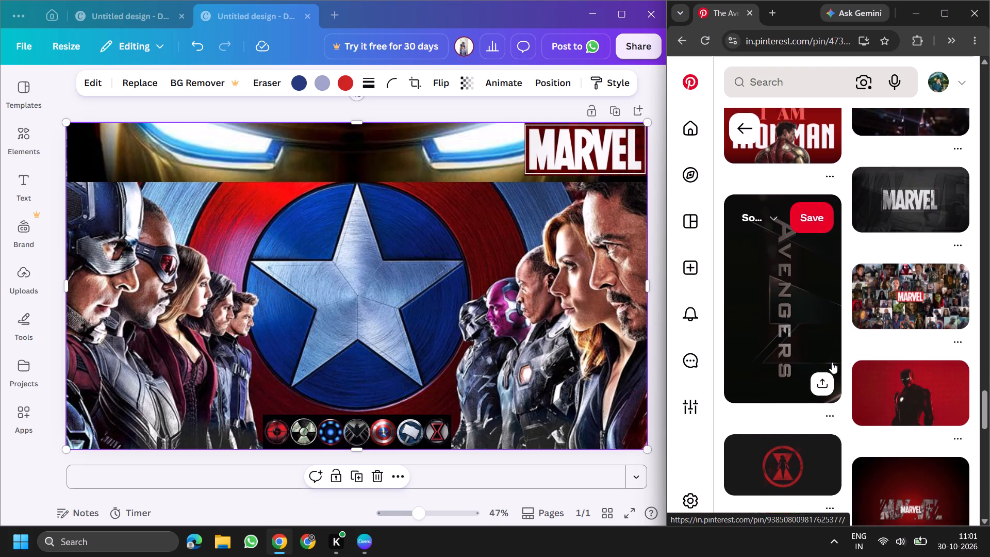
pyautogui.scroll(-3, 830, 363)
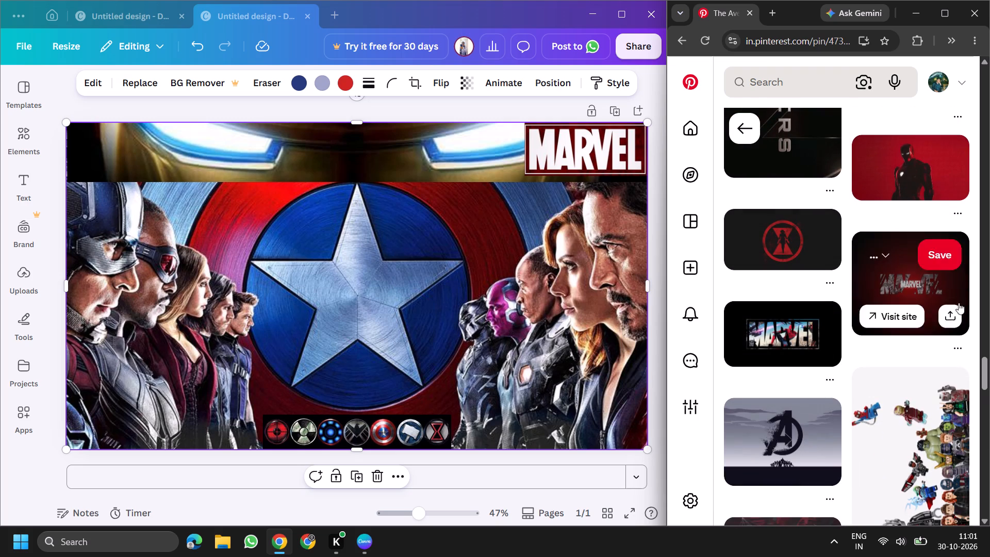
pyautogui.scroll(-2, 841, 409)
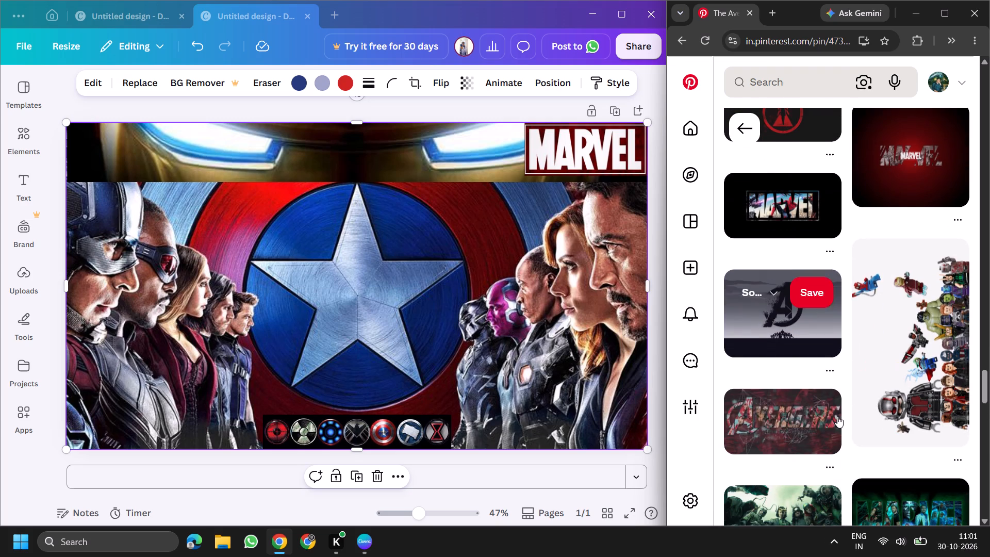
pyautogui.scroll(-3, 949, 338)
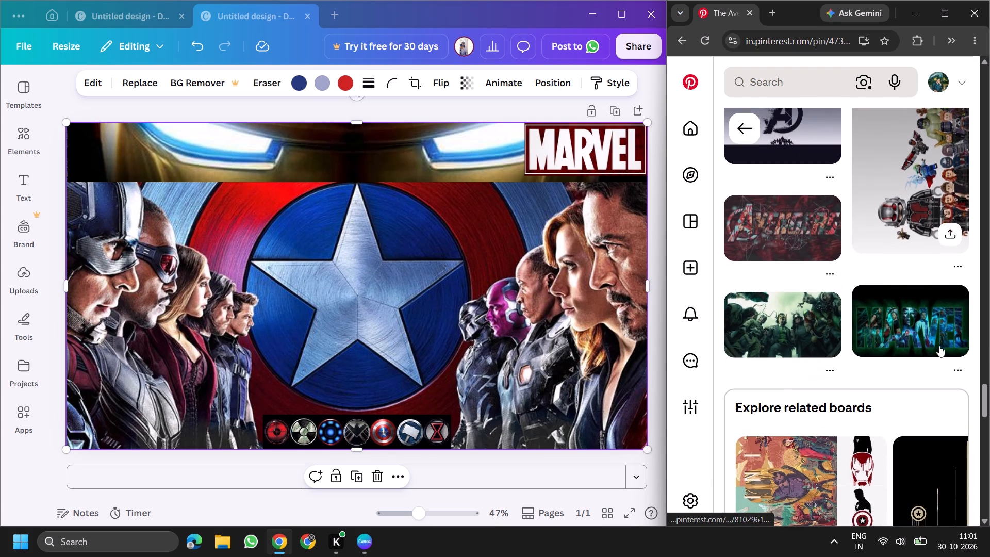
pyautogui.scroll(-4, 926, 352)
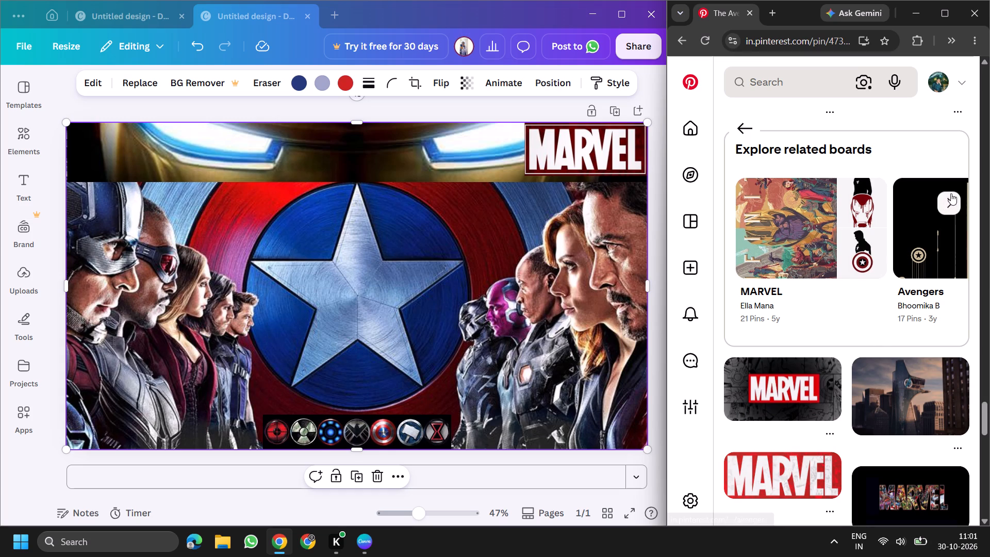
pyautogui.scroll(-6, 951, 192)
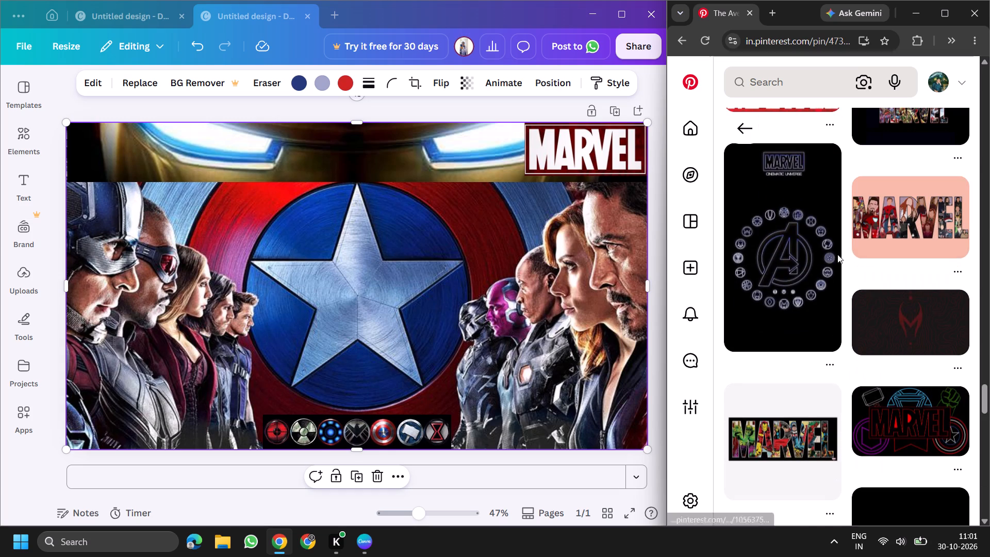
pyautogui.scroll(-3, 836, 274)
pyautogui.scroll(-4, 868, 342)
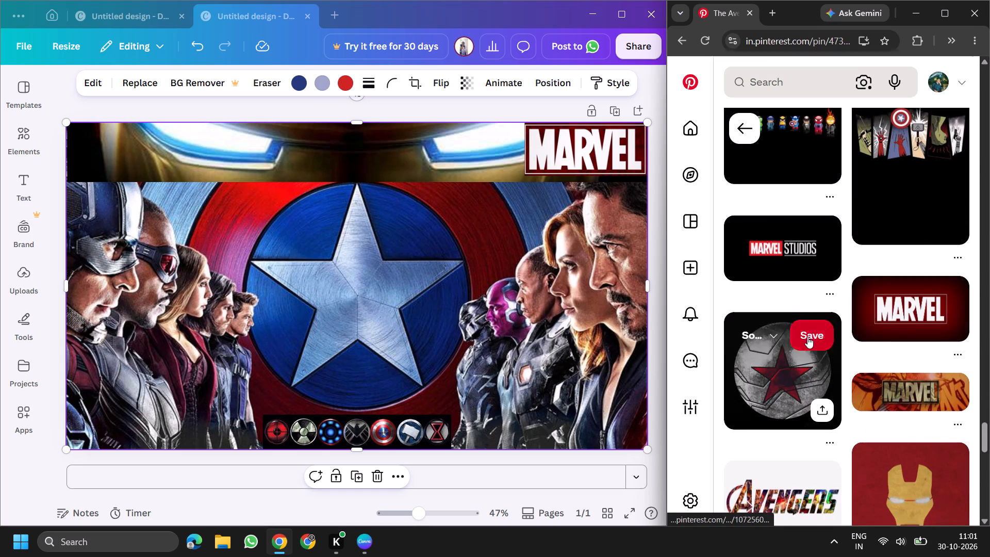
pyautogui.scroll(-10, 798, 279)
pyautogui.scroll(-12, 853, 319)
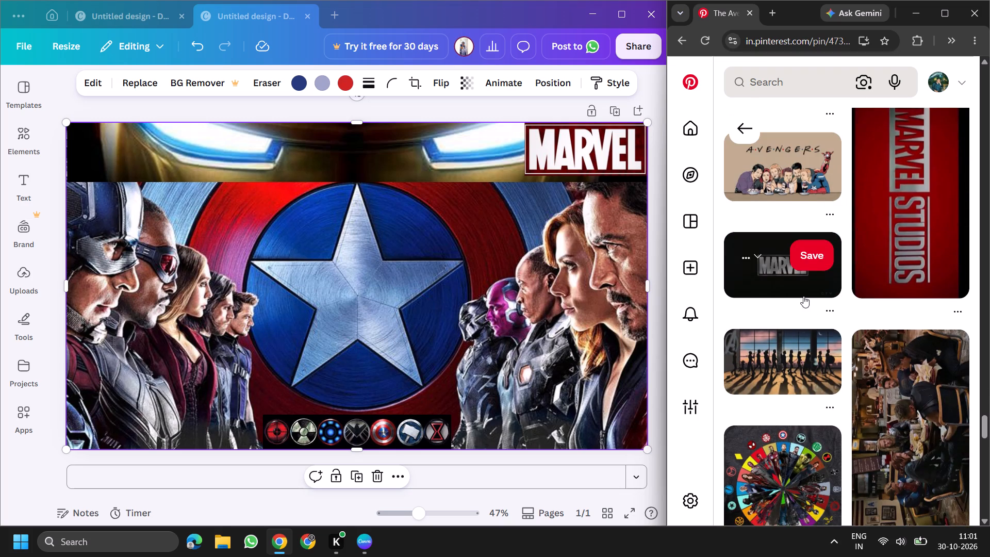
pyautogui.scroll(-7, 804, 291)
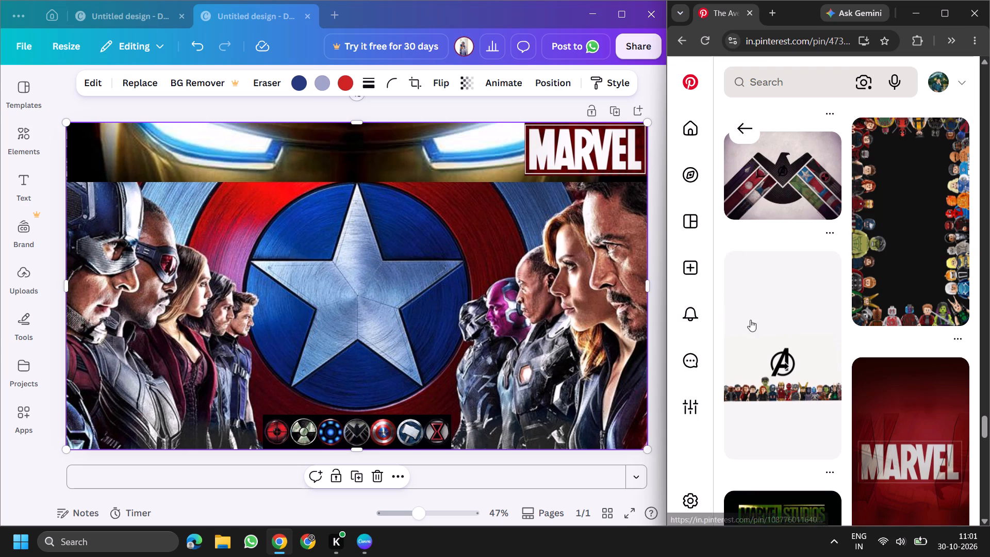
pyautogui.scroll(-11, 762, 321)
pyautogui.scroll(-2, 817, 363)
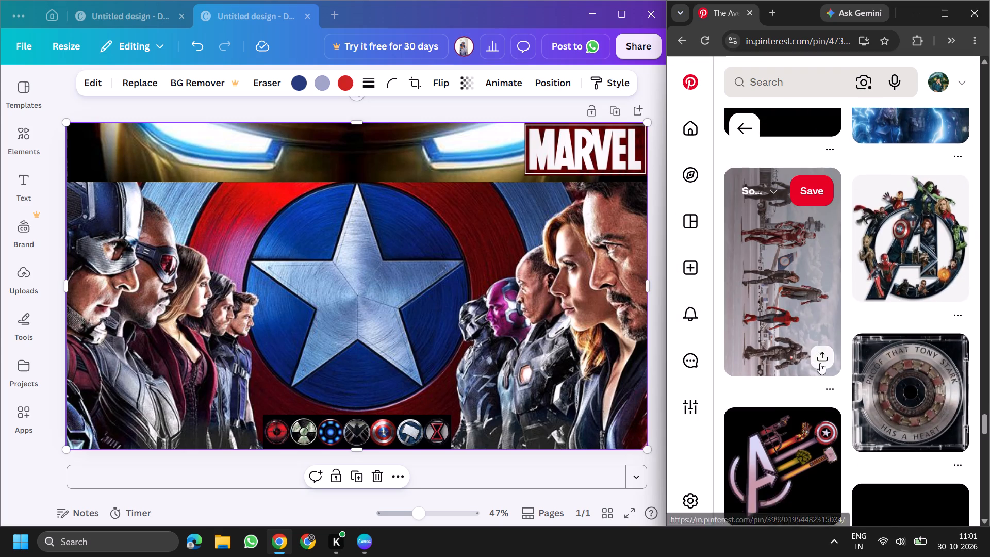
pyautogui.scroll(-1, 820, 363)
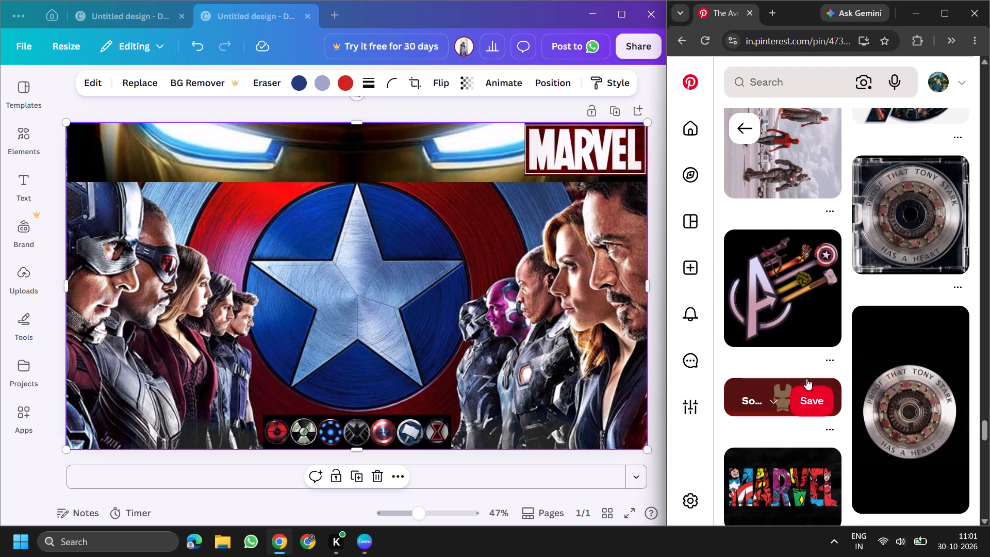
pyautogui.scroll(-5, 866, 272)
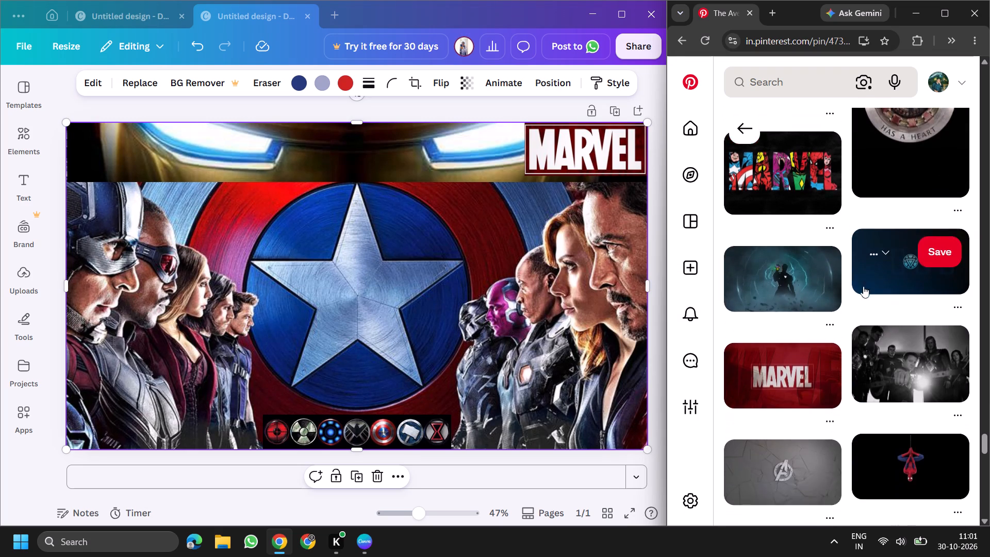
pyautogui.scroll(-7, 863, 286)
pyautogui.scroll(-2, 868, 334)
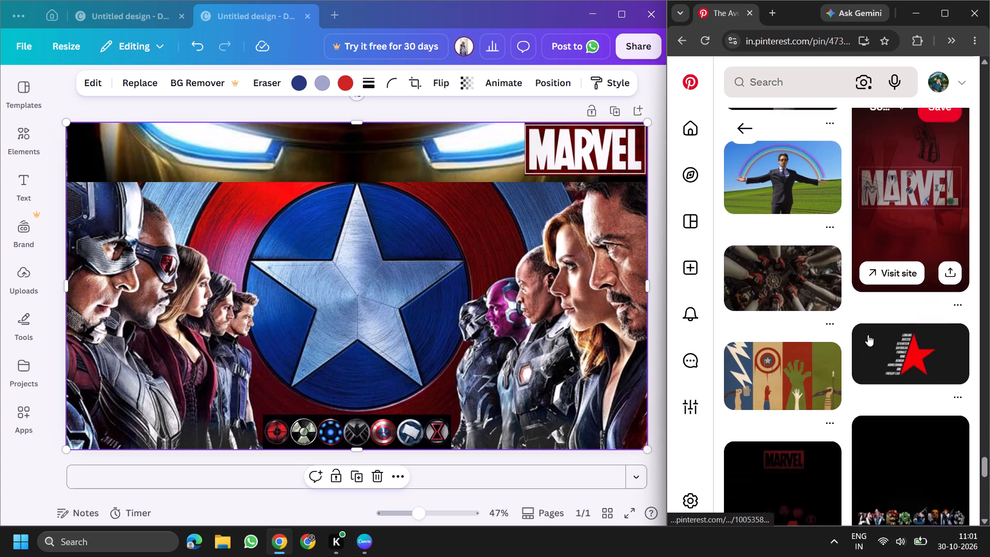
pyautogui.scroll(-10, 872, 321)
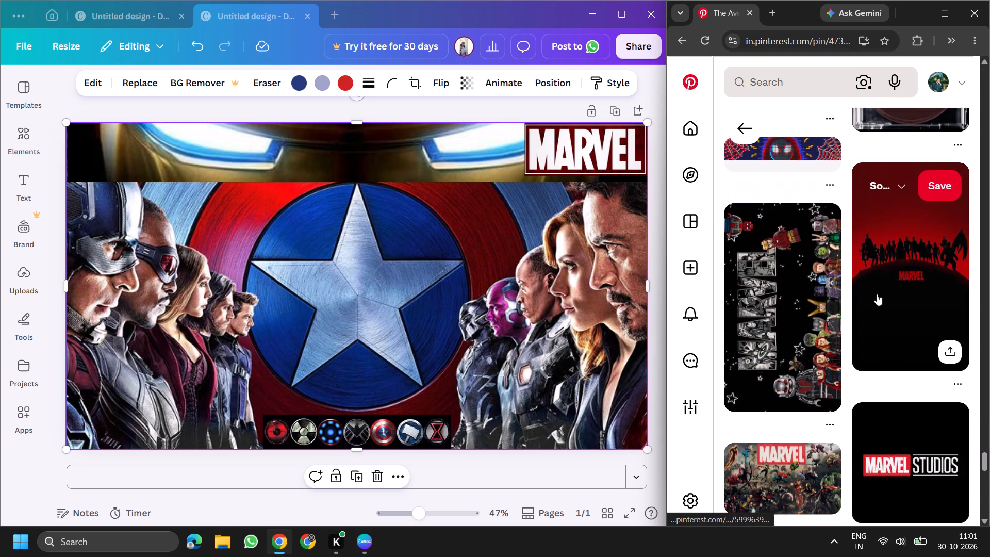
pyautogui.scroll(-3, 885, 307)
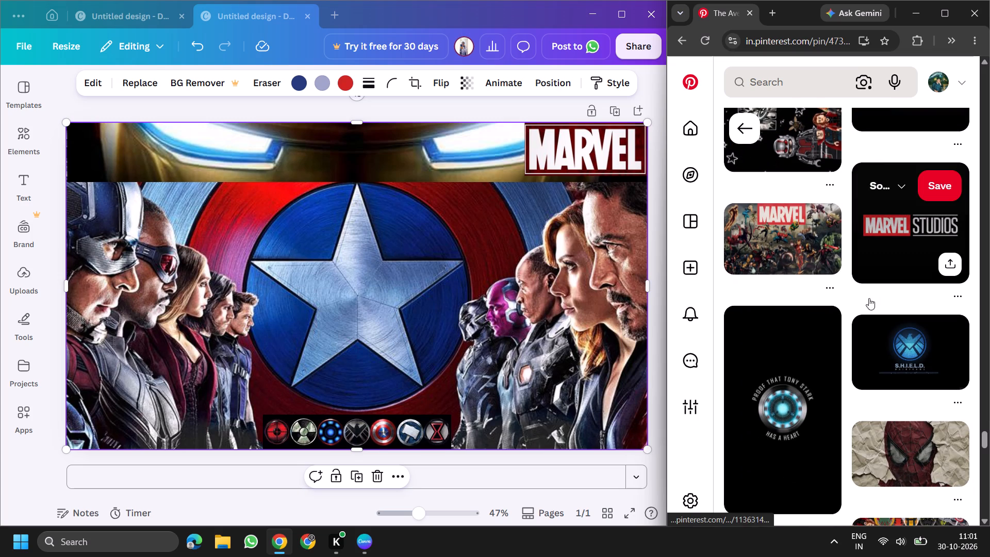
# Shrink the MARVEL logo and place it in the page's top-right corner over the Iron Man eyes banner.
pyautogui.moveTo(560, 142); pyautogui.dragTo(520, 225)
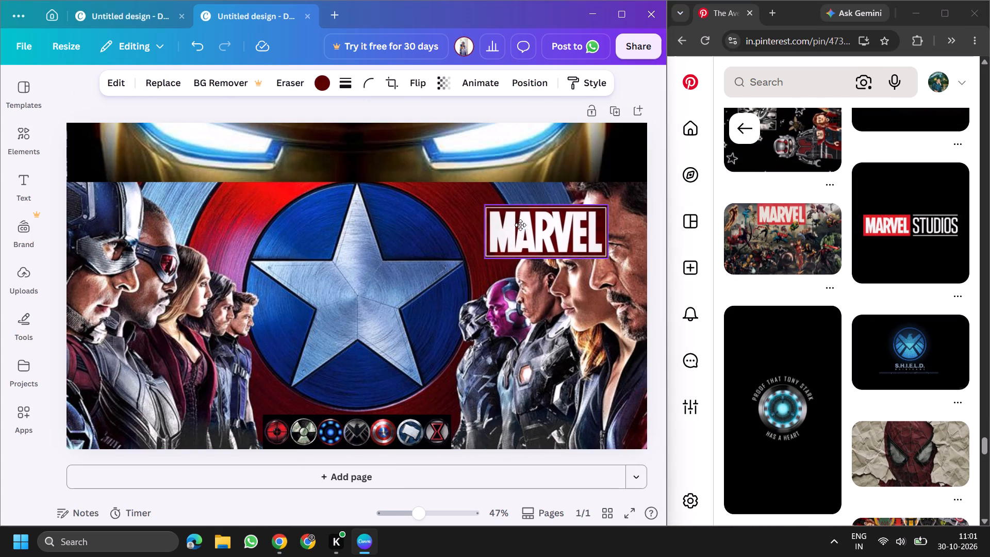
pyautogui.moveTo(520, 225); pyautogui.dragTo(580, 145)
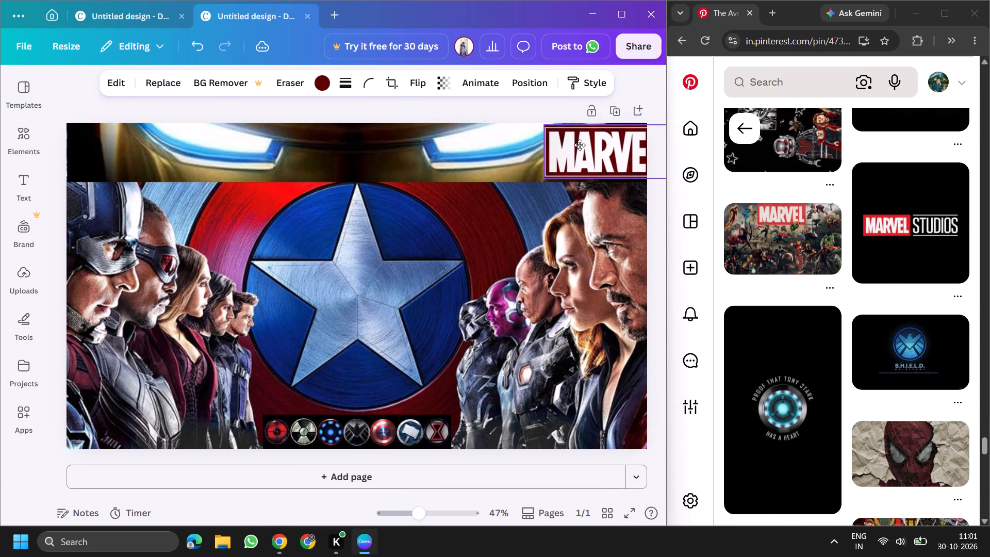
pyautogui.moveTo(580, 145); pyautogui.dragTo(576, 146)
pyautogui.moveTo(545, 178); pyautogui.dragTo(575, 151)
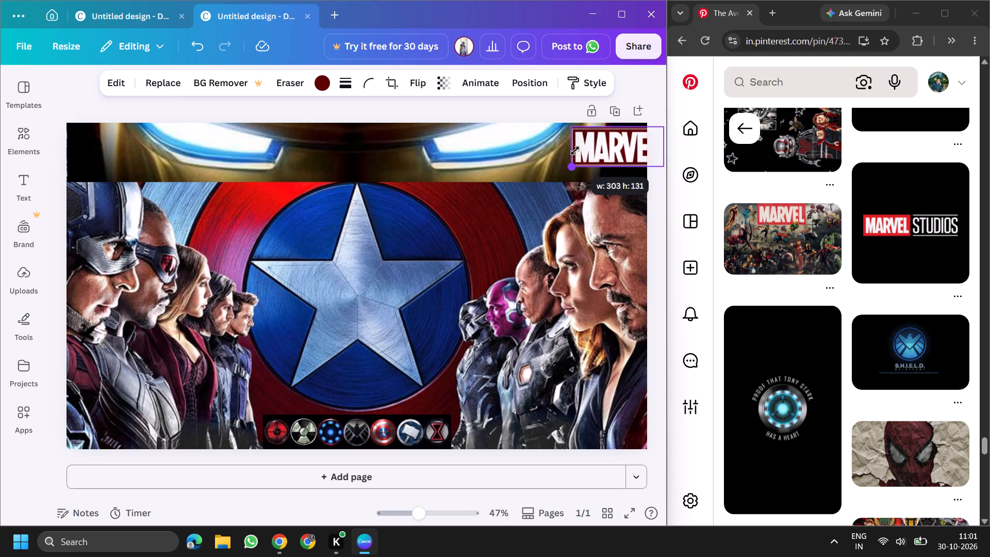
pyautogui.moveTo(575, 151); pyautogui.dragTo(580, 146)
pyautogui.moveTo(612, 148); pyautogui.dragTo(599, 142)
pyautogui.click(436, 289)
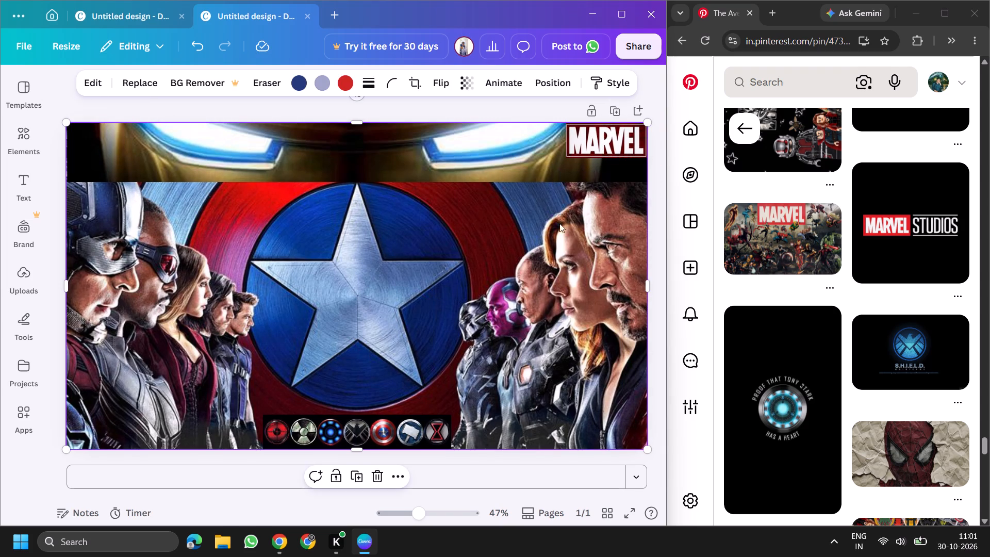
# Look further through the related Pinterest pins, examining Marvel logos, Avengers emblems and hero artwork for another image to add to the wallpaper.
pyautogui.scroll(-4, 895, 233)
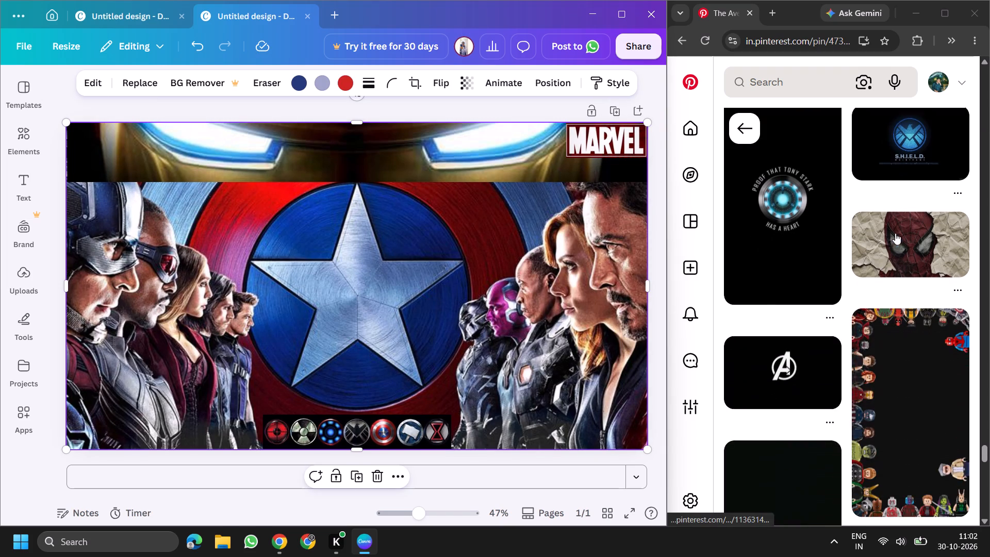
pyautogui.scroll(-11, 895, 233)
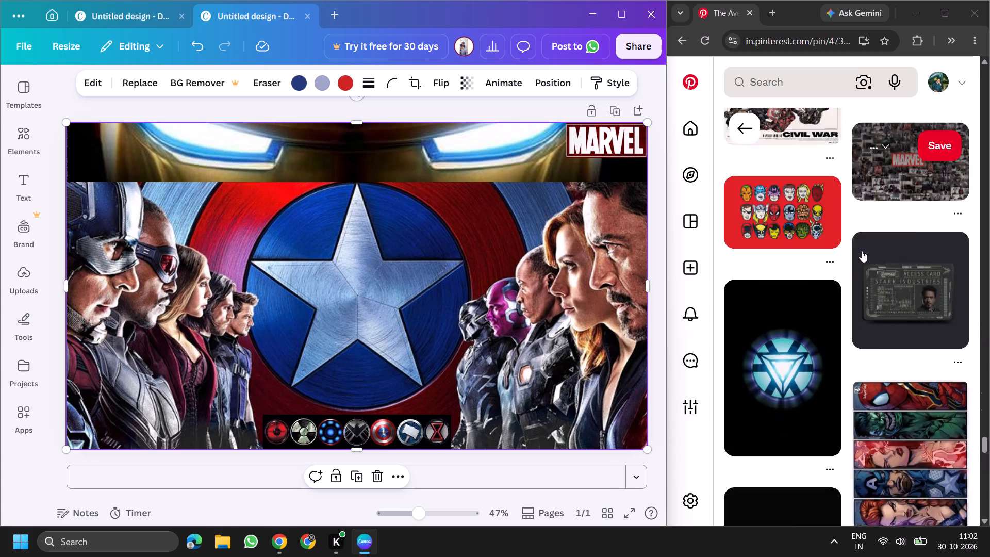
pyautogui.scroll(-8, 880, 239)
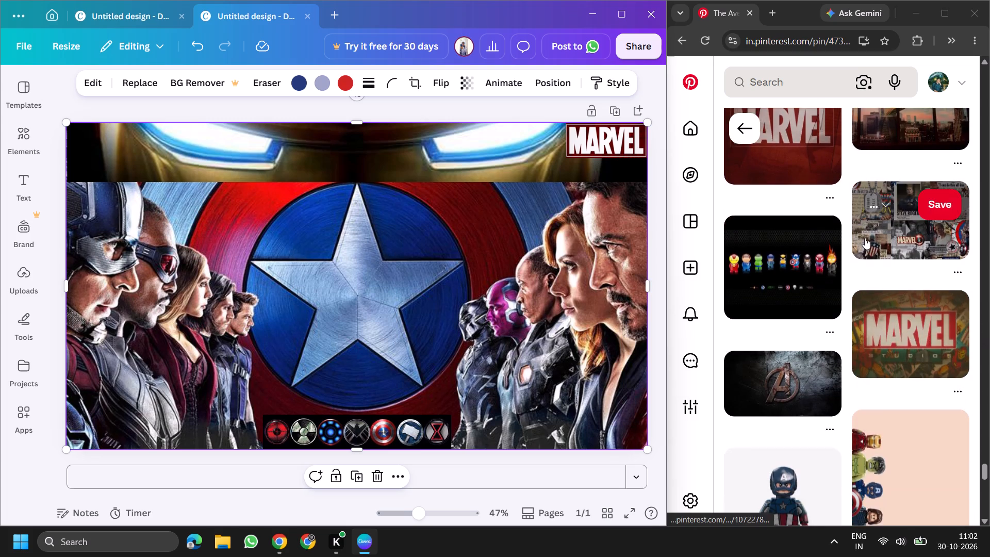
pyautogui.scroll(-10, 865, 238)
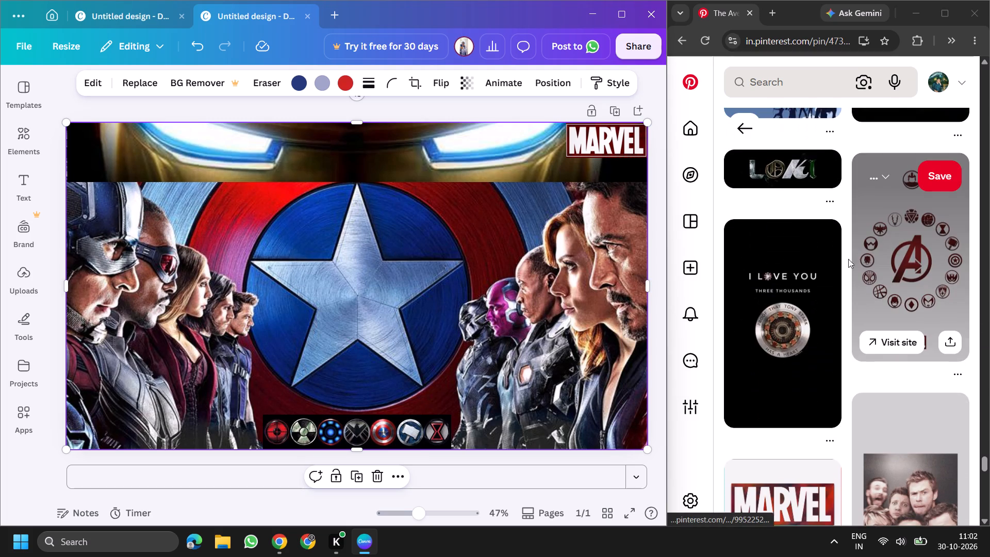
pyautogui.scroll(-9, 848, 263)
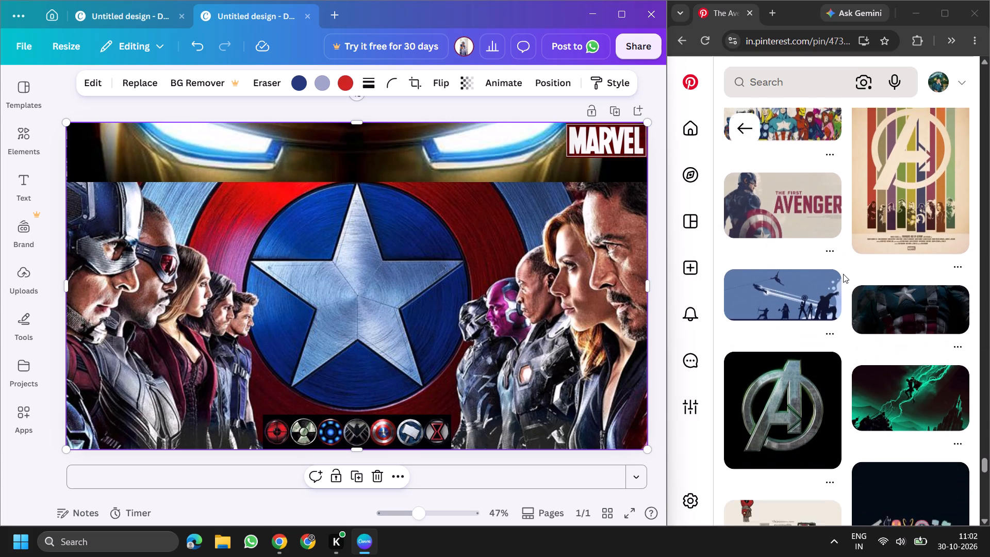
pyautogui.scroll(-3, 842, 274)
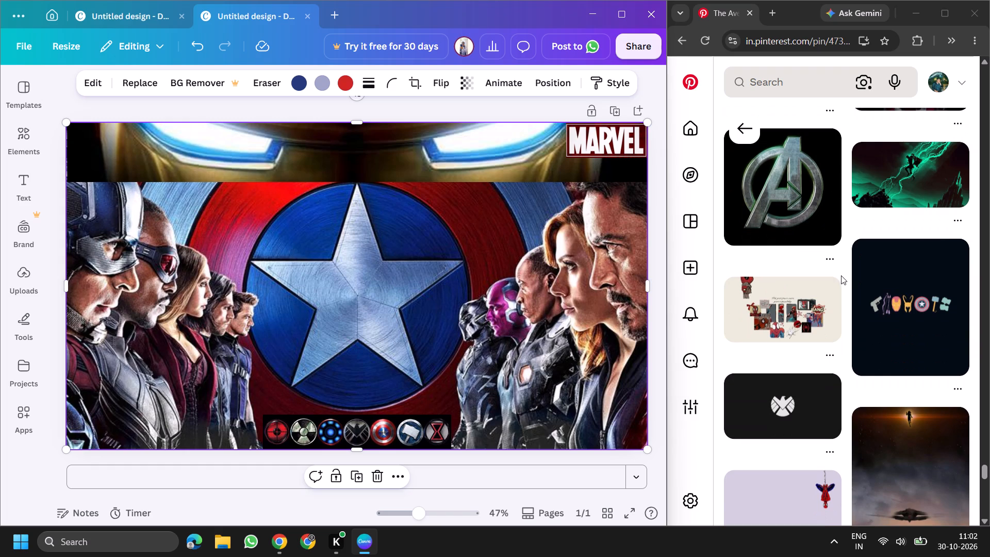
pyautogui.scroll(-3, 772, 293)
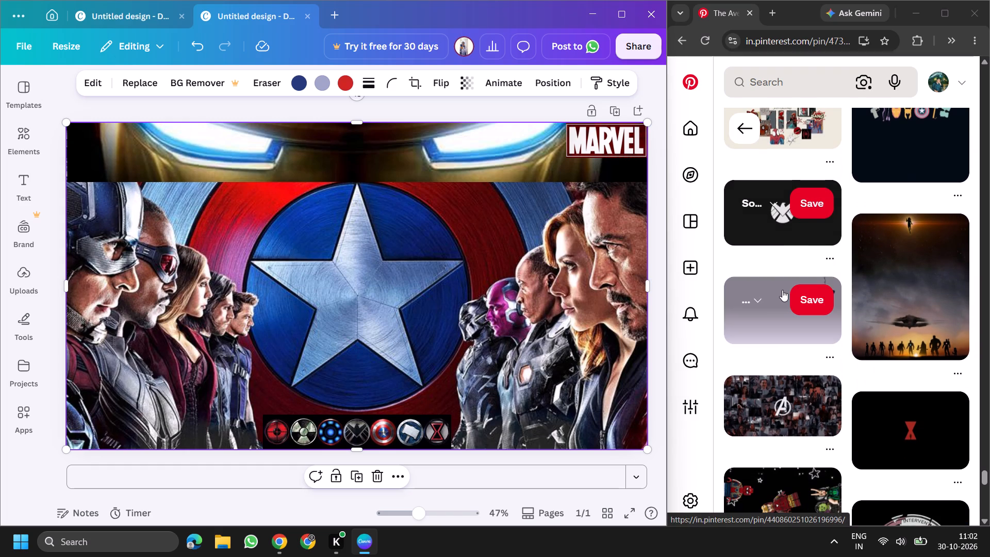
pyautogui.scroll(-6, 783, 289)
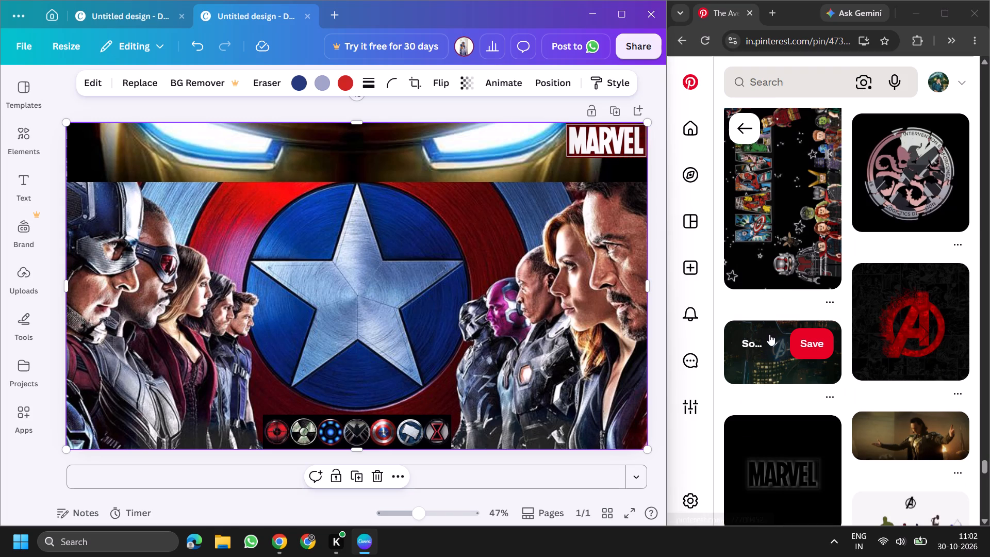
pyautogui.scroll(-6, 776, 322)
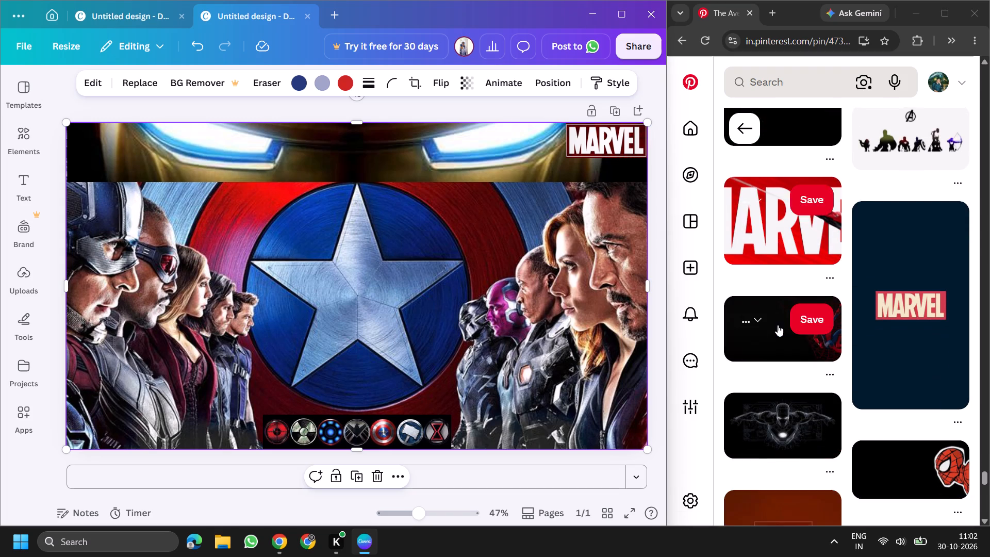
pyautogui.scroll(-5, 778, 325)
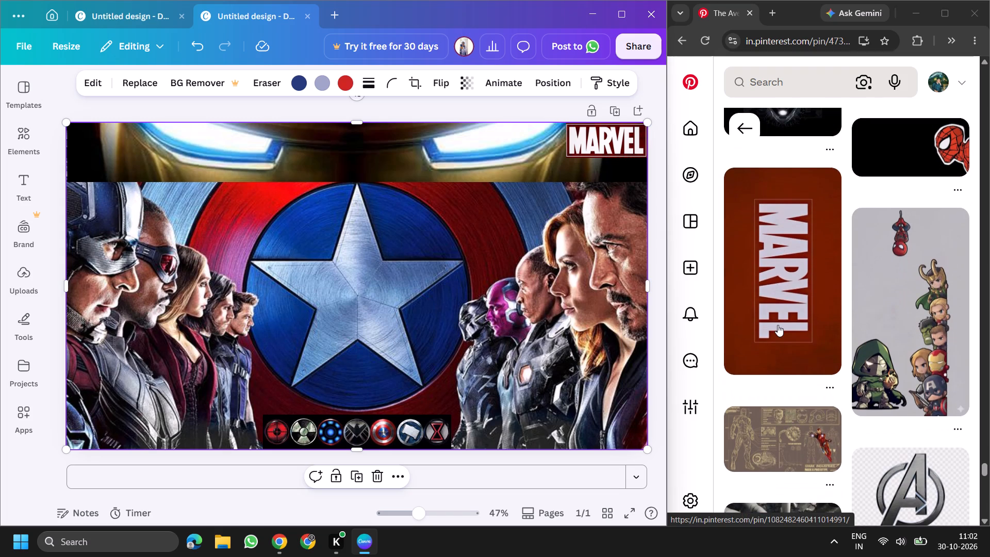
pyautogui.scroll(-8, 778, 325)
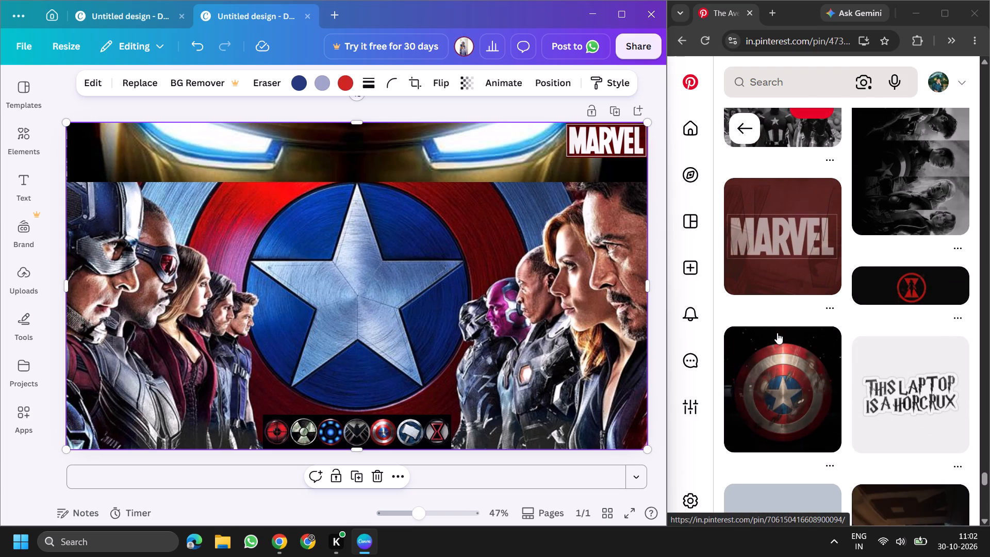
pyautogui.scroll(-3, 939, 357)
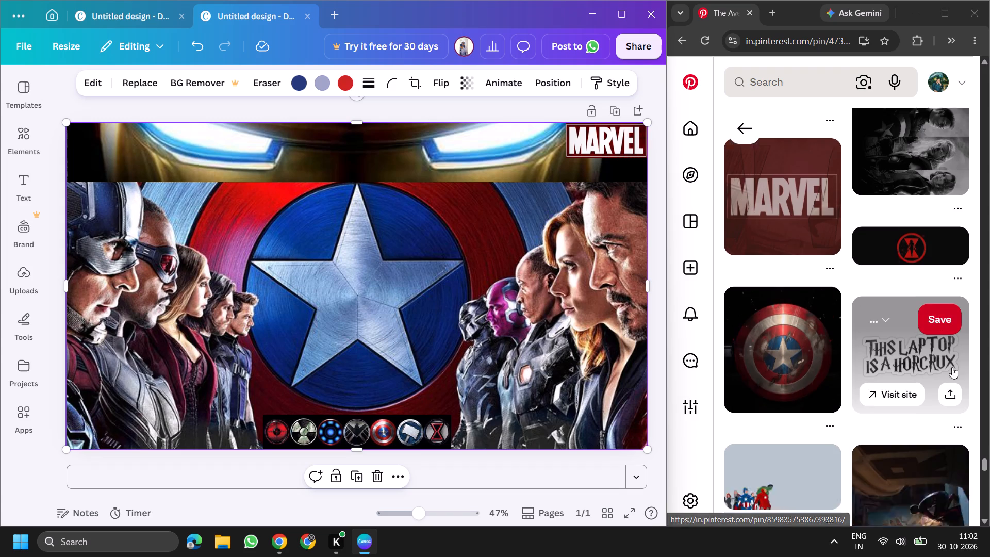
pyautogui.scroll(-2, 907, 387)
pyautogui.scroll(-2, 941, 435)
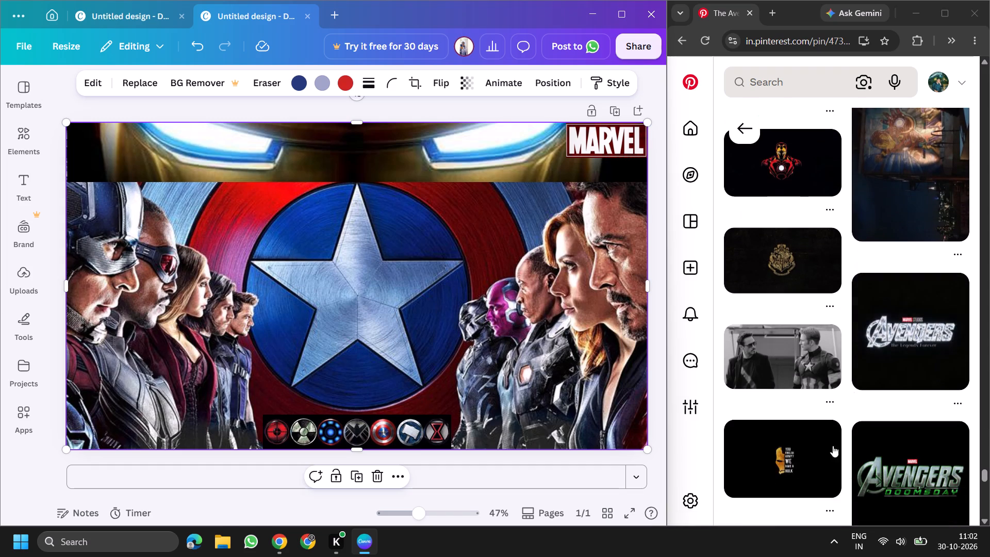
pyautogui.scroll(-4, 844, 434)
pyautogui.scroll(-9, 876, 401)
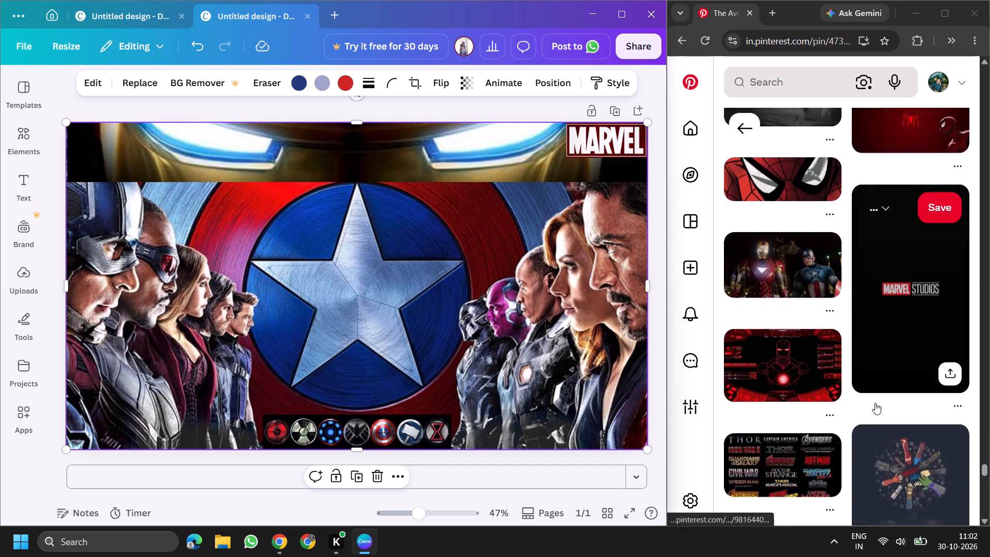
pyautogui.scroll(-2, 875, 403)
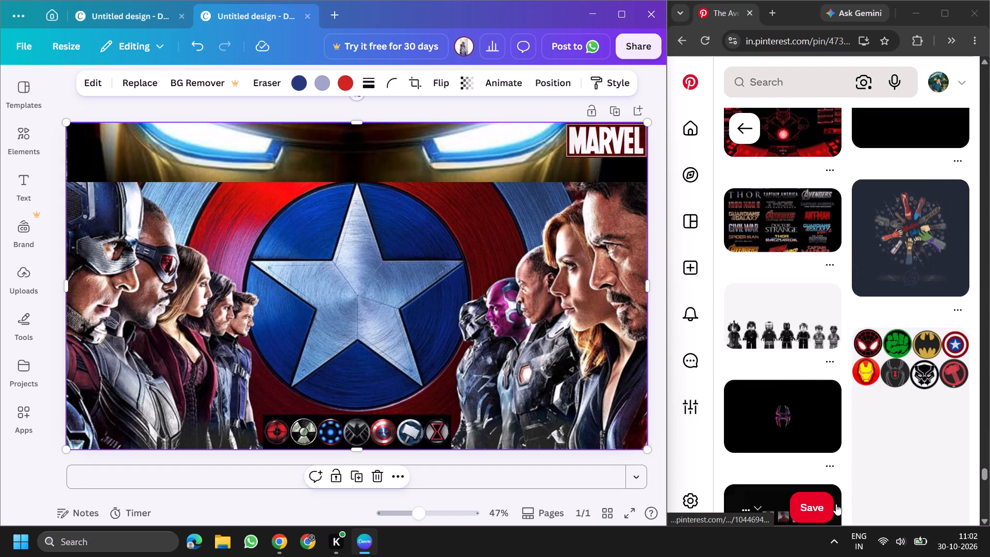
pyautogui.scroll(4, 835, 503)
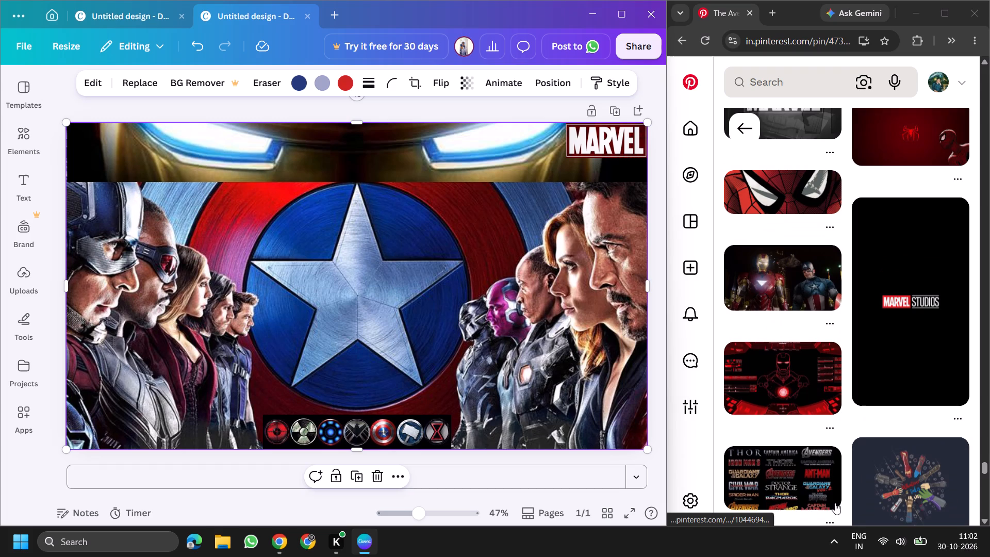
pyautogui.scroll(-11, 838, 499)
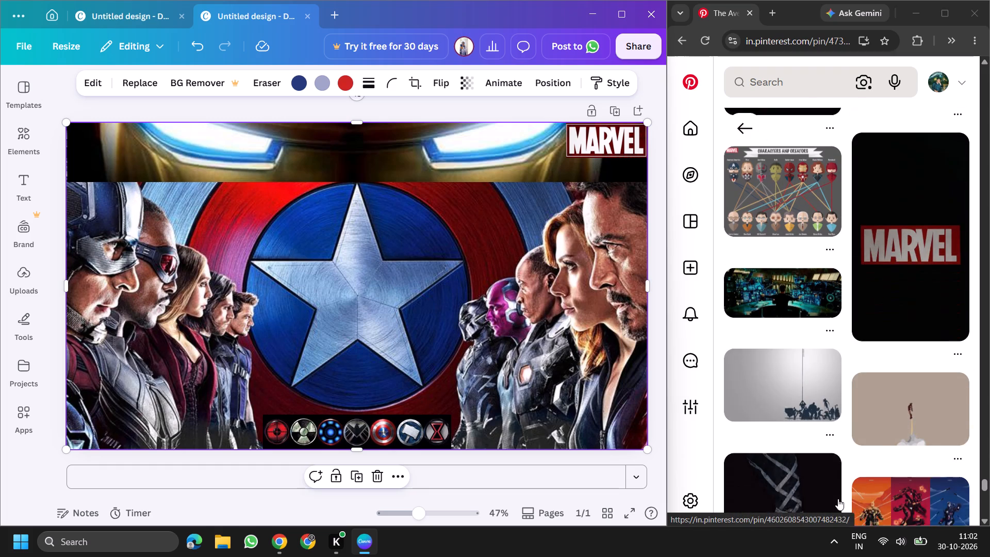
pyautogui.scroll(-7, 789, 358)
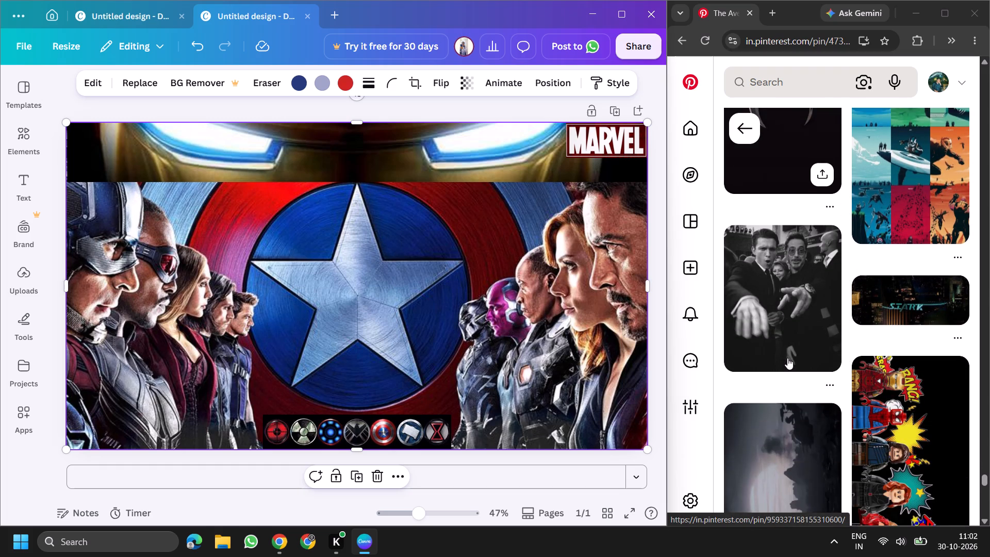
pyautogui.scroll(-9, 785, 364)
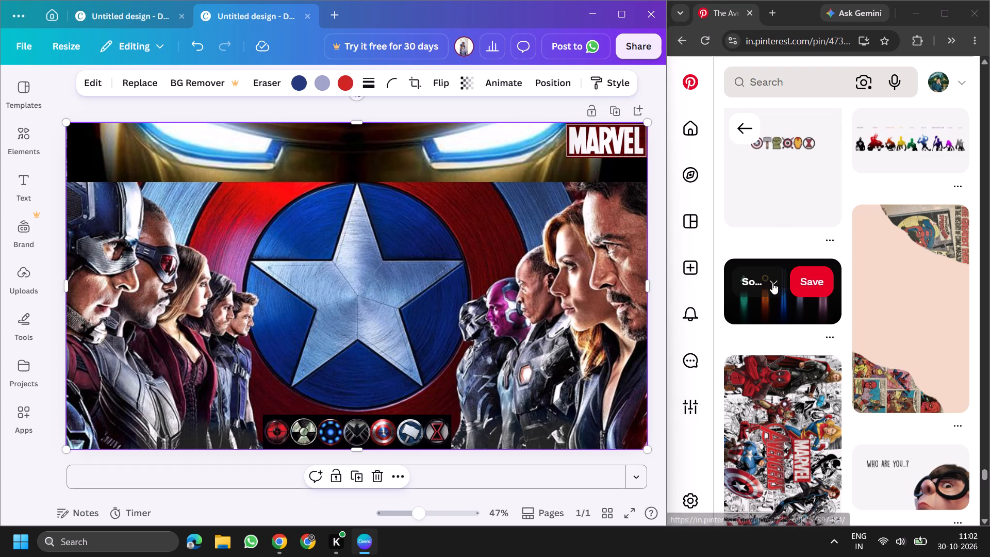
pyautogui.scroll(-6, 773, 281)
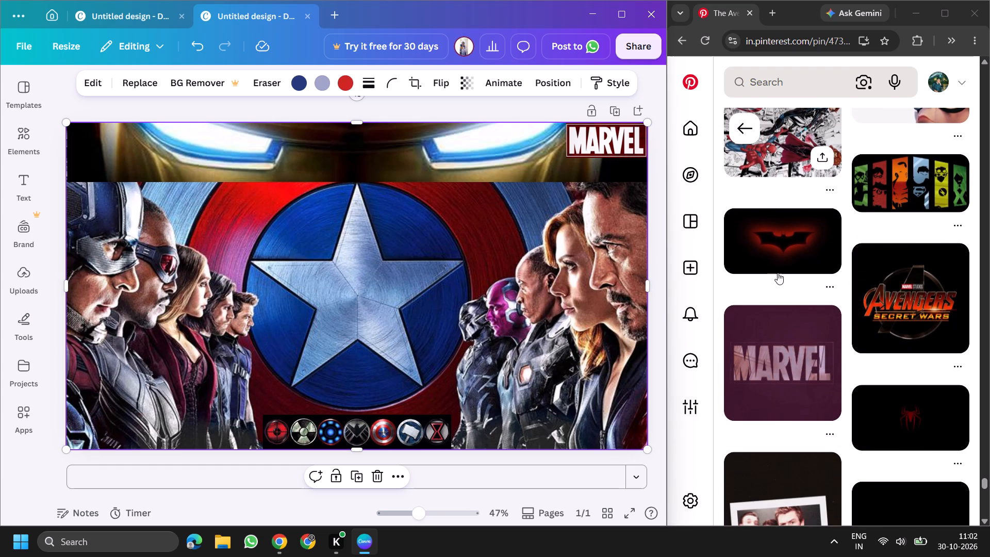
pyautogui.scroll(-2, 779, 269)
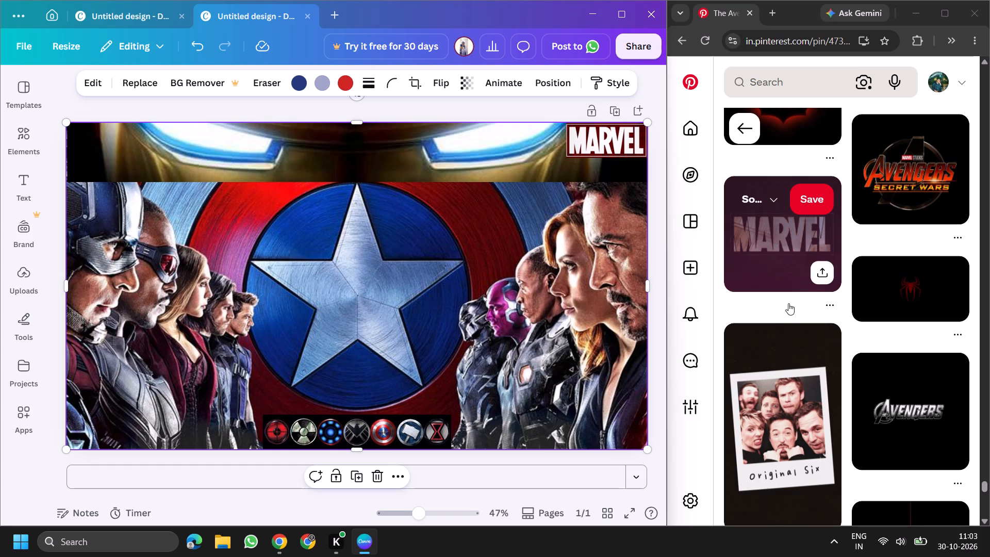
pyautogui.scroll(-7, 788, 304)
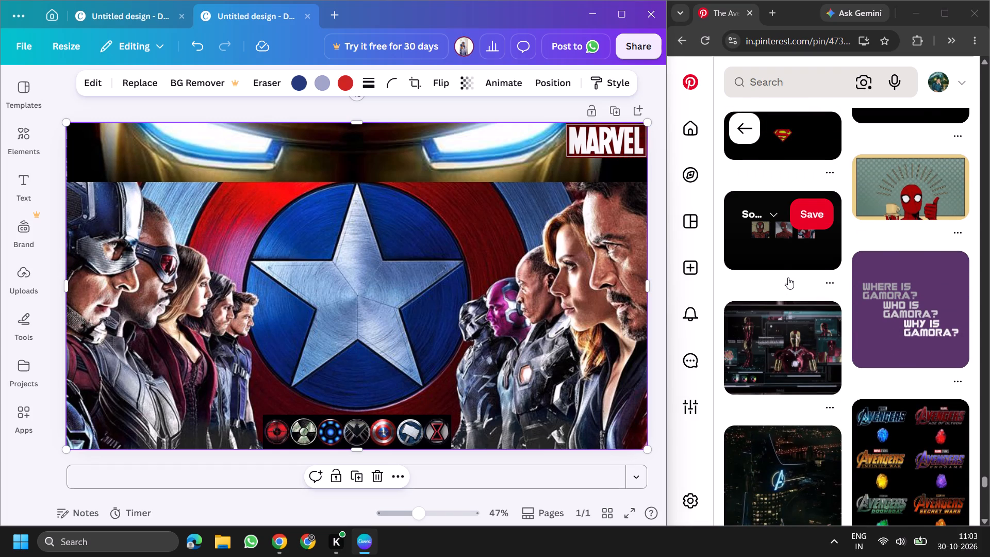
pyautogui.scroll(-1, 788, 278)
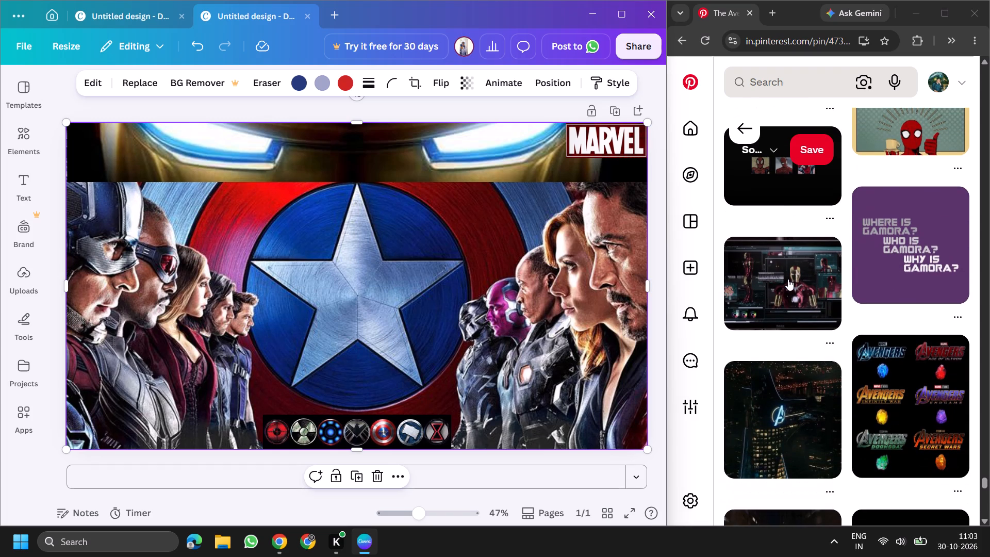
pyautogui.scroll(2, 788, 279)
pyautogui.scroll(-2, 777, 278)
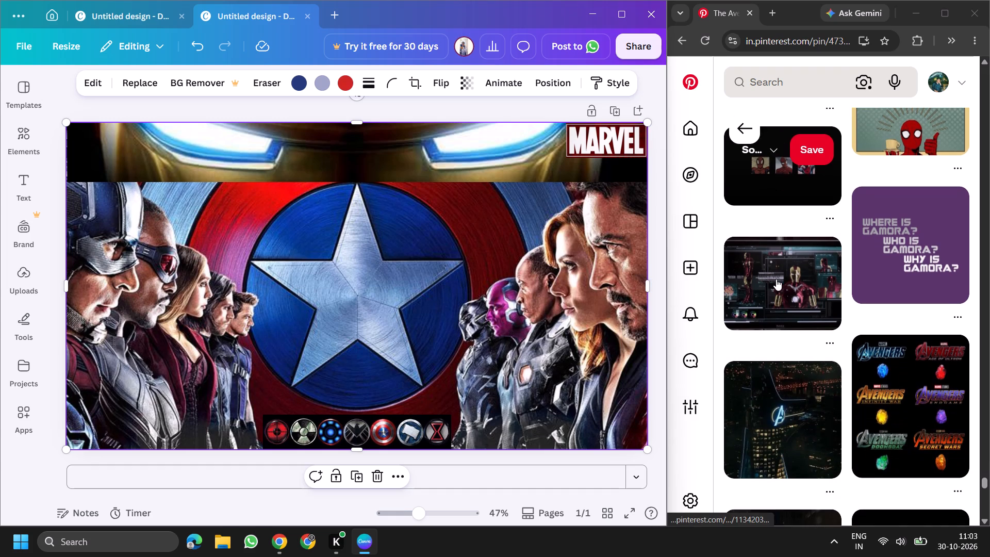
pyautogui.scroll(-9, 775, 279)
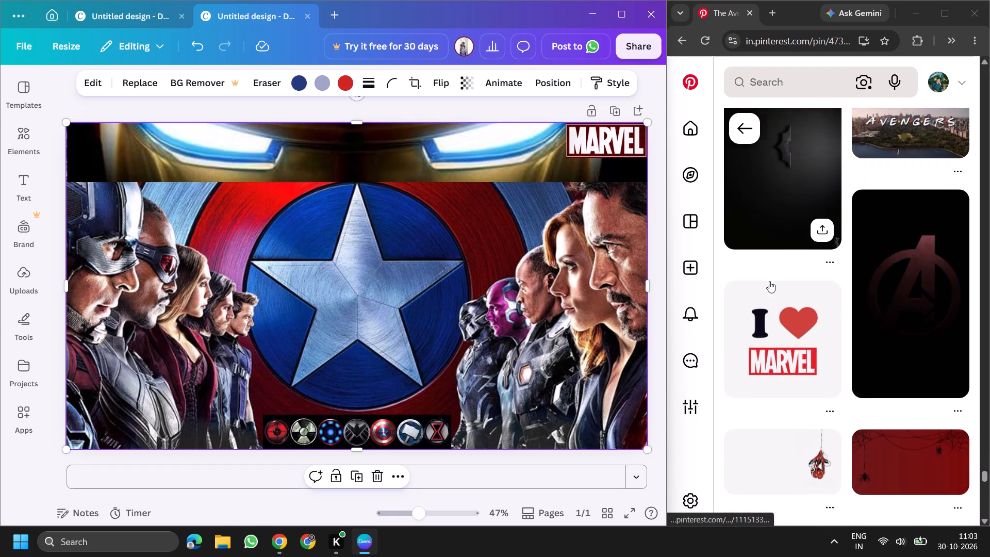
pyautogui.scroll(-7, 769, 281)
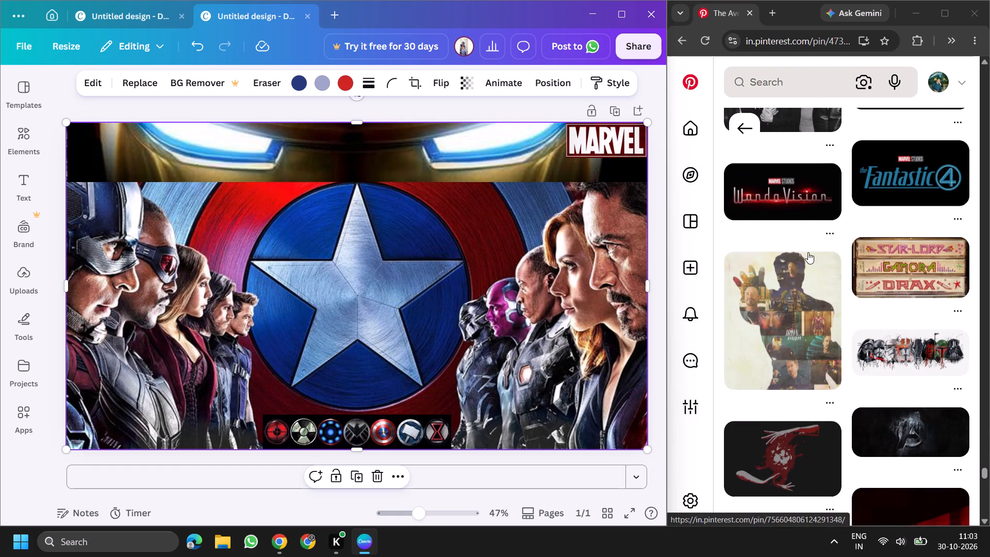
pyautogui.scroll(-2, 803, 269)
pyautogui.scroll(-2, 780, 317)
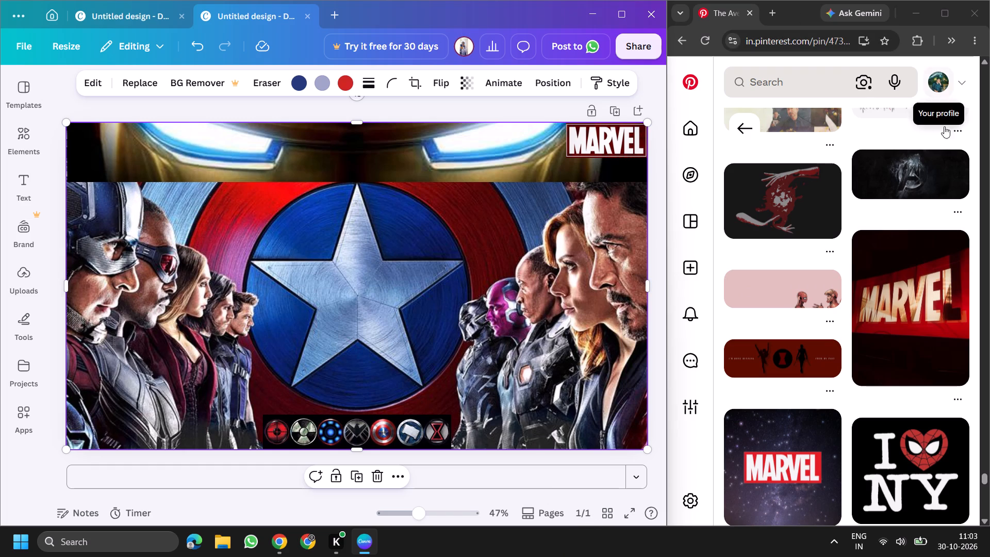
pyautogui.scroll(-4, 935, 223)
pyautogui.scroll(-4, 911, 256)
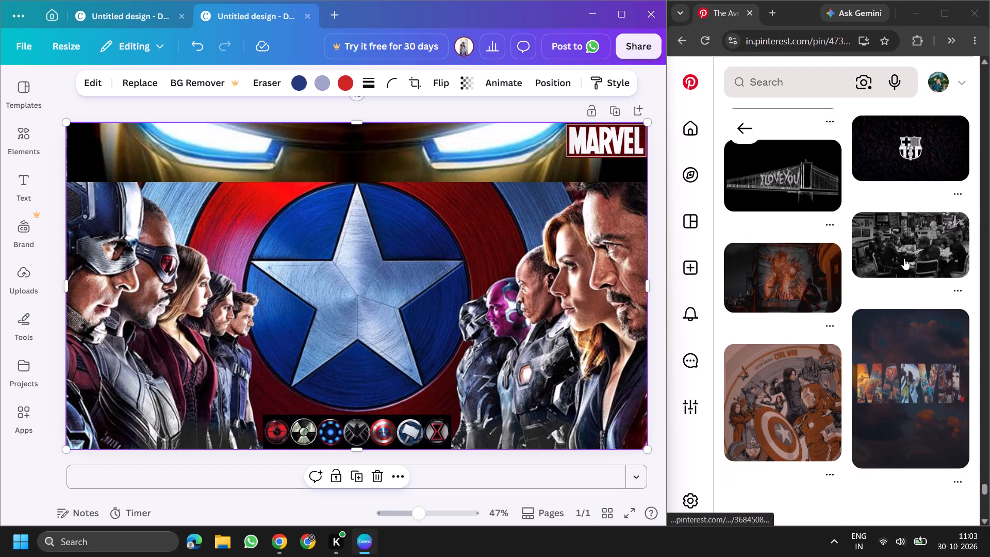
pyautogui.scroll(-1, 870, 319)
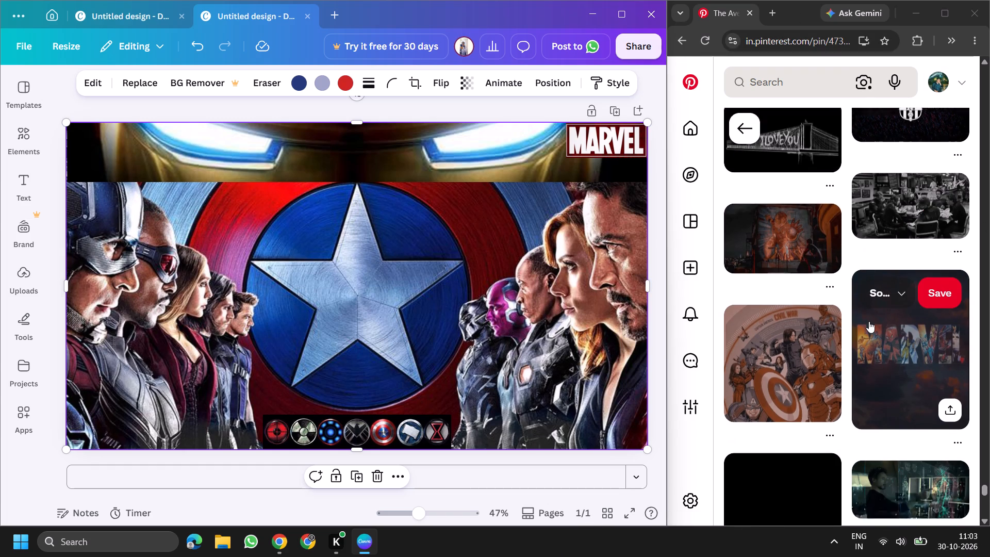
pyautogui.scroll(-5, 869, 321)
pyautogui.scroll(-3, 935, 325)
pyautogui.scroll(-4, 887, 296)
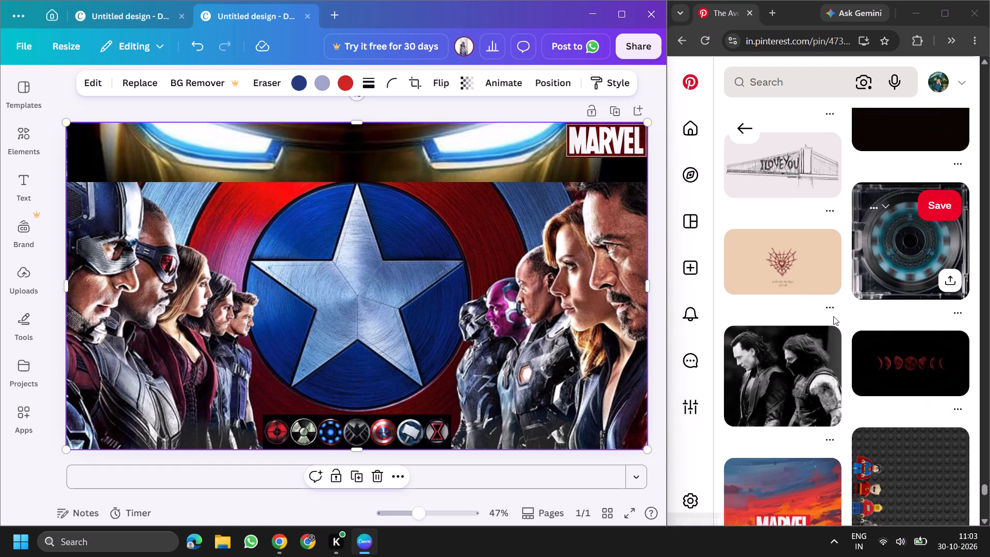
pyautogui.scroll(-4, 817, 320)
pyautogui.scroll(-6, 880, 223)
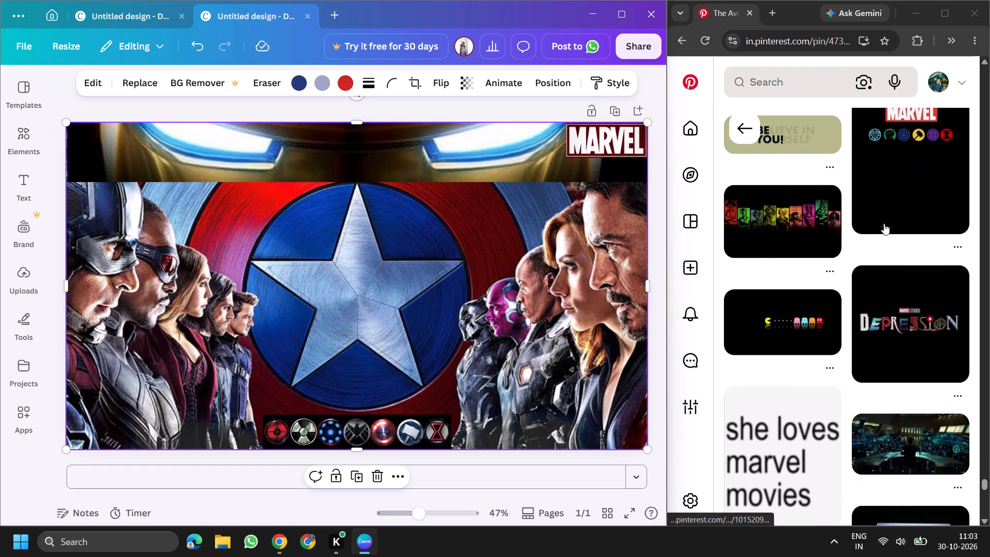
# Continue looking through the related Pinterest pins, examining the Marvel logos, Avengers artwork and hero images for further wallpaper material.
pyautogui.scroll(-11, 883, 223)
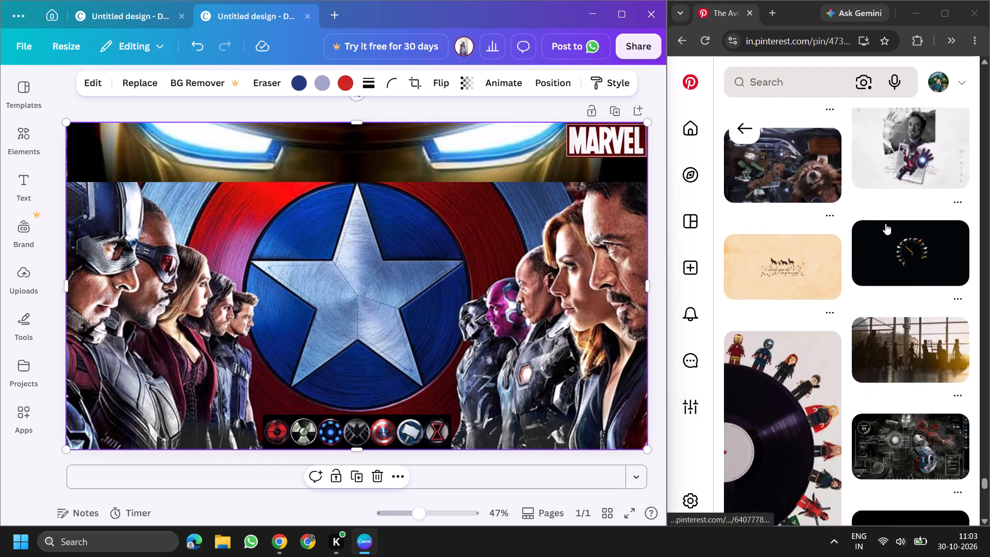
pyautogui.scroll(-12, 885, 223)
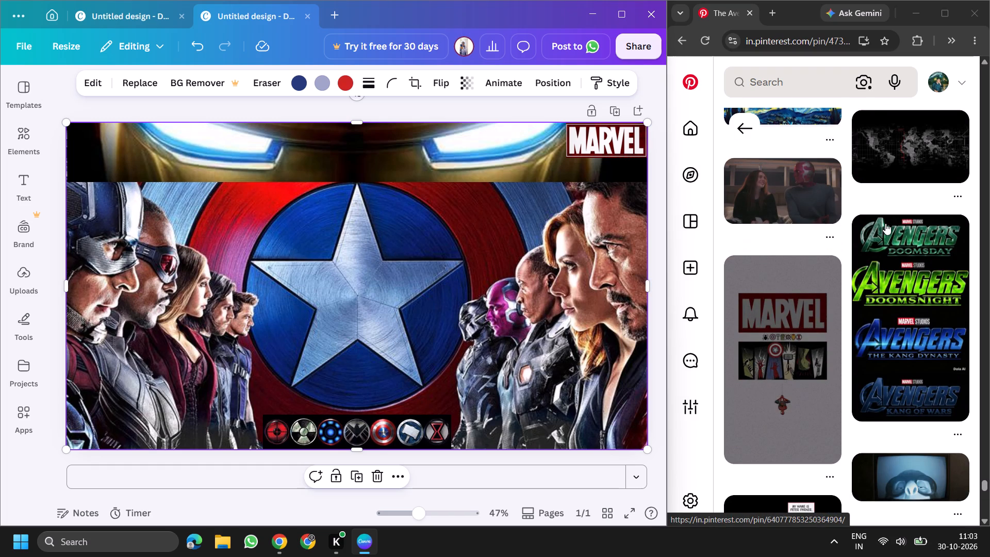
pyautogui.scroll(-7, 885, 223)
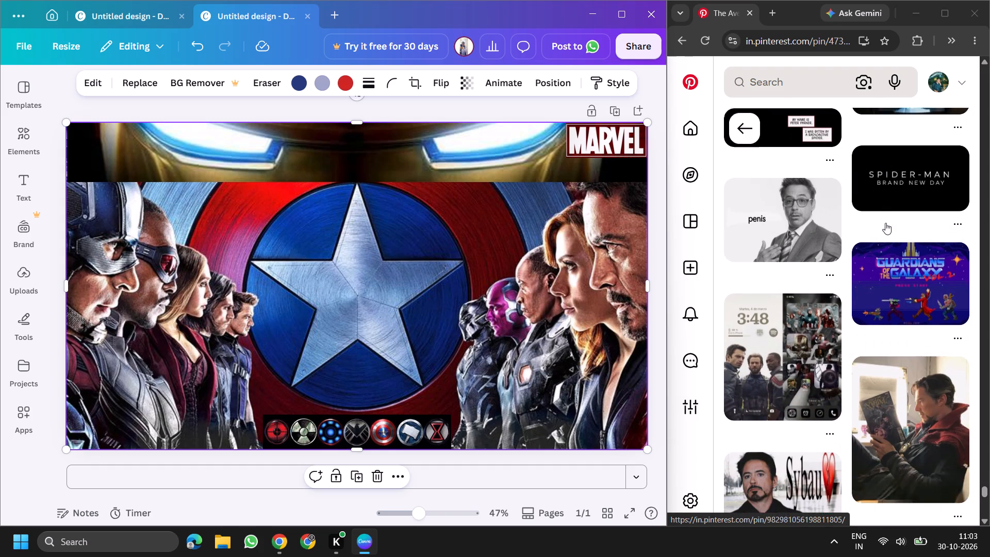
pyautogui.scroll(-5, 885, 223)
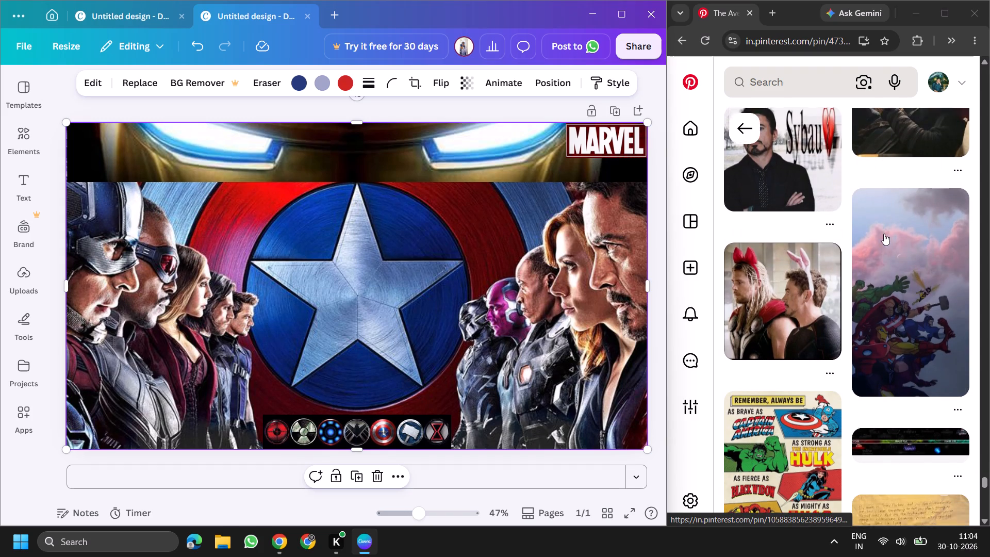
pyautogui.scroll(-1, 884, 234)
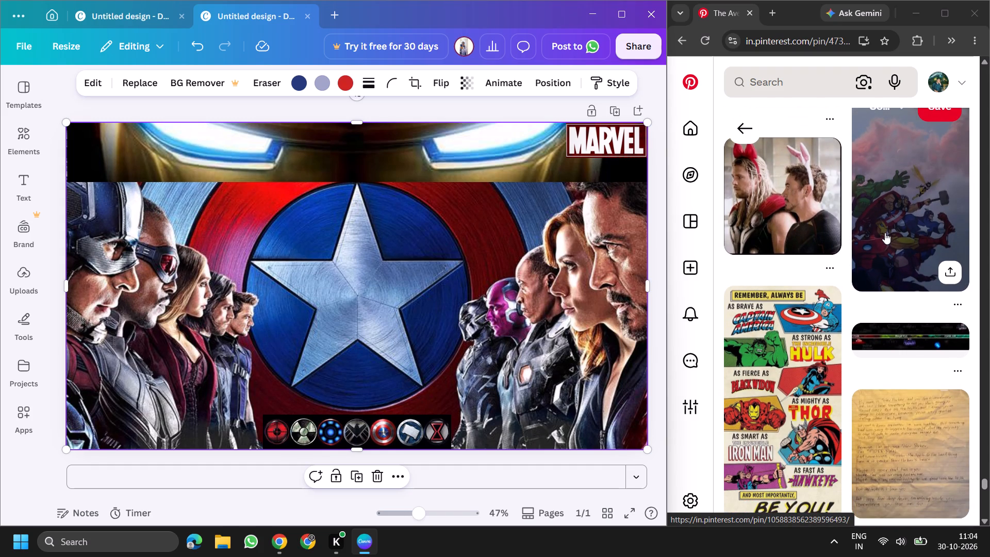
pyautogui.scroll(-7, 885, 233)
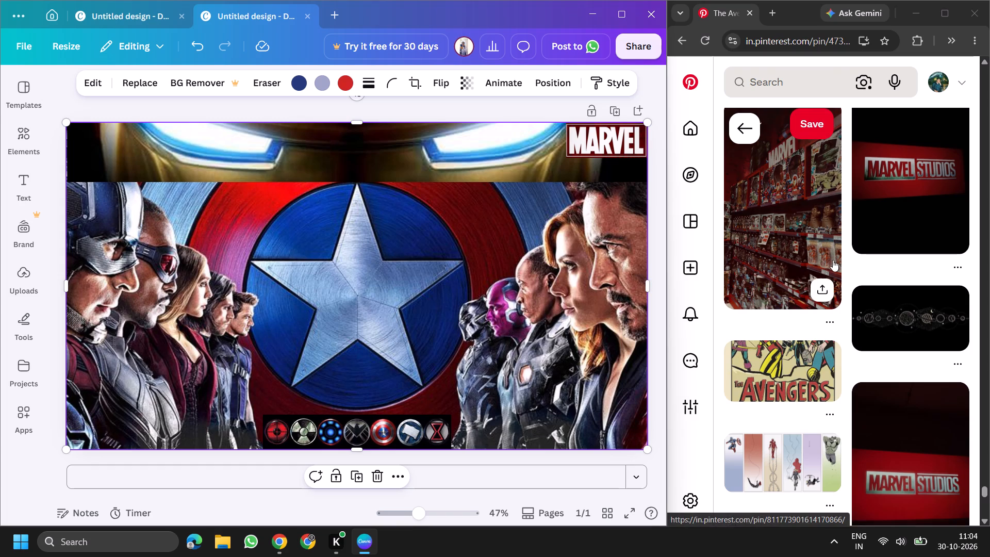
pyautogui.scroll(-1, 854, 255)
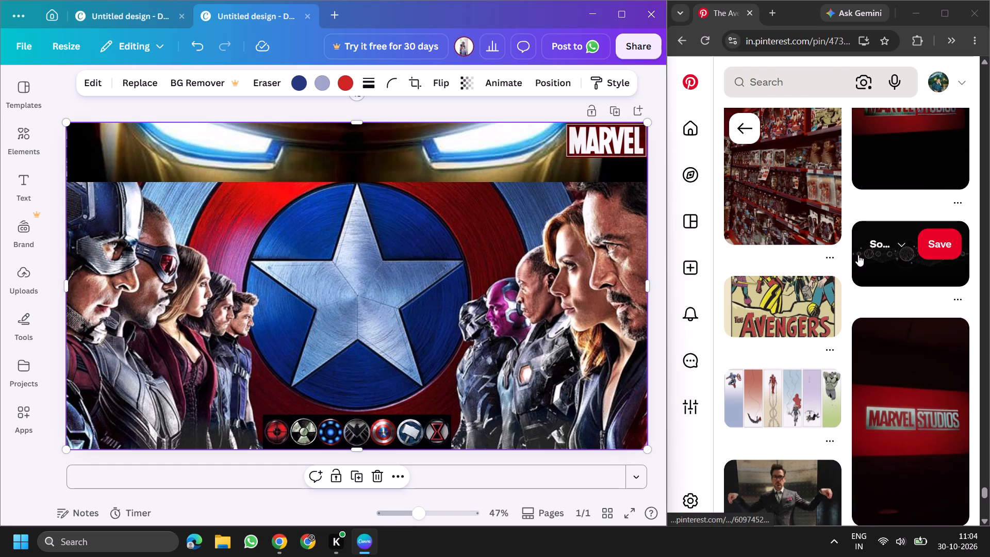
pyautogui.scroll(-6, 858, 255)
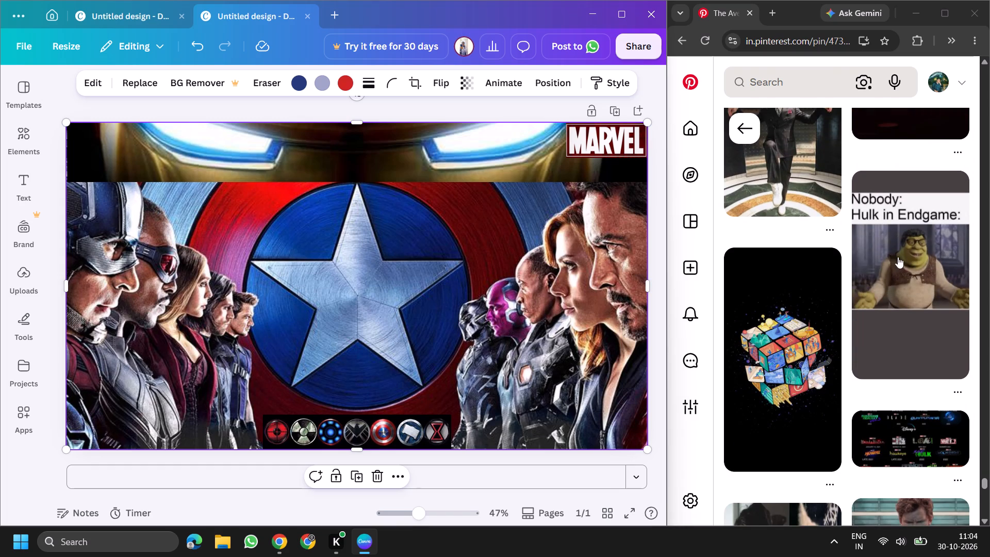
pyautogui.scroll(-3, 868, 272)
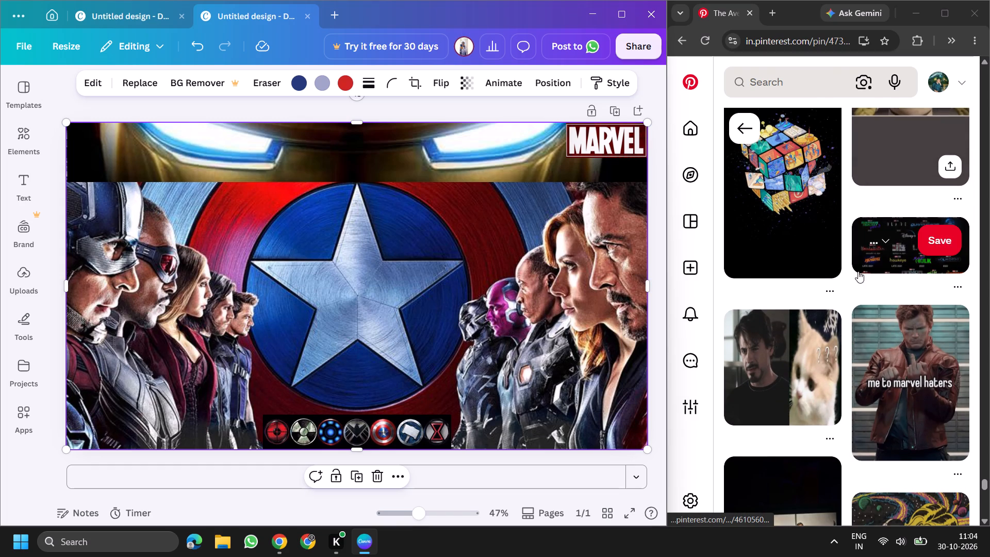
pyautogui.scroll(-2, 858, 271)
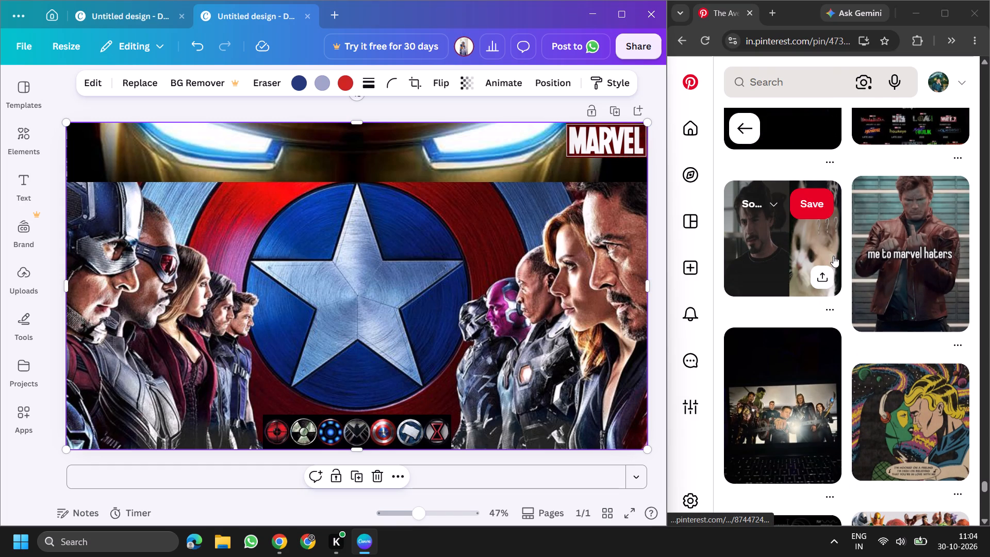
pyautogui.scroll(-1, 853, 307)
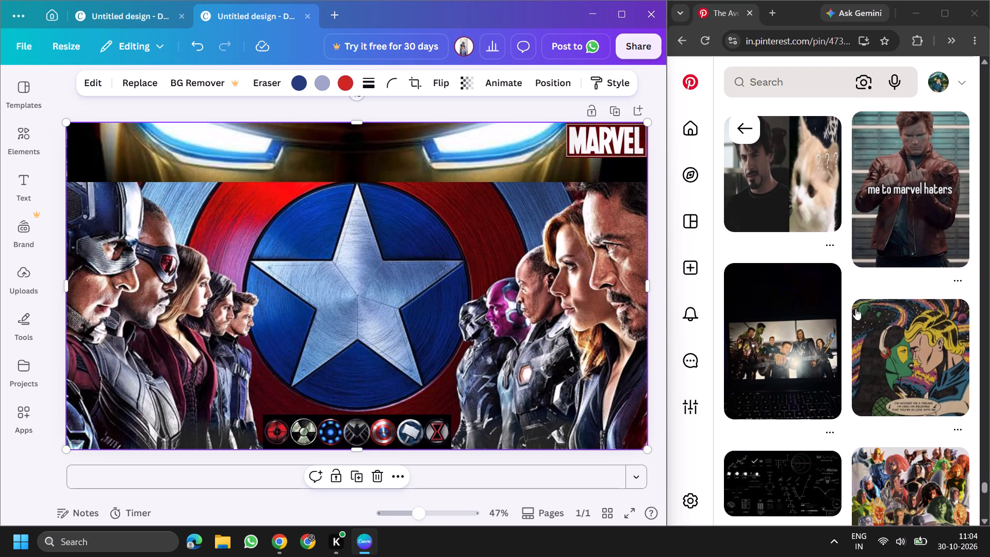
pyautogui.scroll(-2, 834, 290)
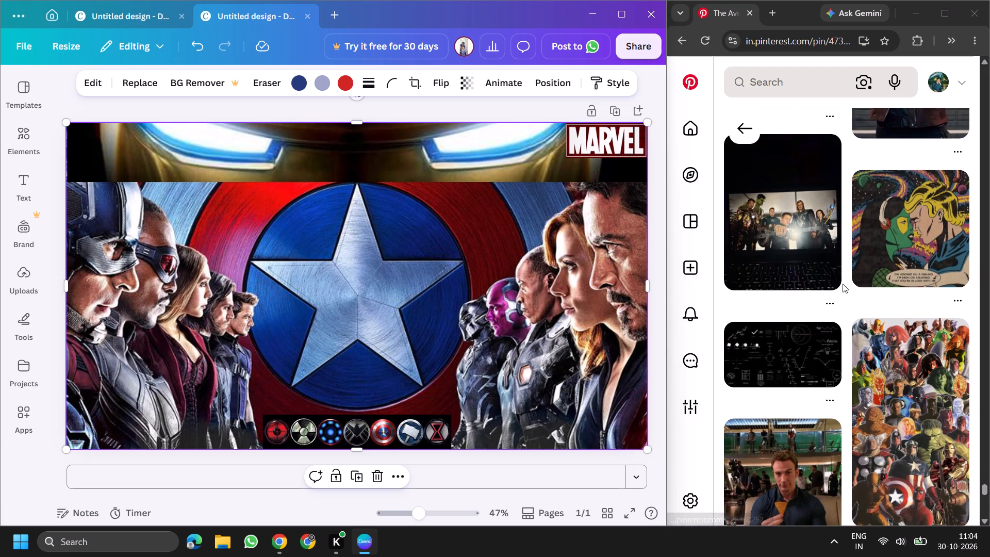
pyautogui.scroll(-2, 852, 261)
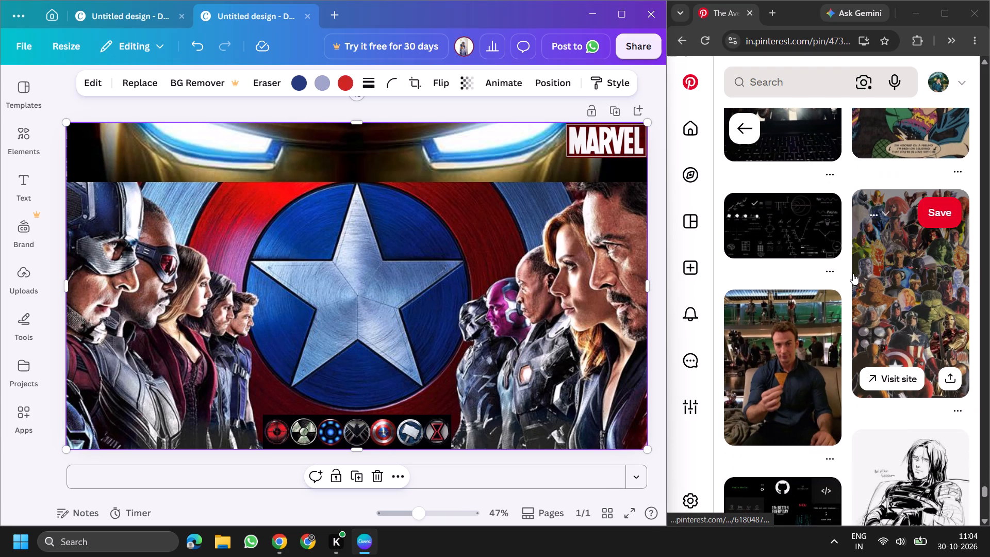
pyautogui.scroll(-2, 852, 274)
pyautogui.scroll(-6, 890, 256)
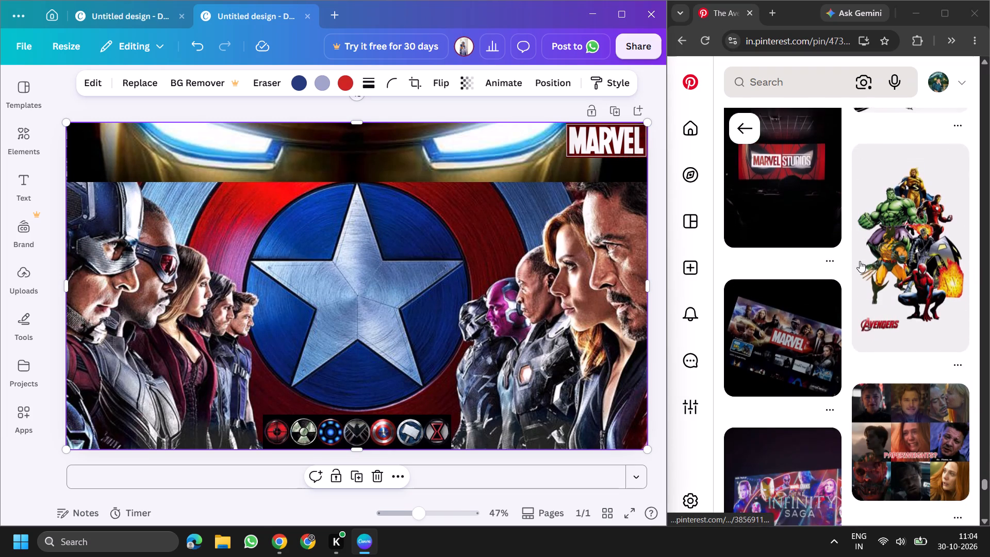
pyautogui.scroll(-5, 857, 264)
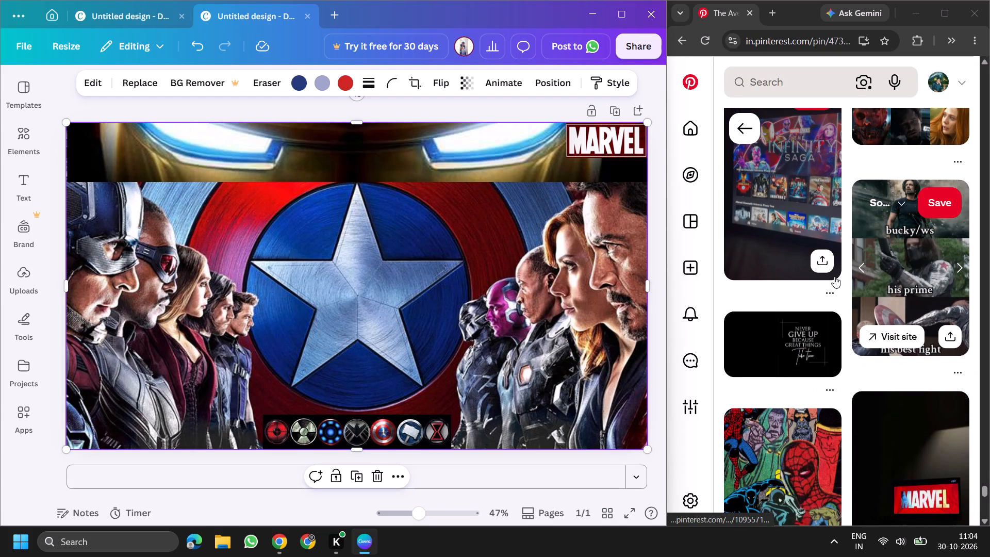
pyautogui.scroll(-5, 836, 276)
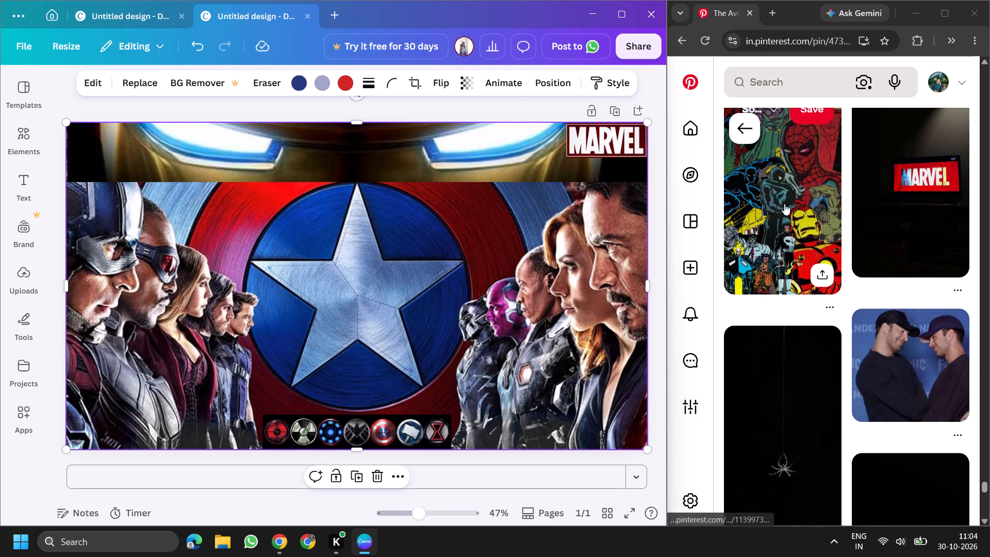
pyautogui.scroll(-4, 813, 331)
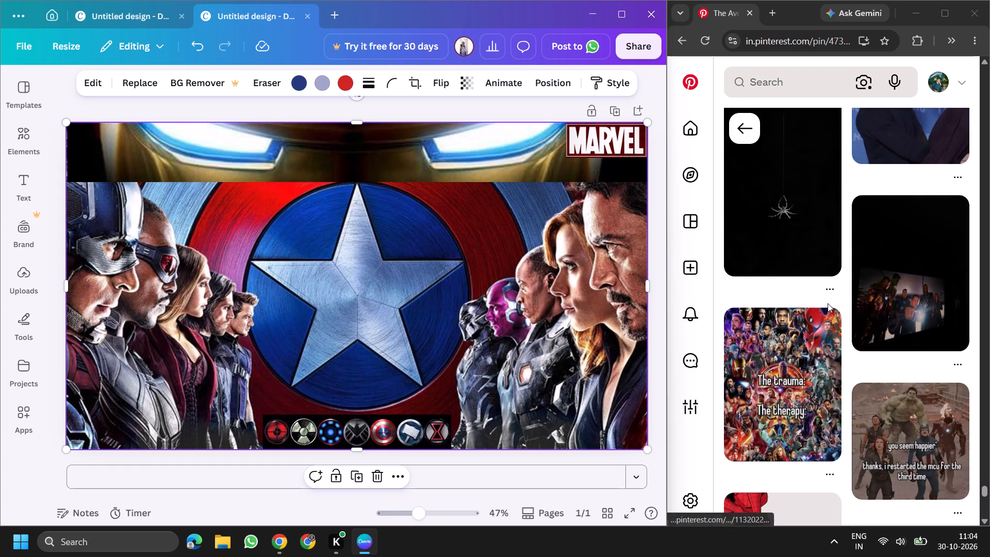
pyautogui.scroll(-5, 824, 305)
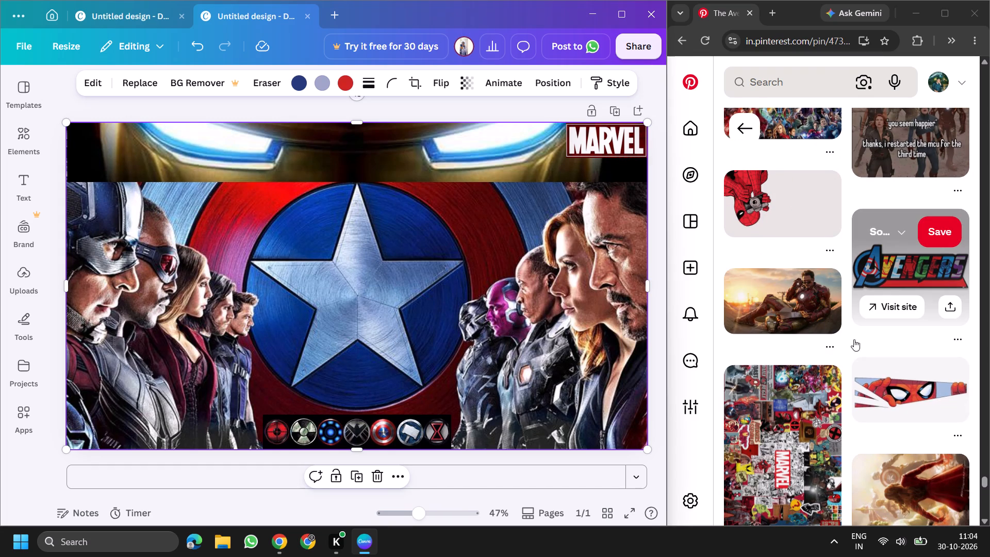
pyautogui.scroll(-3, 816, 289)
pyautogui.scroll(-1, 863, 293)
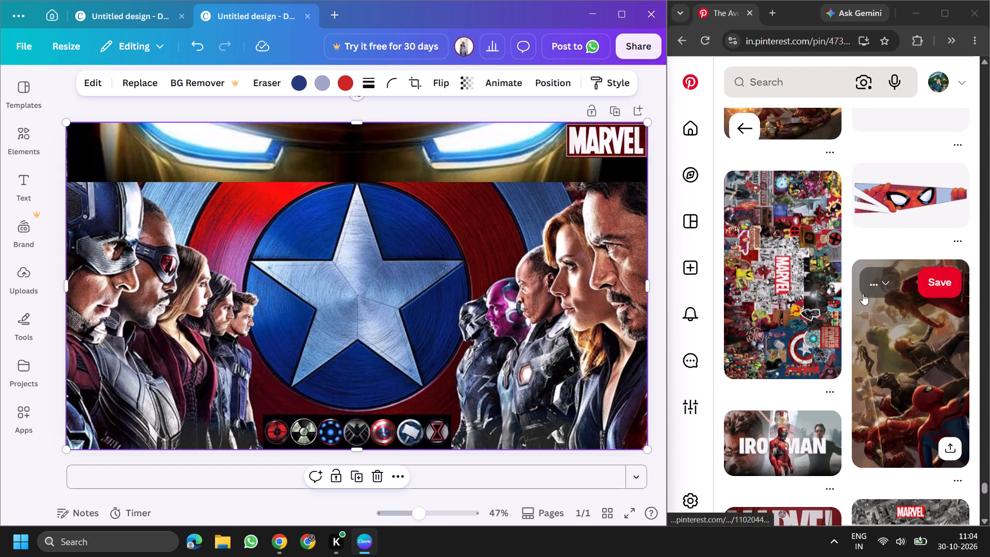
pyautogui.scroll(-3, 863, 293)
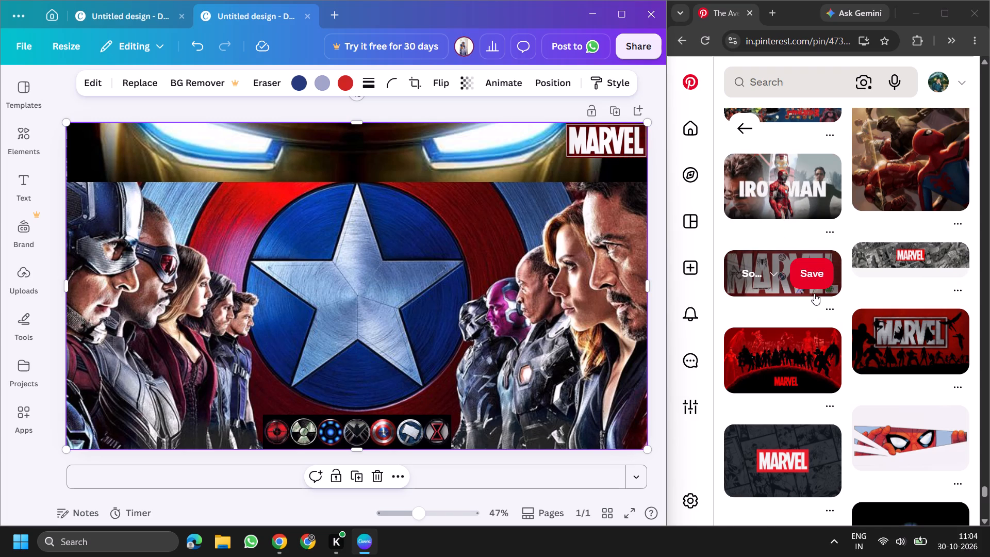
pyautogui.scroll(-13, 813, 291)
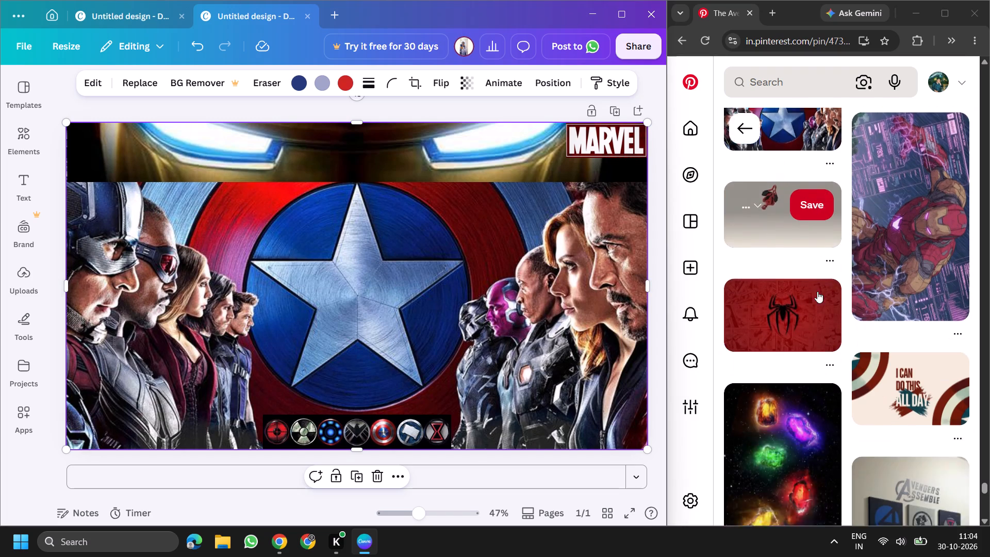
pyautogui.scroll(-3, 815, 292)
pyautogui.scroll(-3, 888, 307)
pyautogui.scroll(-1, 773, 397)
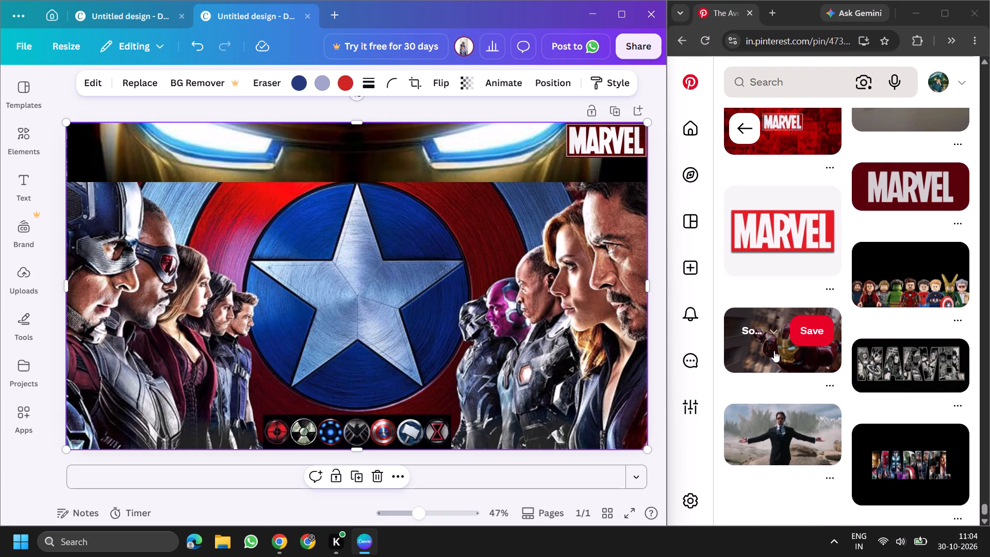
pyautogui.scroll(-3, 900, 324)
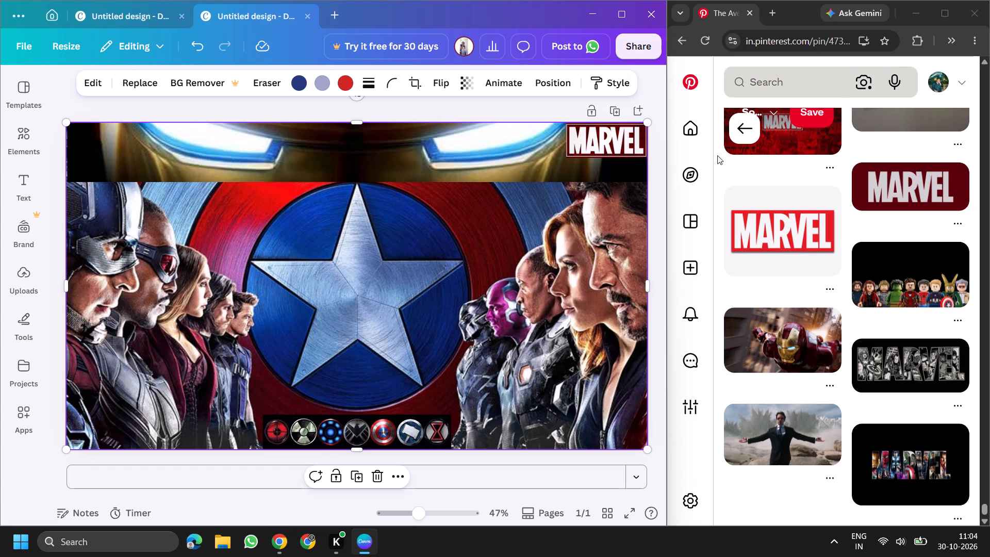
# Deselect the page's background image and examine the last loaded Pinterest pins, including the MARVEL logos and Iron Man artwork.
pyautogui.click(701, 153)
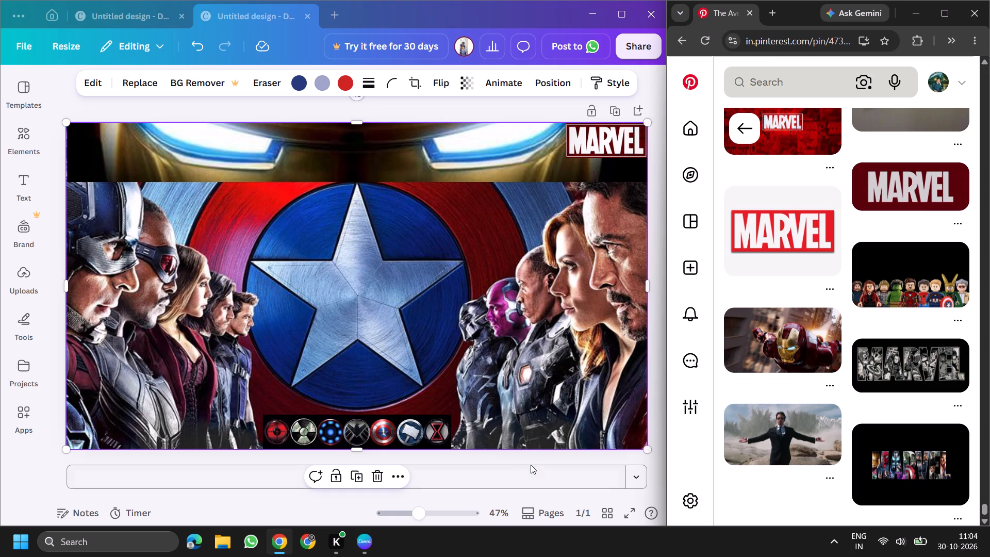
pyautogui.click(496, 459)
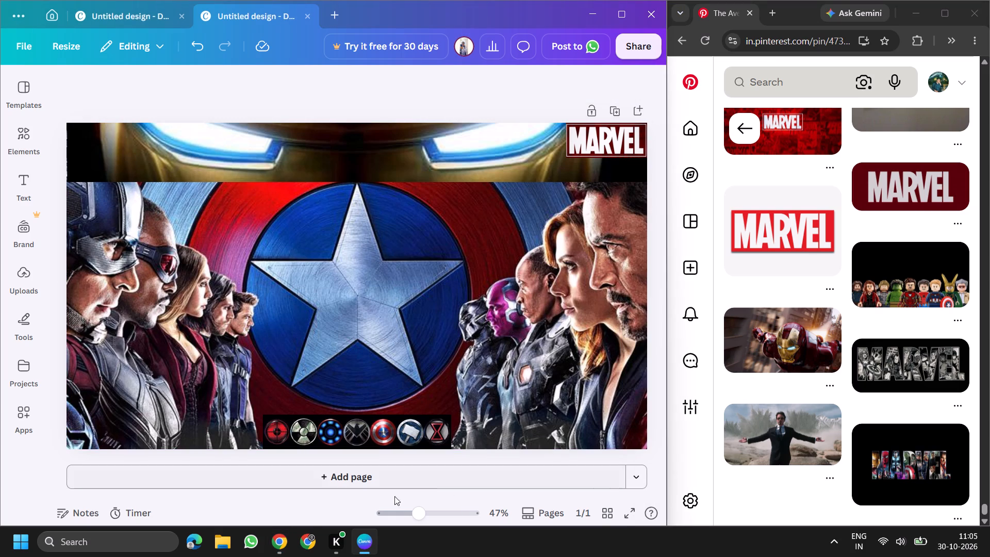
pyautogui.scroll(-4, 861, 285)
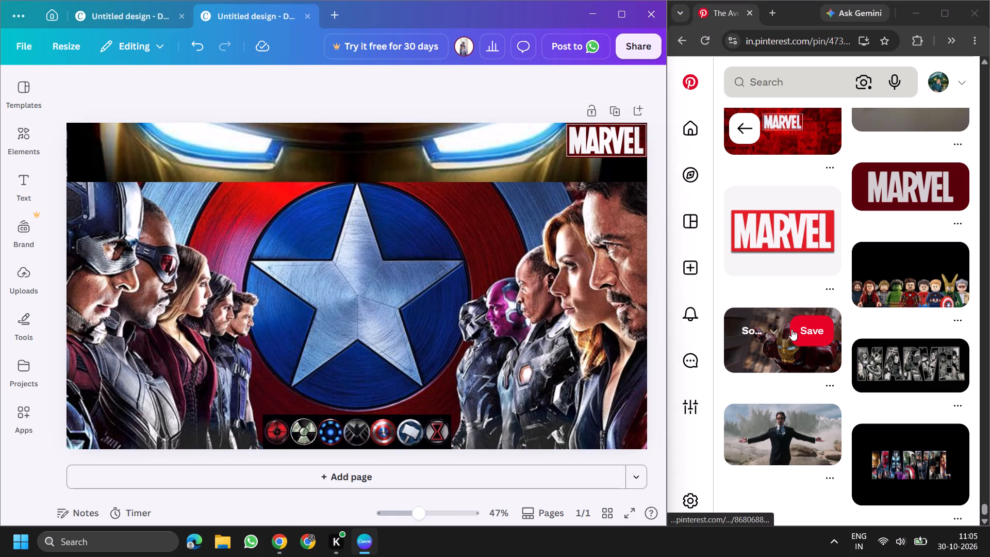
pyautogui.scroll(-3, 826, 314)
pyautogui.scroll(-2, 866, 392)
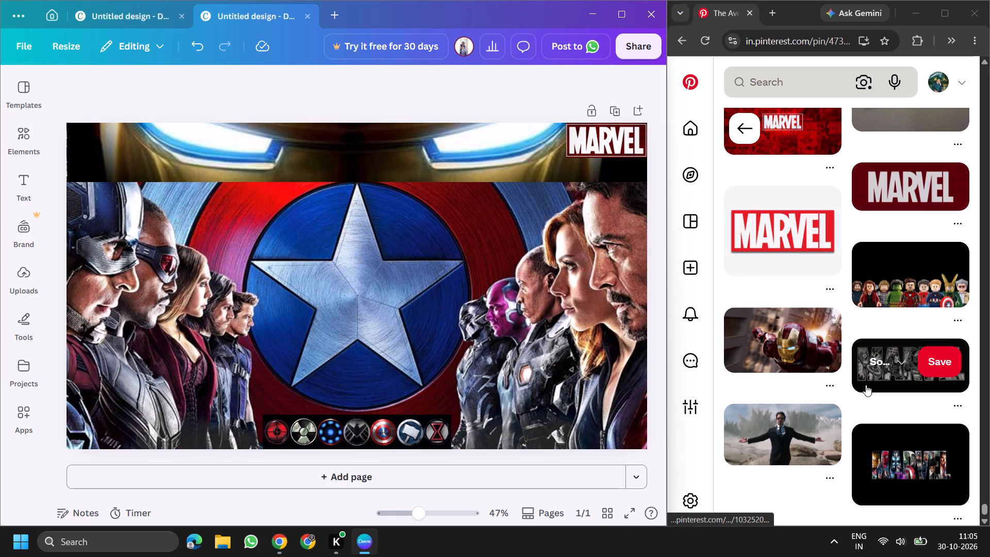
pyautogui.scroll(-2, 819, 417)
pyautogui.scroll(-4, 940, 250)
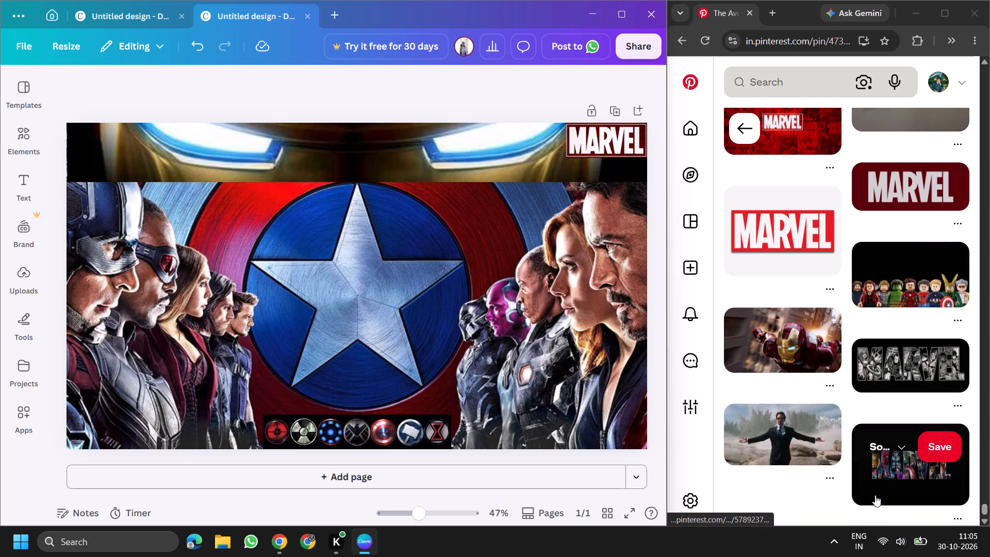
pyautogui.scroll(8, 850, 423)
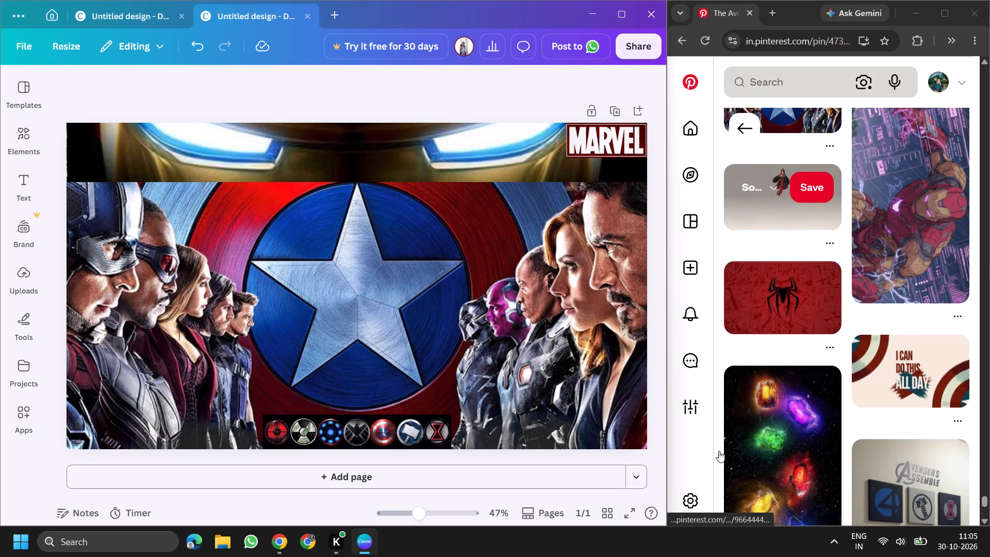
pyautogui.scroll(-3, 449, 339)
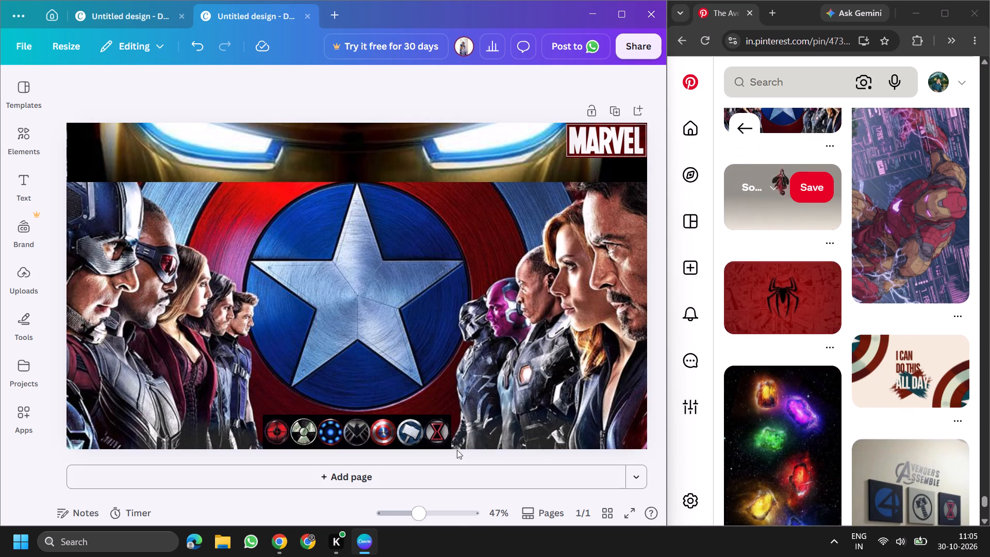
# Add a blank second page to the design and select it.
pyautogui.click(381, 478)
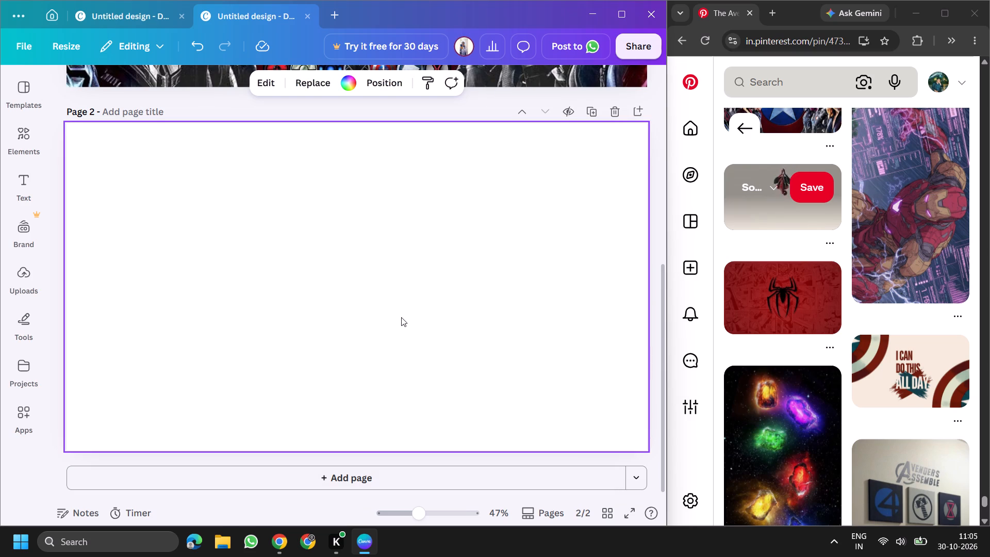
pyautogui.click(401, 317)
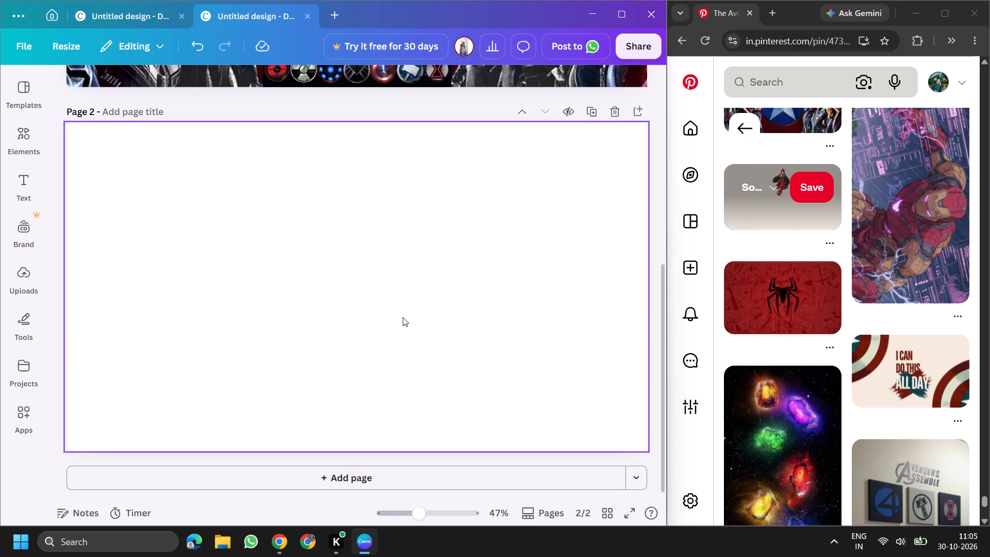
pyautogui.moveTo(403, 317); pyautogui.dragTo(416, 319)
pyautogui.doubleClick(422, 319)
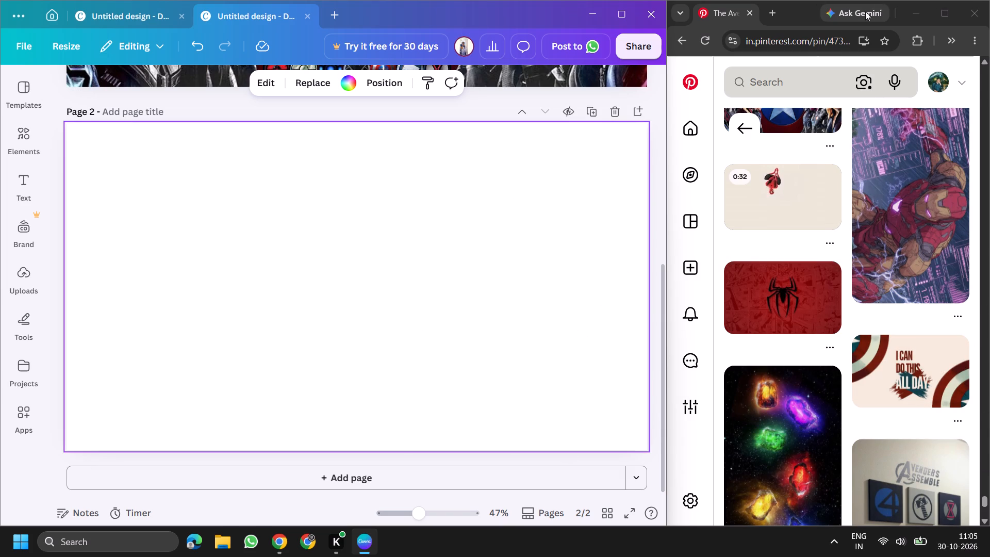
# Examine the last related Pinterest pins, including the MARVEL logos and Iron Man artwork, for an image for page 2.
pyautogui.scroll(-8, 795, 115)
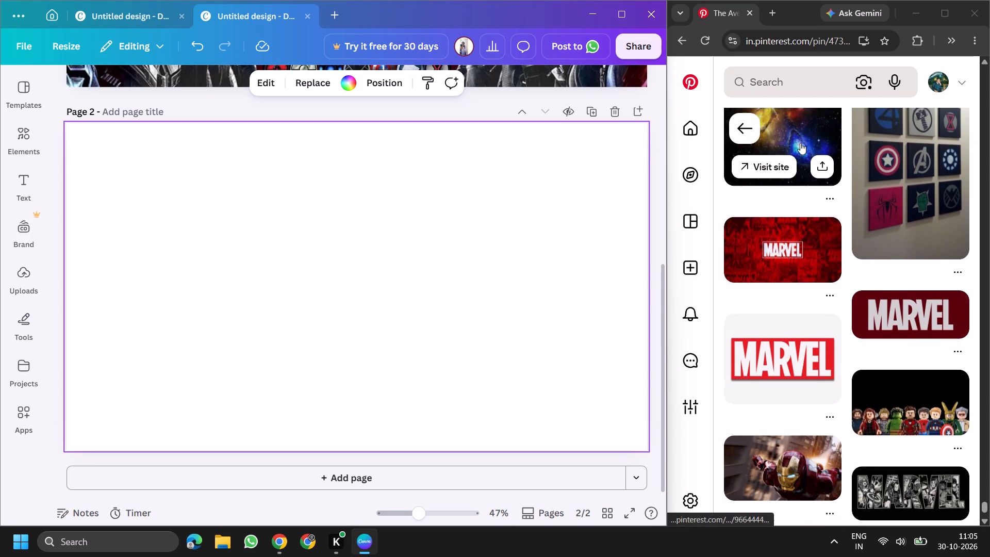
pyautogui.scroll(-8, 800, 143)
pyautogui.scroll(-5, 783, 315)
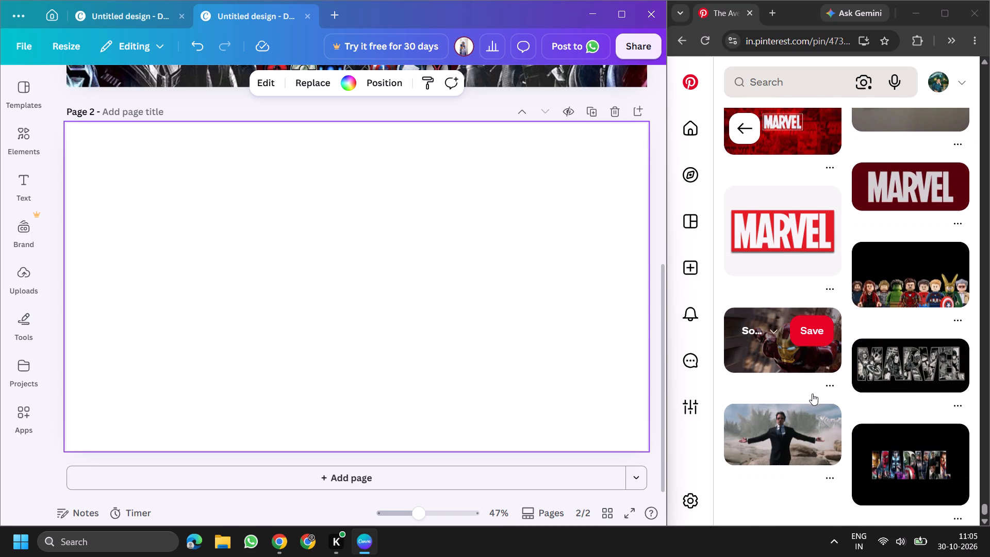
pyautogui.scroll(12, 841, 366)
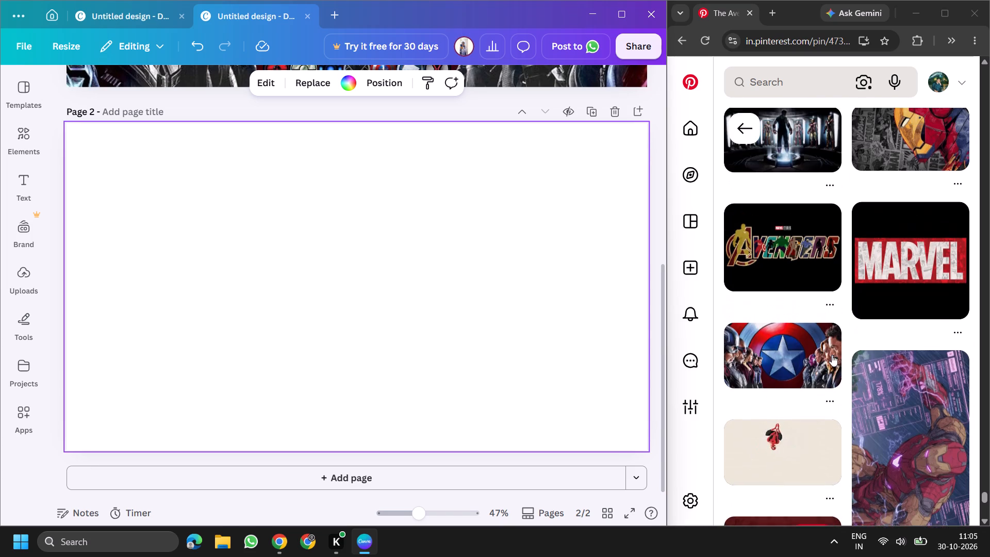
pyautogui.scroll(14, 822, 360)
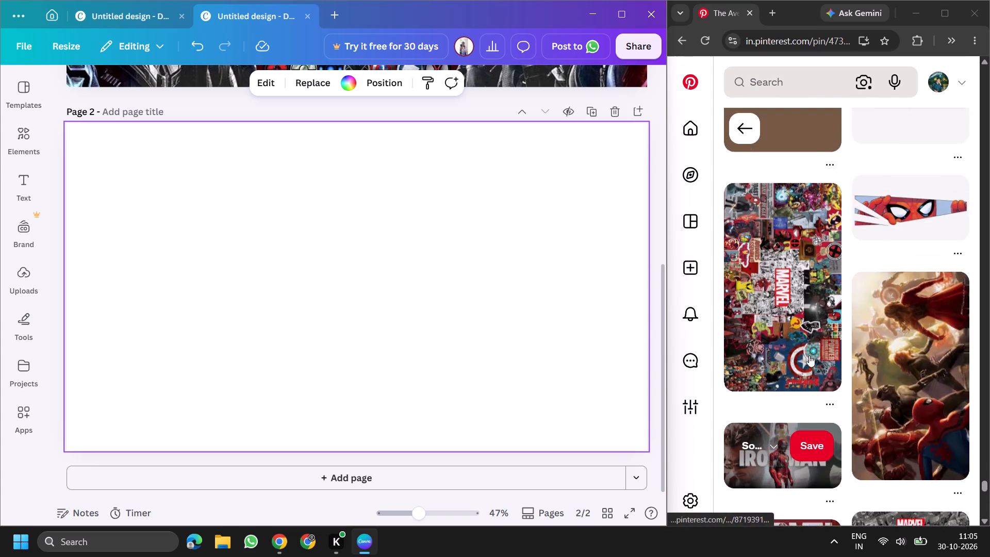
# Look back through the earlier related Pinterest pins, examining the Avengers posters, comic art and dark wallpapers for page 2 material.
pyautogui.scroll(3, 809, 355)
pyautogui.scroll(15, 802, 312)
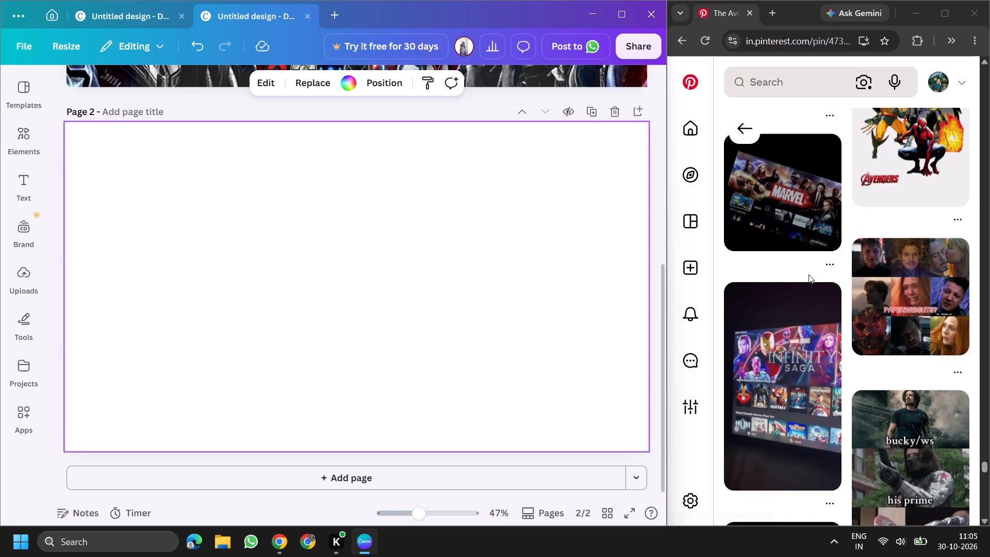
pyautogui.scroll(20, 808, 274)
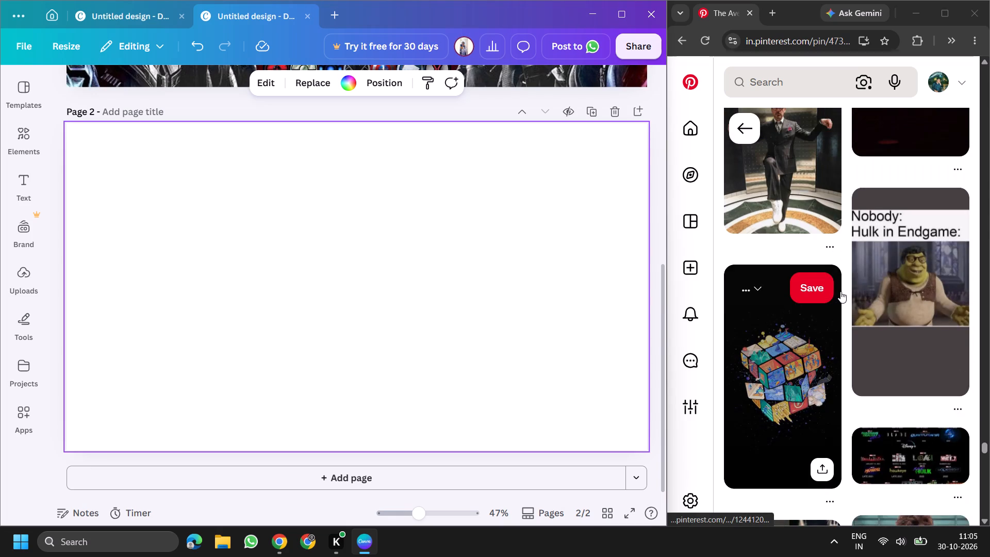
pyautogui.scroll(4, 842, 310)
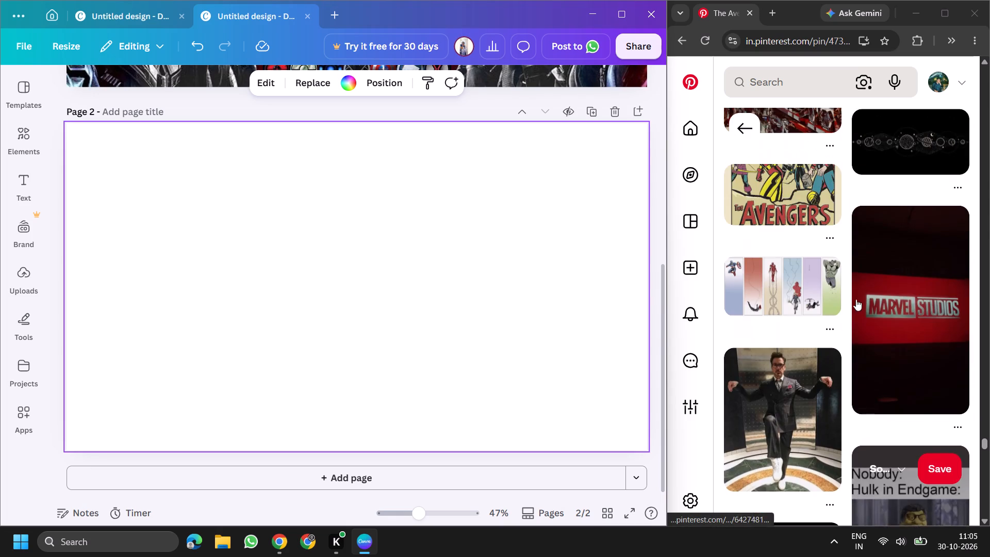
pyautogui.scroll(11, 857, 301)
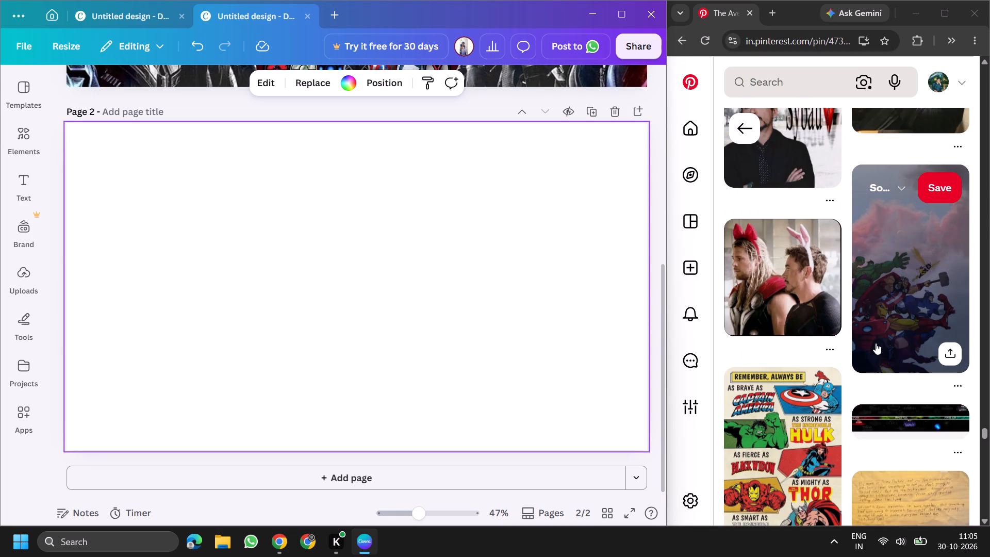
pyautogui.scroll(15, 869, 366)
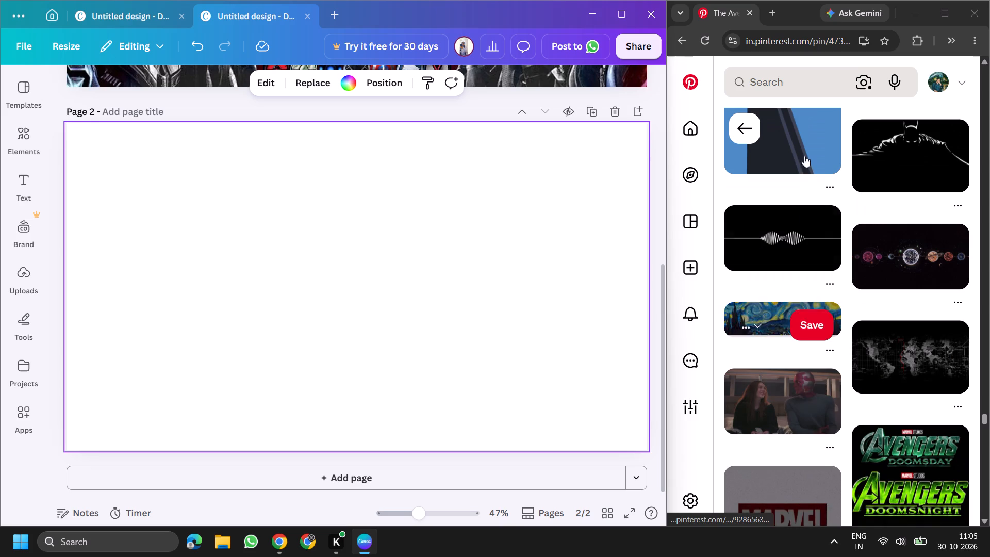
# Search Pinterest for "iron man".
pyautogui.click(785, 79)
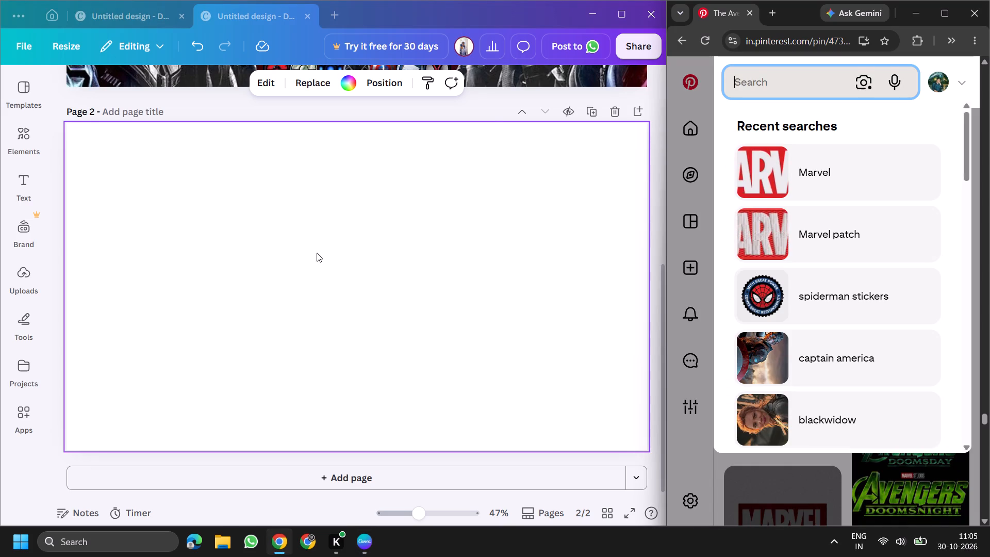
pyautogui.press('i')
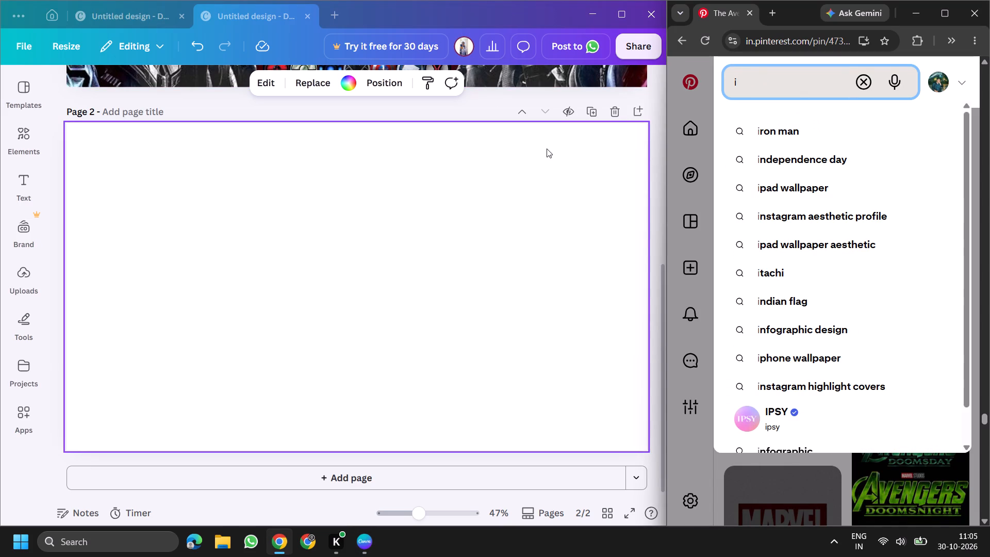
pyautogui.press('r')
pyautogui.click(863, 119)
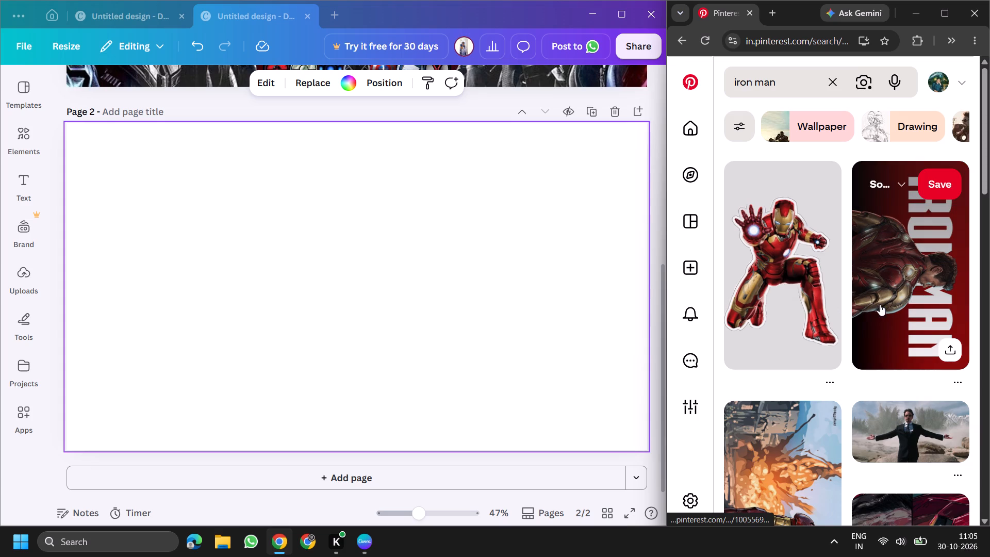
# Open the pin of suited Tony Stark with outstretched arms and paste a copy of its image onto page 2 in Canva.
pyautogui.scroll(-4, 880, 299)
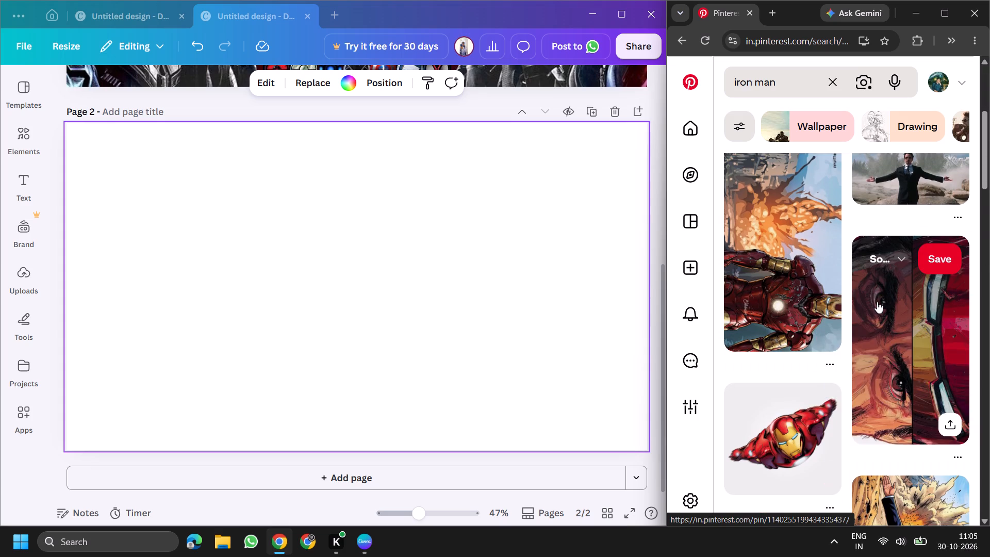
pyautogui.scroll(3, 869, 303)
pyautogui.click(902, 364)
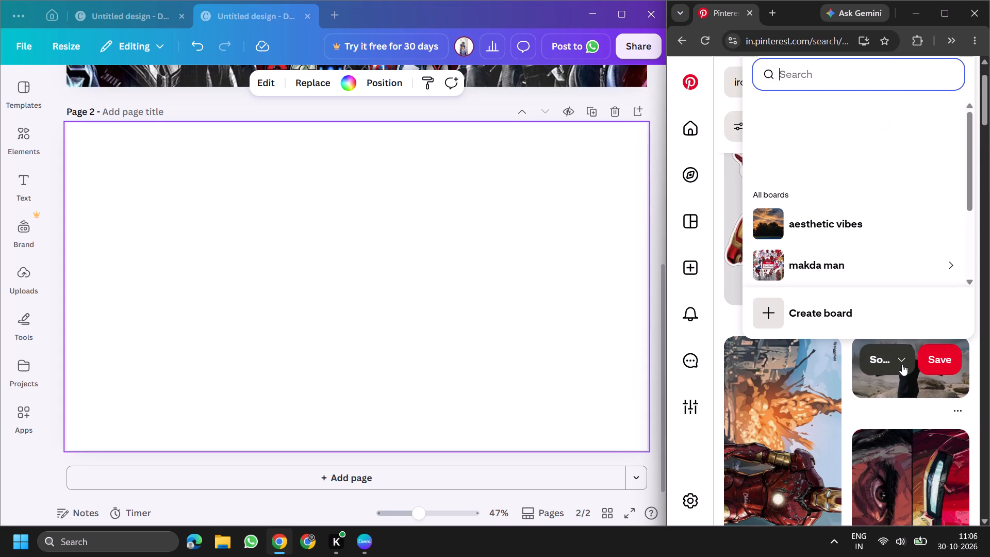
pyautogui.click(912, 378)
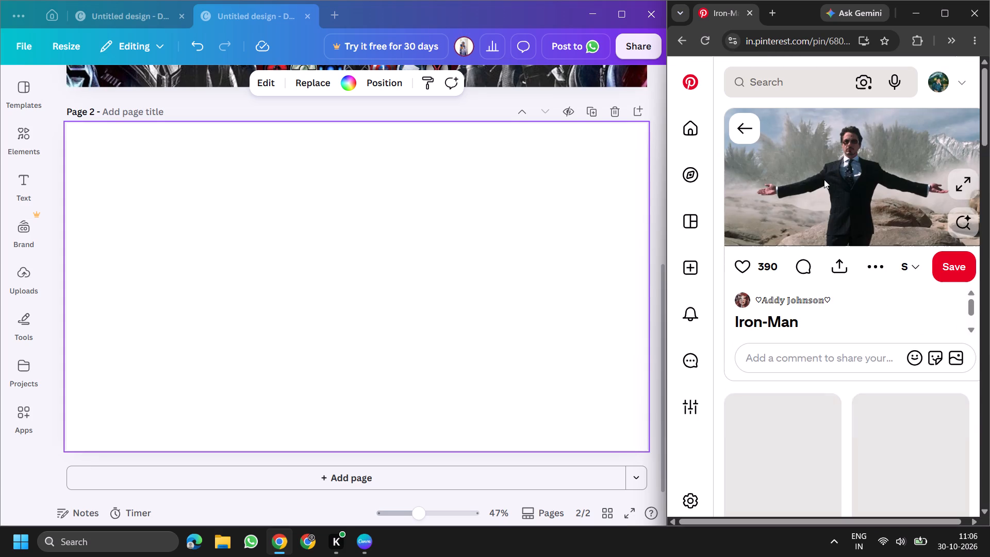
pyautogui.rightClick(840, 166)
pyautogui.click(799, 219)
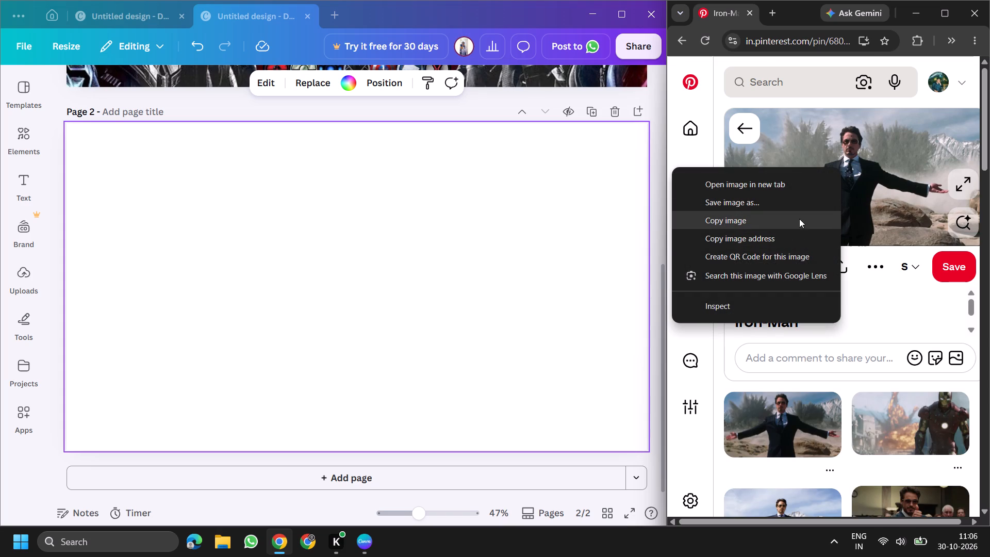
pyautogui.rightClick(351, 280)
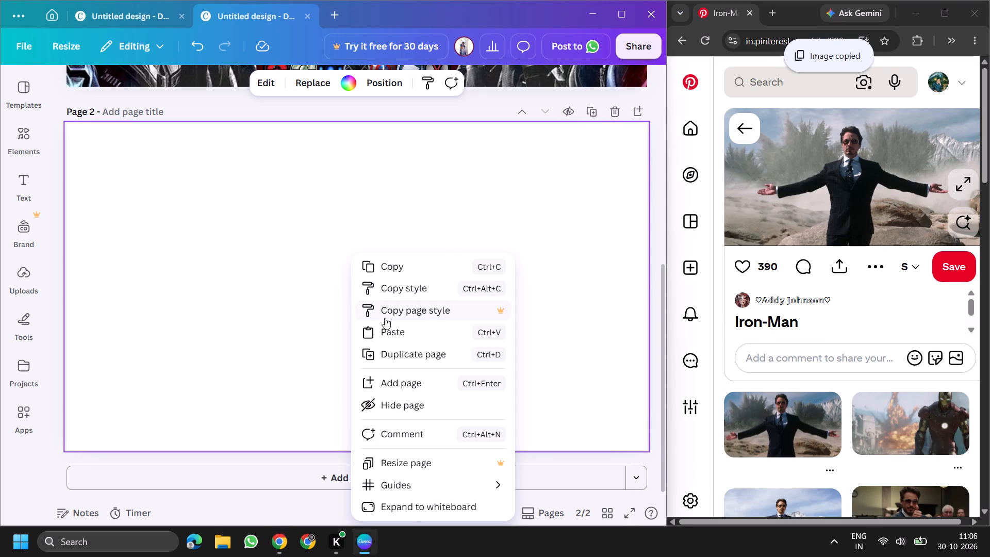
pyautogui.click(385, 332)
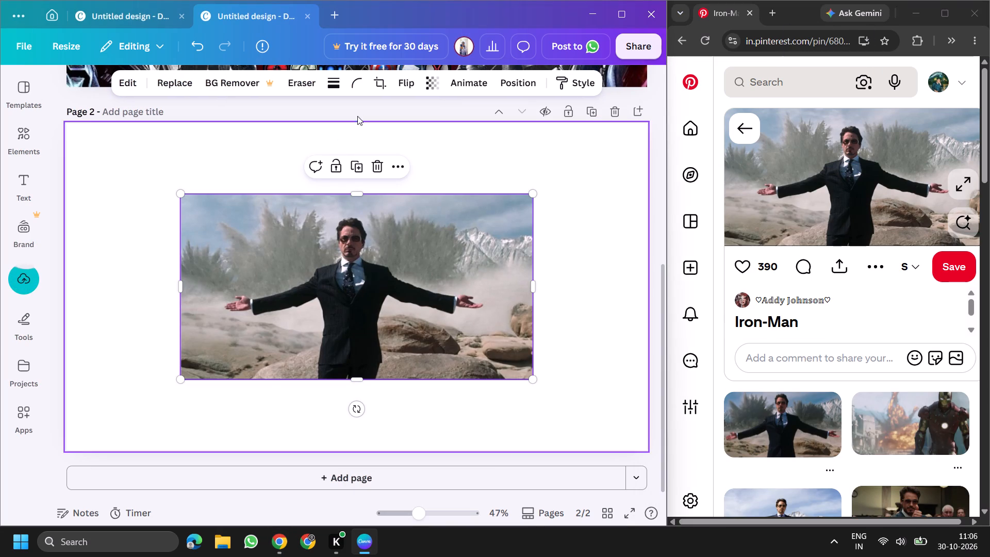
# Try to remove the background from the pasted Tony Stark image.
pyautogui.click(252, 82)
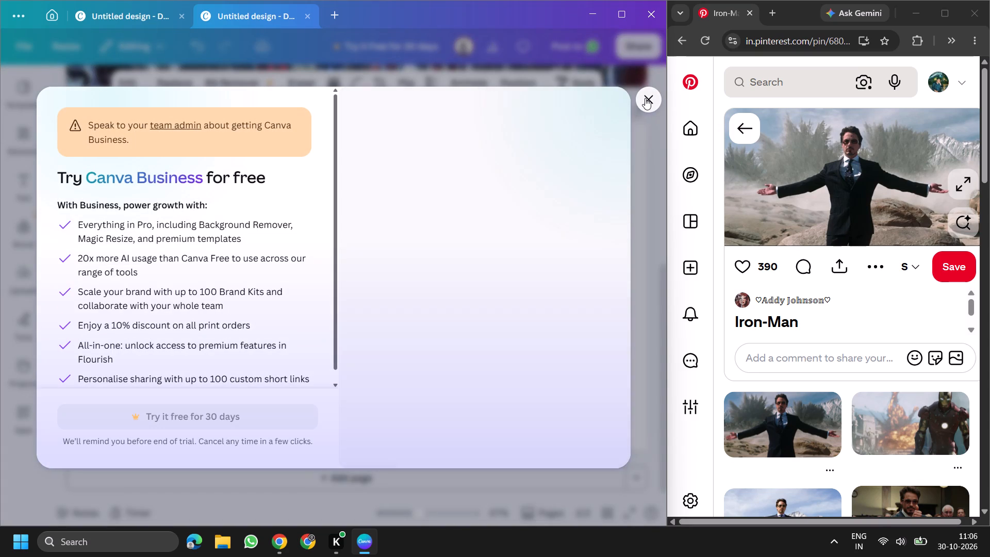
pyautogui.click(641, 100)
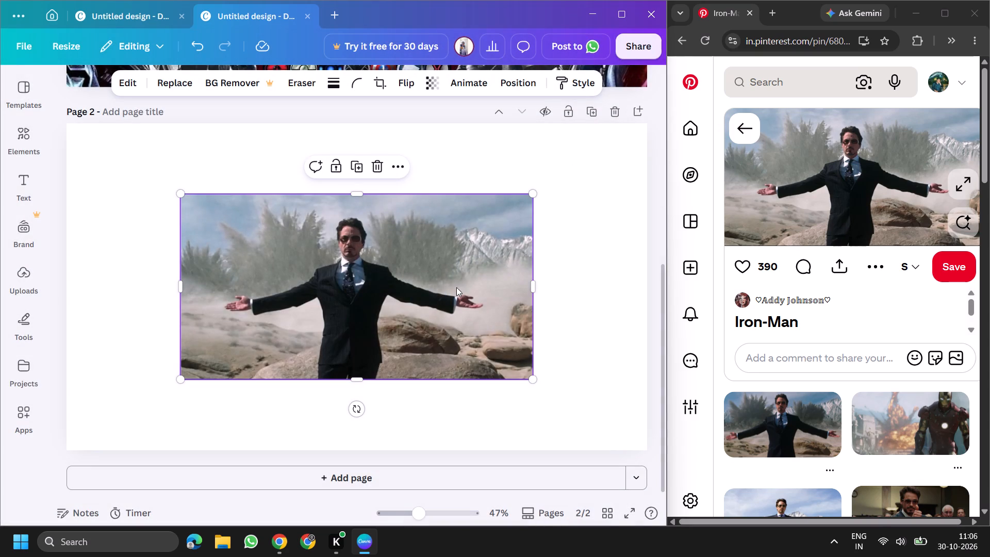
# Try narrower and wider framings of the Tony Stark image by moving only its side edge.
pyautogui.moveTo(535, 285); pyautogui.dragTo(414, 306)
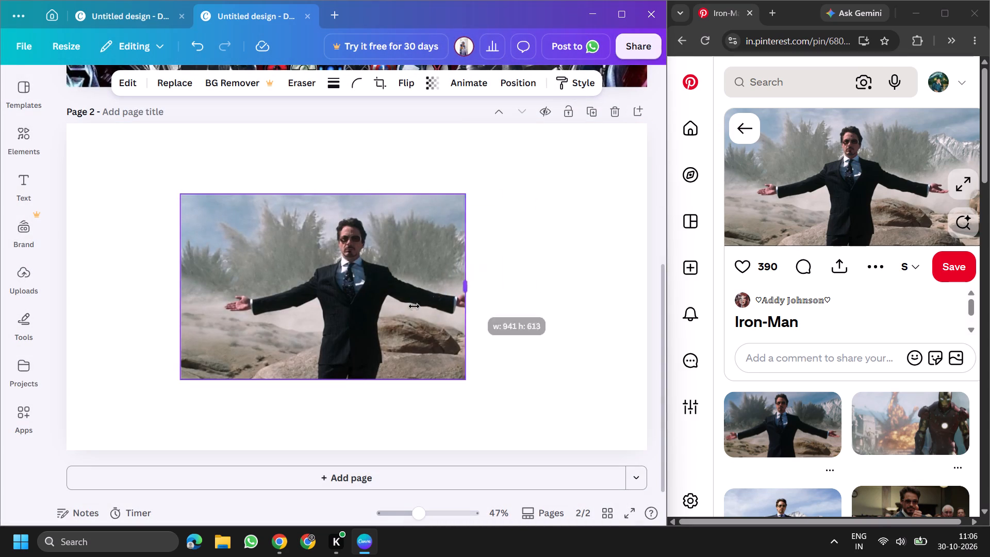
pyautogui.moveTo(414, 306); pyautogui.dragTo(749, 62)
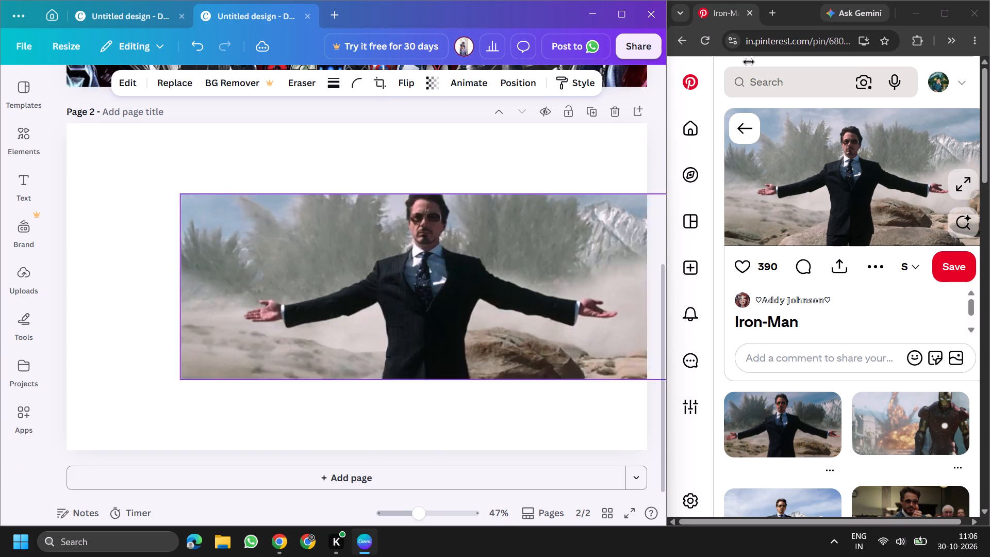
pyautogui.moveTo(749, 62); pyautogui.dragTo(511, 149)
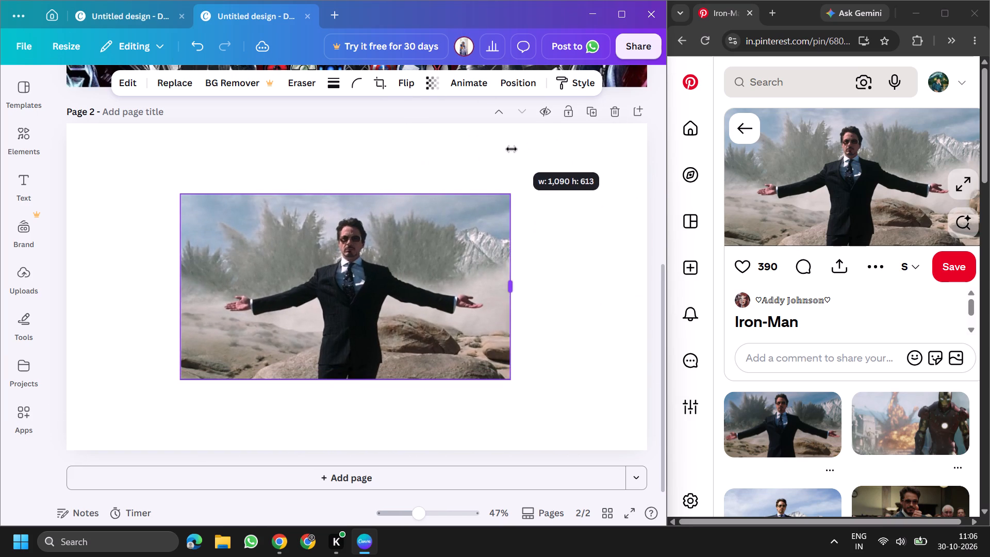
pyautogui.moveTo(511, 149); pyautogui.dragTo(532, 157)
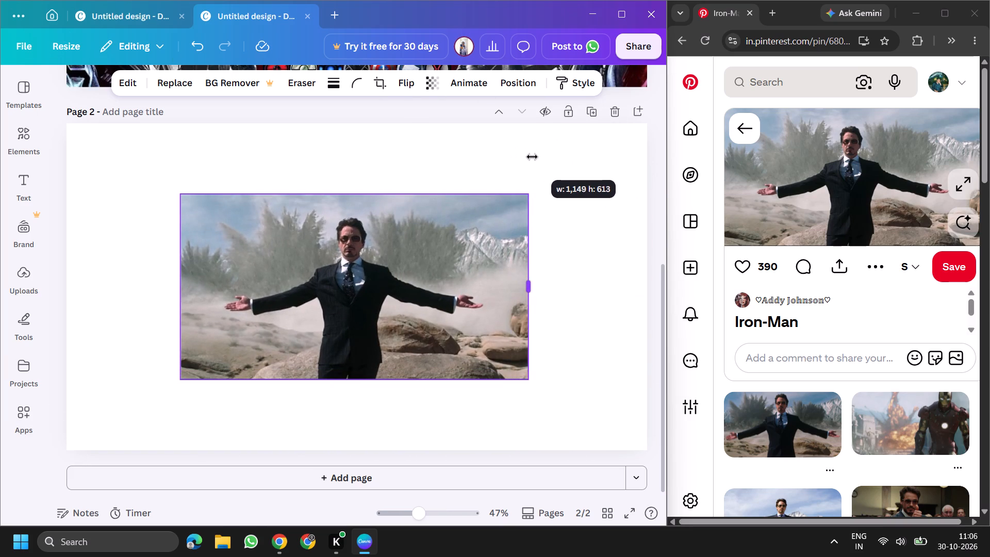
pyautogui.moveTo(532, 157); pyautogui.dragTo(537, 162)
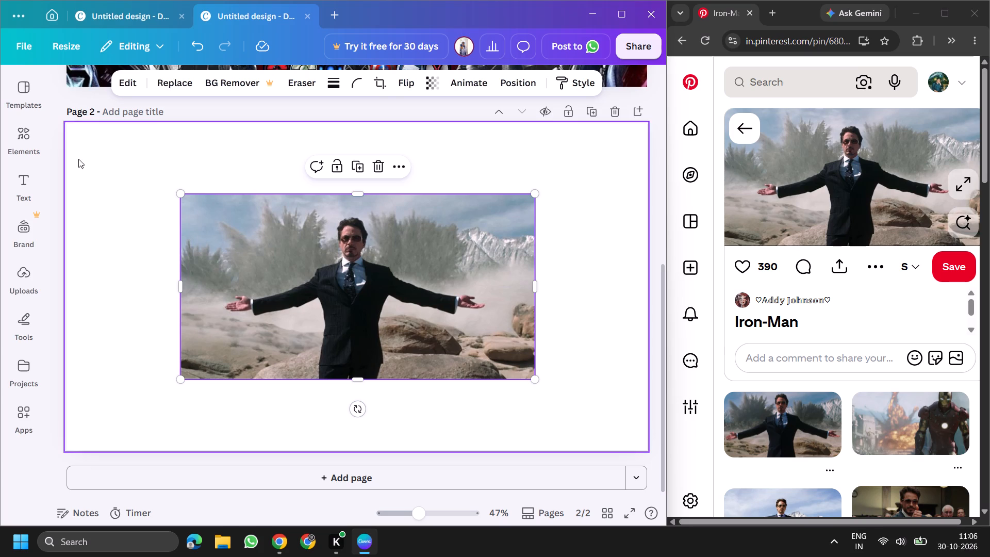
# Align the Tony Stark image with page 2's upper-left corner, enlarge it to 1,920 wide, and extend its bottom edge to cover the page.
pyautogui.moveTo(179, 195); pyautogui.dragTo(63, 127)
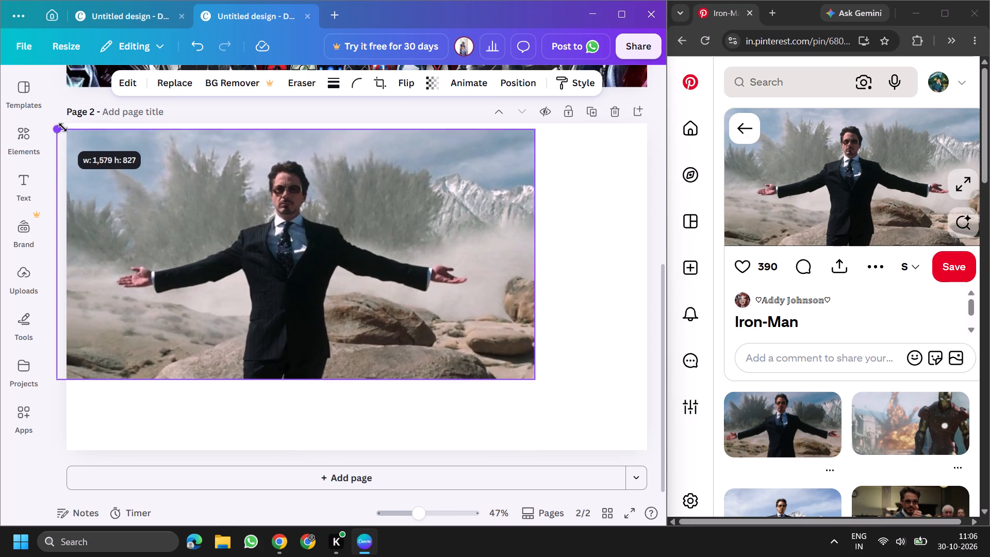
pyautogui.moveTo(63, 127); pyautogui.dragTo(84, 131)
pyautogui.moveTo(157, 304); pyautogui.dragTo(143, 282)
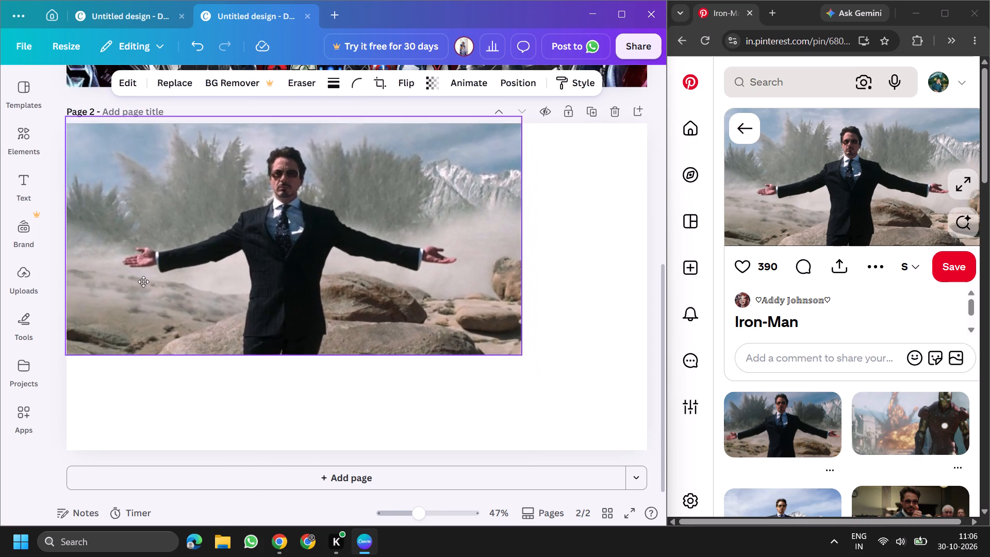
pyautogui.moveTo(143, 282); pyautogui.dragTo(144, 281)
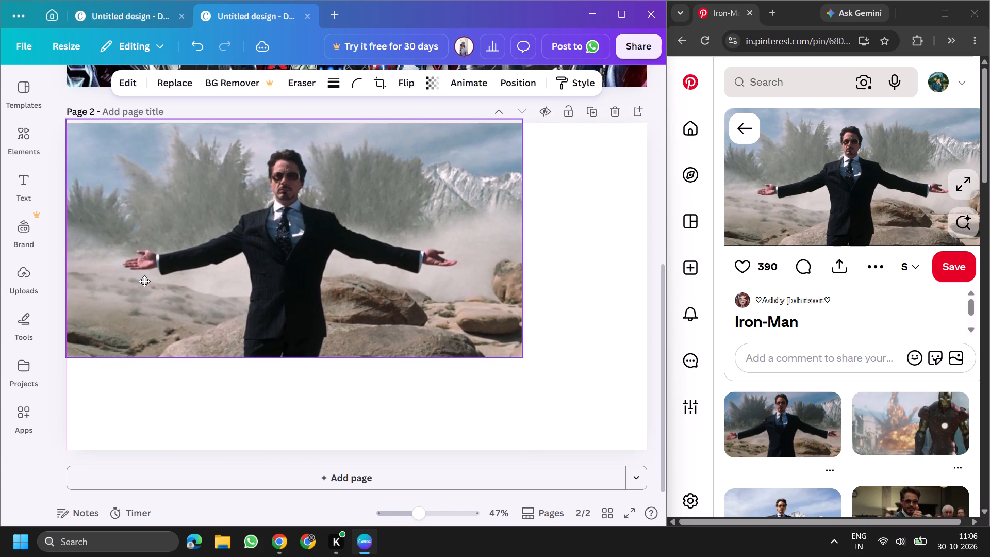
pyautogui.moveTo(144, 281); pyautogui.dragTo(146, 290)
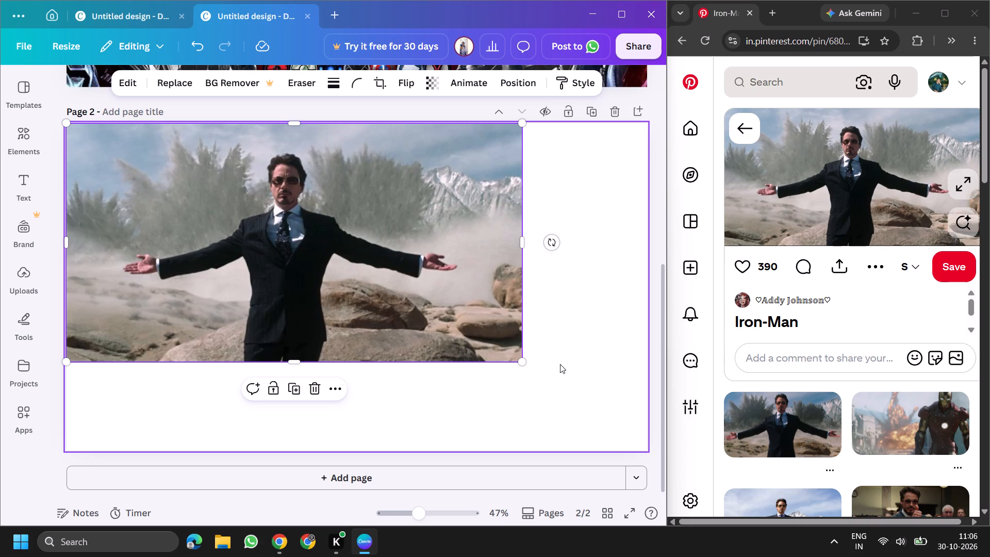
pyautogui.moveTo(518, 362); pyautogui.dragTo(679, 409)
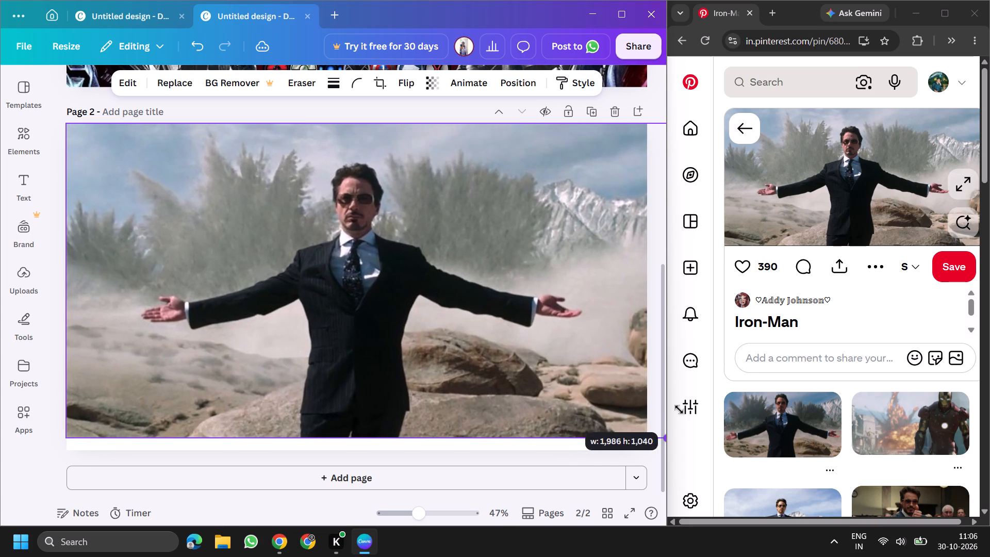
pyautogui.moveTo(679, 409); pyautogui.dragTo(677, 473)
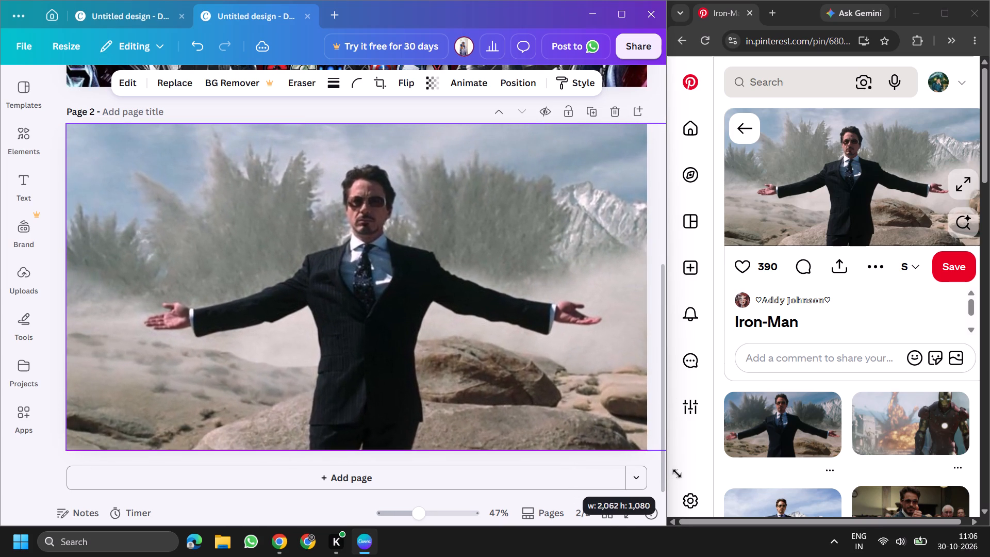
pyautogui.moveTo(677, 473); pyautogui.dragTo(616, 478)
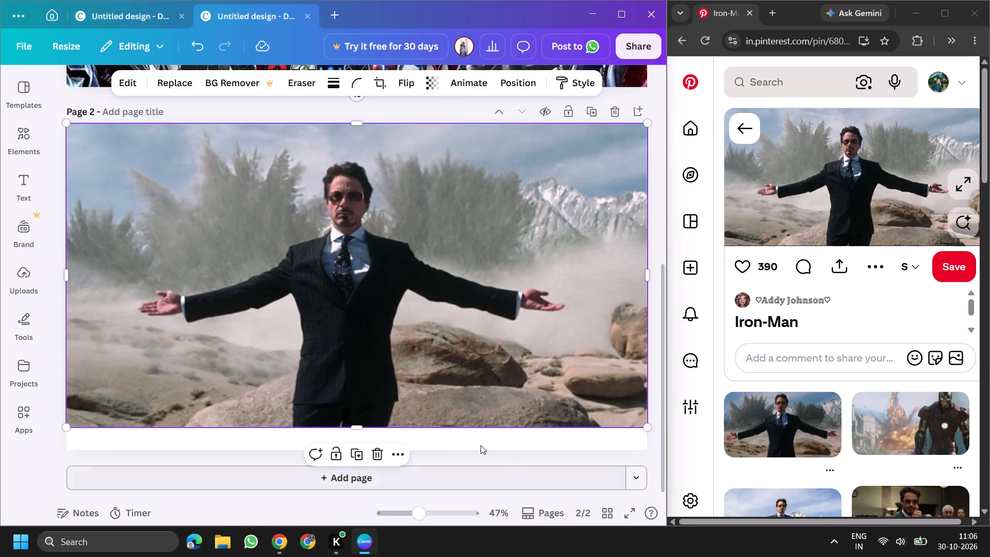
pyautogui.moveTo(355, 427); pyautogui.dragTo(356, 458)
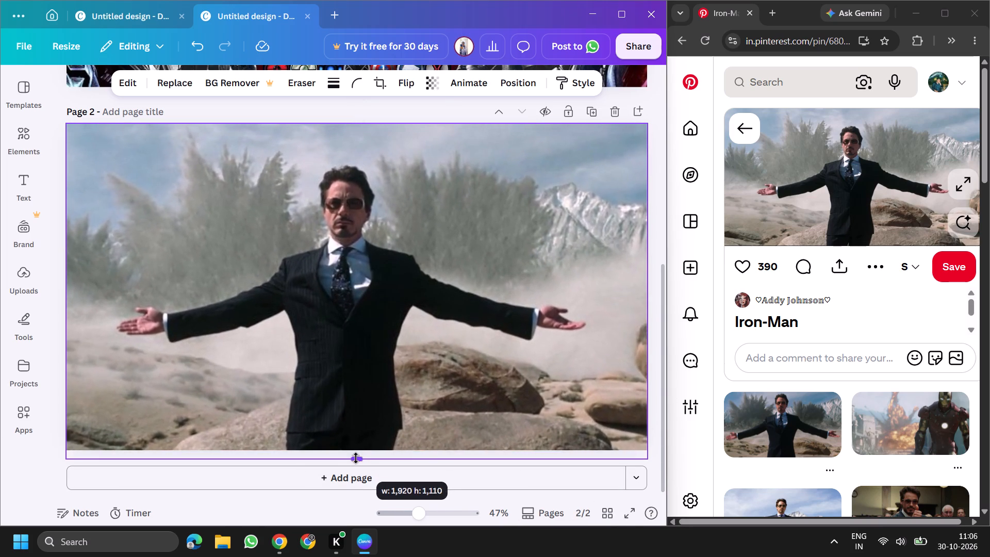
pyautogui.moveTo(356, 458); pyautogui.dragTo(359, 454)
pyautogui.click(377, 407)
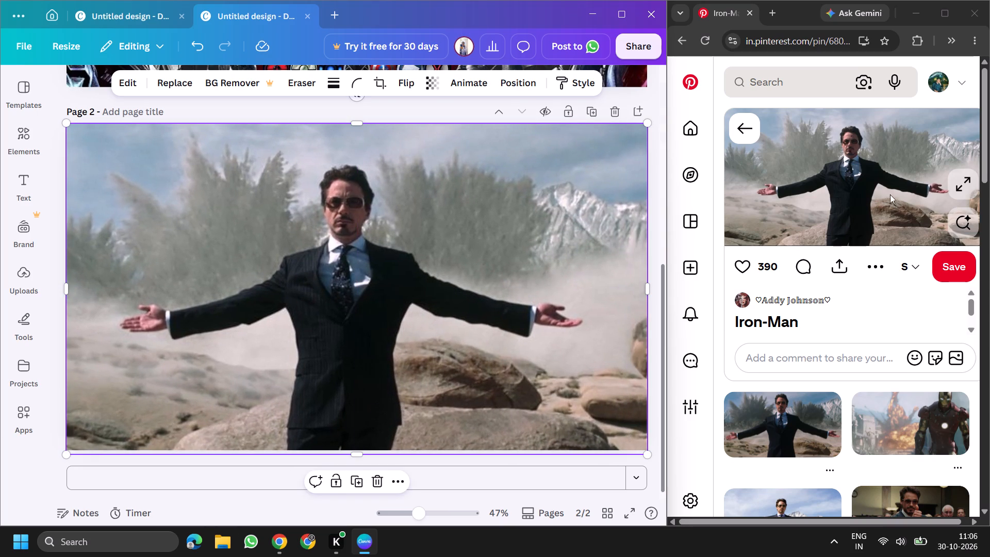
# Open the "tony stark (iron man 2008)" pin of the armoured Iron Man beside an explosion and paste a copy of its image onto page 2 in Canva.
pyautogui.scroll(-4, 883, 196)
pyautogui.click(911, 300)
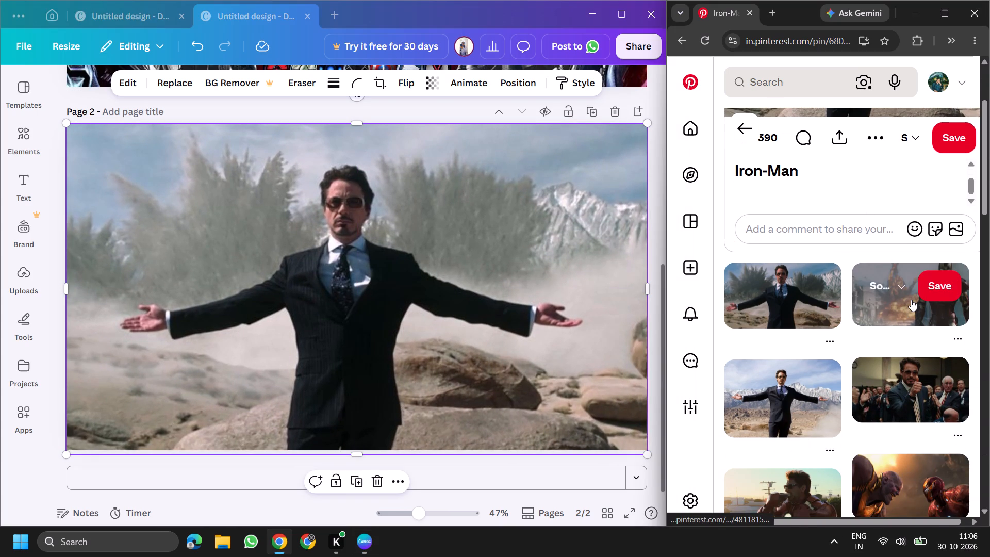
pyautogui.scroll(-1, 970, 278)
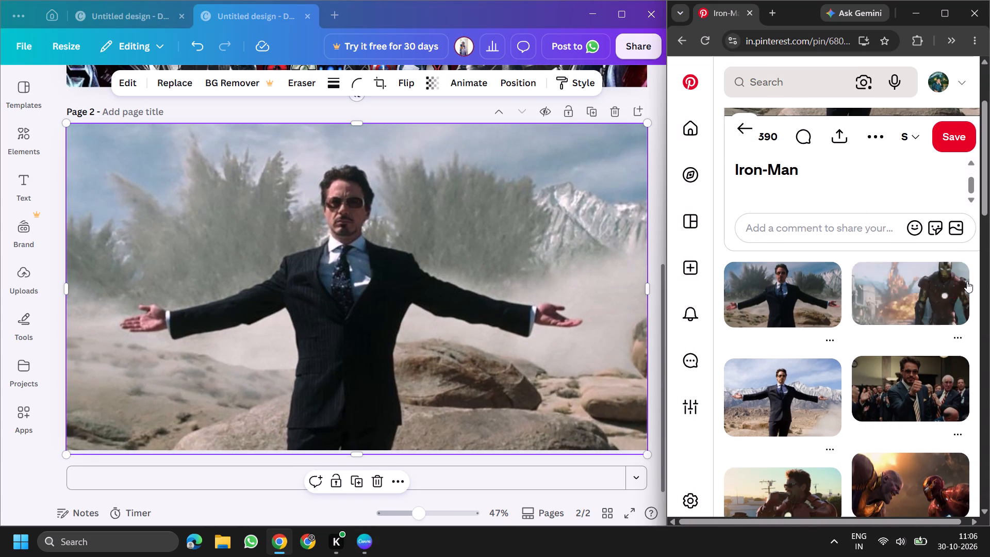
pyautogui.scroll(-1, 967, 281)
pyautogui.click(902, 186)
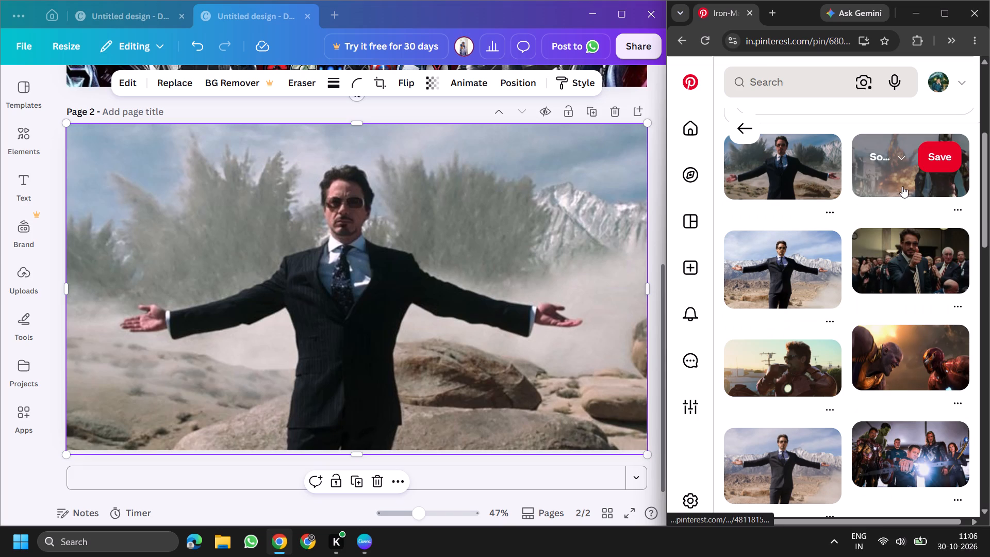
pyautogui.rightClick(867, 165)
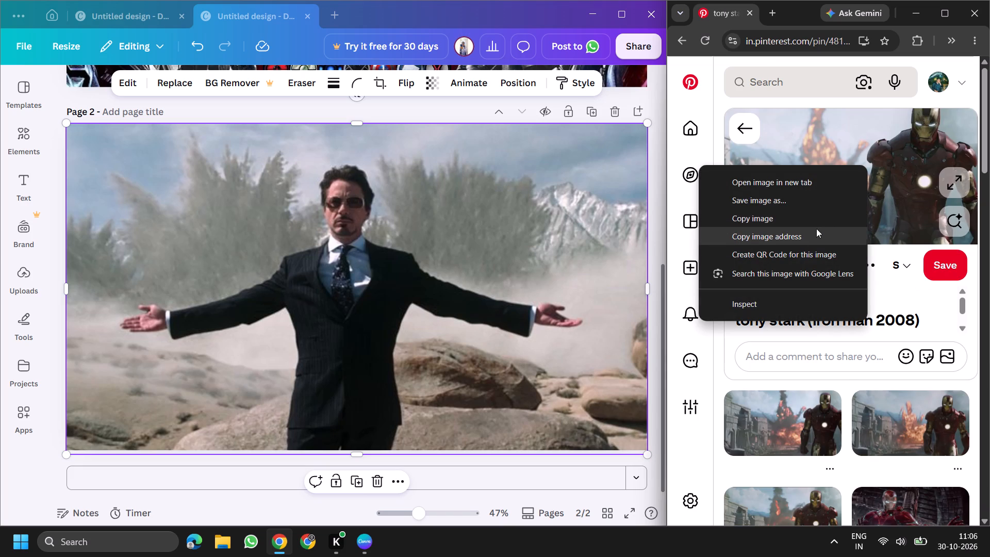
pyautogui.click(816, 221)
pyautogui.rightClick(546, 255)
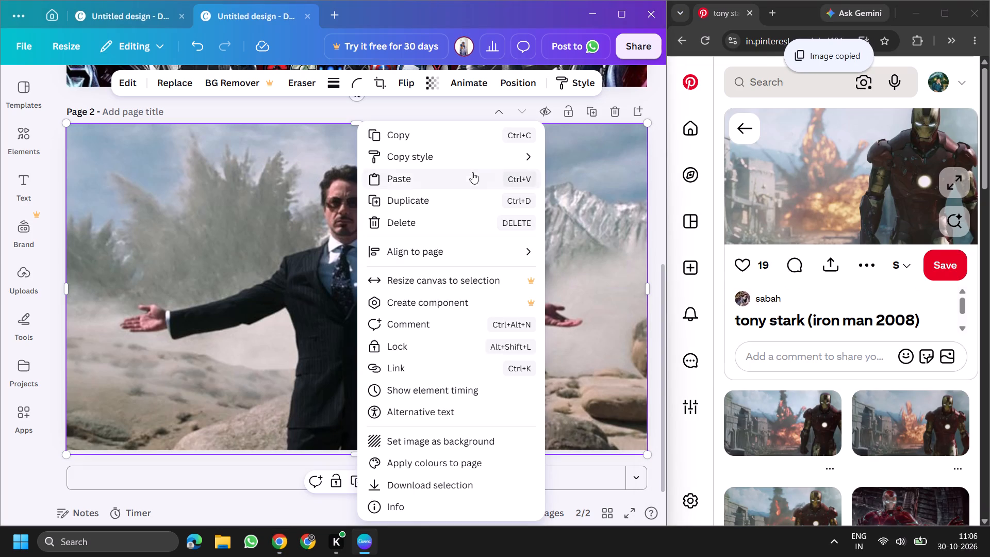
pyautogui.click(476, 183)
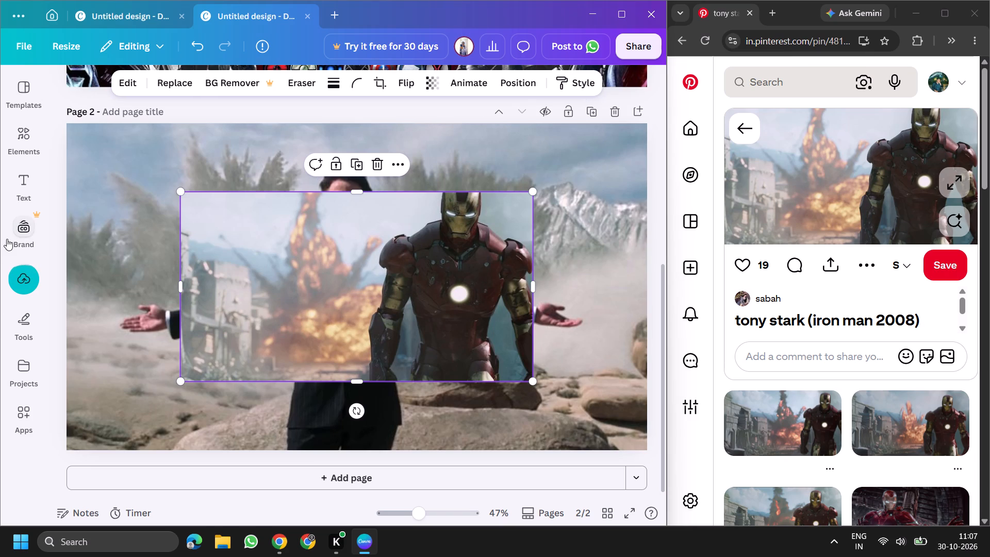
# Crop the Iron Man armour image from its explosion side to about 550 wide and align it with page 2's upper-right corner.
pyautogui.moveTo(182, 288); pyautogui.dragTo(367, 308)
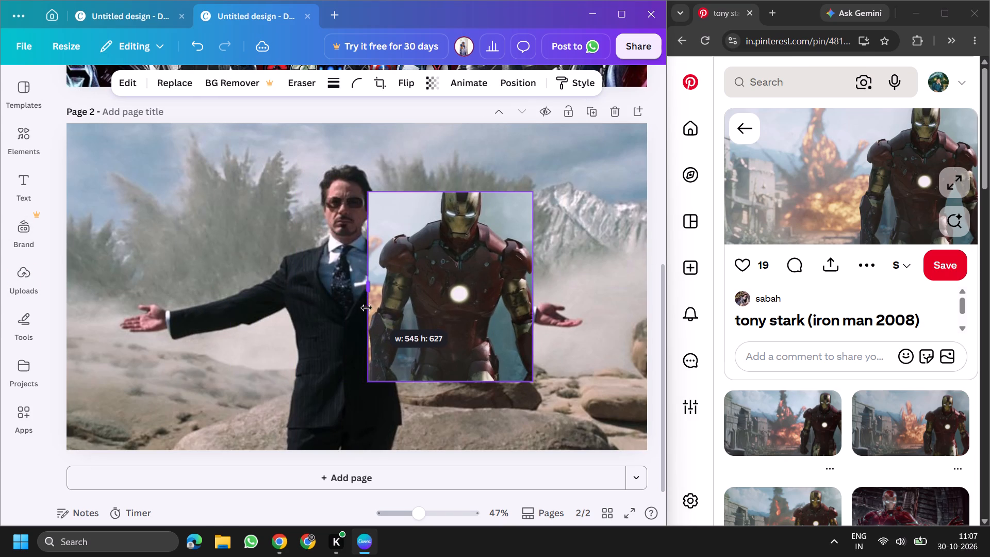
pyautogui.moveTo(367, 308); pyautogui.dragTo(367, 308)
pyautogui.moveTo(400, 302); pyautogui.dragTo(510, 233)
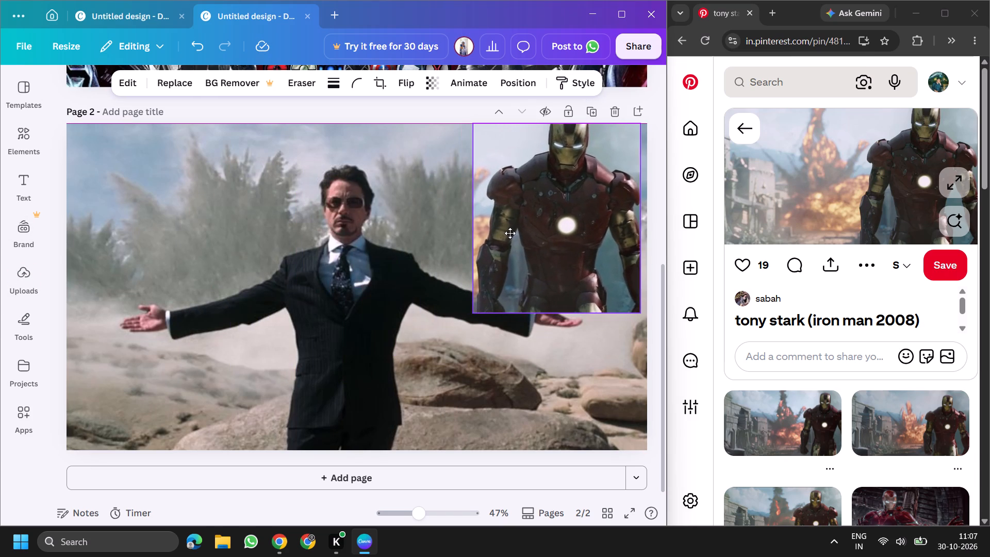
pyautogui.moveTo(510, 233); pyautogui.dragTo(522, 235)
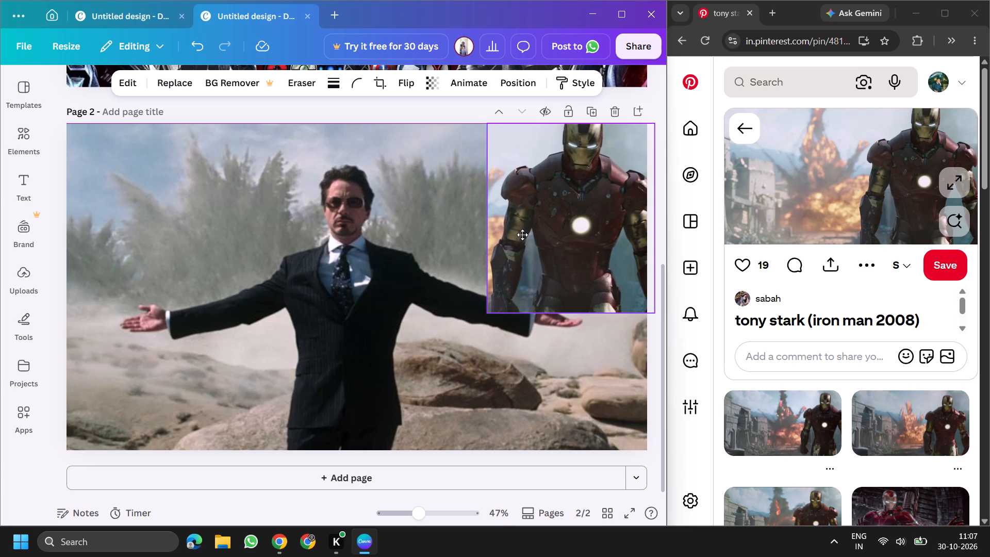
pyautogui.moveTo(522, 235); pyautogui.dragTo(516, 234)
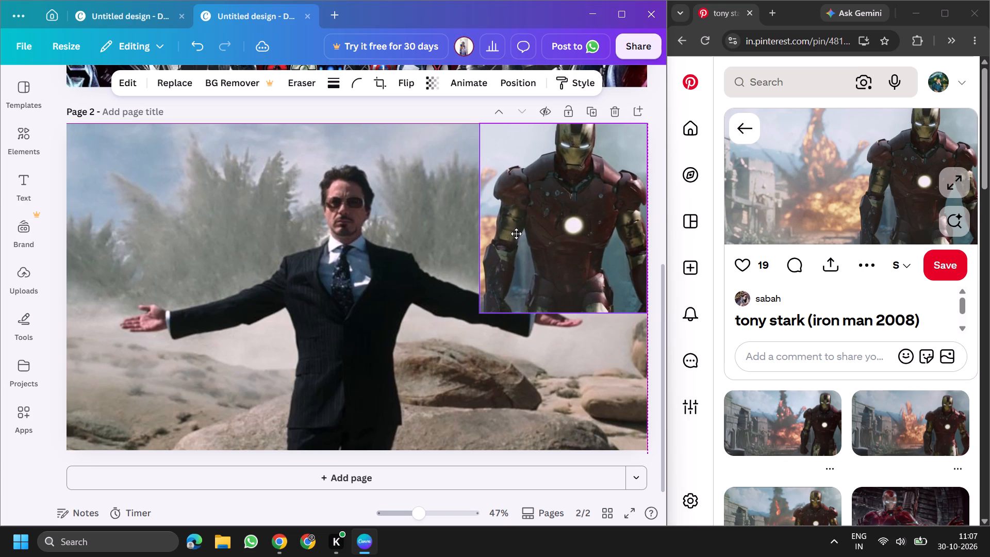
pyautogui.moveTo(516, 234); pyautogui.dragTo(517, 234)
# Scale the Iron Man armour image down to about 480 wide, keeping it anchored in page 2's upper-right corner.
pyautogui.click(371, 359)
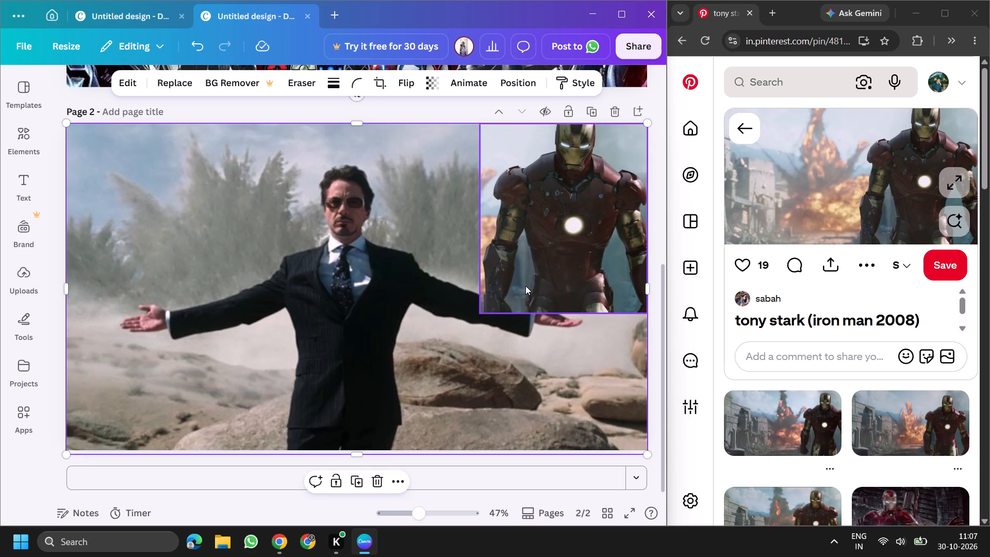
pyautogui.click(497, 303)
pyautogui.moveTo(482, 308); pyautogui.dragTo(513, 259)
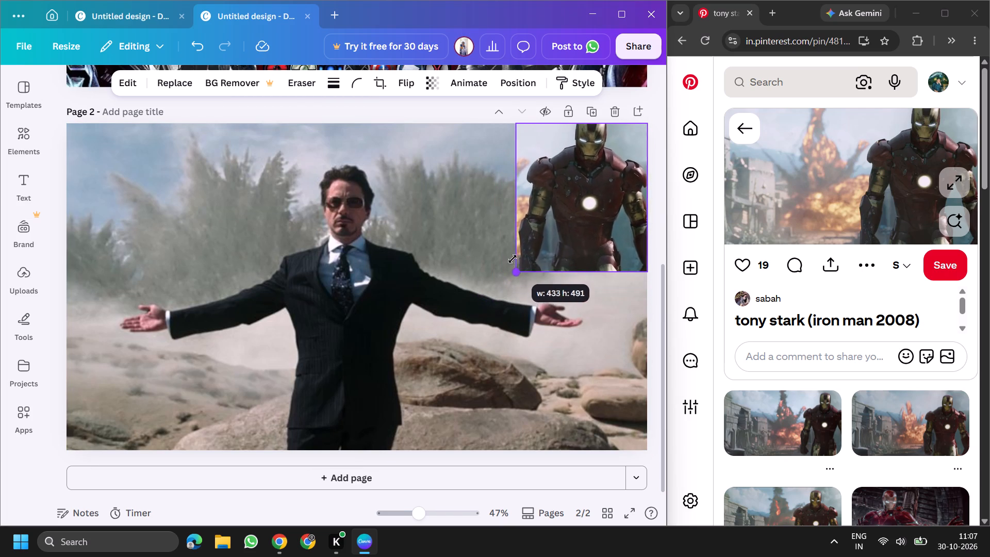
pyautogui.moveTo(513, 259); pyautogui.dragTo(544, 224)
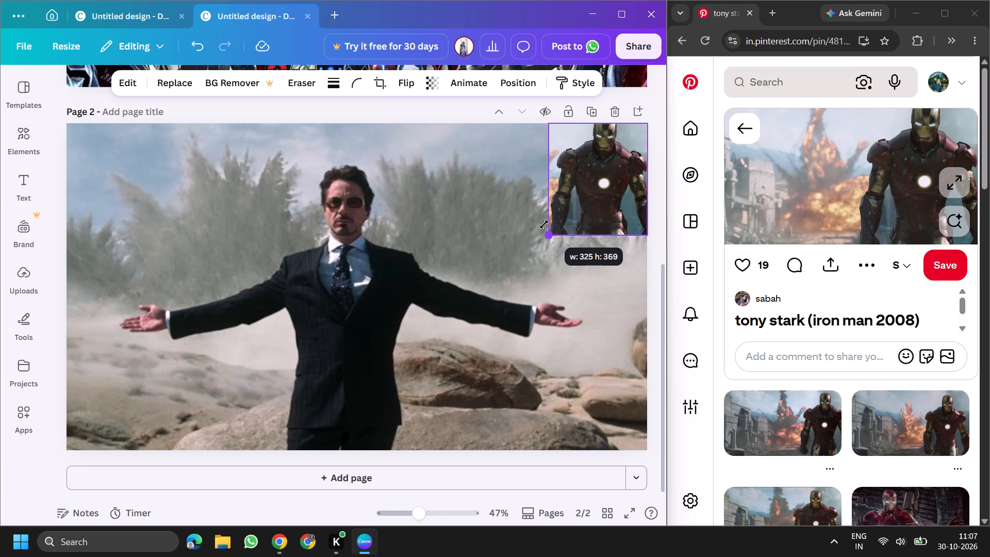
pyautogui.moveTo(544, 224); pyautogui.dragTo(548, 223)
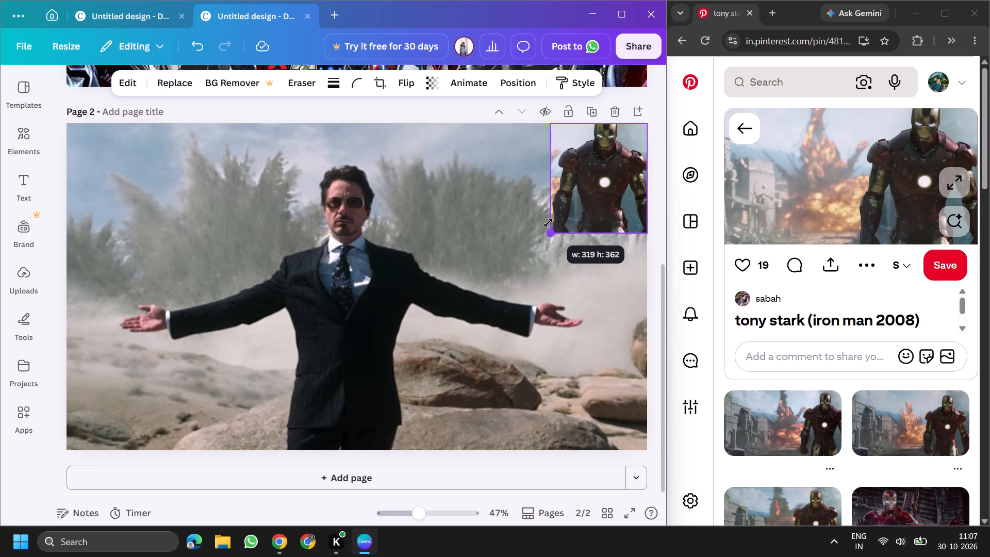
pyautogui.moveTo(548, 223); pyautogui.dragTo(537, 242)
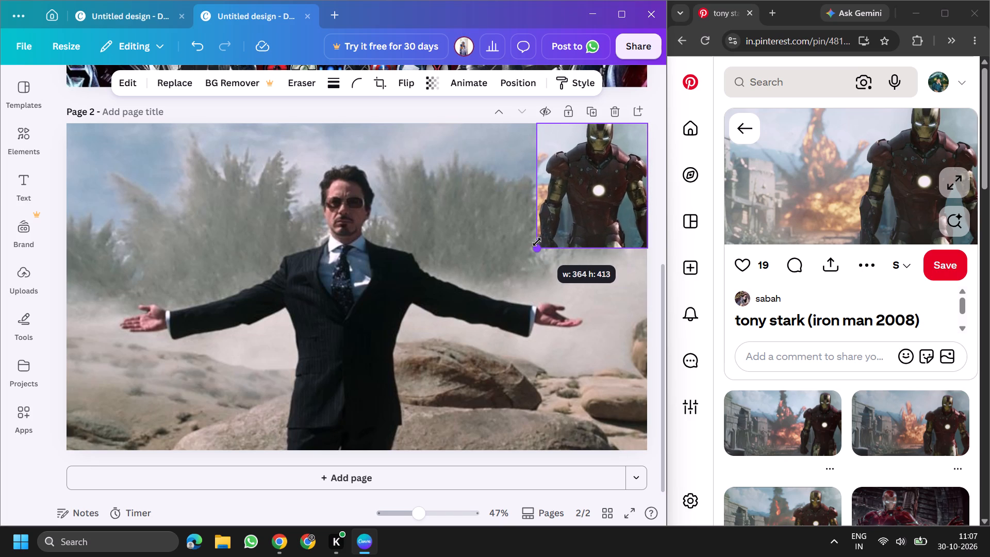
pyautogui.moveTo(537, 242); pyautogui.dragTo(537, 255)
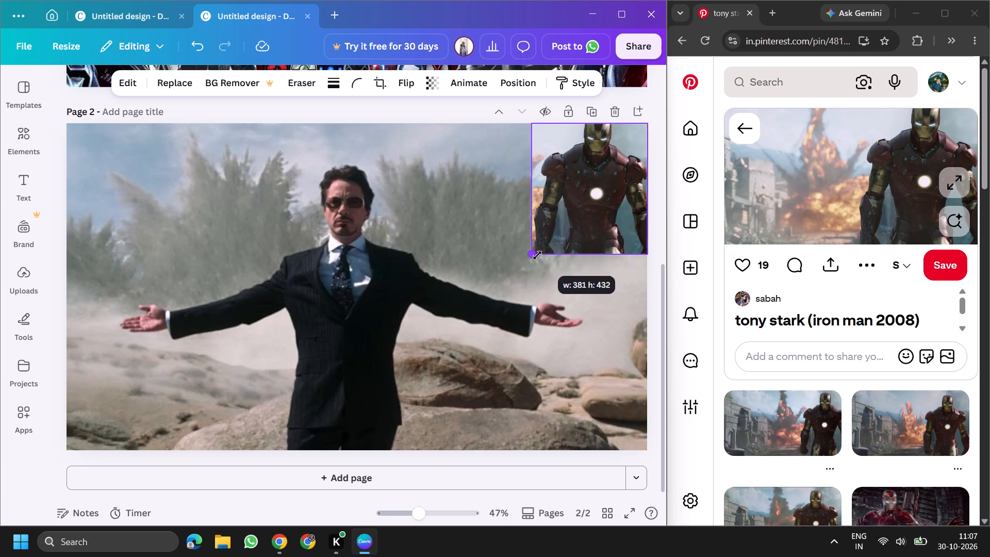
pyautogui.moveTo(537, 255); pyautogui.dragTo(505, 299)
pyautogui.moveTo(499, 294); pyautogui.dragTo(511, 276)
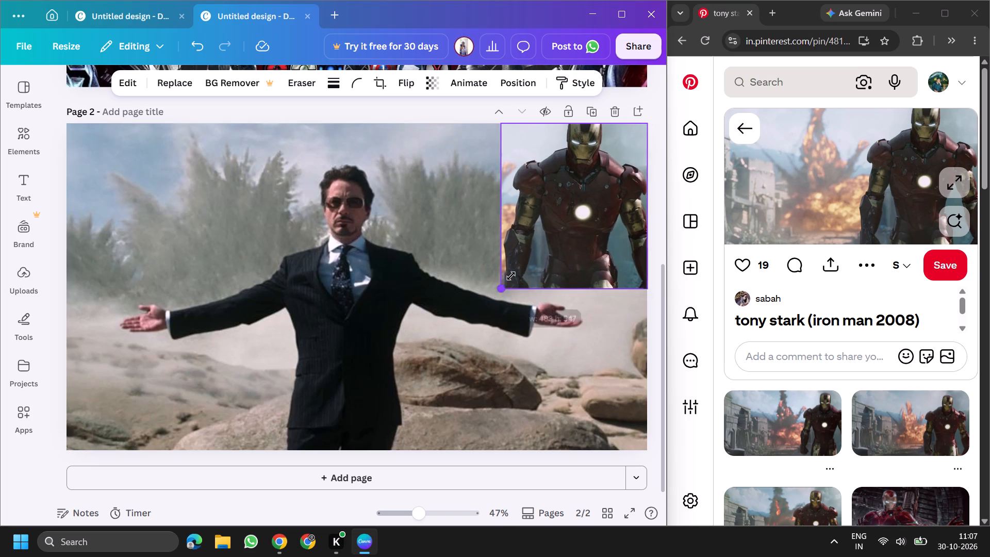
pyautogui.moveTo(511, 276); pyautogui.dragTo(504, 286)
# Delete the Iron Man armour image and the full-page Tony Stark image from page 2.
pyautogui.scroll(-5, 768, 173)
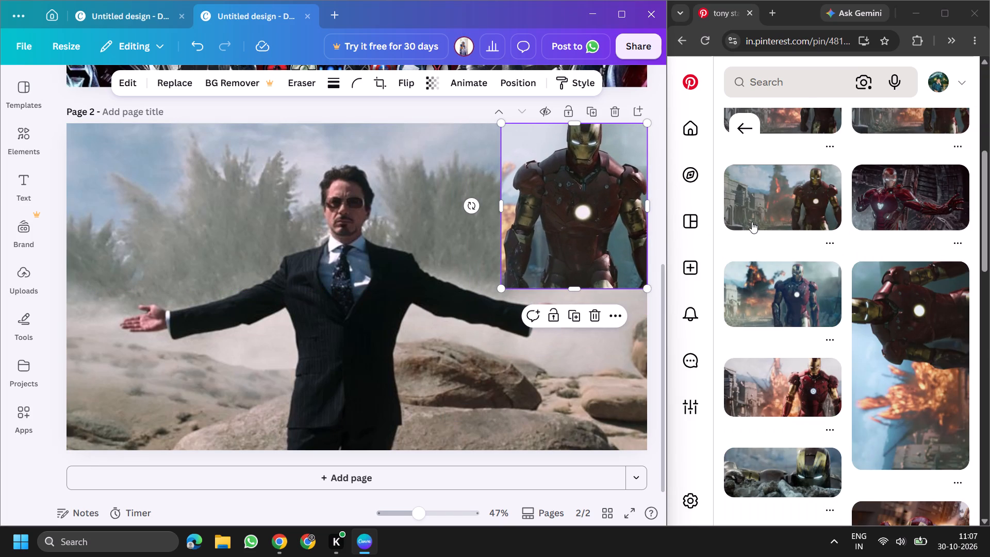
pyautogui.scroll(-4, 753, 222)
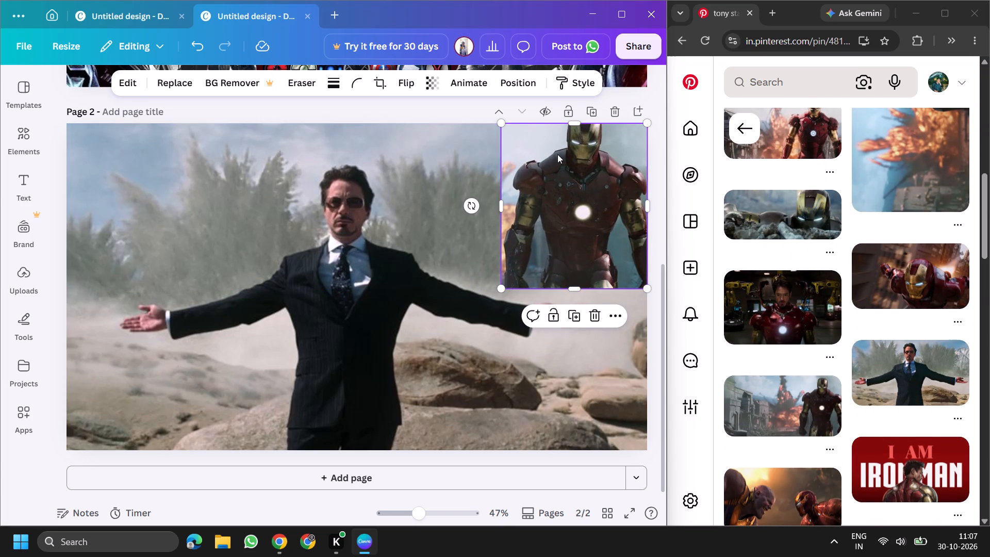
pyautogui.press('BackSpace')
pyautogui.press('BackSpace')
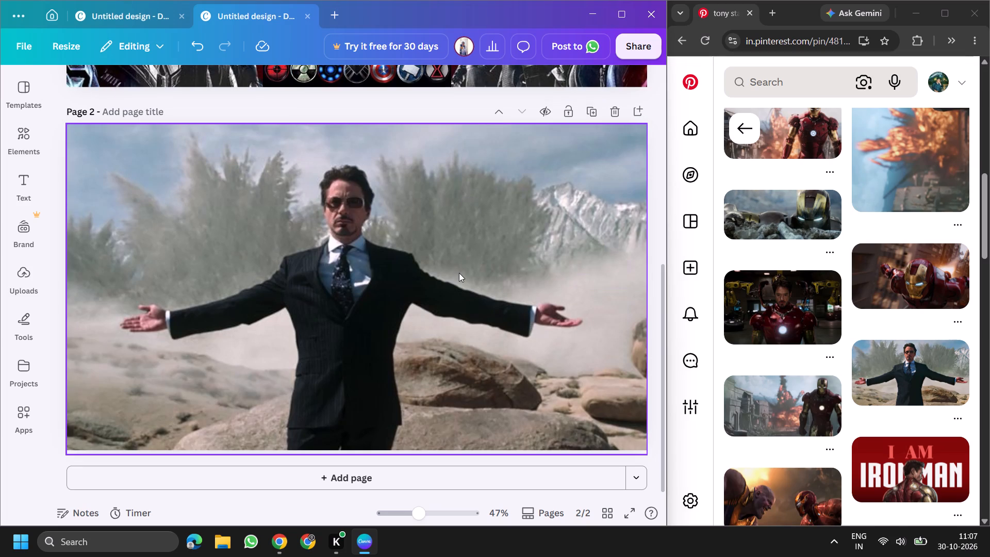
pyautogui.click(491, 265)
pyautogui.press('BackSpace')
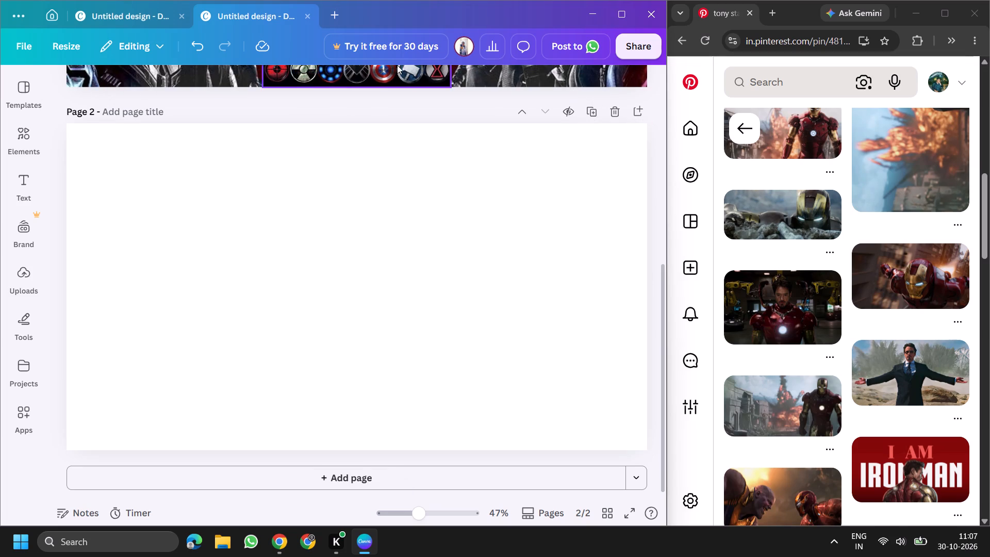
# Search Pinterest for "iron man cutout".
pyautogui.scroll(-5, 825, 199)
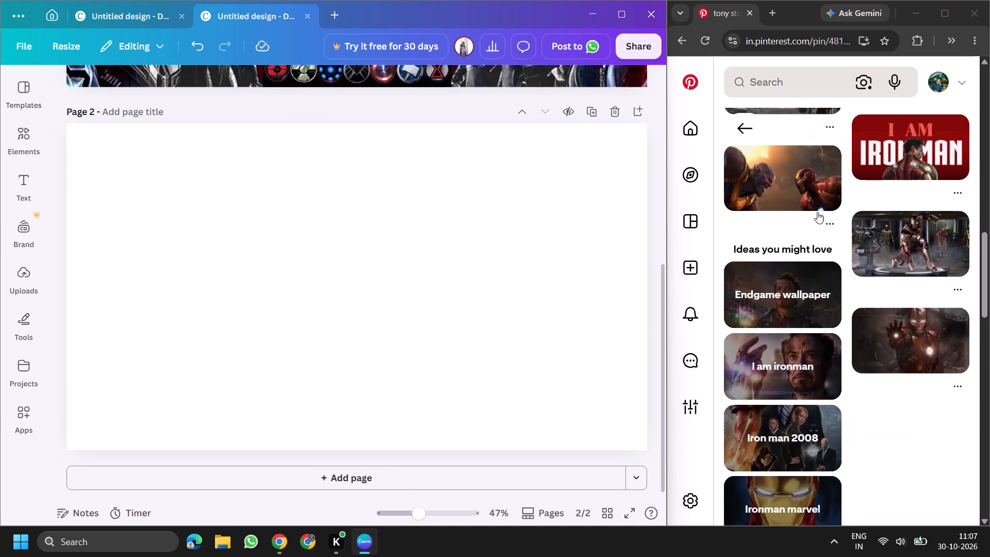
pyautogui.scroll(4, 809, 243)
pyautogui.click(798, 92)
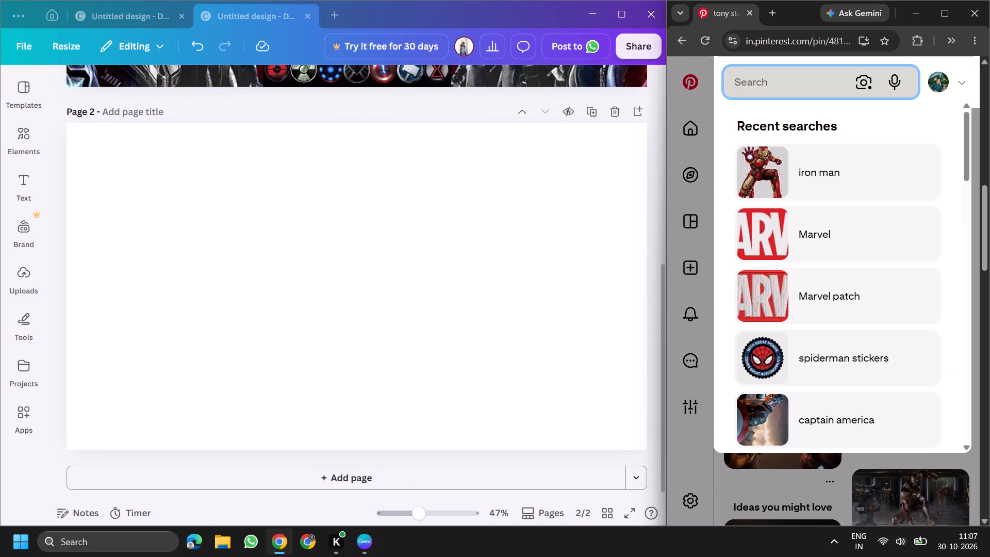
pyautogui.write('ir')
pyautogui.write('on man')
pyautogui.press('space')
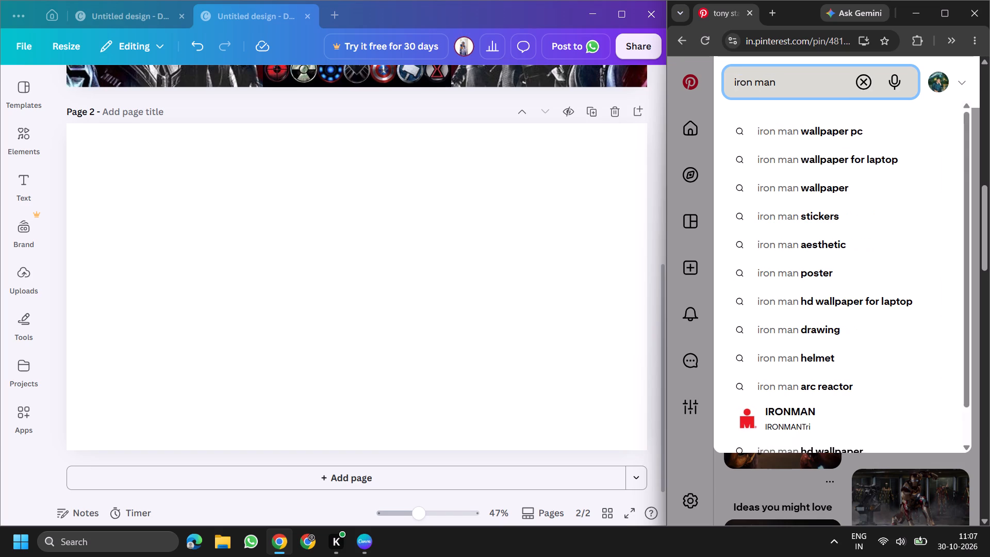
pyautogui.write('cu')
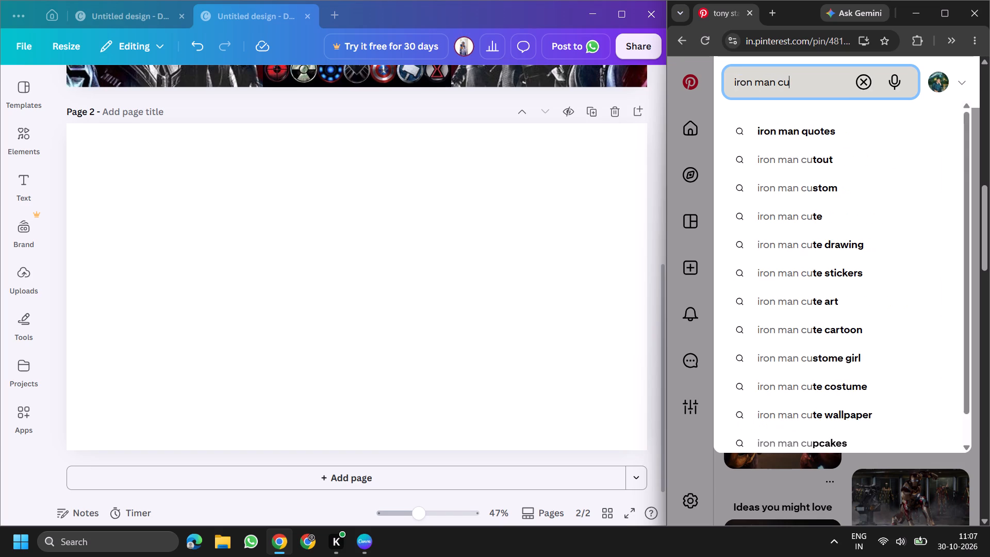
pyautogui.click(860, 159)
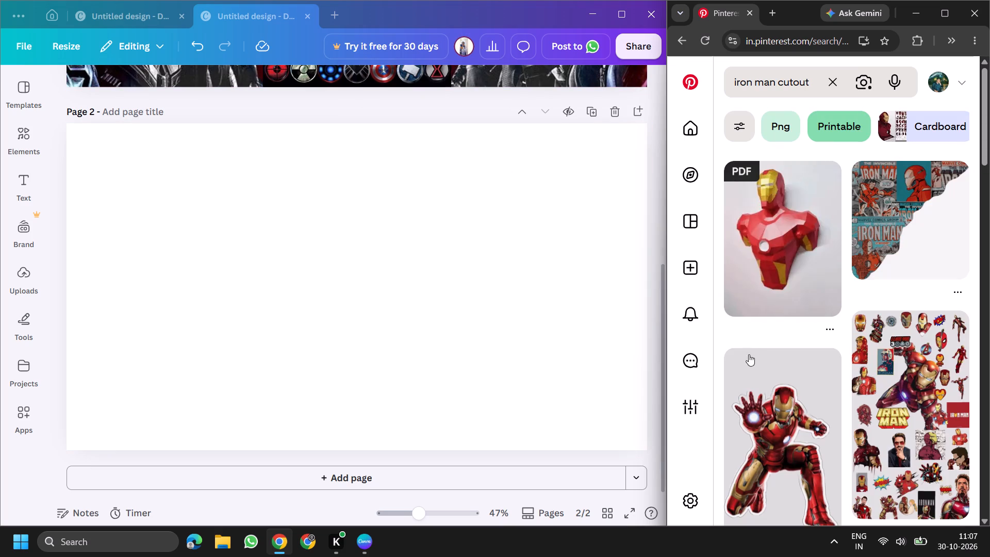
# Open the cutout pin of suited Tony Stark with outstretched arms on a white background and paste a copy of its image onto page 2 in Canva.
pyautogui.scroll(-4, 926, 263)
pyautogui.scroll(1, 902, 276)
pyautogui.scroll(-3, 841, 309)
pyautogui.scroll(-3, 916, 278)
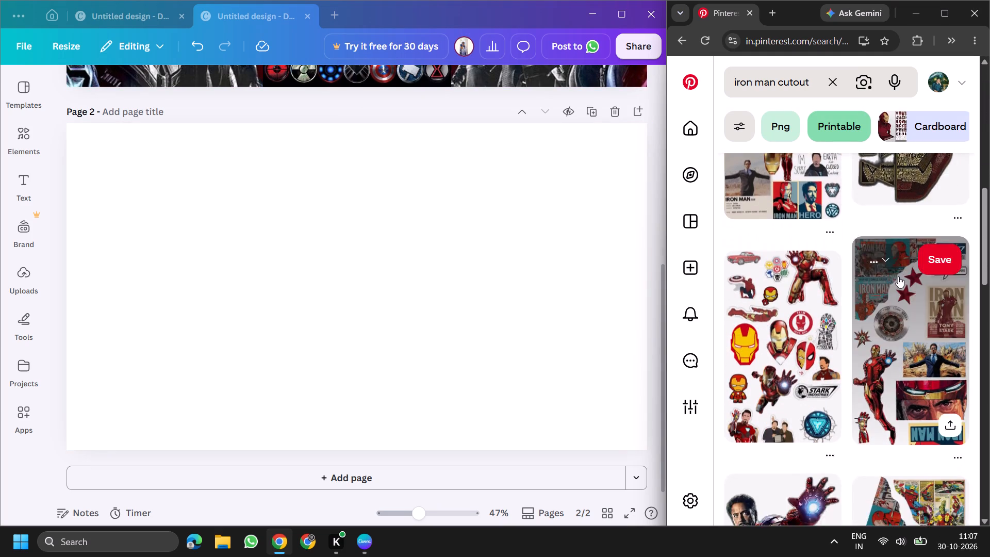
pyautogui.scroll(-6, 899, 276)
pyautogui.scroll(-10, 851, 274)
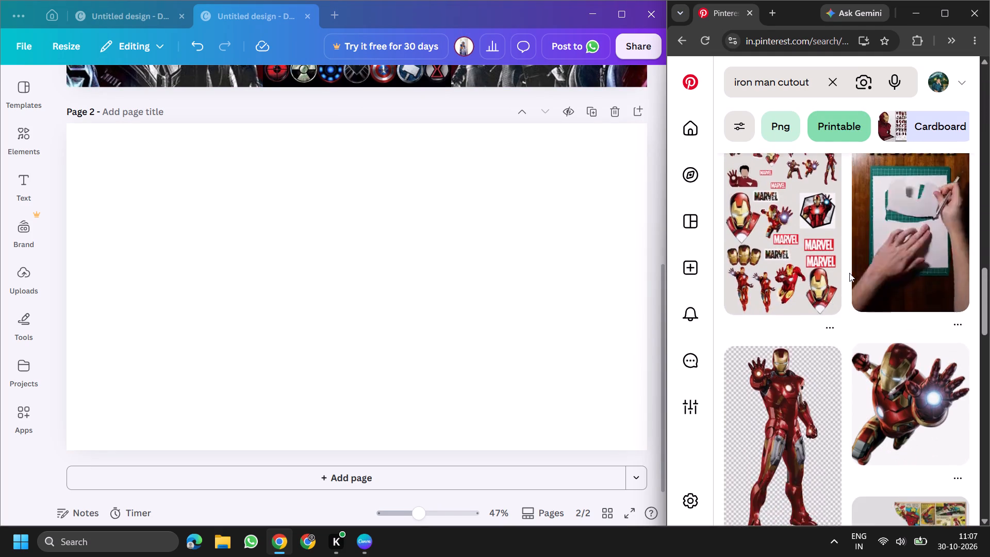
pyautogui.scroll(-11, 847, 273)
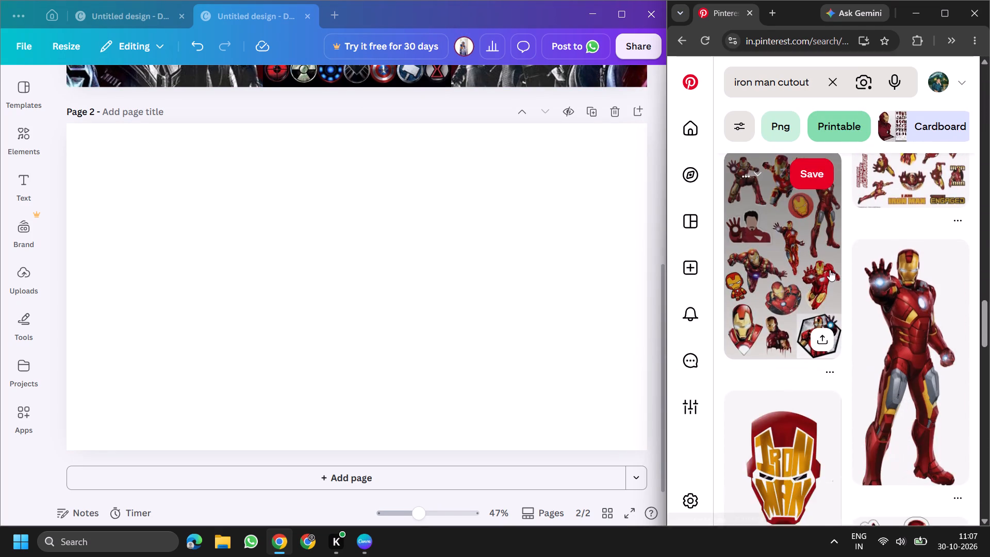
pyautogui.scroll(-3, 830, 270)
pyautogui.scroll(-7, 901, 316)
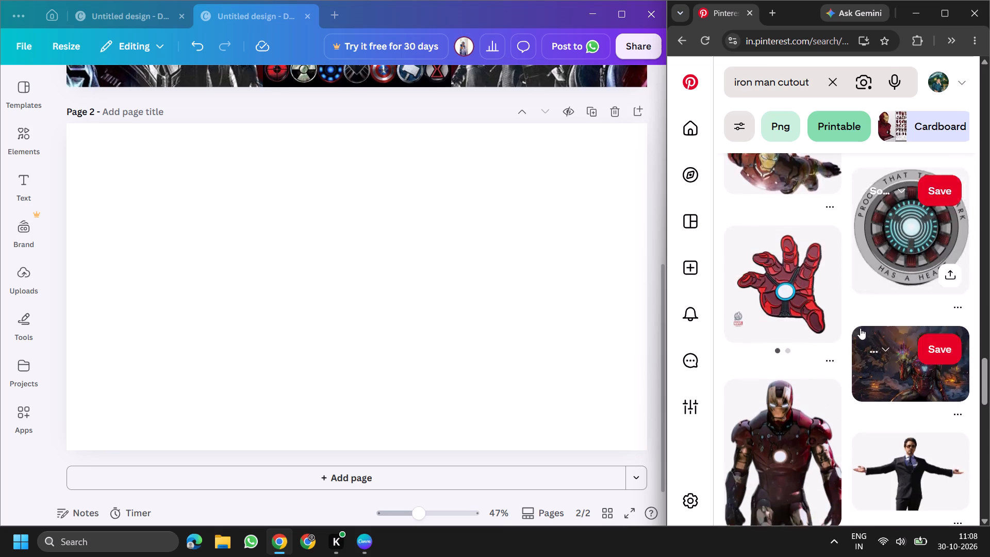
pyautogui.scroll(-2, 860, 328)
pyautogui.click(928, 313)
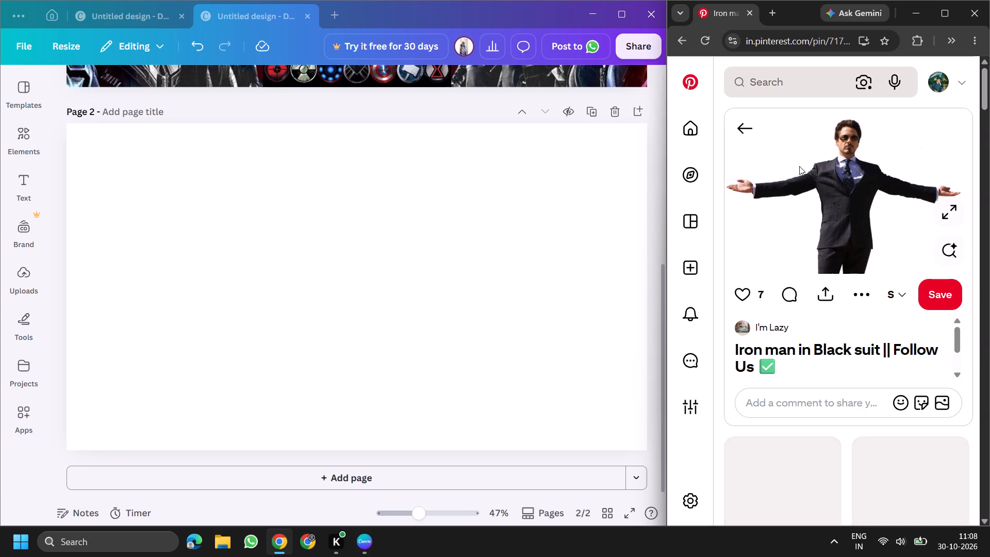
pyautogui.rightClick(821, 149)
pyautogui.click(865, 197)
pyautogui.rightClick(256, 286)
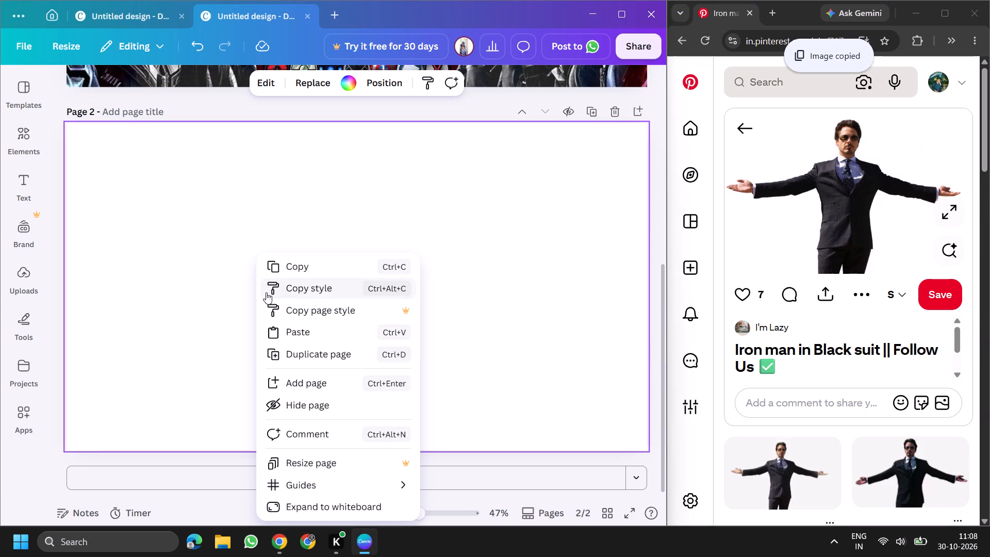
pyautogui.click(342, 334)
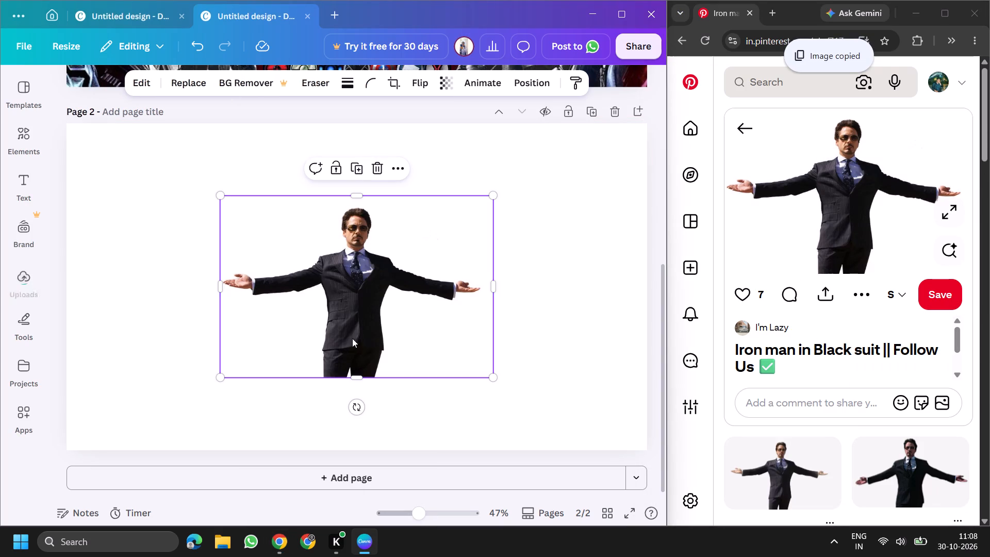
# Enlarge the Tony Stark cutout image proportionally to roughly two-thirds of page 2's width.
pyautogui.click(358, 376)
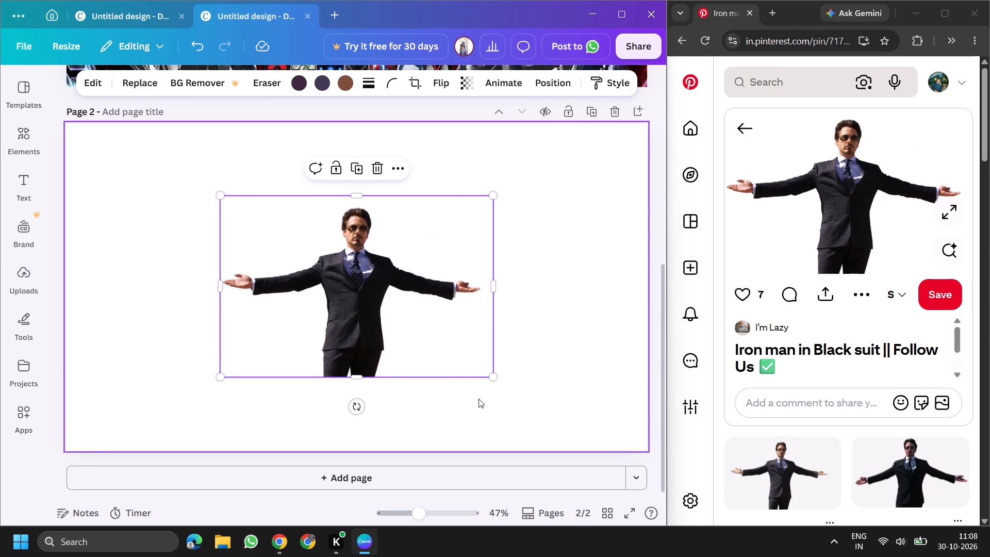
pyautogui.moveTo(492, 375); pyautogui.dragTo(589, 465)
pyautogui.moveTo(469, 351); pyautogui.dragTo(450, 357)
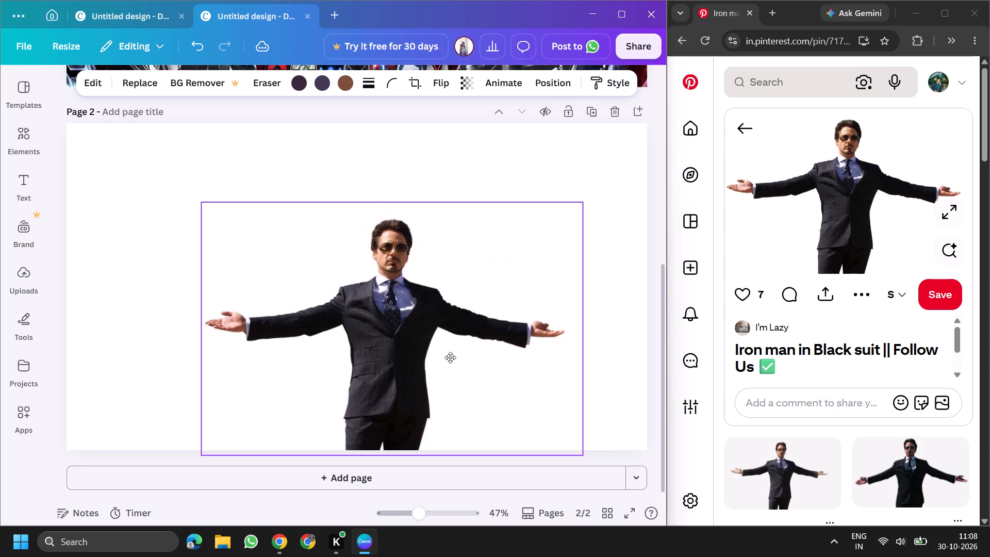
pyautogui.moveTo(450, 357); pyautogui.dragTo(424, 354)
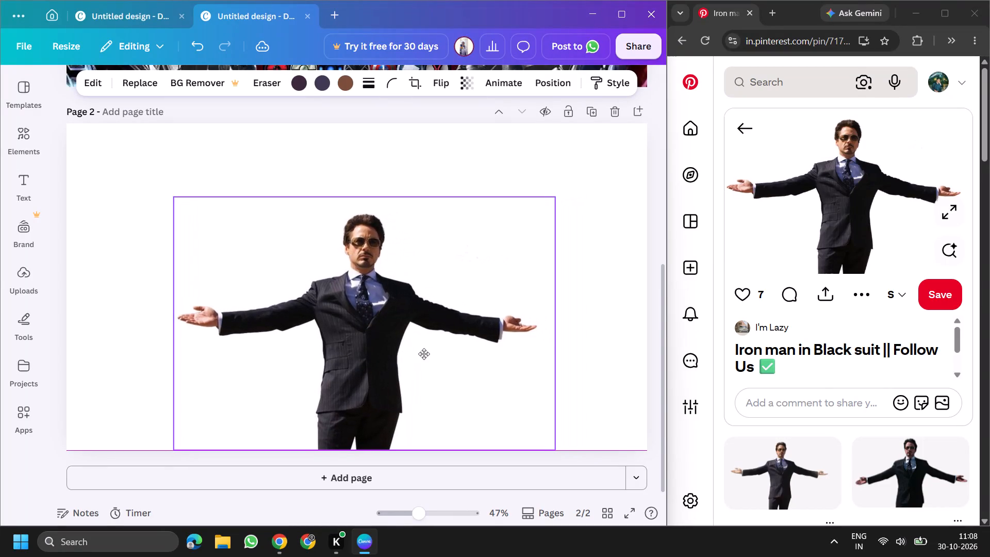
pyautogui.moveTo(424, 354); pyautogui.dragTo(417, 276)
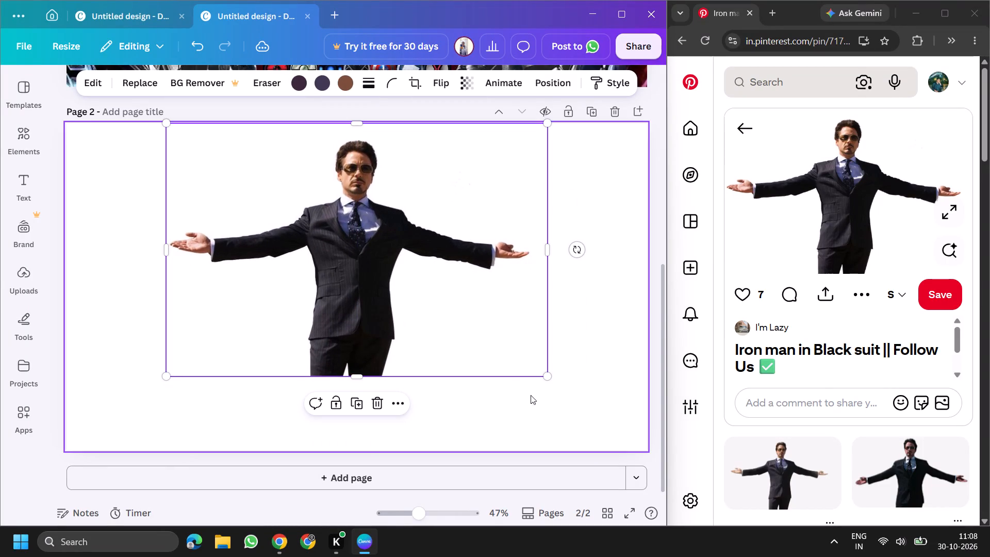
pyautogui.moveTo(548, 377); pyautogui.dragTo(646, 451)
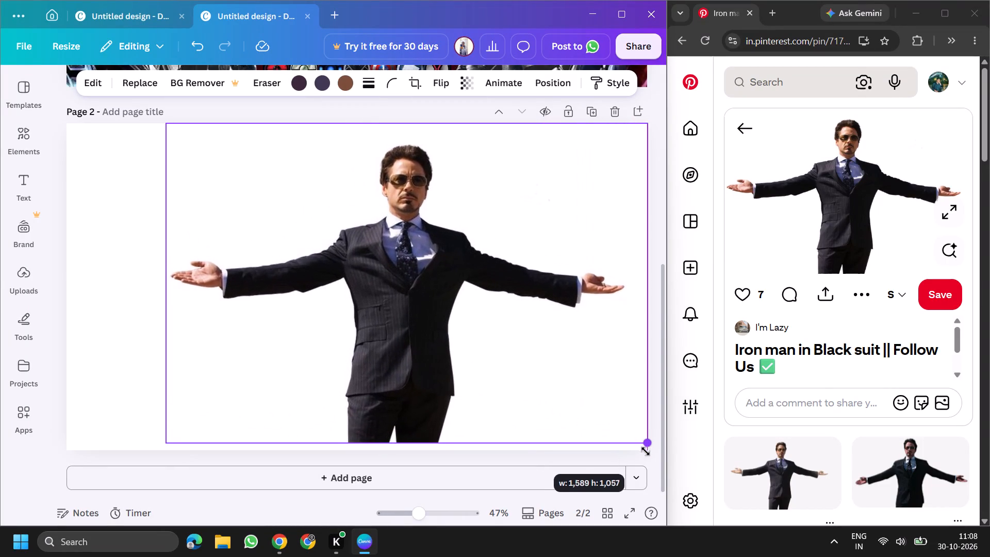
pyautogui.moveTo(646, 451); pyautogui.dragTo(538, 428)
# Position the Tony Stark cutout near the horizontal centre of page 2, resting on the page's bottom edge.
pyautogui.moveTo(430, 299); pyautogui.dragTo(409, 362)
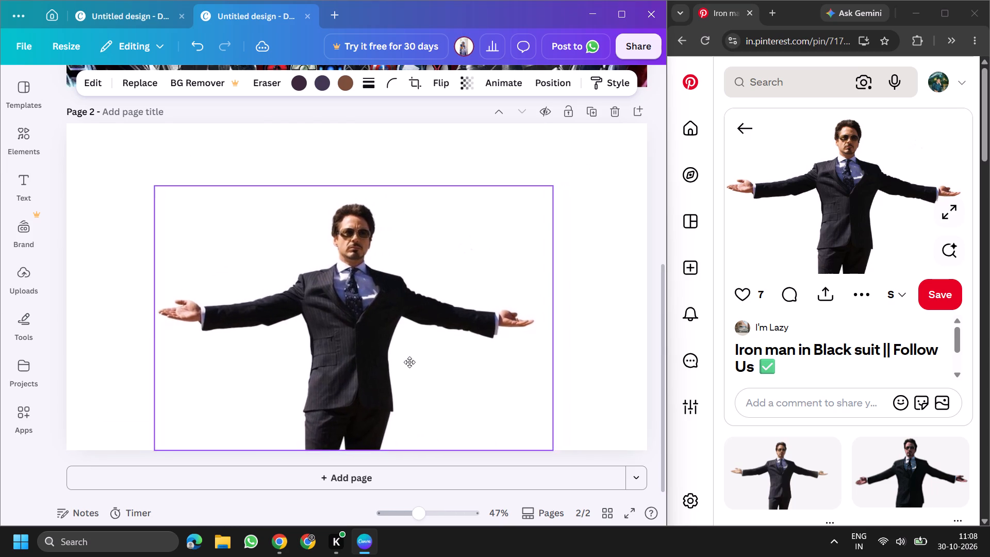
pyautogui.moveTo(409, 362); pyautogui.dragTo(441, 359)
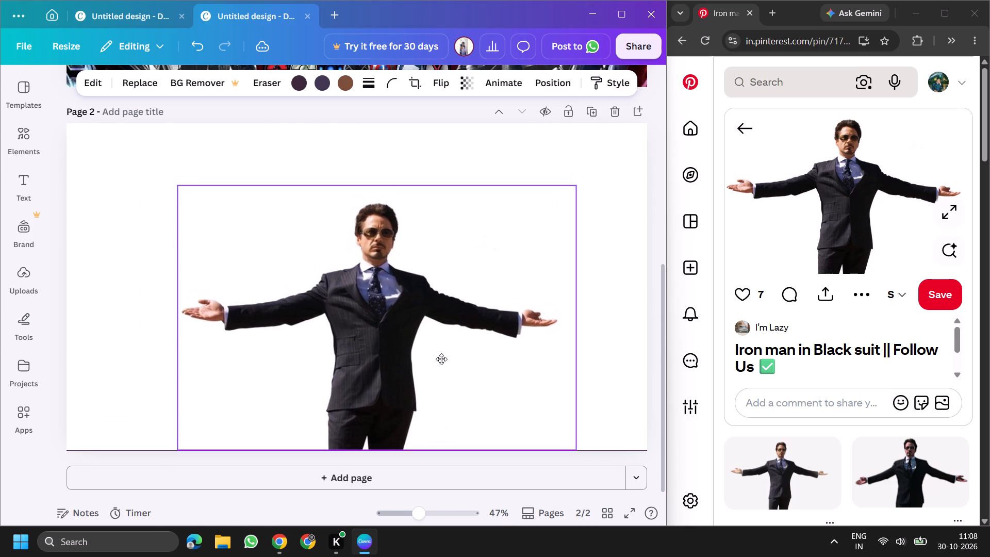
pyautogui.moveTo(441, 359); pyautogui.dragTo(435, 362)
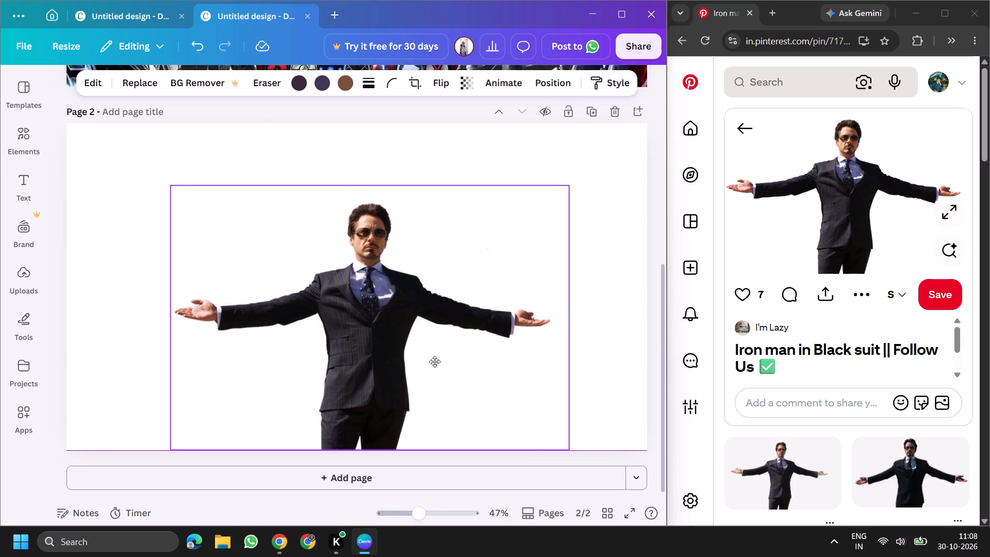
pyautogui.moveTo(435, 362); pyautogui.dragTo(428, 346)
pyautogui.moveTo(366, 323); pyautogui.dragTo(369, 351)
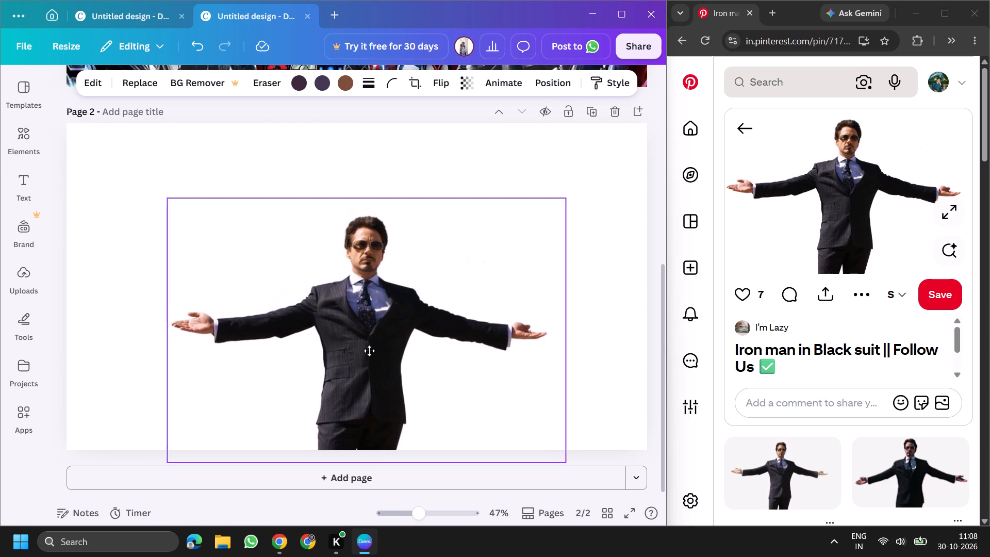
pyautogui.moveTo(369, 351); pyautogui.dragTo(369, 340)
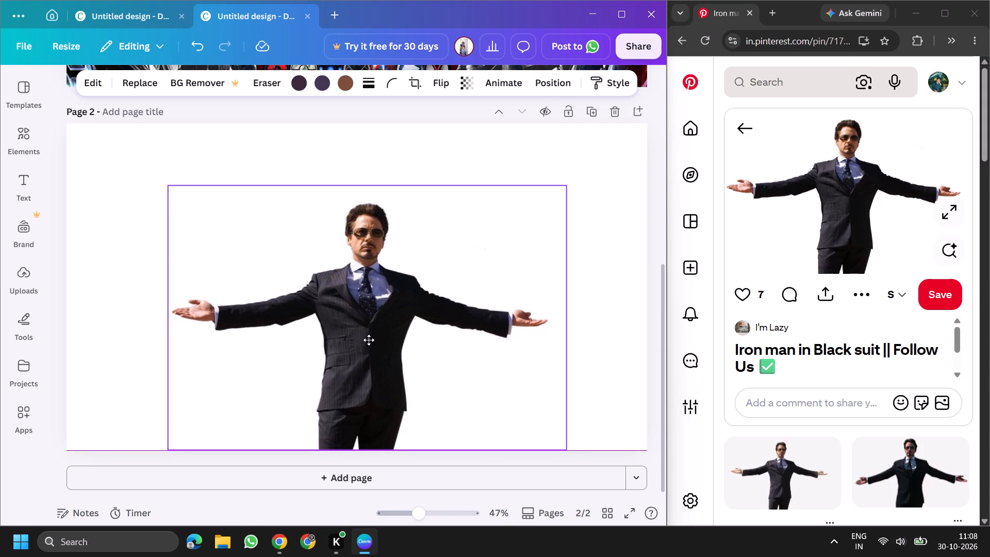
pyautogui.moveTo(369, 340); pyautogui.dragTo(364, 341)
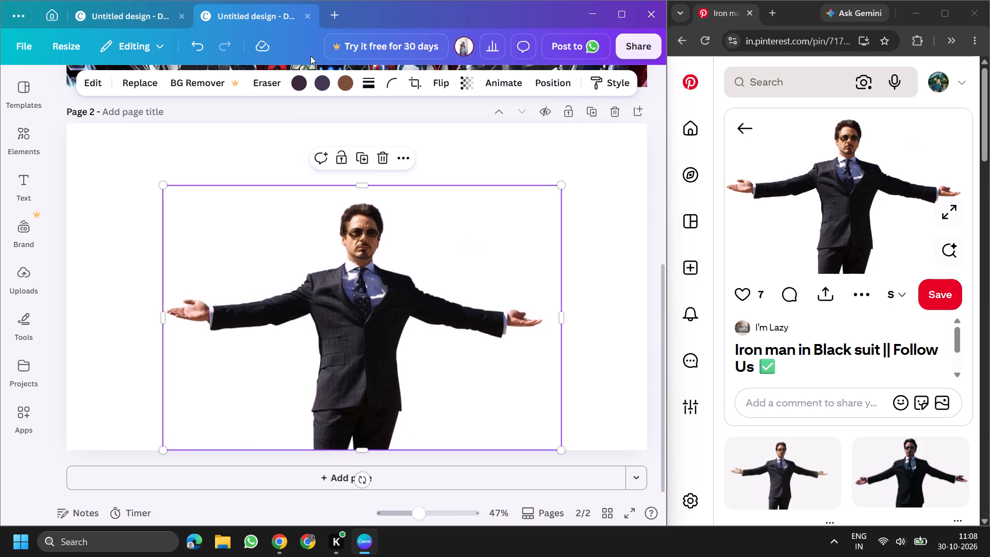
pyautogui.click(308, 106)
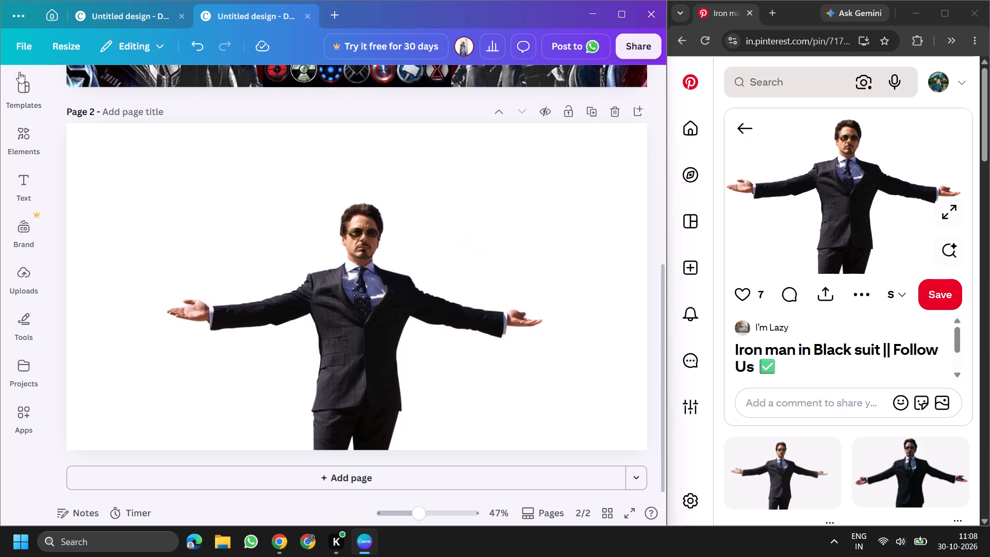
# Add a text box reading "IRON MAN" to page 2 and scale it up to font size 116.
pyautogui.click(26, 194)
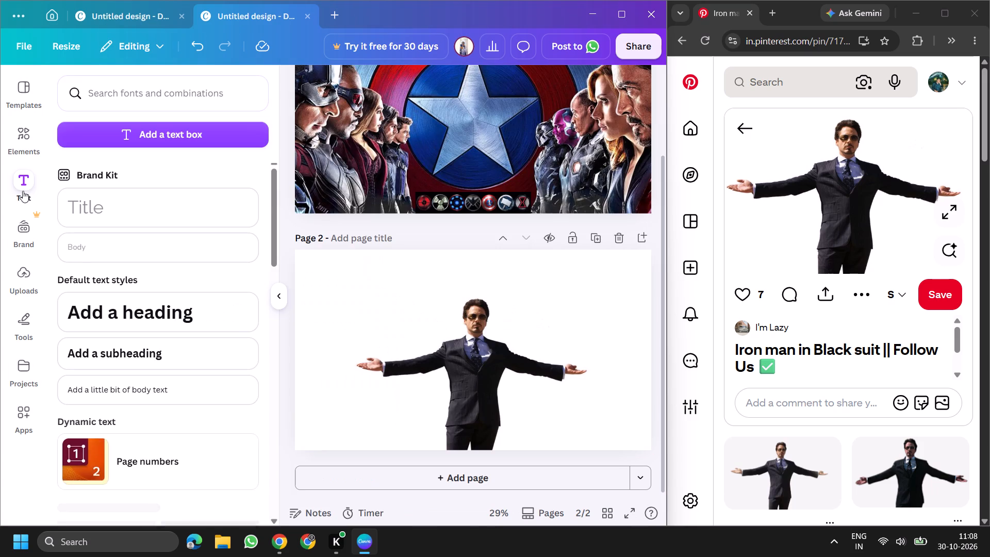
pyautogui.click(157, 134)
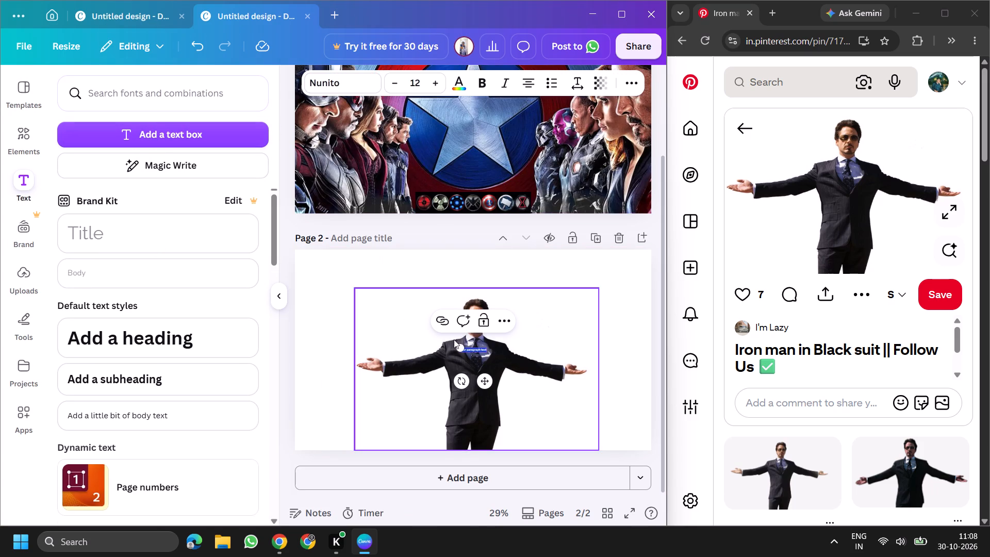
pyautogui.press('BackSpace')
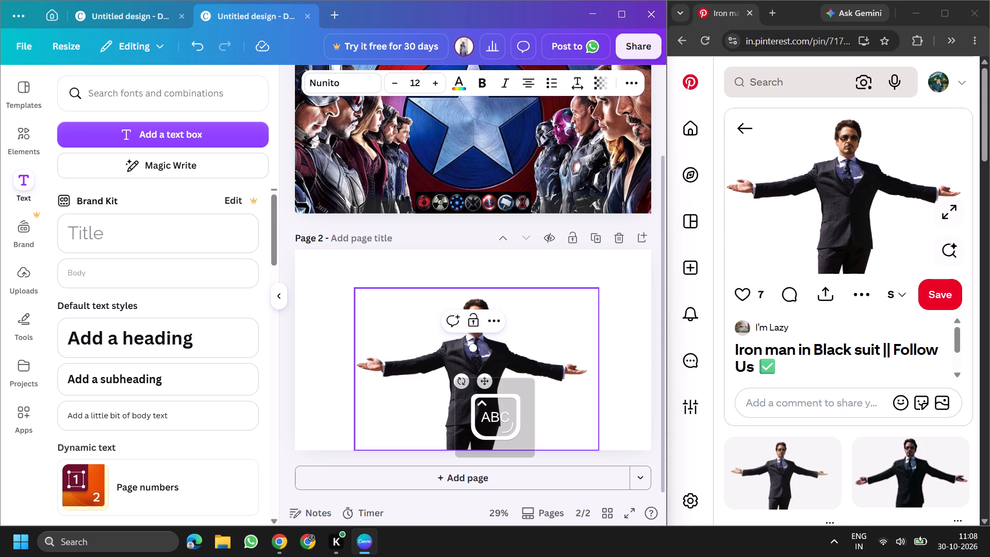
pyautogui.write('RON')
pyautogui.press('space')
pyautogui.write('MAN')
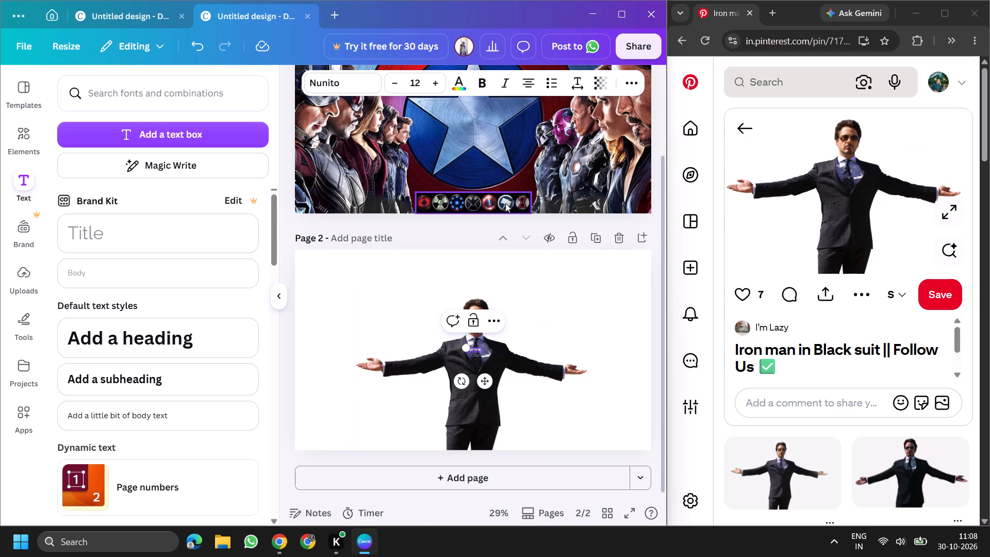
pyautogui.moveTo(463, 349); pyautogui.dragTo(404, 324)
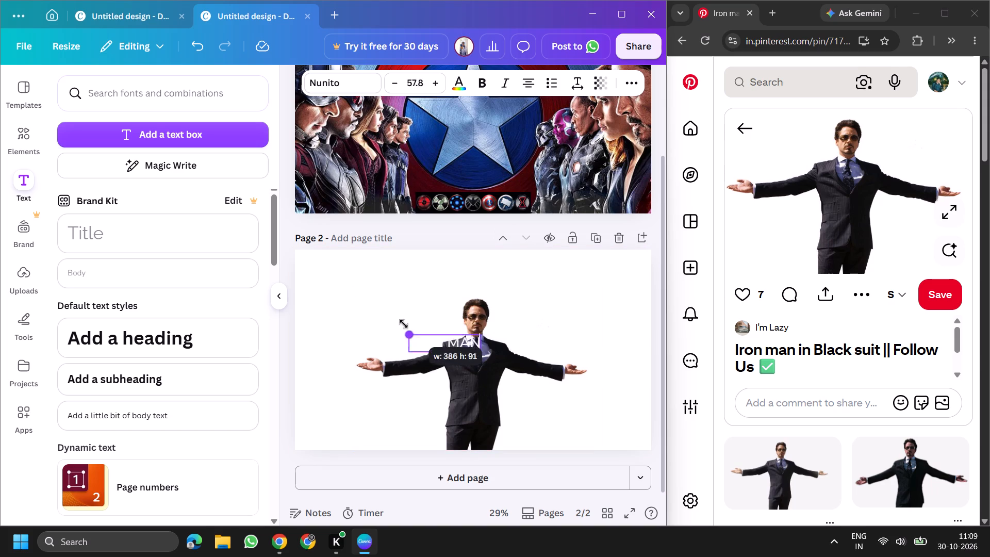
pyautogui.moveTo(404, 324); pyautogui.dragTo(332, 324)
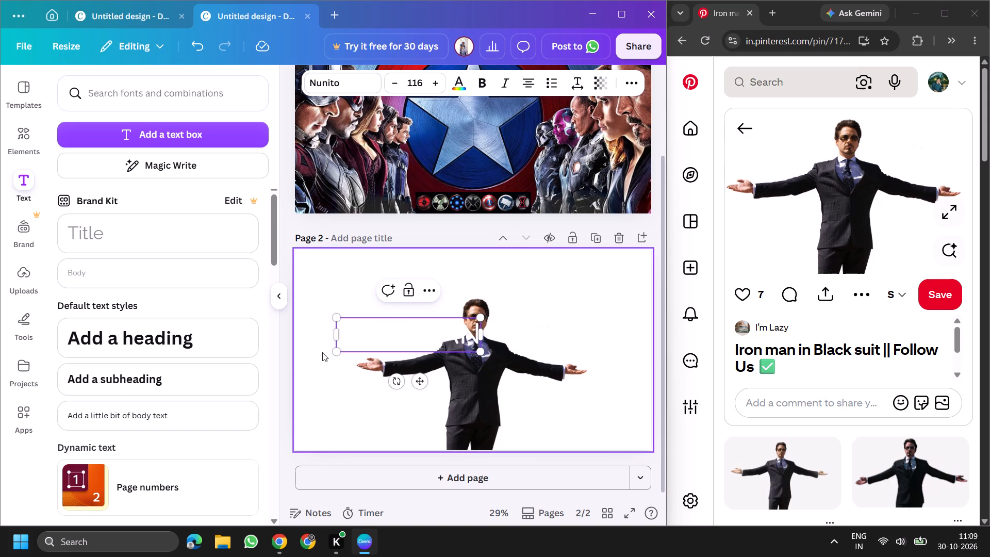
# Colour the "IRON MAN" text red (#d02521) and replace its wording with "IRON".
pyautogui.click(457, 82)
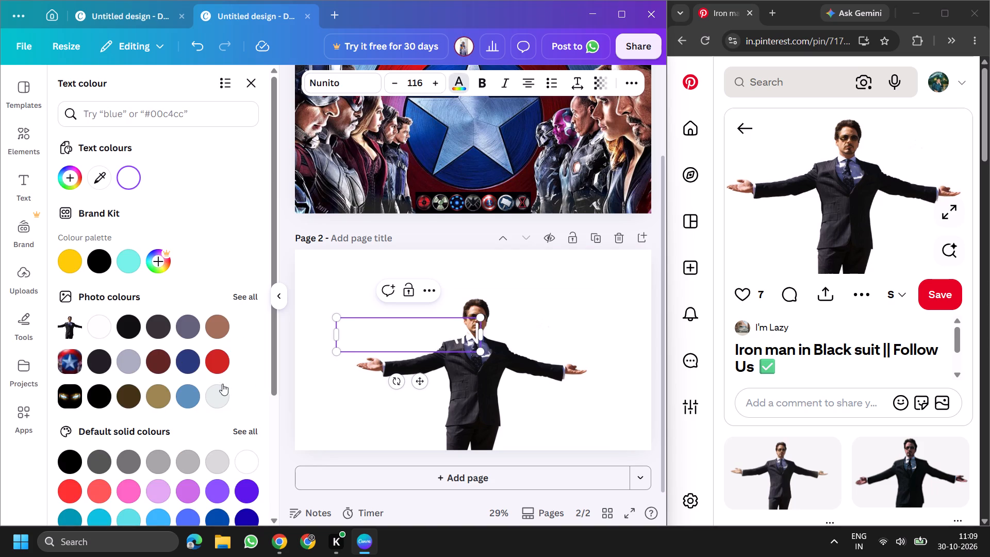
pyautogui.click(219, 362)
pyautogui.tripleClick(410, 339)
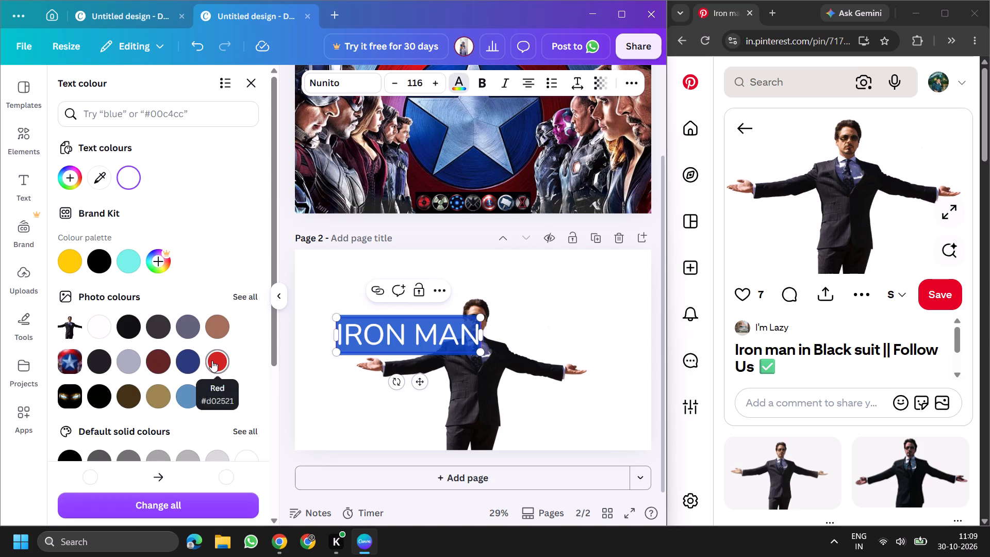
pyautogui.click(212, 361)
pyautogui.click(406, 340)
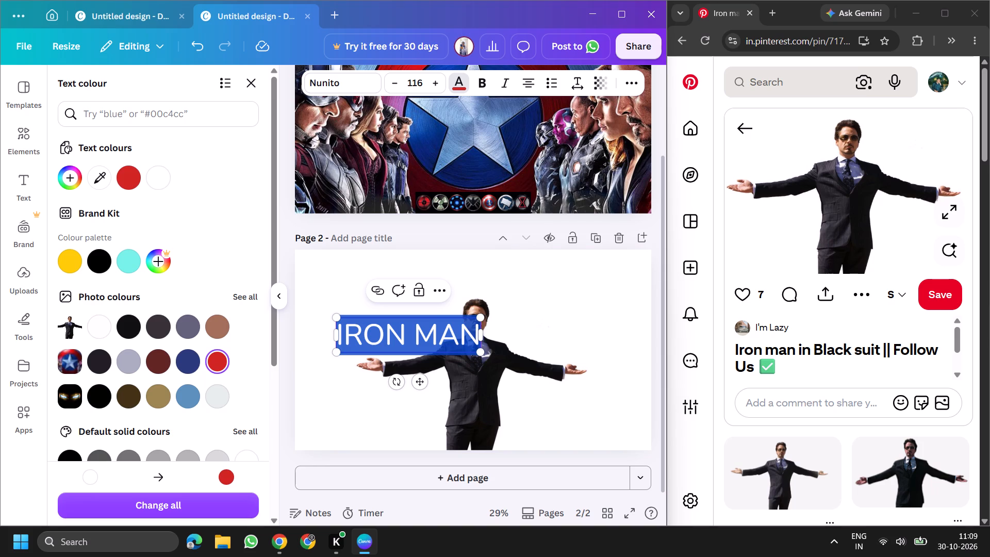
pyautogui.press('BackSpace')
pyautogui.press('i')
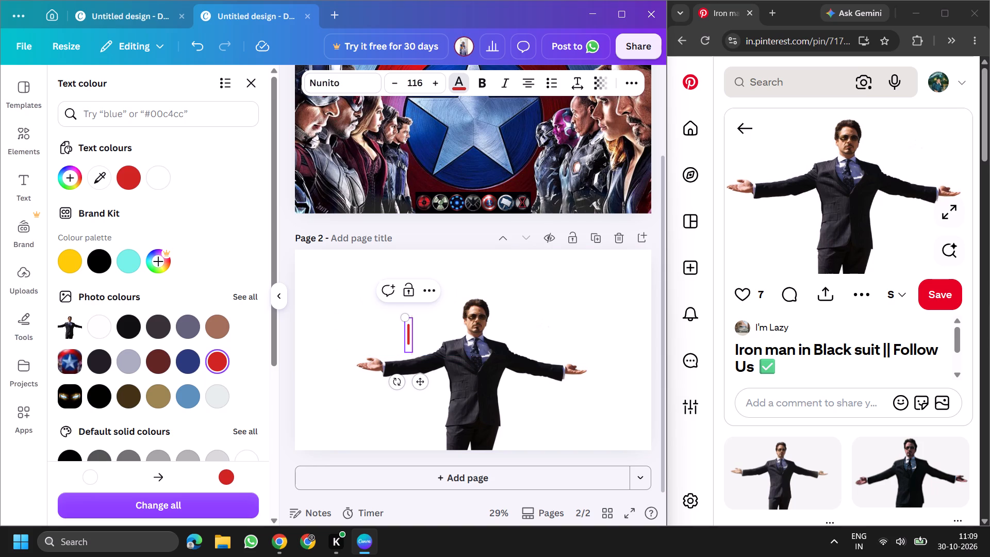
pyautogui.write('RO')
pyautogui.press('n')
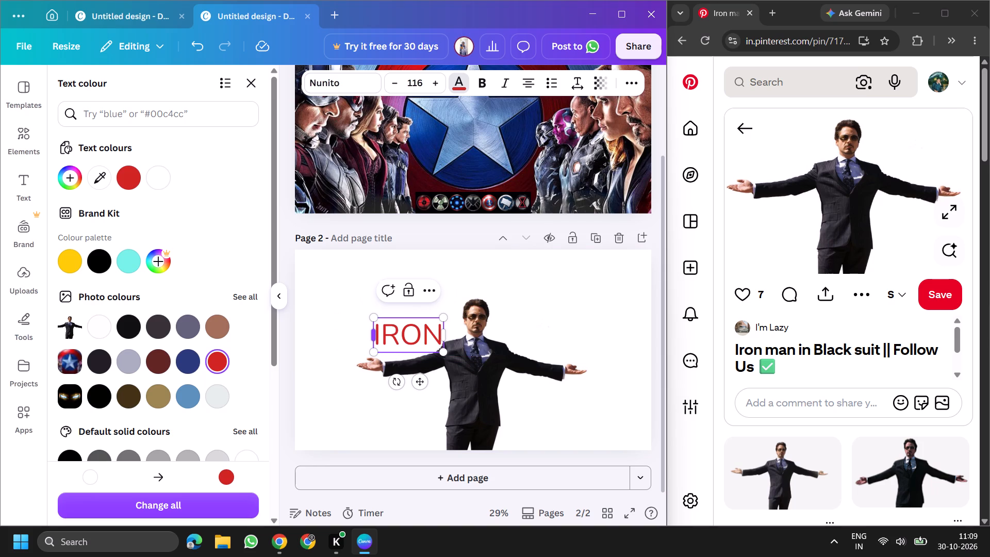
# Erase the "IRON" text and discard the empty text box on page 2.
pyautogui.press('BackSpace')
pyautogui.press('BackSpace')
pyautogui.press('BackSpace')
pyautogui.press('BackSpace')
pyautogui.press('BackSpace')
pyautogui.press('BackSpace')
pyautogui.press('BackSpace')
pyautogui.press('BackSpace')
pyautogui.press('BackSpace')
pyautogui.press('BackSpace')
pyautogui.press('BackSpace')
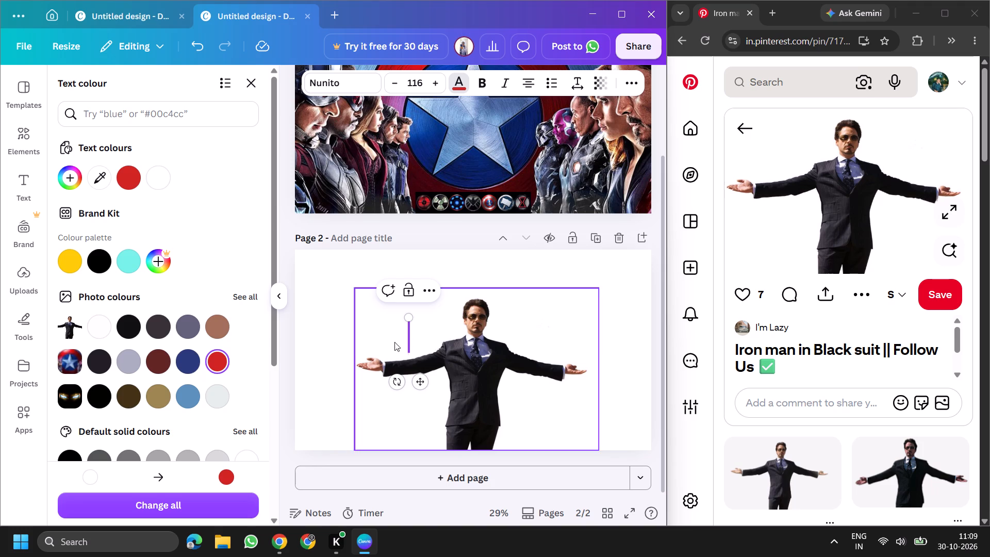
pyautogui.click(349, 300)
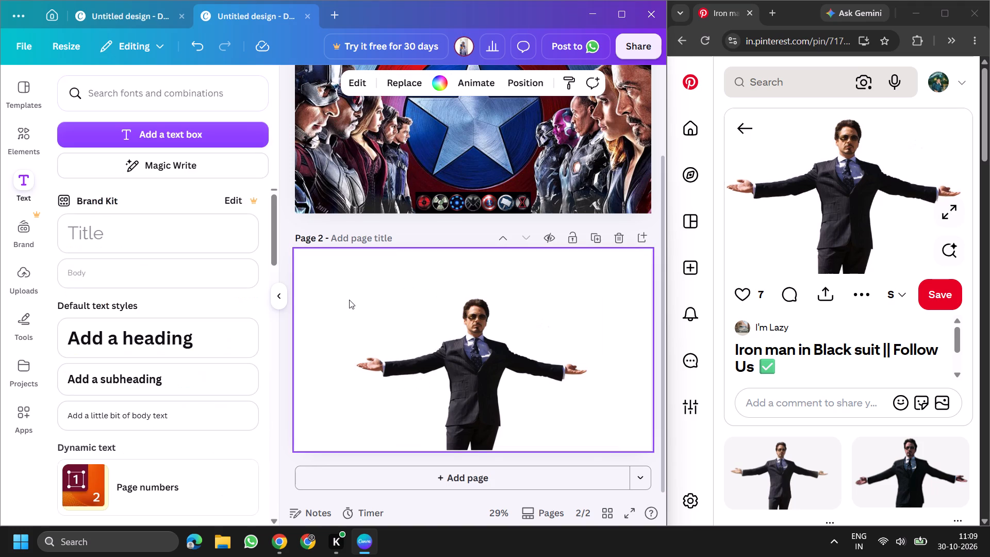
# Set page 2's background colour to the red #d02521 from the photo colours.
pyautogui.doubleClick(349, 300)
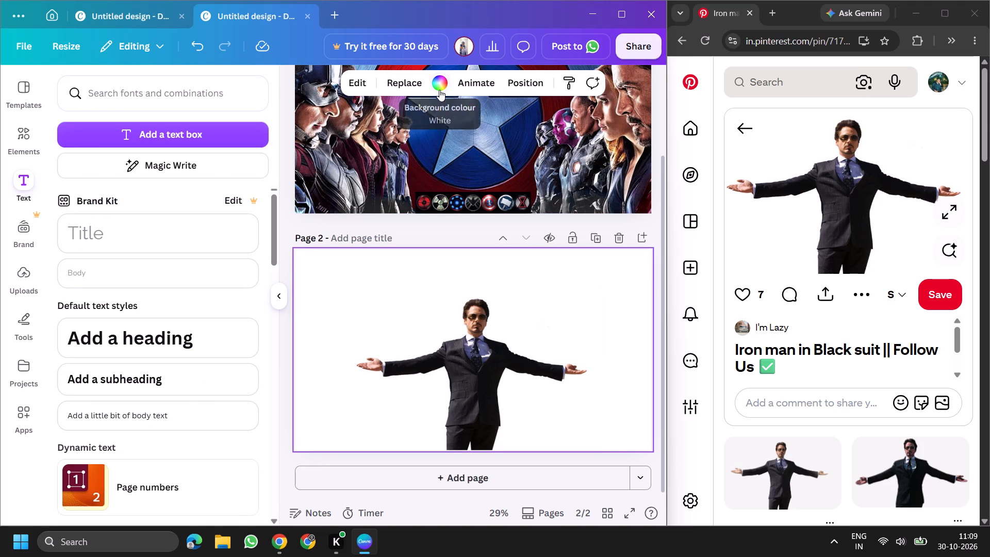
pyautogui.click(439, 90)
pyautogui.click(214, 365)
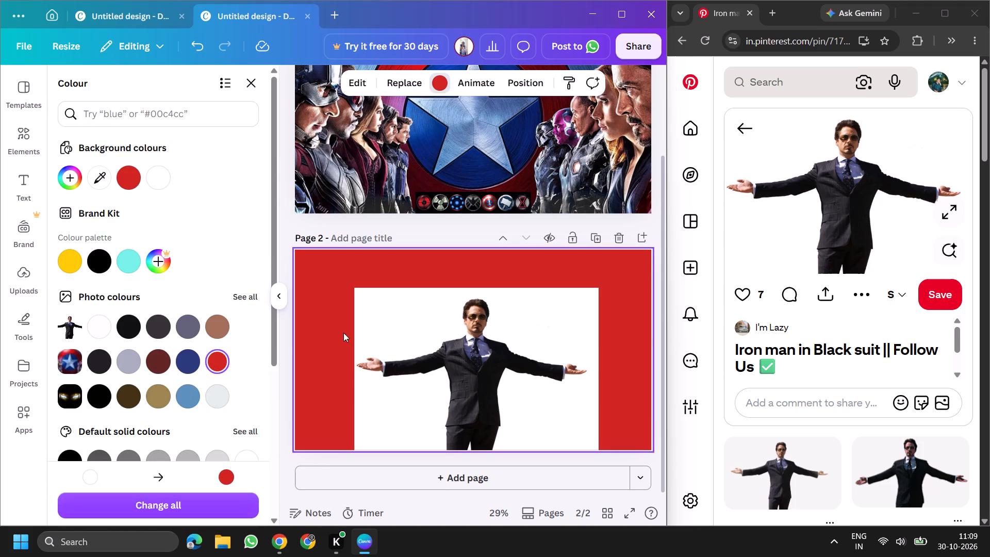
# Switch to Pinterest and open the similar open-armed Tony Stark cutout pin from the related pins to inspect its image.
pyautogui.click(428, 315)
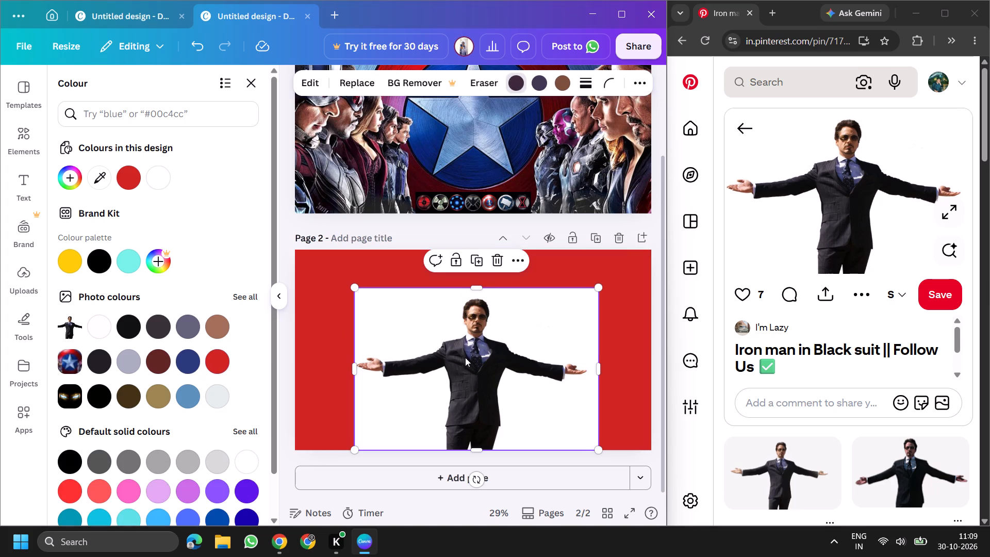
pyautogui.click(846, 188)
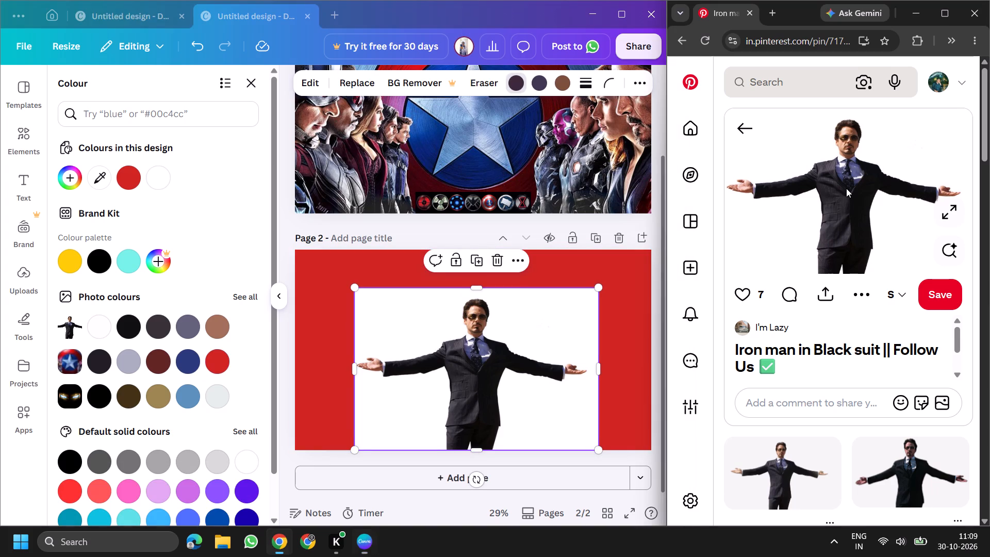
pyautogui.doubleClick(846, 188)
pyautogui.moveTo(846, 188); pyautogui.dragTo(833, 212)
pyautogui.scroll(-4, 781, 395)
pyautogui.click(771, 247)
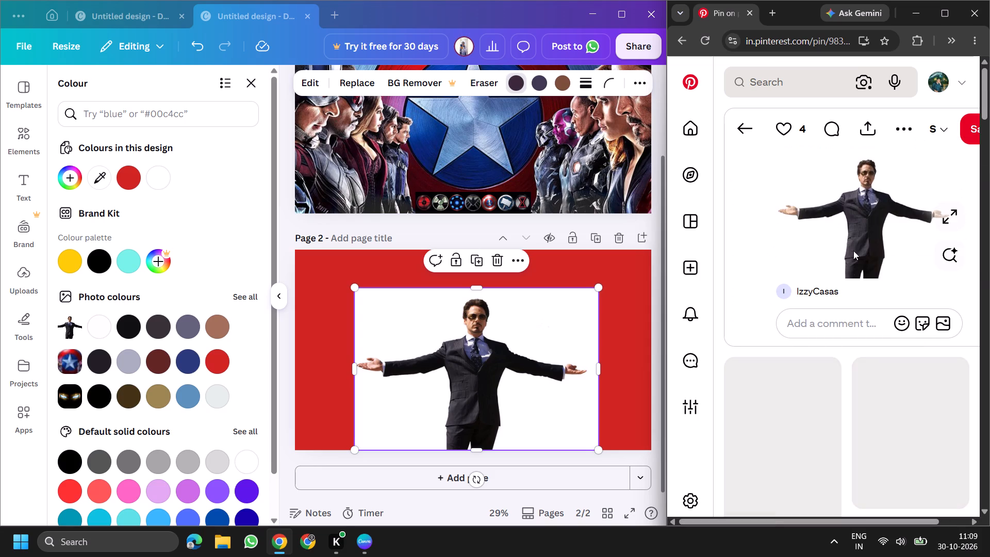
pyautogui.doubleClick(865, 223)
pyautogui.rightClick(863, 223)
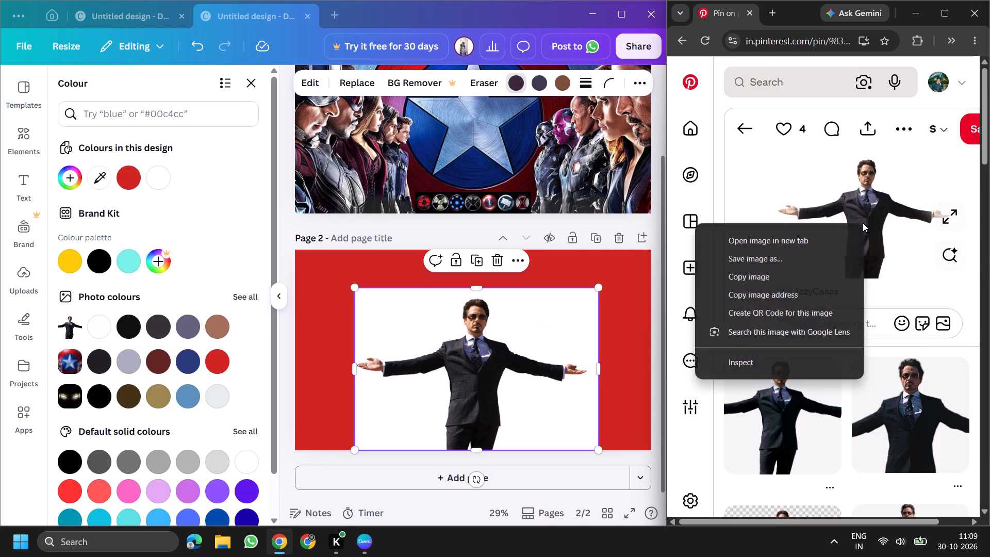
pyautogui.click(863, 223)
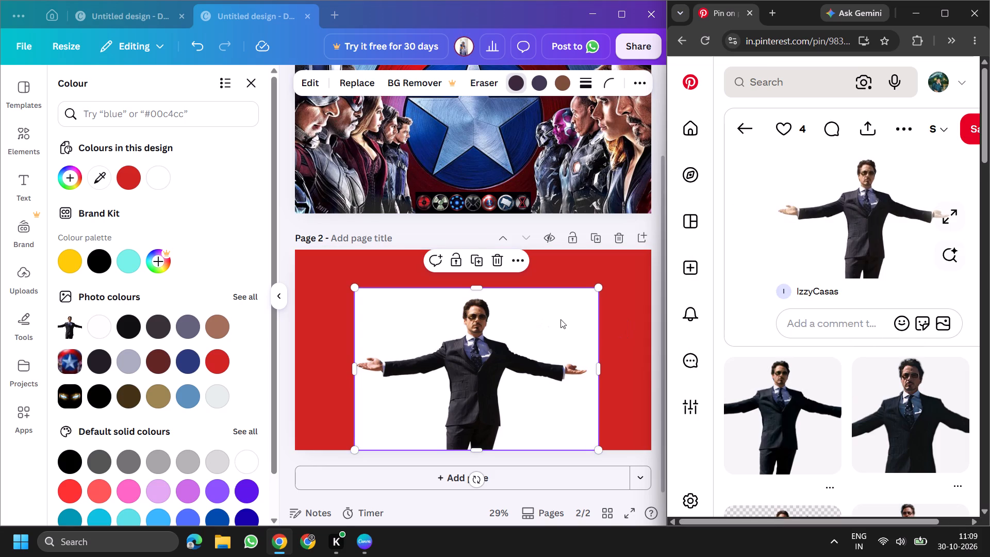
# Browse the related pins under the opened cutout for another Tony Stark or Iron Man image suited to page 2.
pyautogui.scroll(-3, 860, 263)
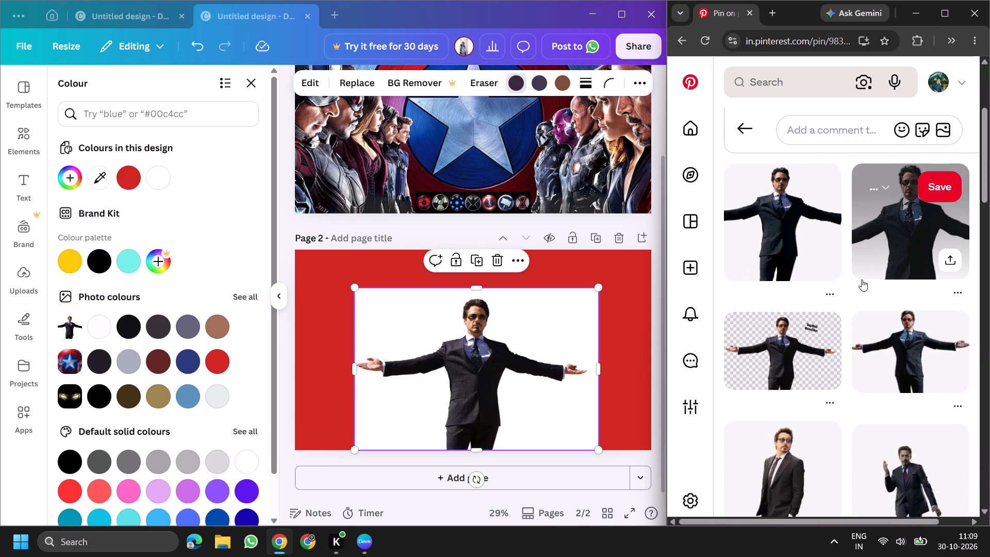
pyautogui.scroll(-2, 862, 281)
pyautogui.scroll(2, 799, 280)
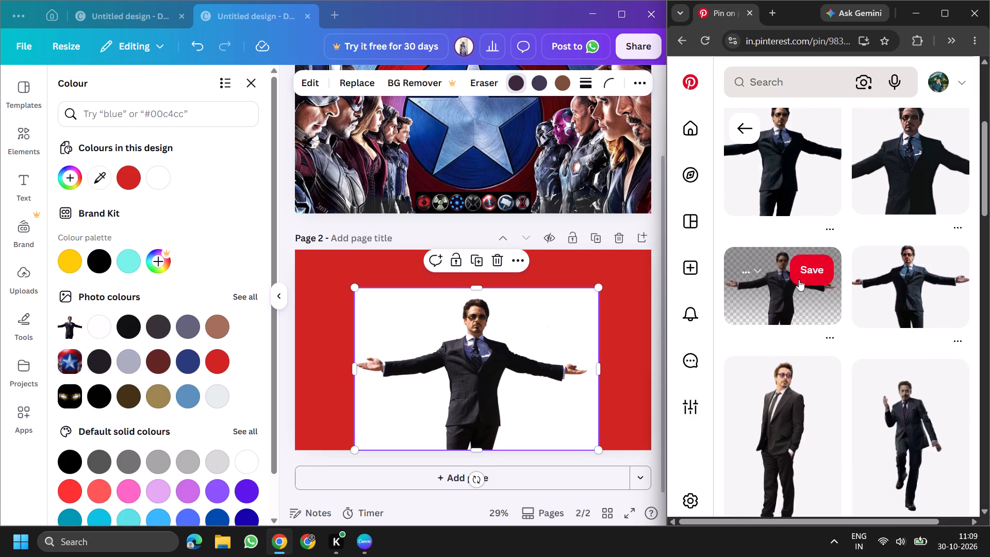
pyautogui.scroll(-2, 905, 333)
pyautogui.scroll(-3, 859, 368)
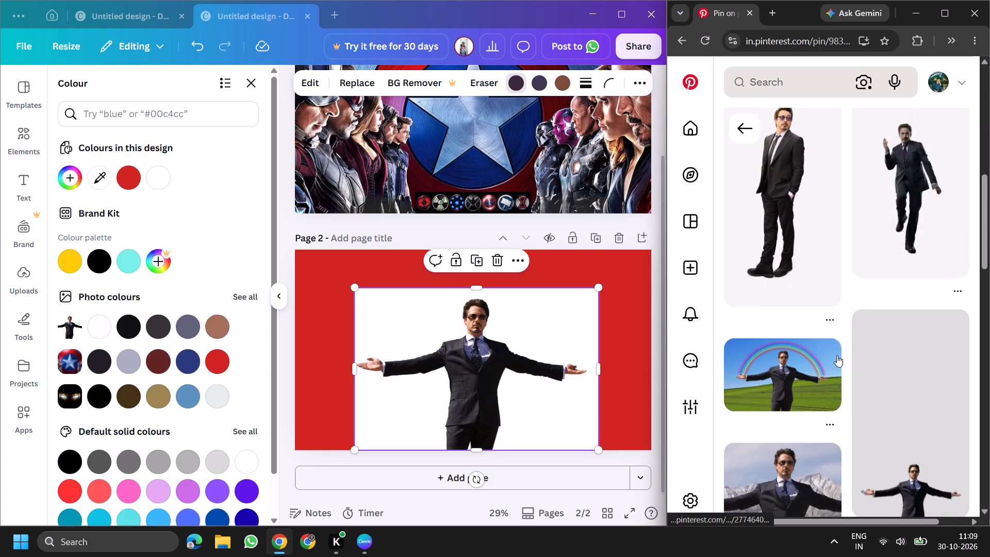
pyautogui.scroll(-11, 837, 354)
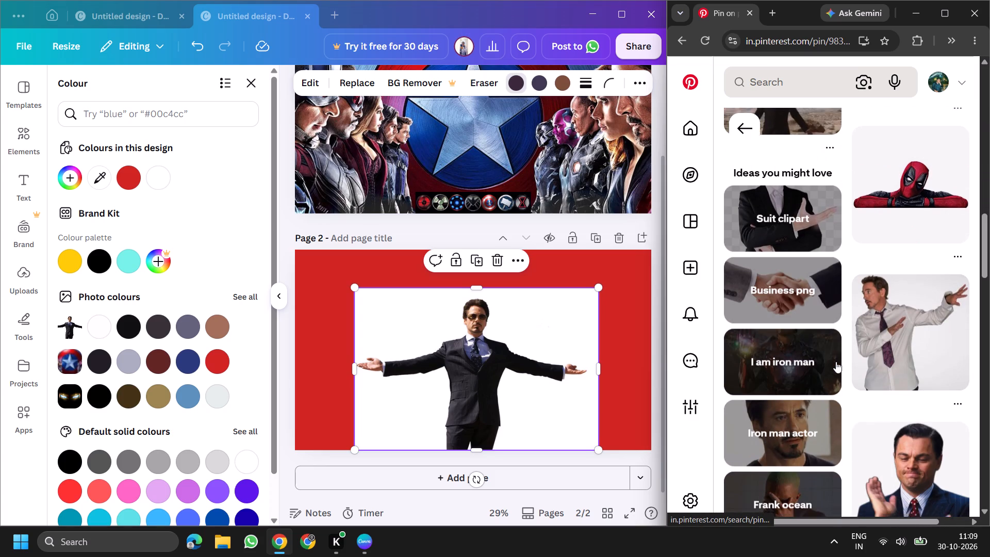
pyautogui.scroll(-10, 836, 362)
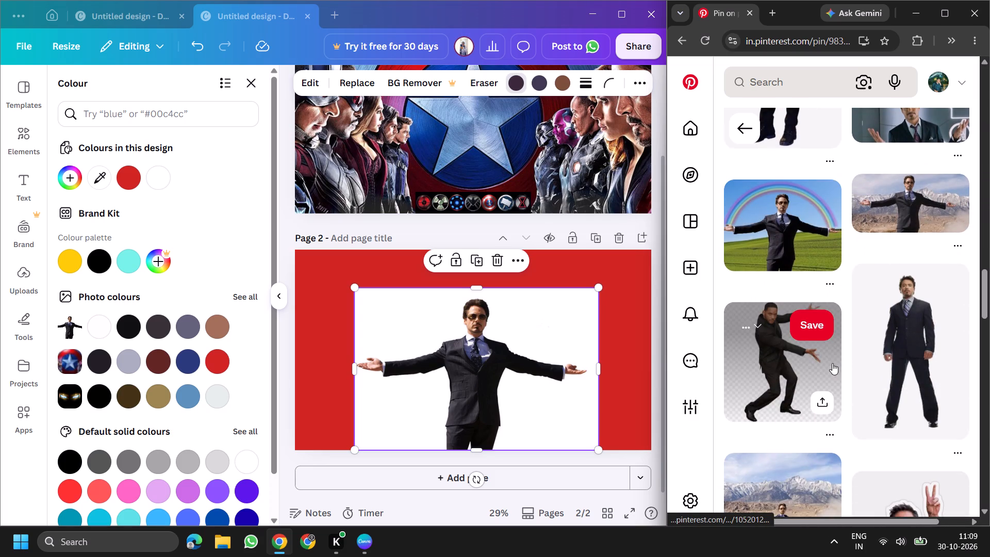
pyautogui.scroll(1, 832, 363)
pyautogui.scroll(-9, 832, 361)
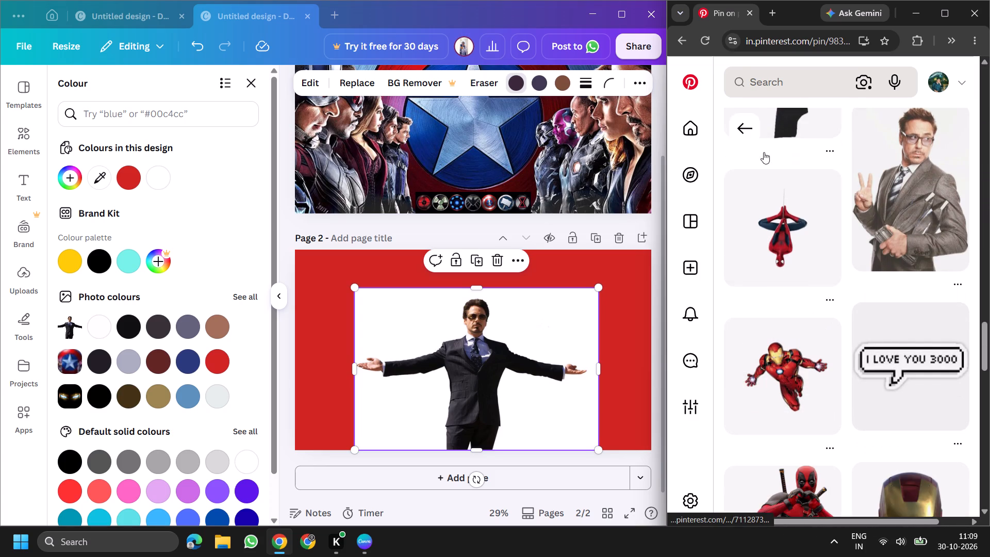
# Return to the "Iron man in Black suit" pin and examine its related pins for alternative Tony Stark or Iron Man images.
pyautogui.click(748, 128)
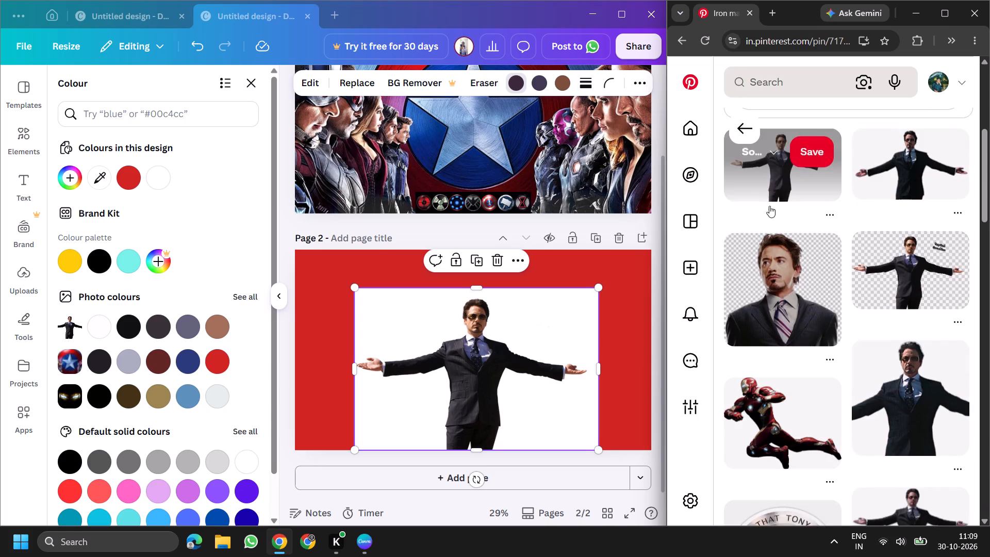
pyautogui.scroll(-16, 813, 273)
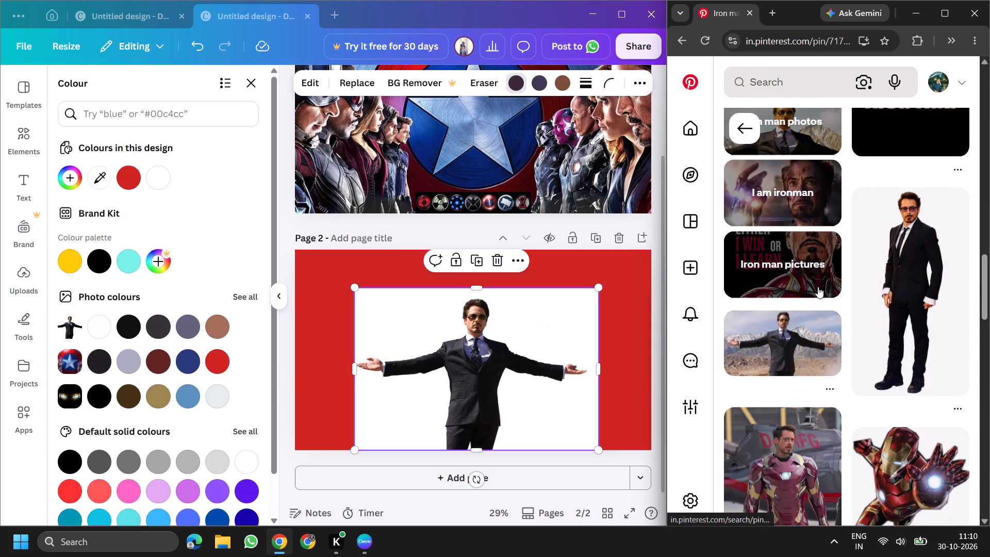
pyautogui.scroll(-13, 818, 287)
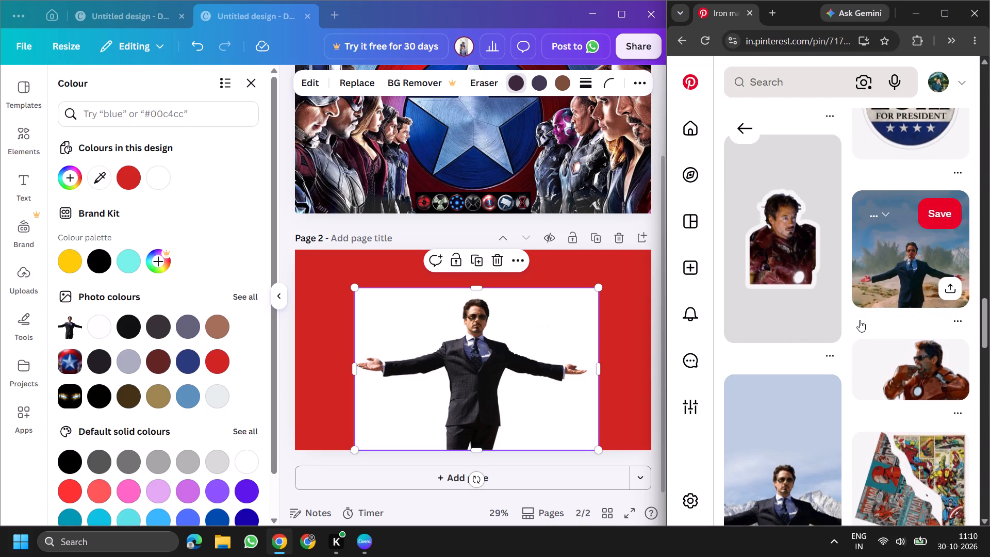
pyautogui.scroll(-3, 796, 285)
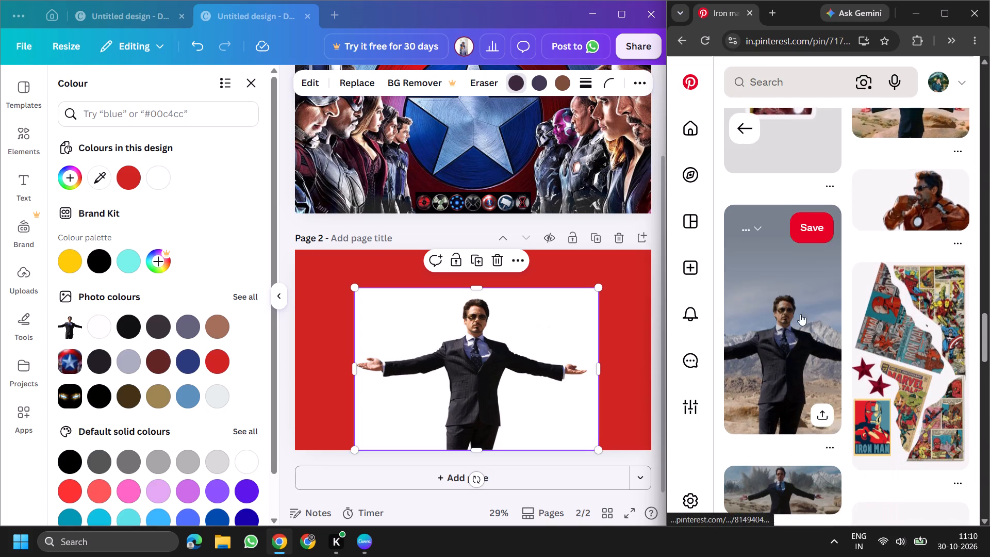
pyautogui.scroll(-4, 797, 309)
pyautogui.scroll(-7, 841, 340)
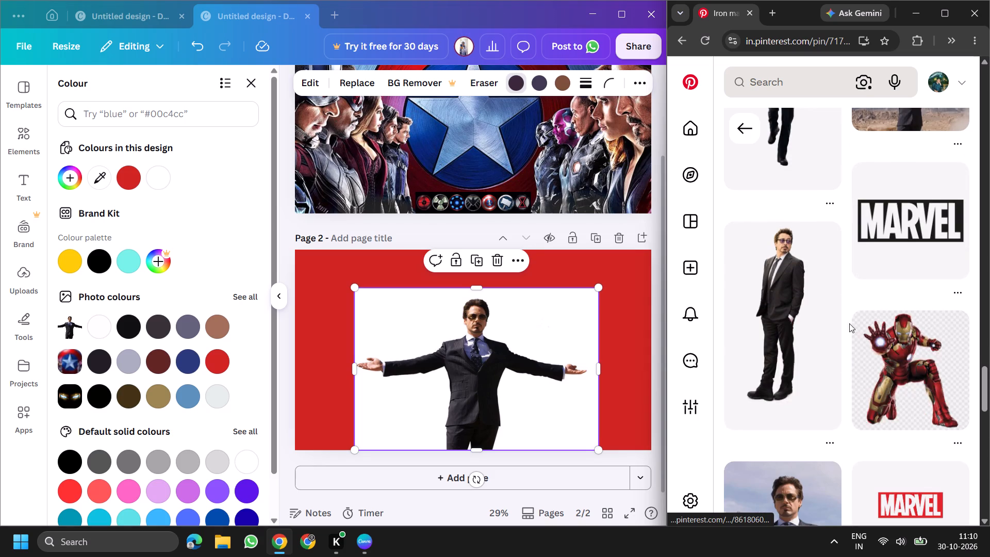
pyautogui.scroll(2, 853, 310)
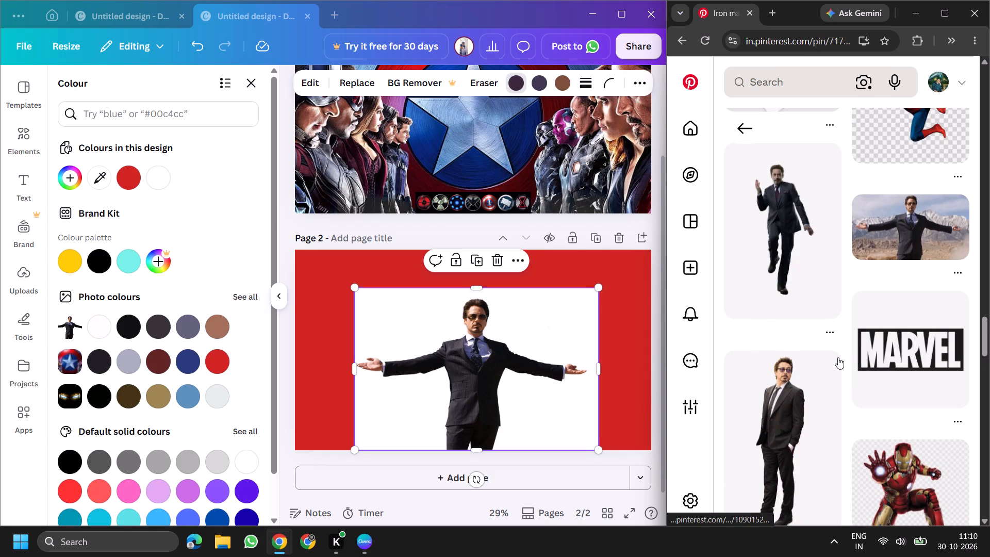
pyautogui.scroll(-9, 832, 341)
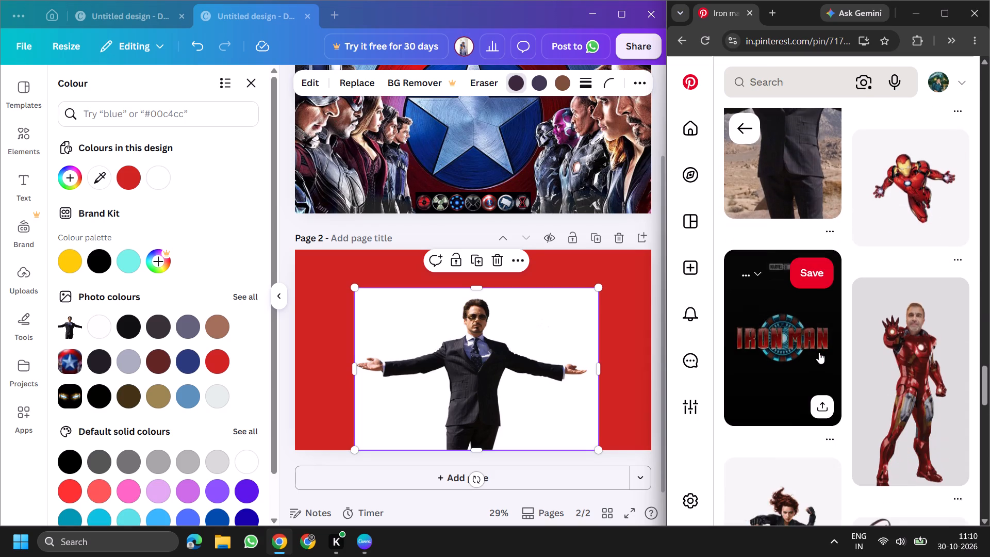
pyautogui.scroll(-7, 821, 354)
pyautogui.scroll(1, 840, 357)
pyautogui.scroll(-3, 827, 357)
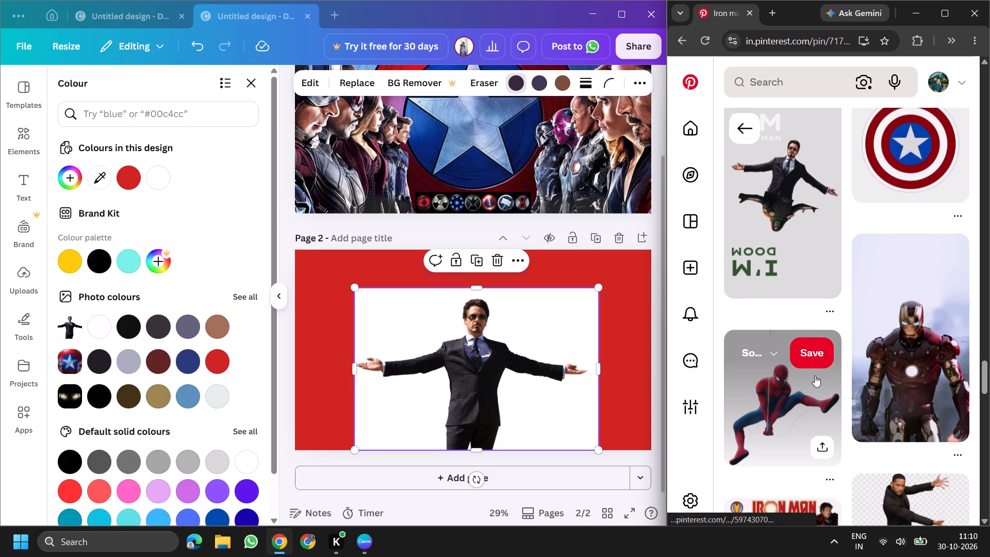
pyautogui.scroll(-2, 803, 345)
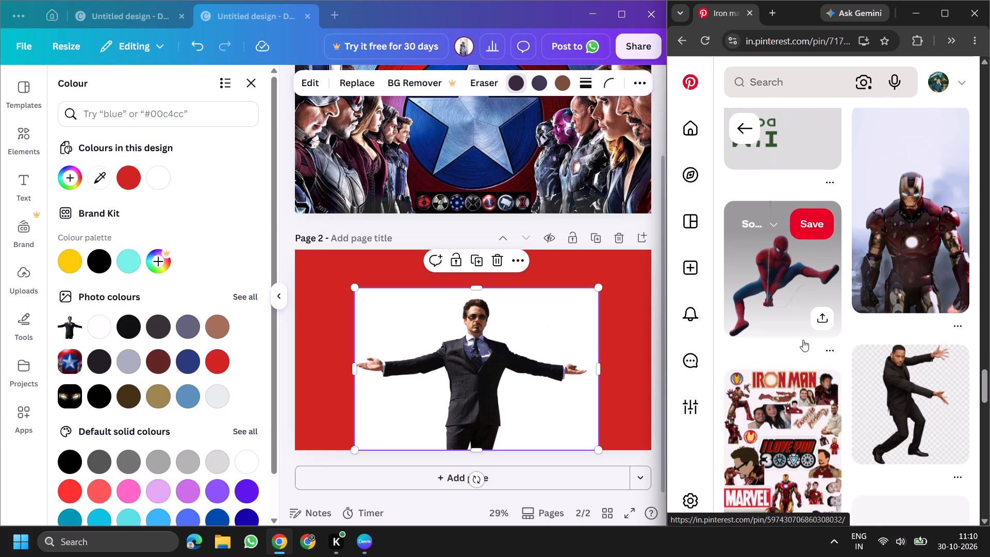
pyautogui.scroll(-14, 801, 340)
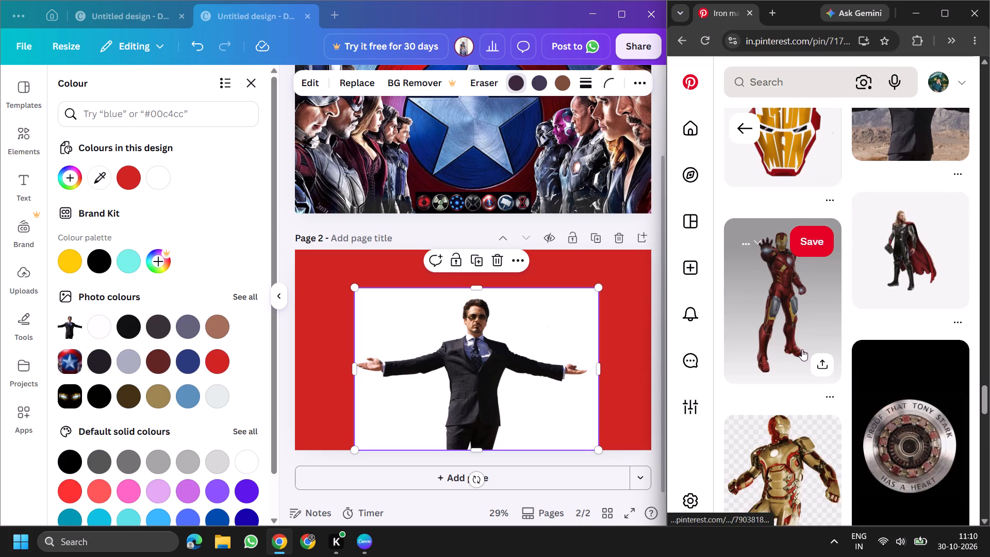
pyautogui.scroll(-8, 800, 348)
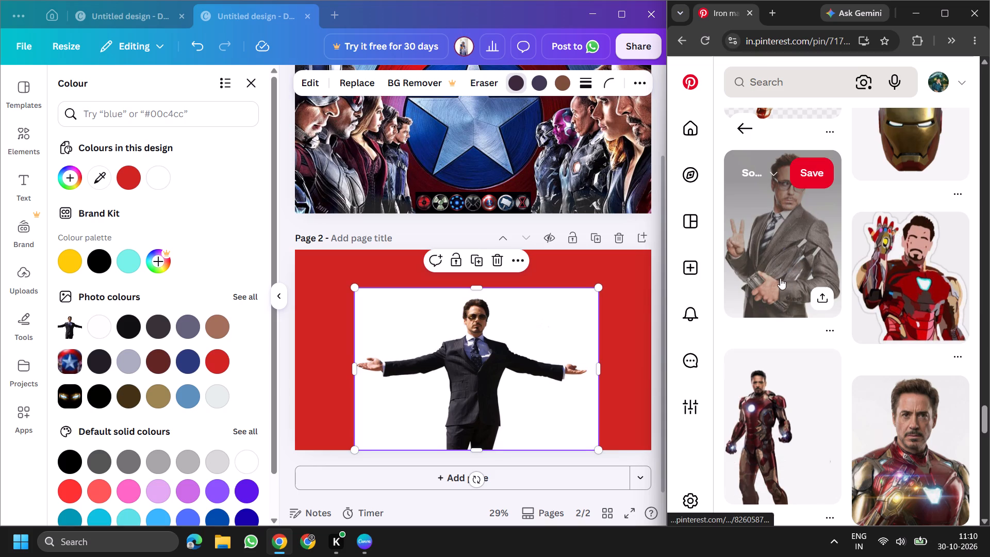
pyautogui.scroll(-2, 846, 256)
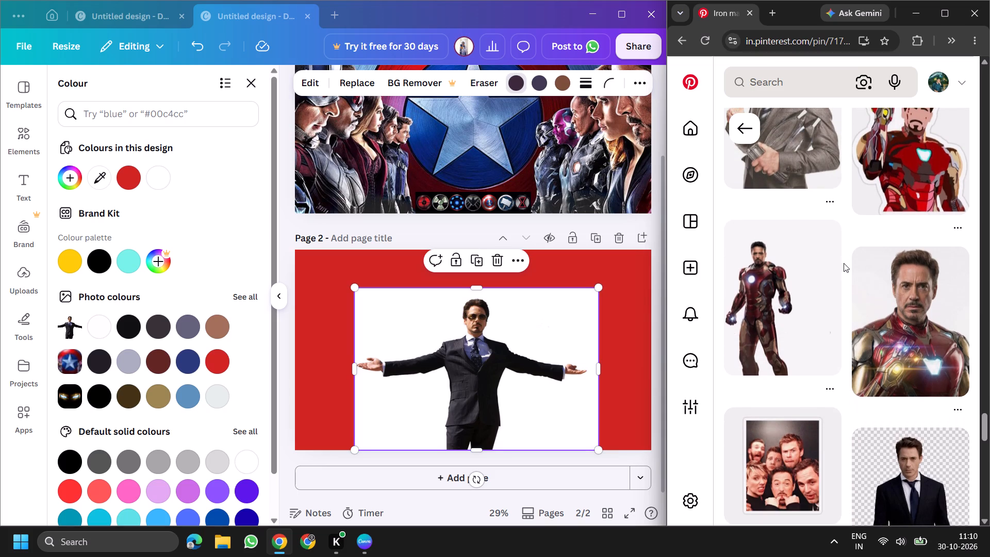
pyautogui.scroll(-4, 838, 263)
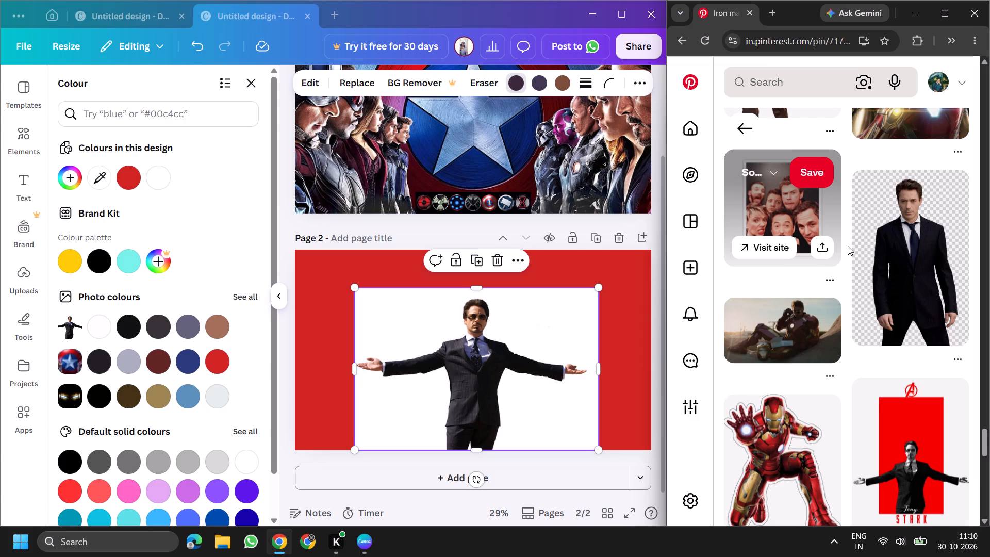
pyautogui.scroll(-8, 848, 246)
pyautogui.scroll(3, 837, 259)
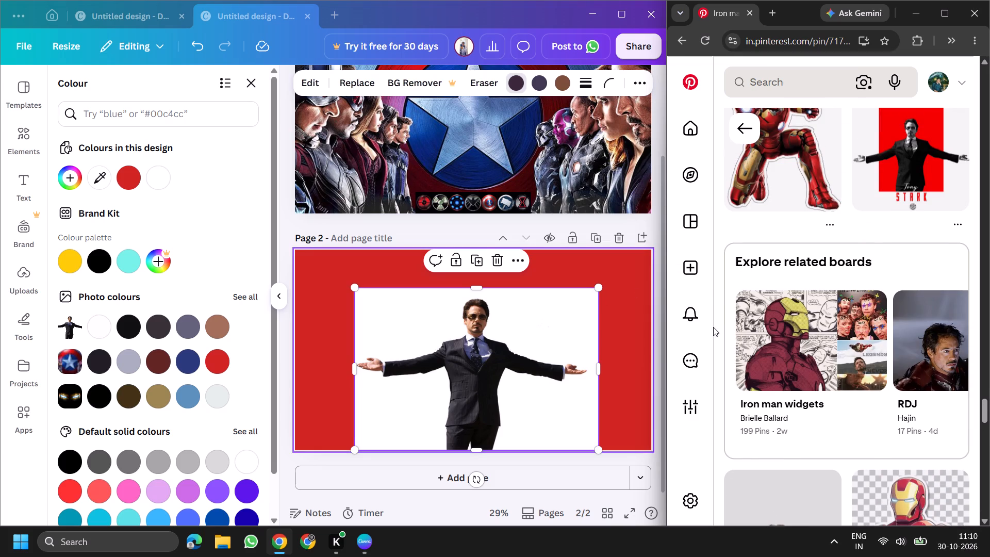
pyautogui.scroll(-3, 879, 224)
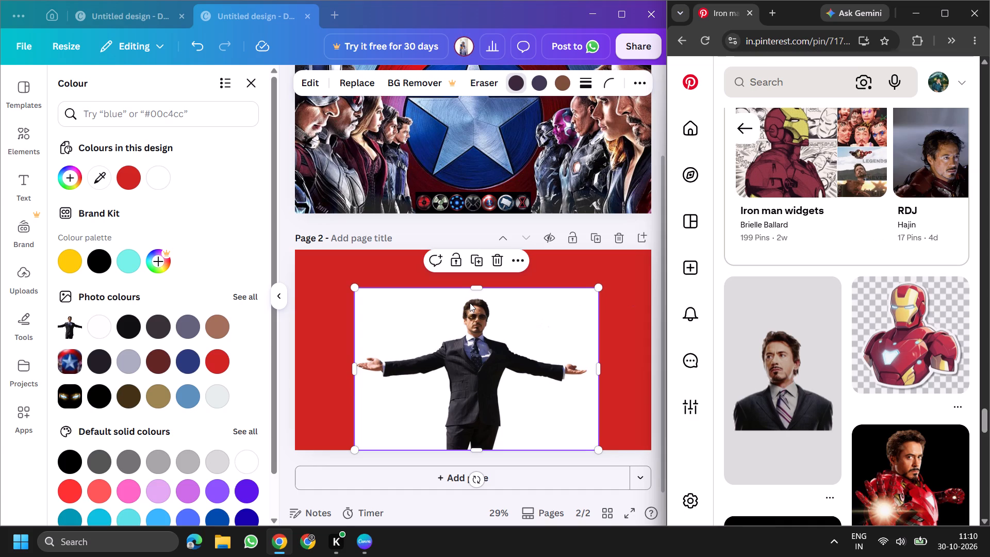
pyautogui.scroll(-5, 989, 301)
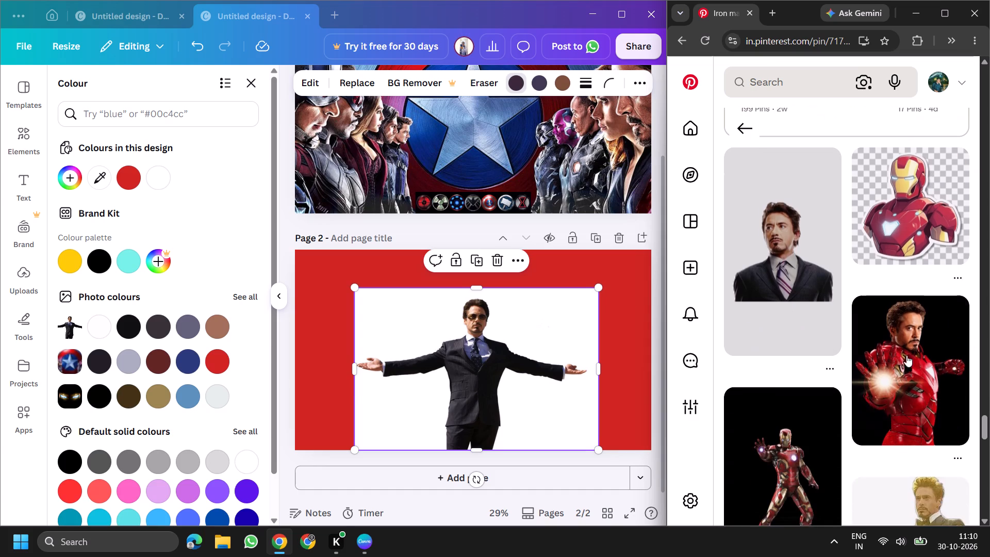
pyautogui.scroll(-9, 896, 358)
pyautogui.scroll(-4, 852, 378)
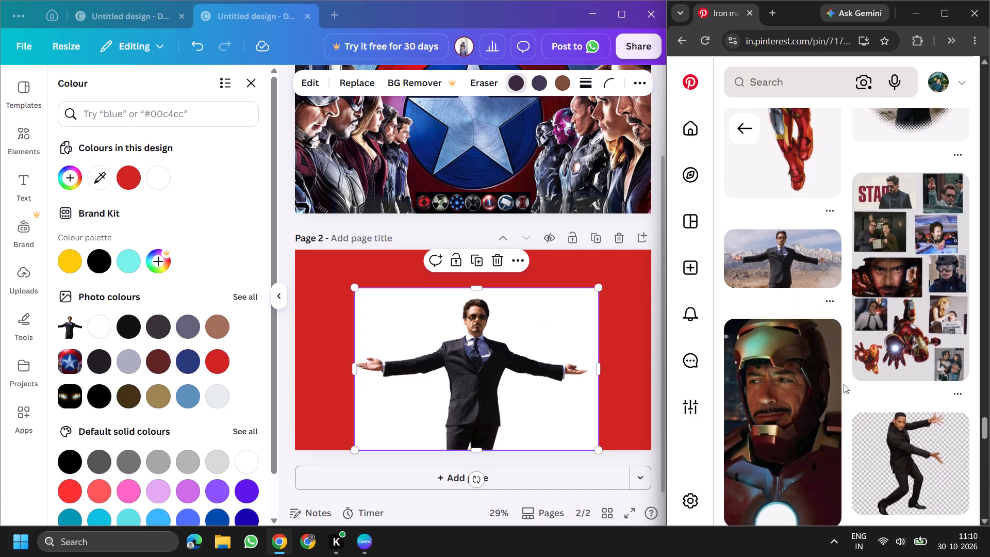
pyautogui.scroll(-15, 844, 312)
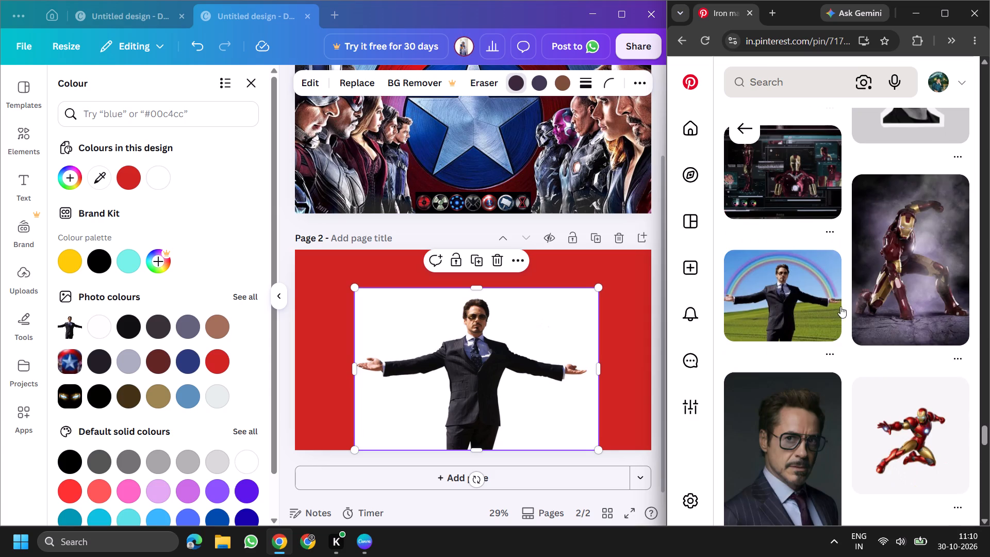
pyautogui.scroll(-4, 833, 305)
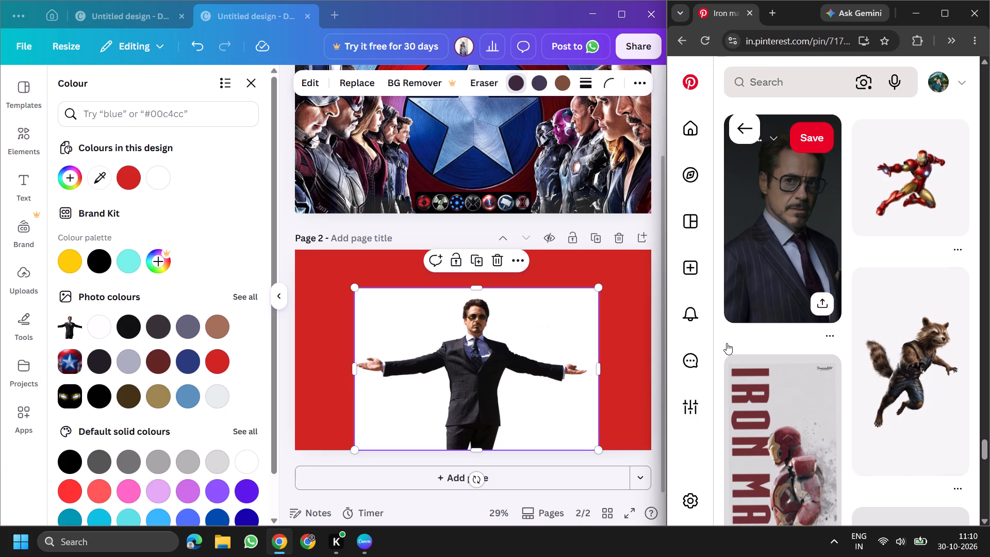
pyautogui.scroll(-10, 939, 313)
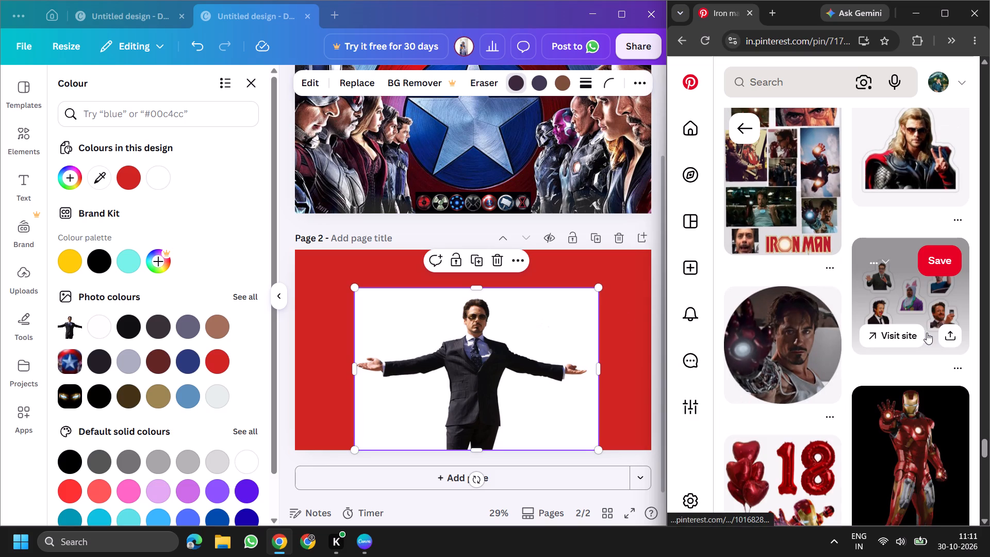
pyautogui.scroll(-4, 926, 330)
pyautogui.scroll(-4, 870, 319)
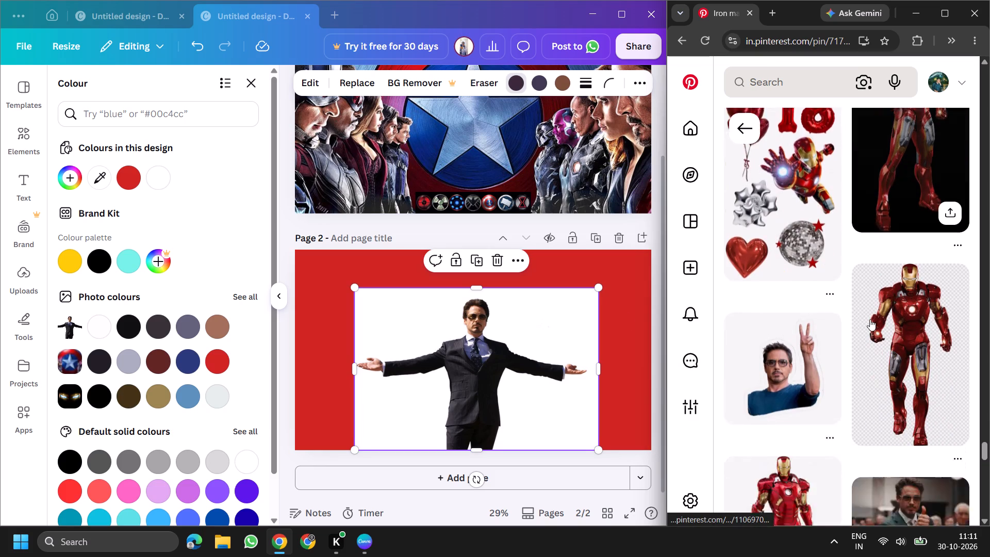
pyautogui.scroll(-5, 879, 321)
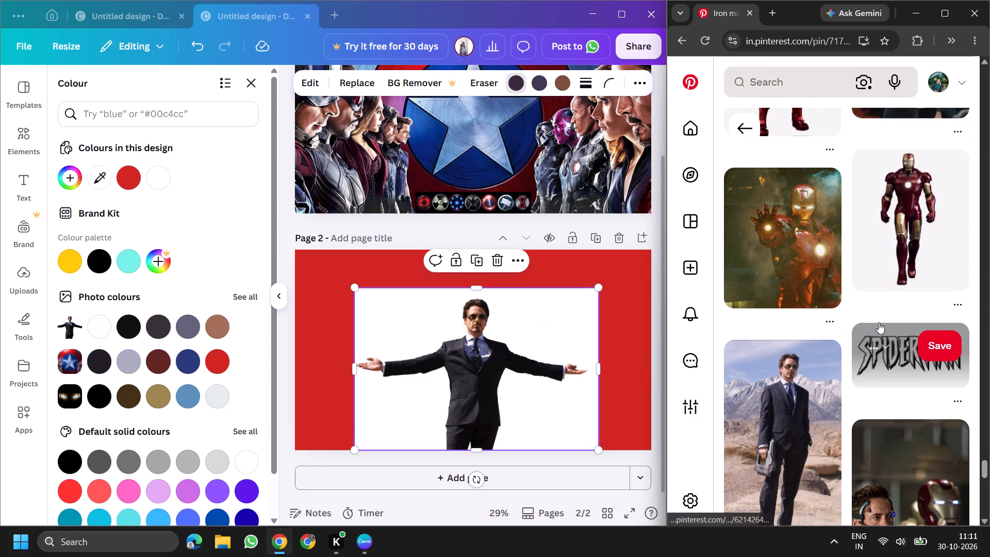
pyautogui.scroll(-3, 878, 322)
pyautogui.scroll(-2, 802, 382)
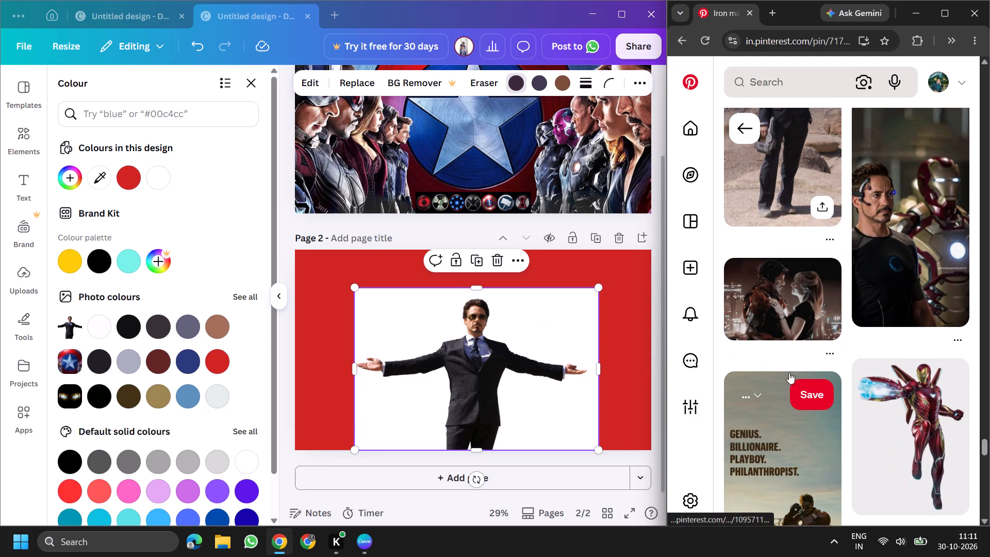
# Browse further through the Pinterest related pins for another Tony Stark or Iron Man image suited to page 2.
pyautogui.scroll(-8, 859, 330)
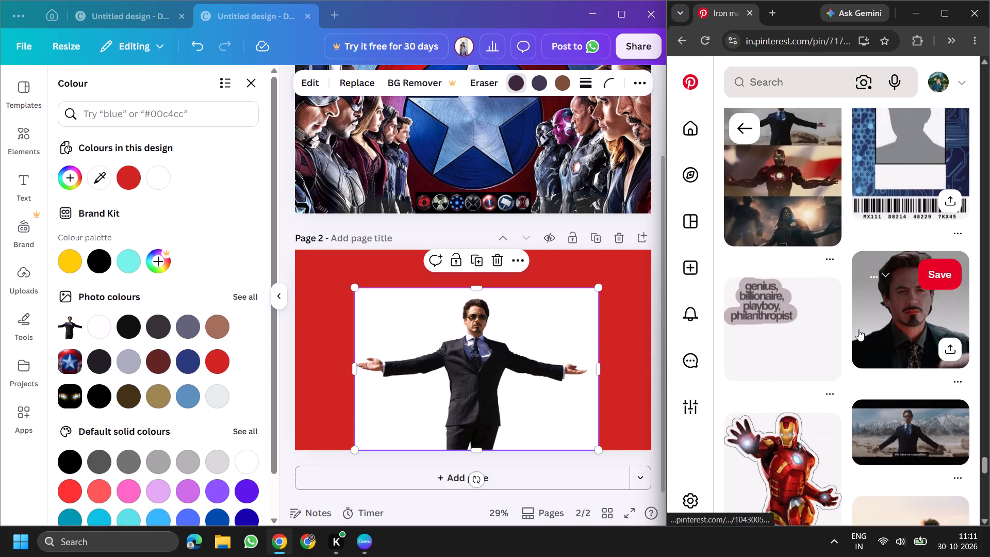
pyautogui.scroll(-9, 859, 330)
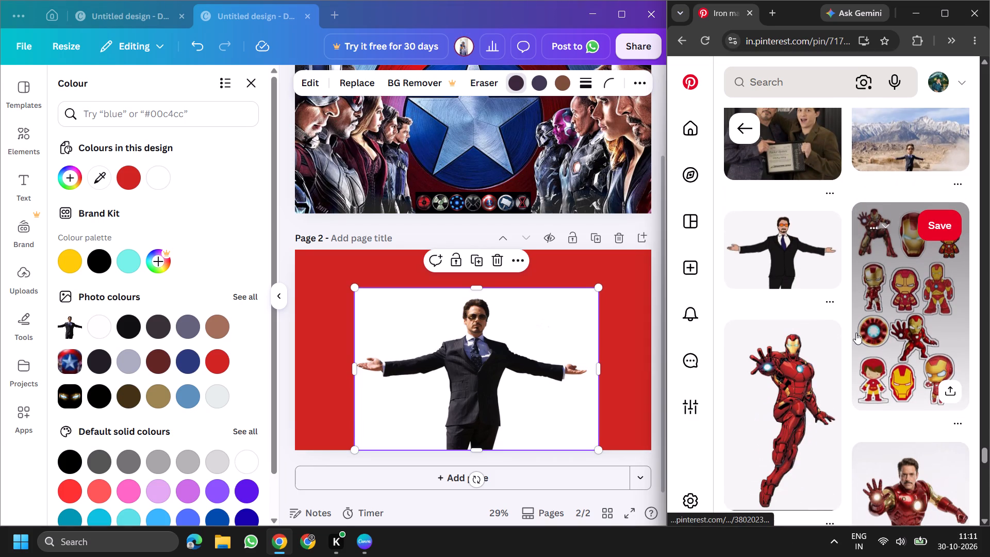
pyautogui.scroll(-3, 861, 333)
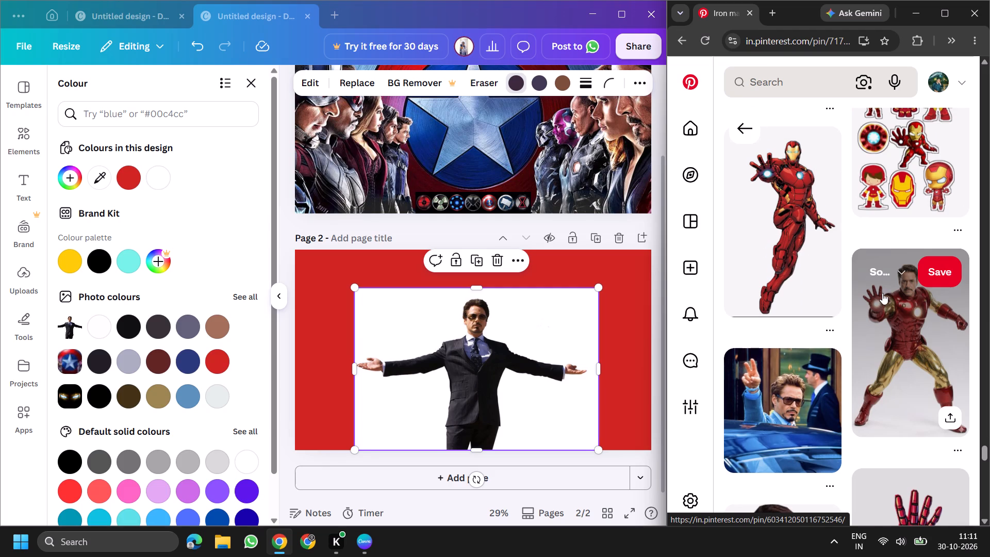
pyautogui.scroll(-9, 882, 293)
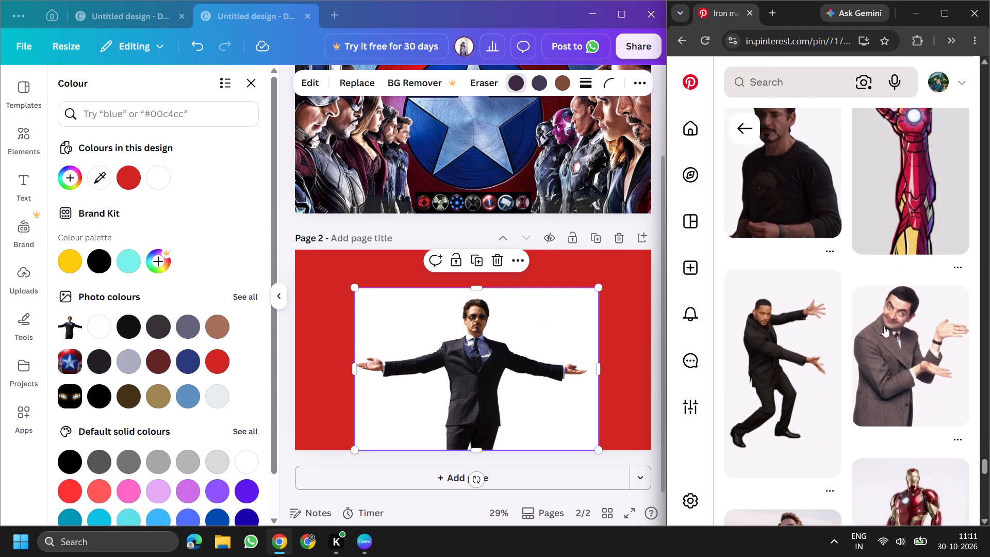
pyautogui.scroll(-1, 884, 326)
pyautogui.scroll(-3, 844, 341)
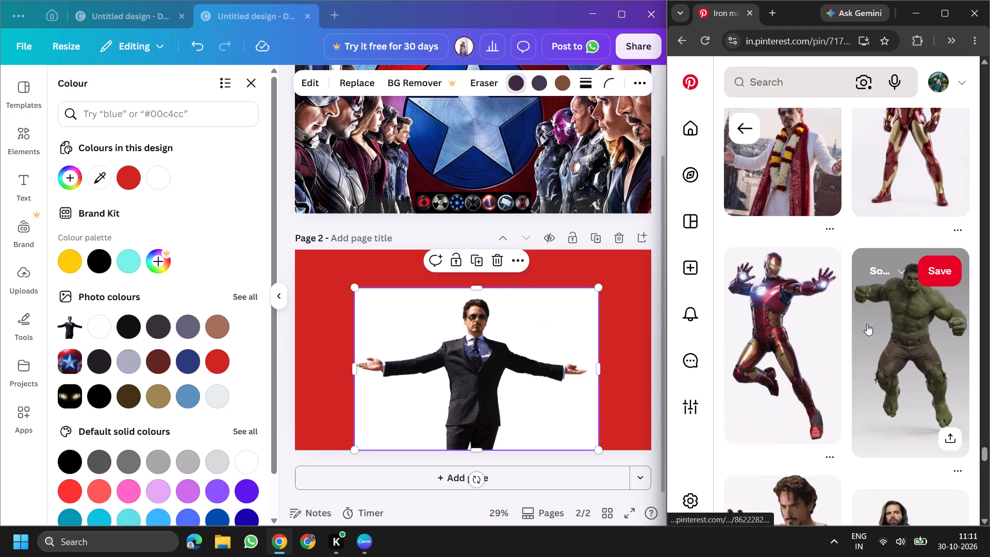
pyautogui.scroll(2, 867, 324)
pyautogui.scroll(-2, 839, 331)
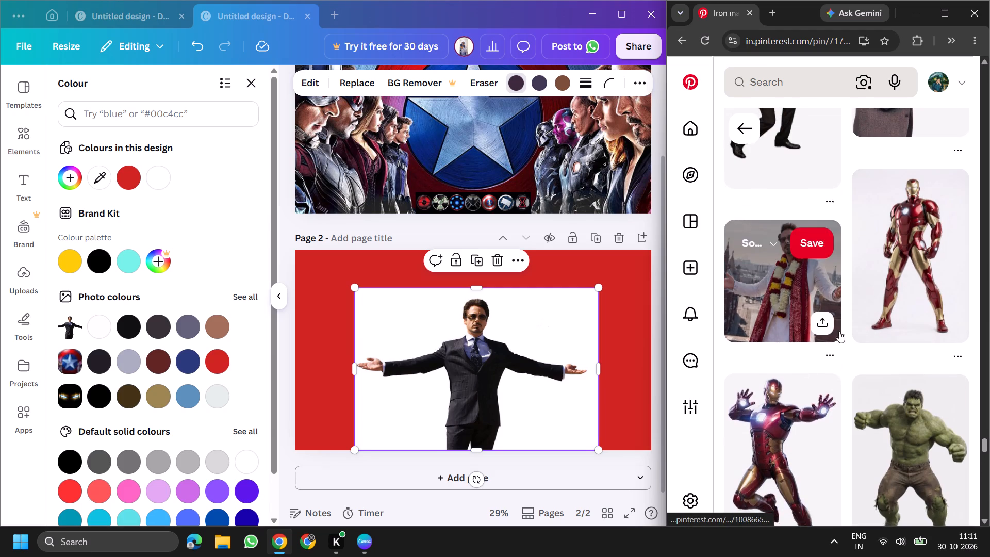
pyautogui.scroll(-8, 839, 331)
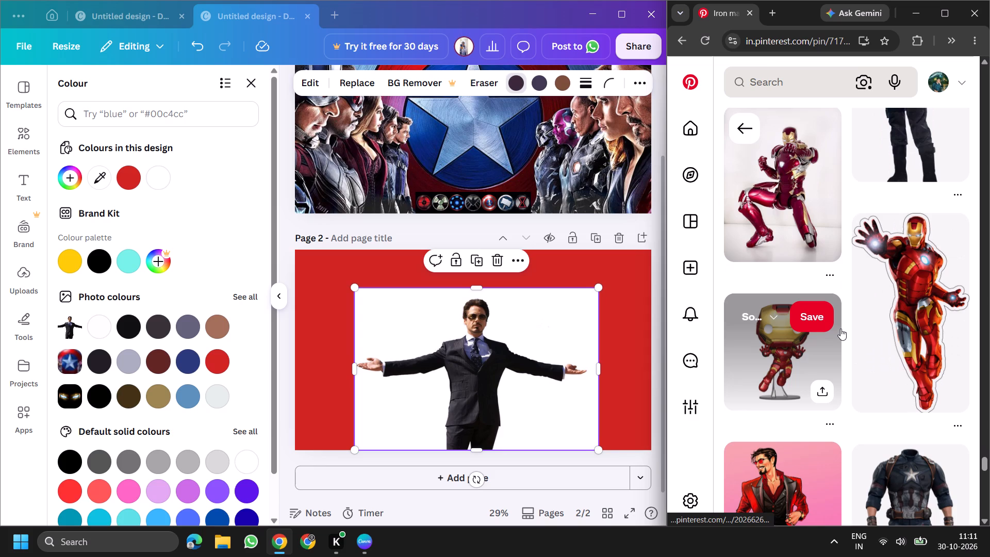
pyautogui.scroll(-5, 840, 328)
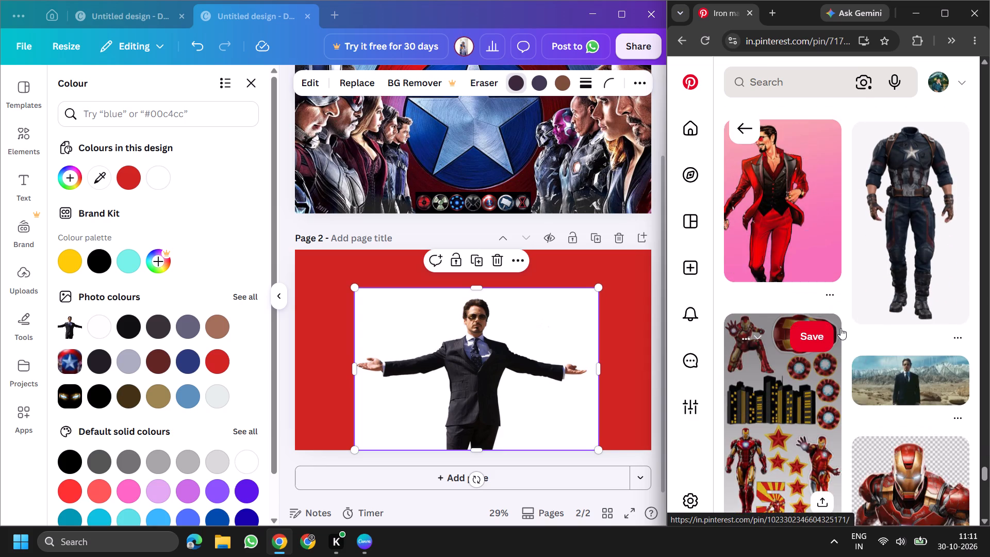
pyautogui.scroll(-8, 840, 328)
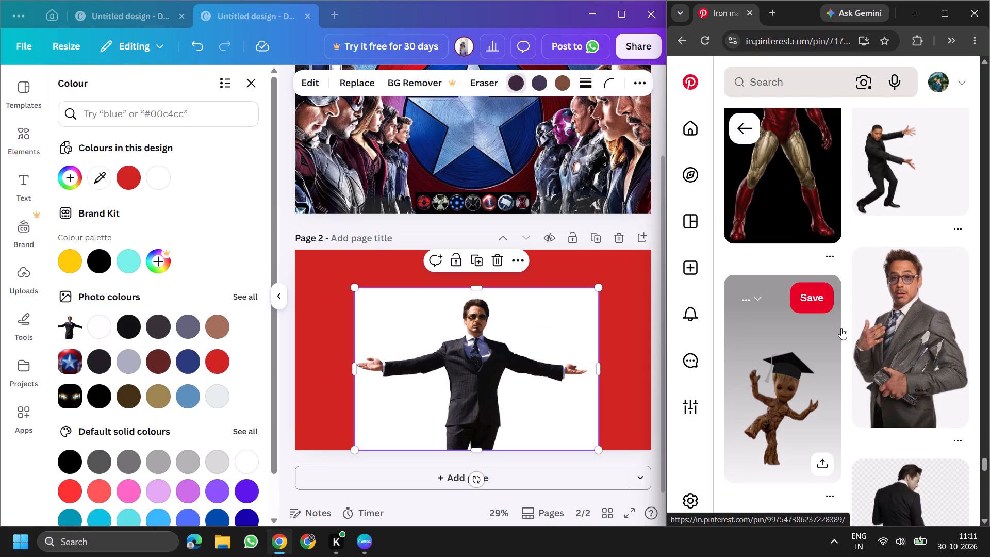
pyautogui.scroll(-15, 838, 328)
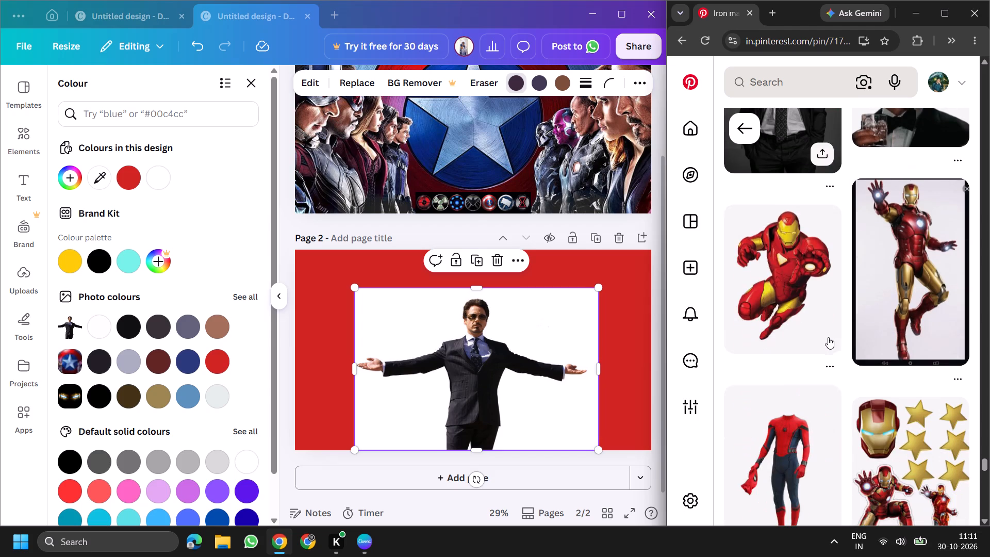
pyautogui.scroll(-7, 828, 337)
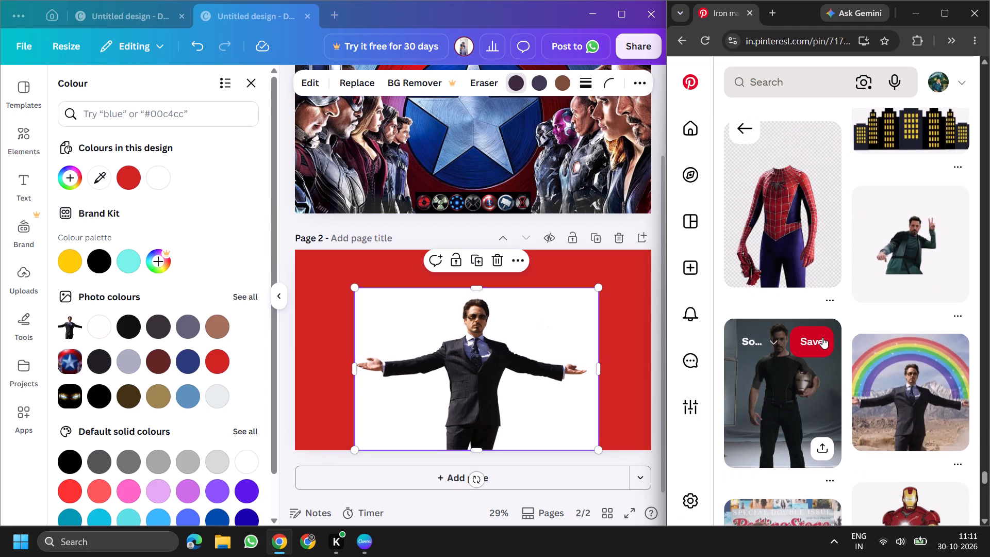
pyautogui.scroll(-10, 822, 337)
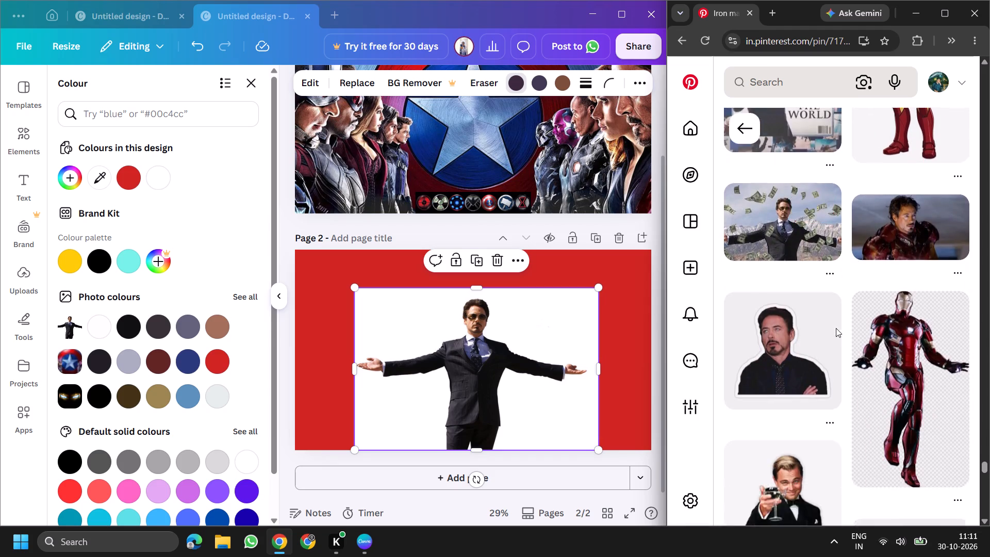
pyautogui.scroll(-1, 836, 328)
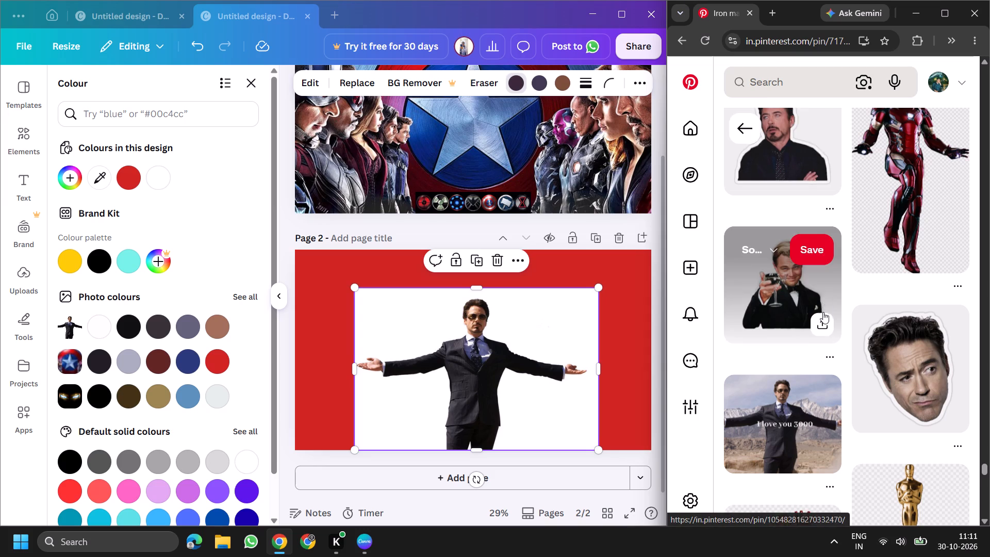
pyautogui.scroll(-4, 828, 308)
pyautogui.scroll(-3, 912, 269)
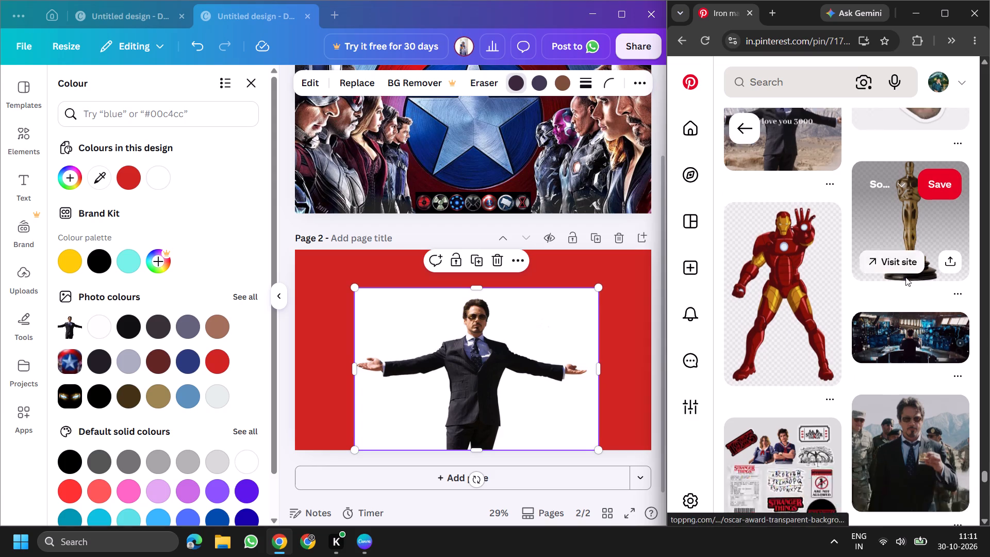
pyautogui.scroll(-6, 905, 277)
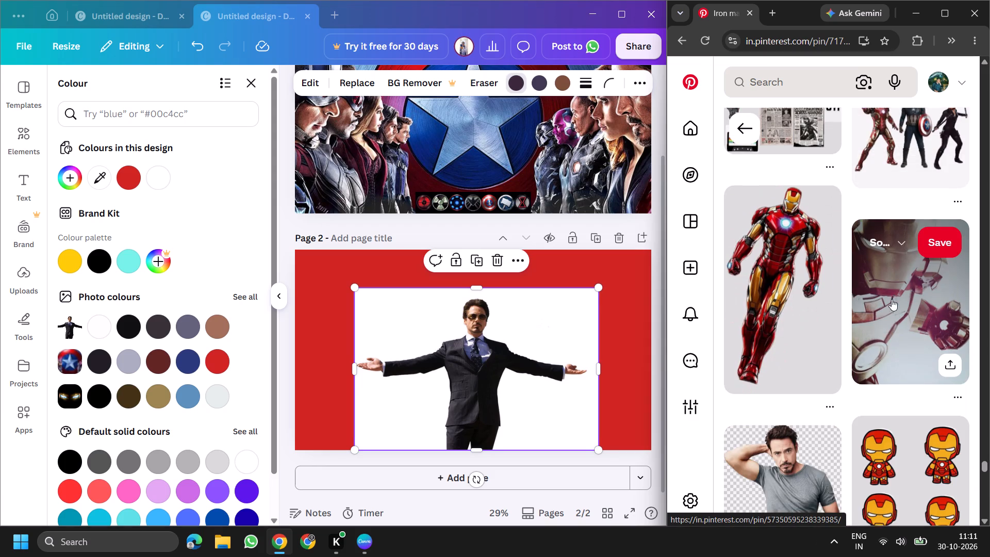
pyautogui.scroll(-13, 892, 297)
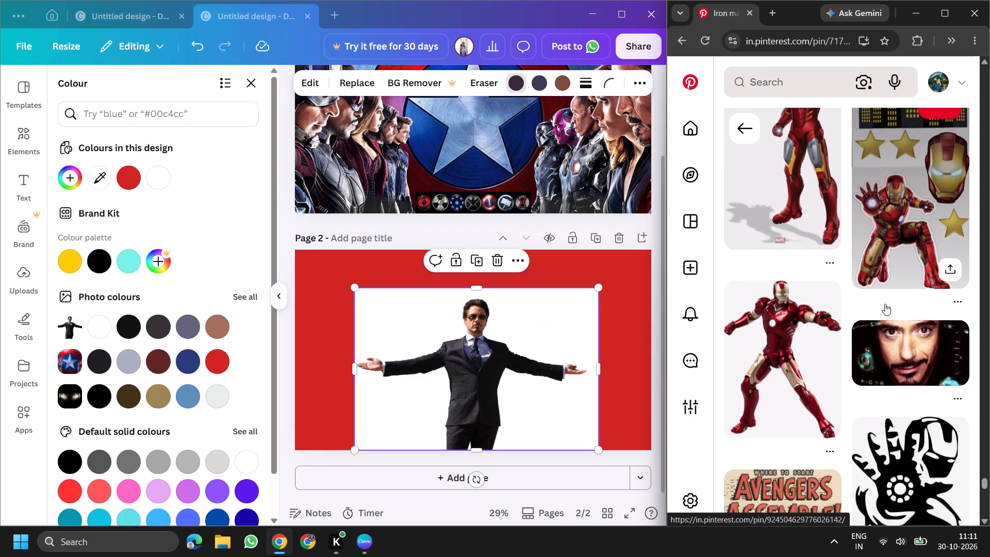
pyautogui.scroll(-4, 882, 305)
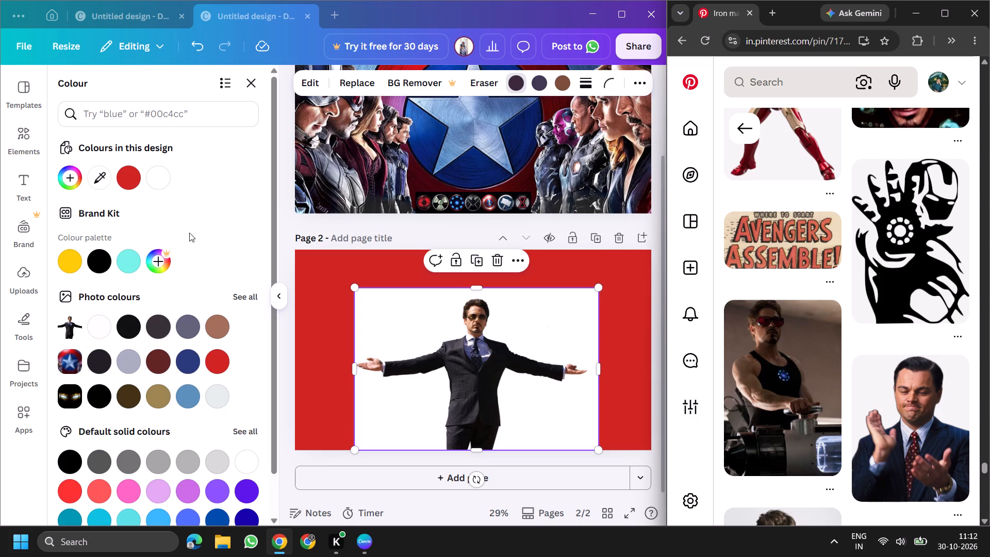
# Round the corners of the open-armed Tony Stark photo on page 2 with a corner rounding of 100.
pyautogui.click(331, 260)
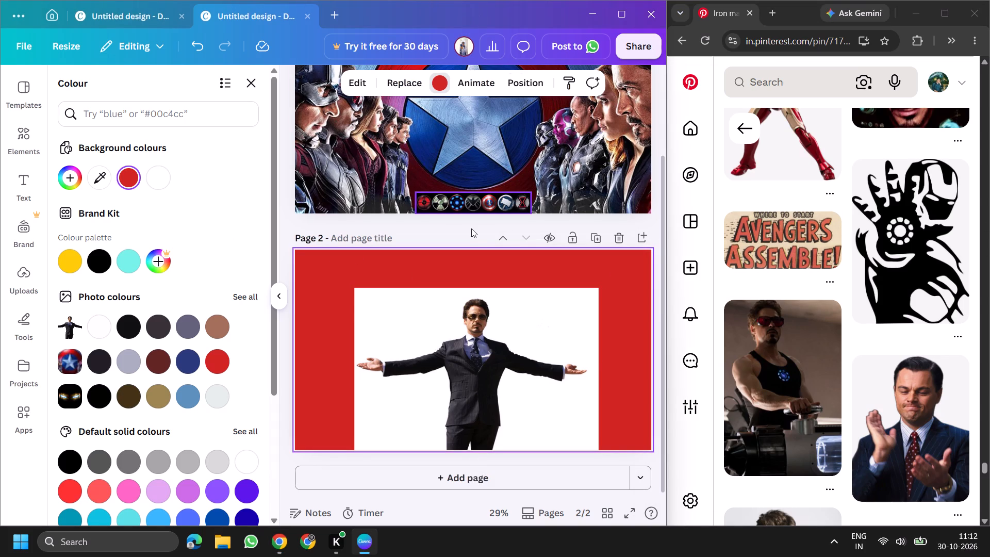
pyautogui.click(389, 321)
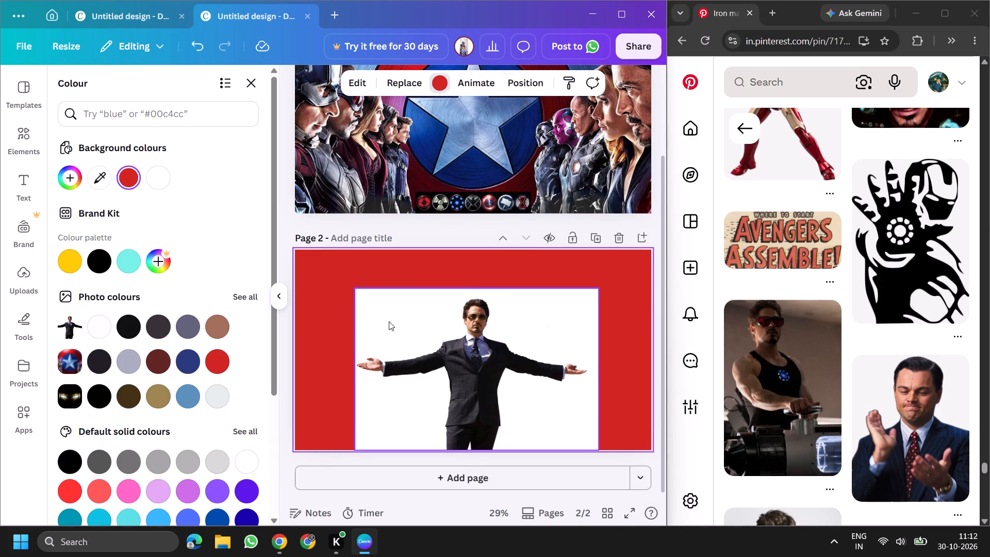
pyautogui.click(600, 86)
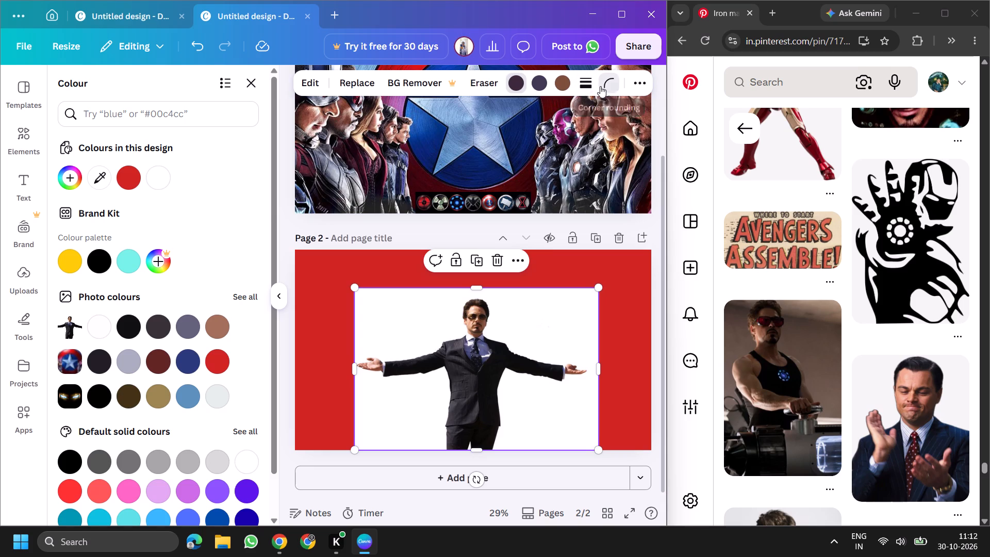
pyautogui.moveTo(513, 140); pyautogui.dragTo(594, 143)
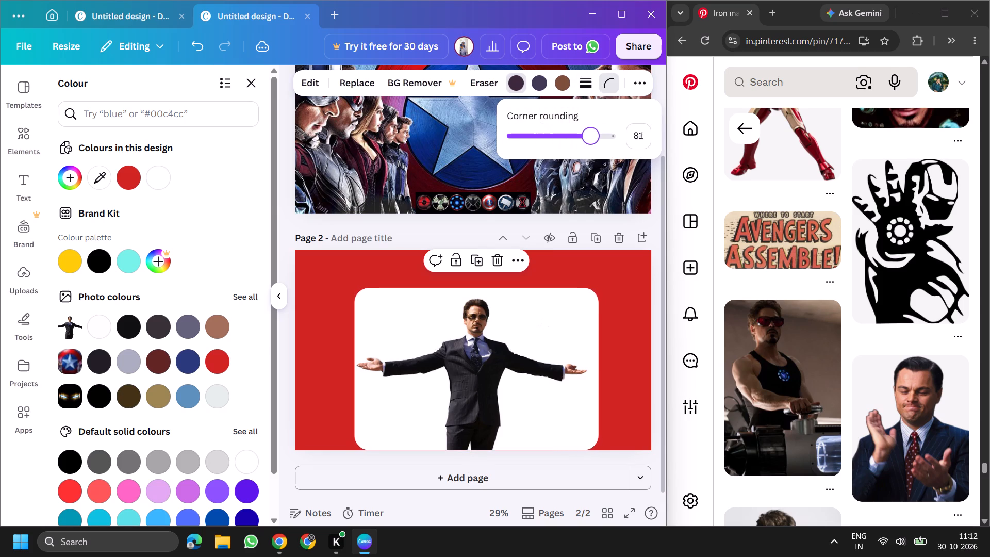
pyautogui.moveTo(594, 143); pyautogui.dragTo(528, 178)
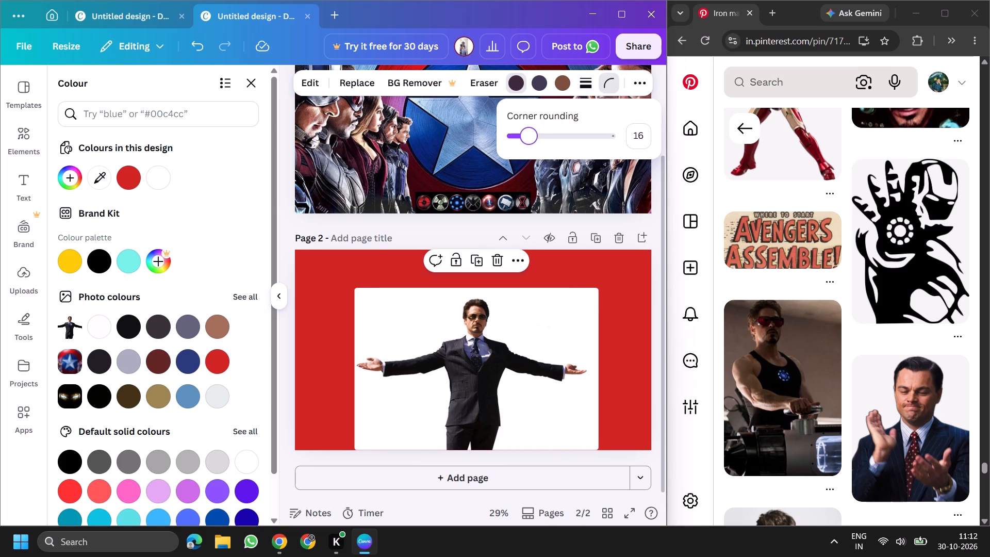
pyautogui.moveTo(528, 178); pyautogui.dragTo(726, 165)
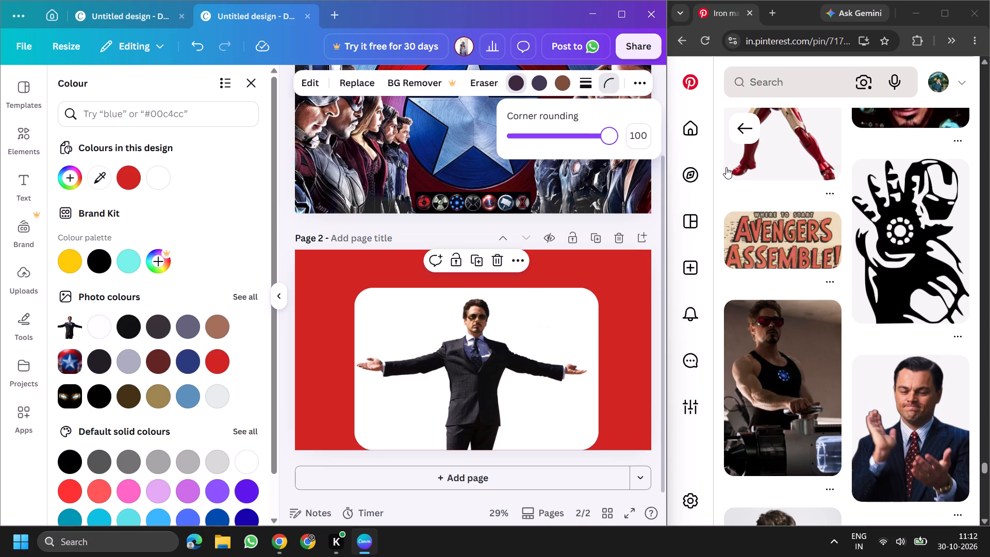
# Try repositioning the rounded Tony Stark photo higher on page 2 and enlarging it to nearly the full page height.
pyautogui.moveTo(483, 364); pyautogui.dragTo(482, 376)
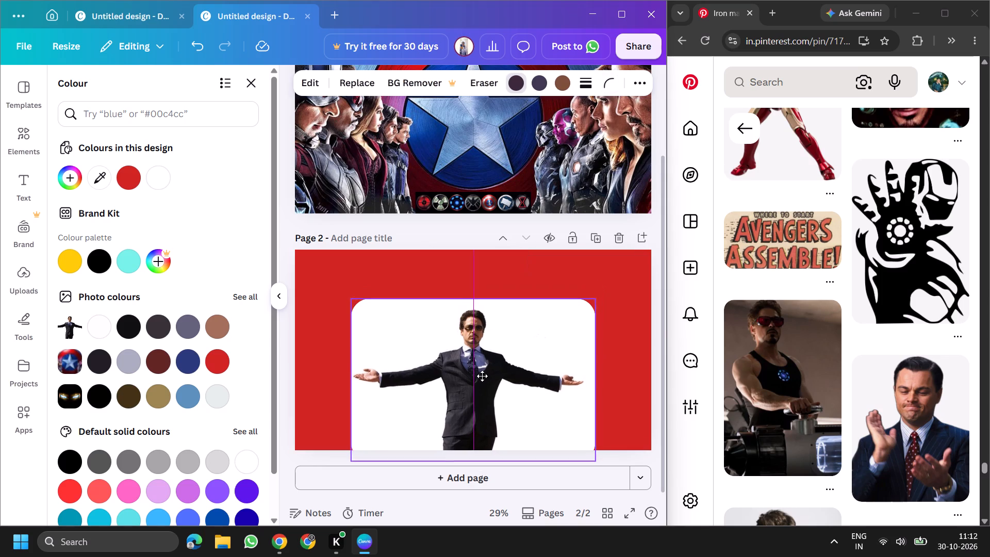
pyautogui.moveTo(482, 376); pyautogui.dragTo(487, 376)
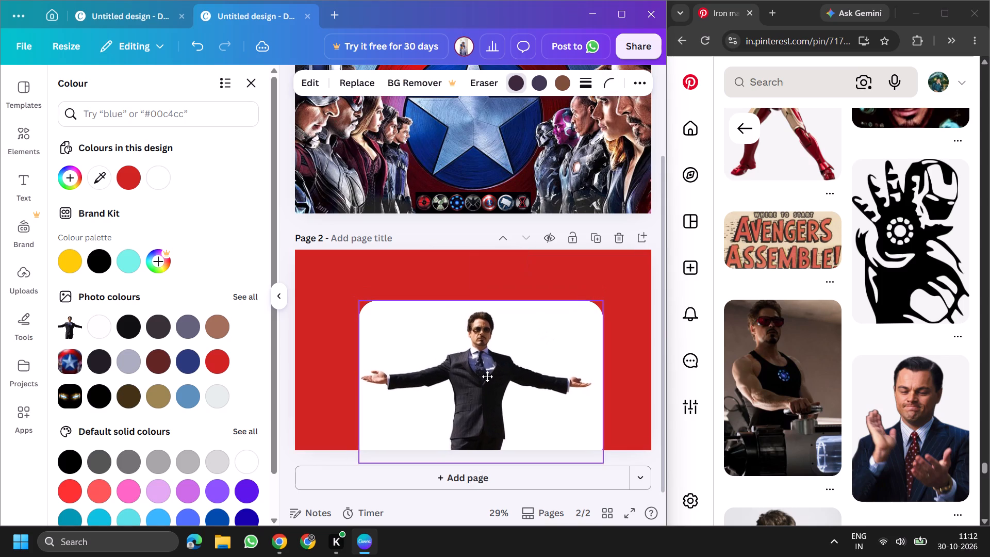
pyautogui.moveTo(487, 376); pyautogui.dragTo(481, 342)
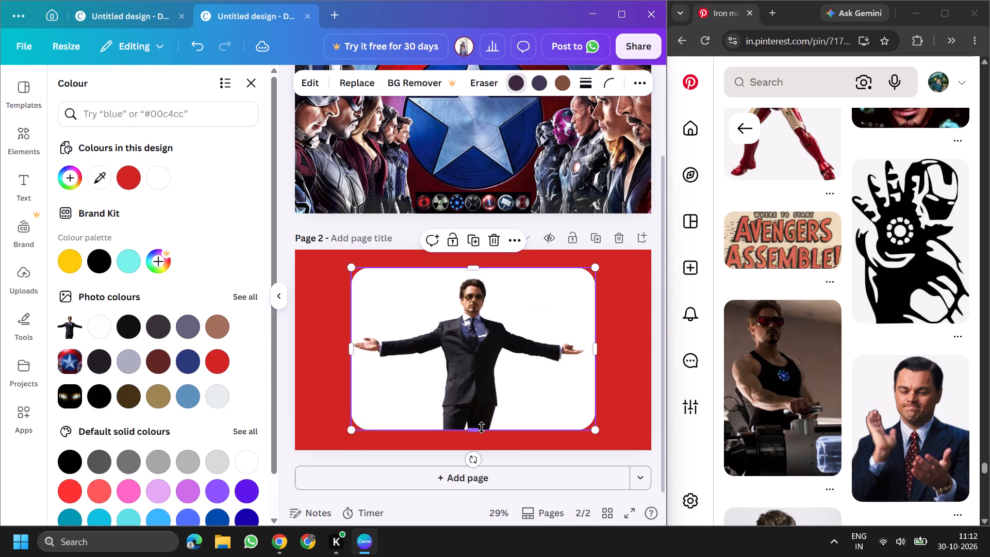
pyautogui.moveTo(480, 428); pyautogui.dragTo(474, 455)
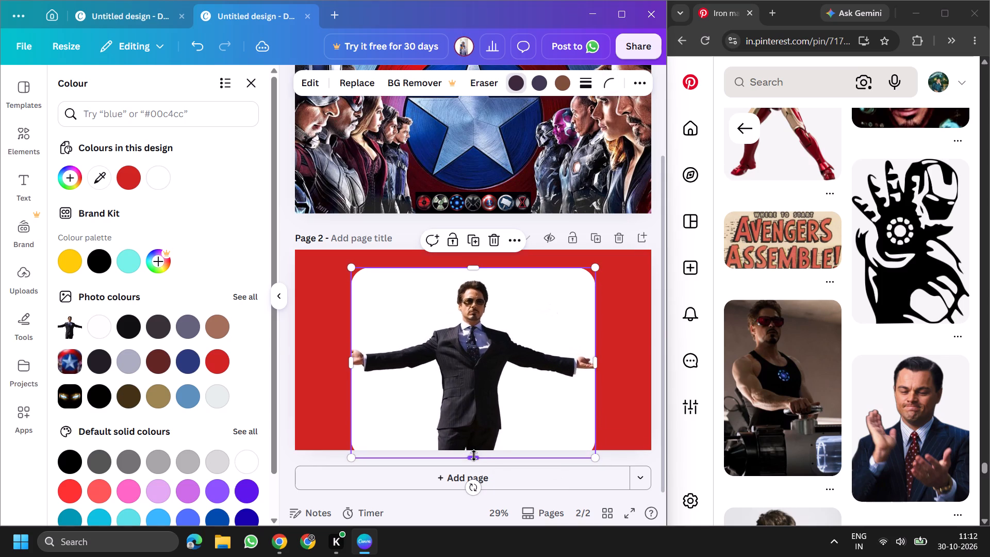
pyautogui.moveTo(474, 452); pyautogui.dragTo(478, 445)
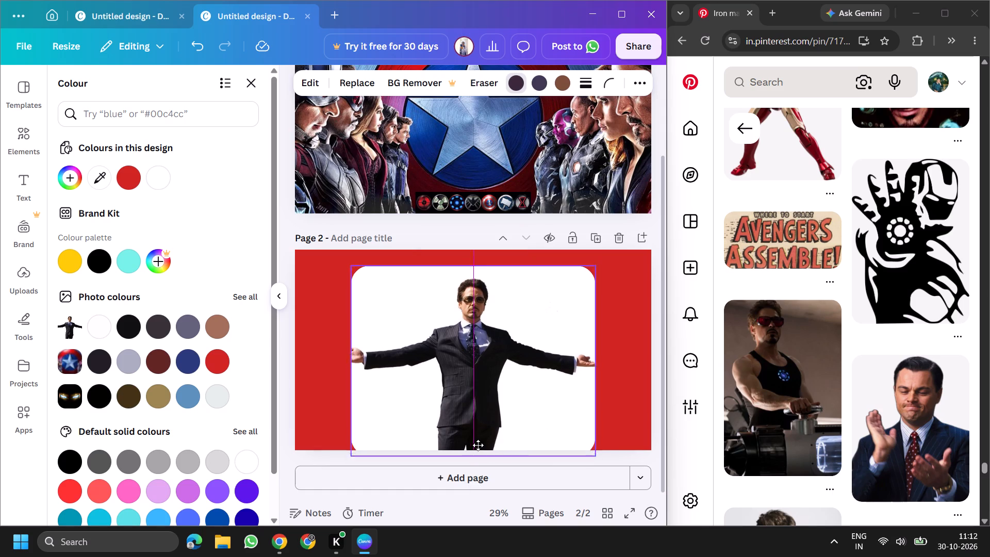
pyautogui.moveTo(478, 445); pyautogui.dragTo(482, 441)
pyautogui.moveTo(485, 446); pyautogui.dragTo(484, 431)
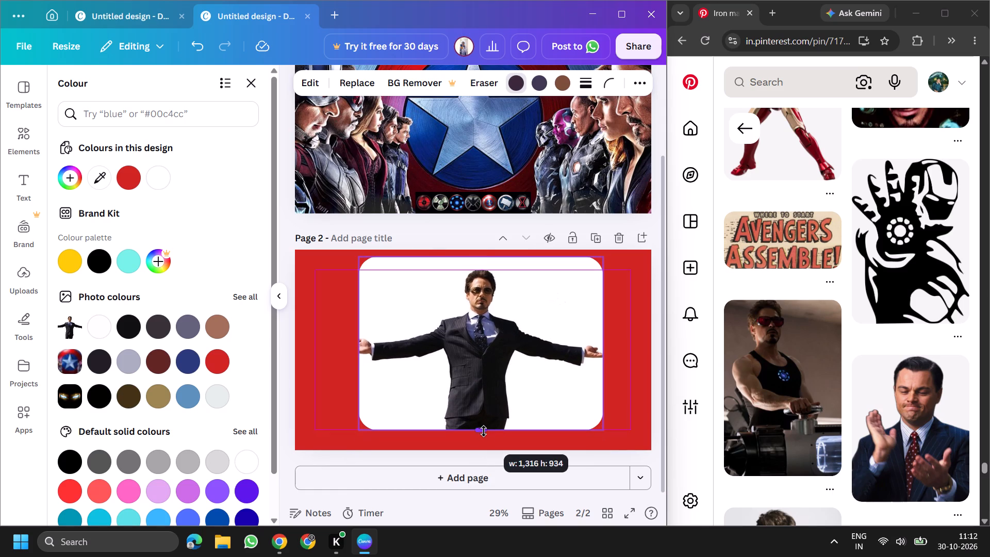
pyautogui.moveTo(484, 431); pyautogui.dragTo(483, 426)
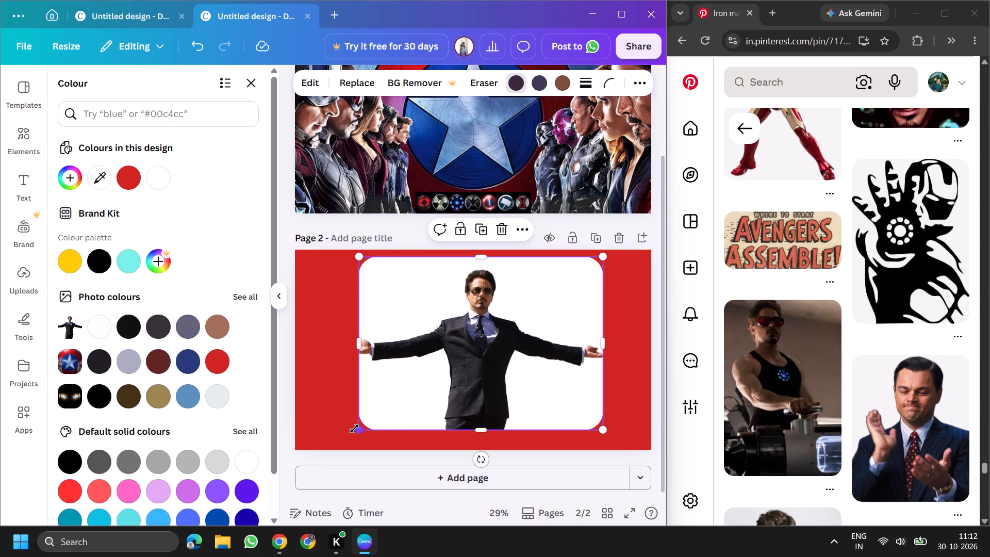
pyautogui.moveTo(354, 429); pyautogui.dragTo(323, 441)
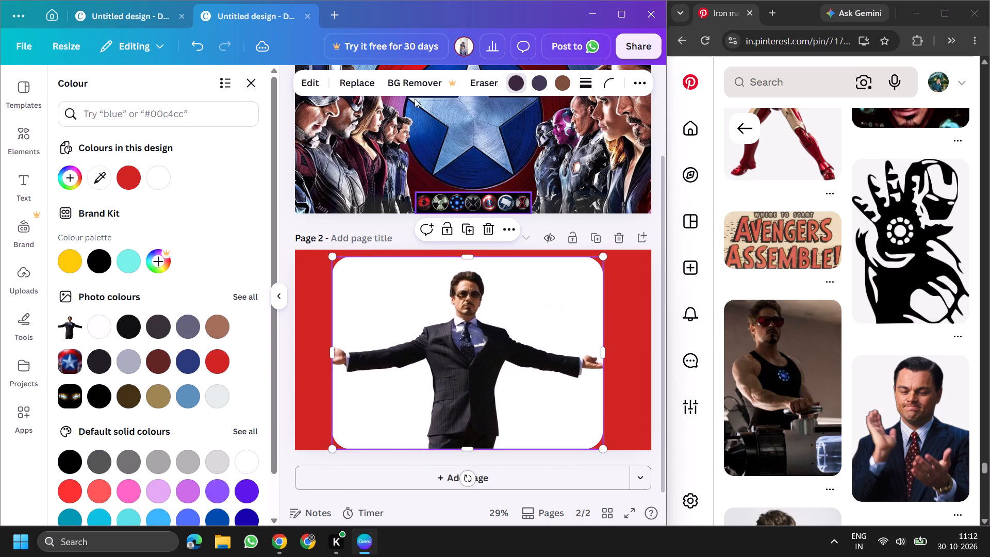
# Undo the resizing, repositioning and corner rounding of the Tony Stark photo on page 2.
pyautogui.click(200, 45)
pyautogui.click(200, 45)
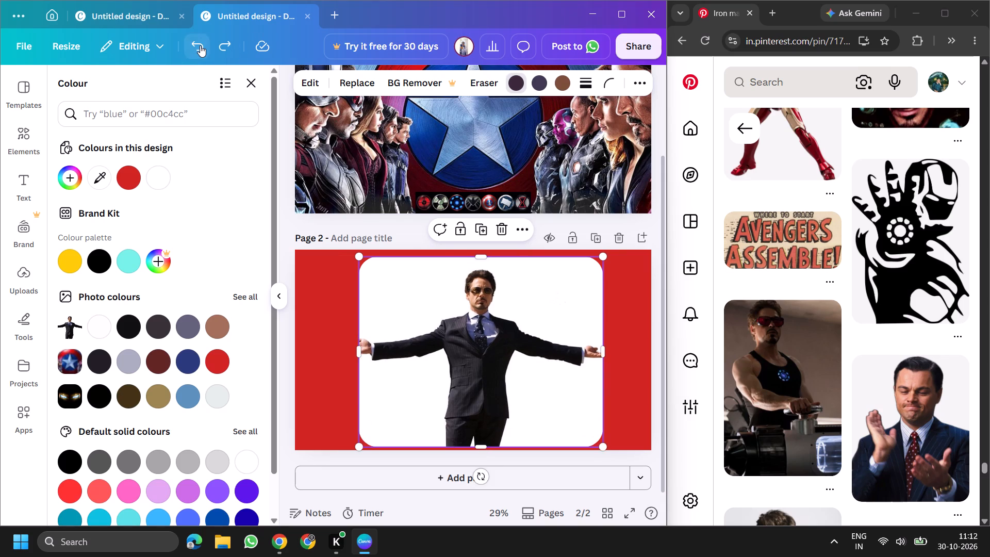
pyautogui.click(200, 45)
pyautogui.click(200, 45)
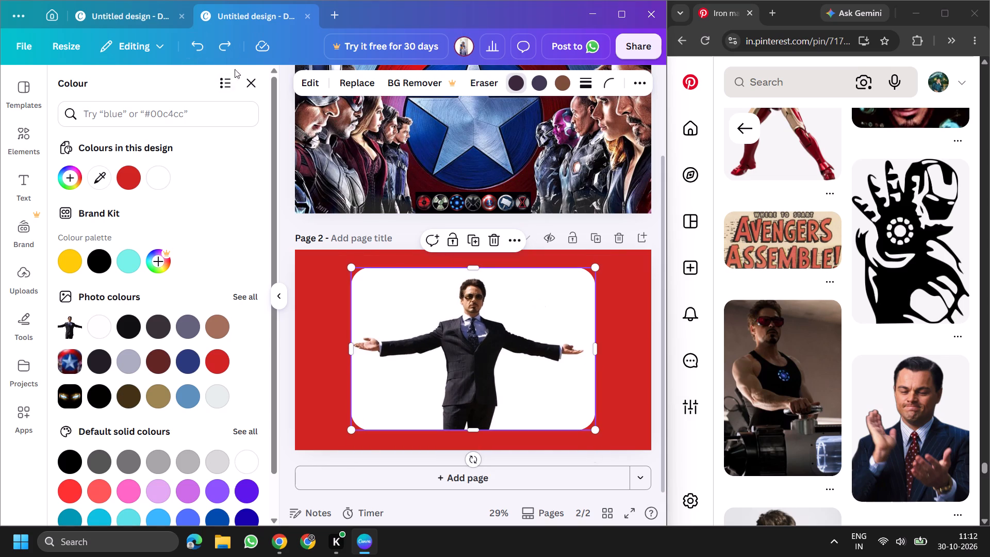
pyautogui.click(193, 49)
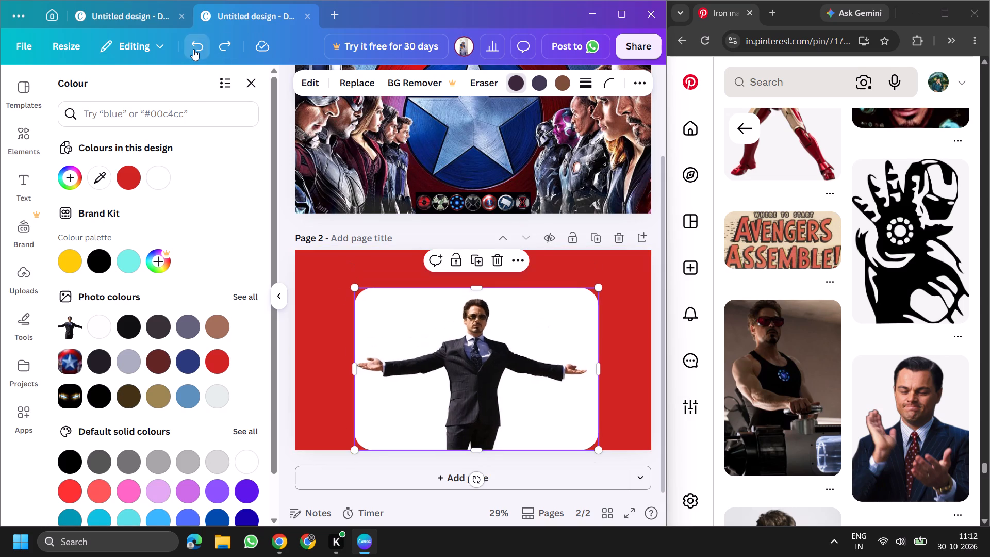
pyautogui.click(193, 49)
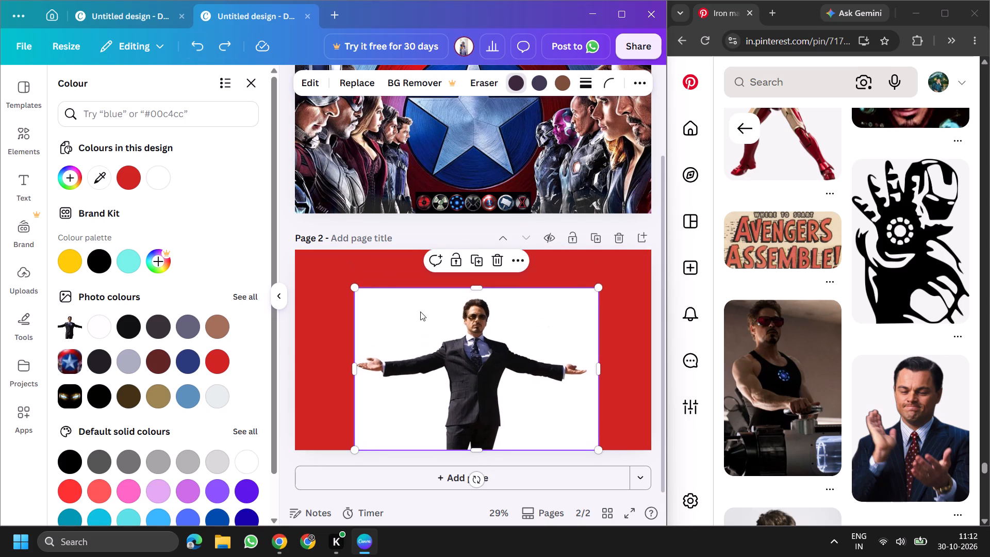
# Enlarge the open-armed Tony Stark photo on page 2 and recentre it horizontally against the red background.
pyautogui.moveTo(598, 288); pyautogui.dragTo(622, 267)
pyautogui.moveTo(535, 355); pyautogui.dragTo(523, 355)
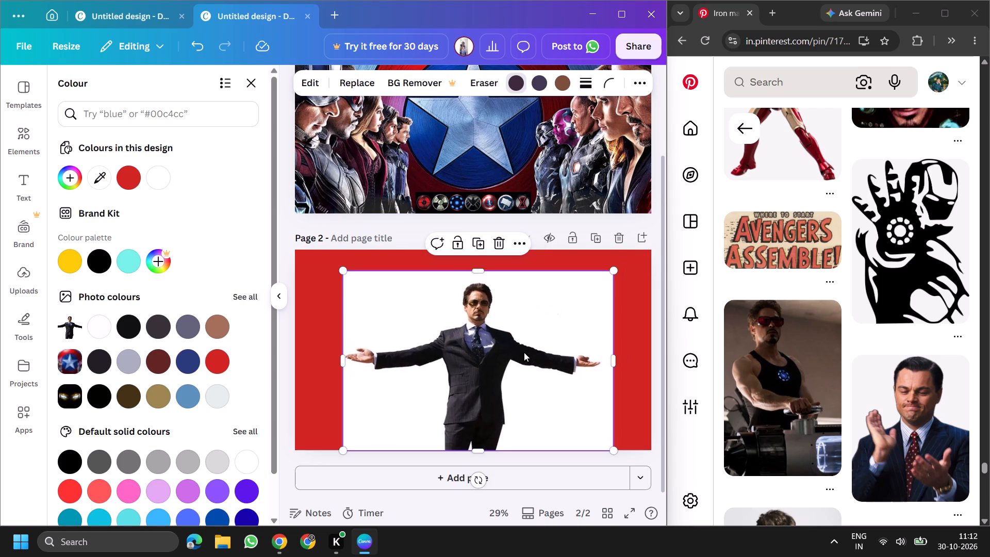
# Round the corners of the enlarged Tony Stark photo with a corner rounding of 100.
pyautogui.click(603, 83)
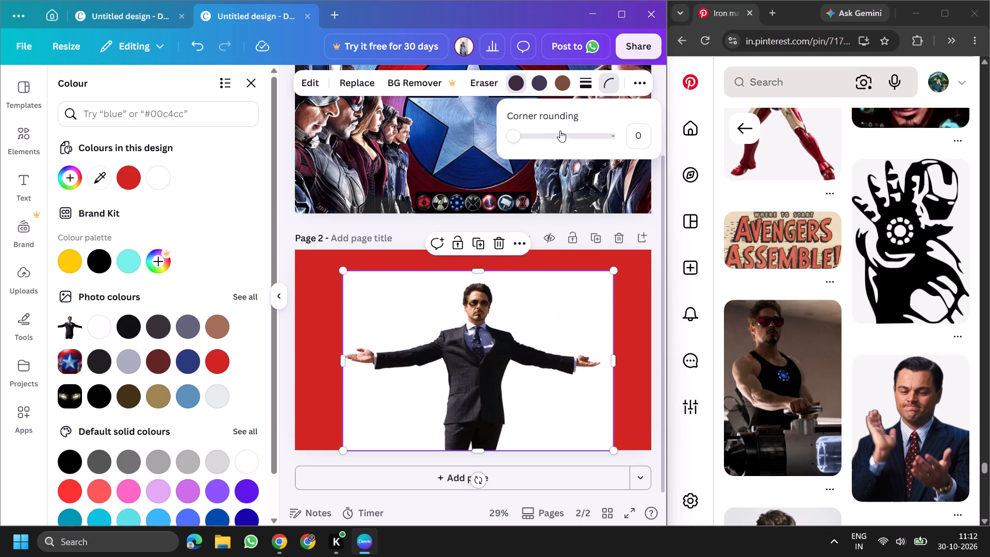
pyautogui.moveTo(517, 142); pyautogui.dragTo(576, 143)
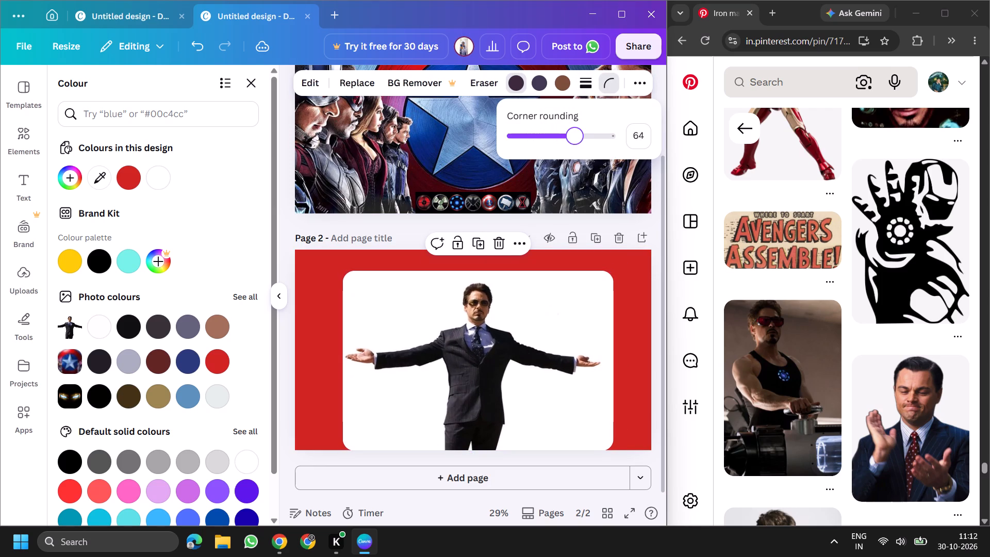
pyautogui.moveTo(576, 143); pyautogui.dragTo(651, 129)
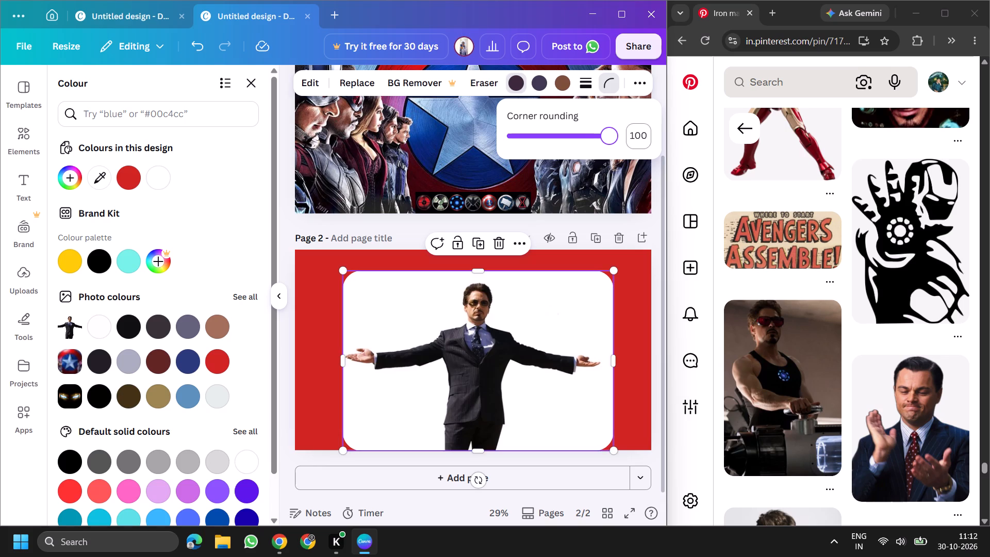
# Move the rounded Tony Stark photo down so its lower edge extends past the bottom of page 2.
pyautogui.moveTo(453, 354); pyautogui.dragTo(458, 361)
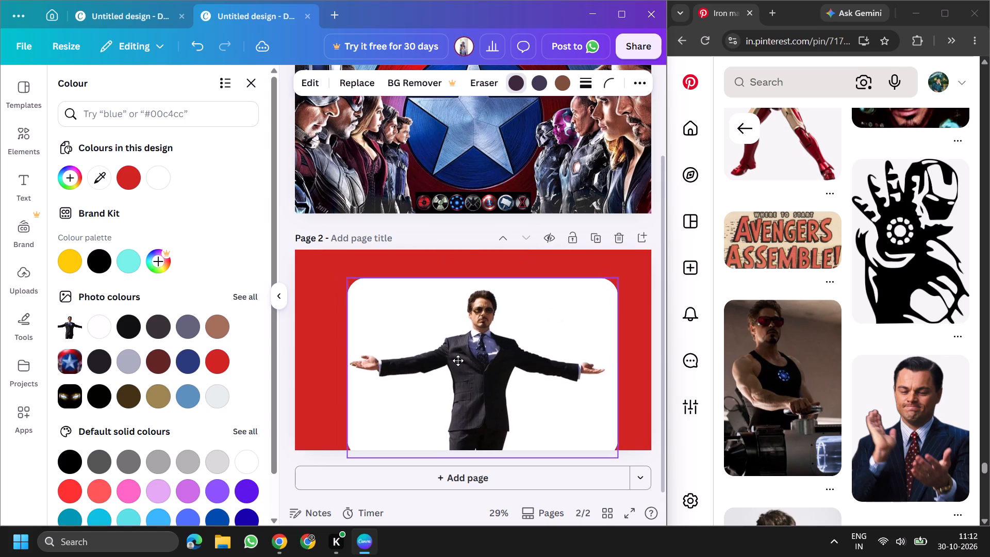
pyautogui.moveTo(458, 361); pyautogui.dragTo(453, 366)
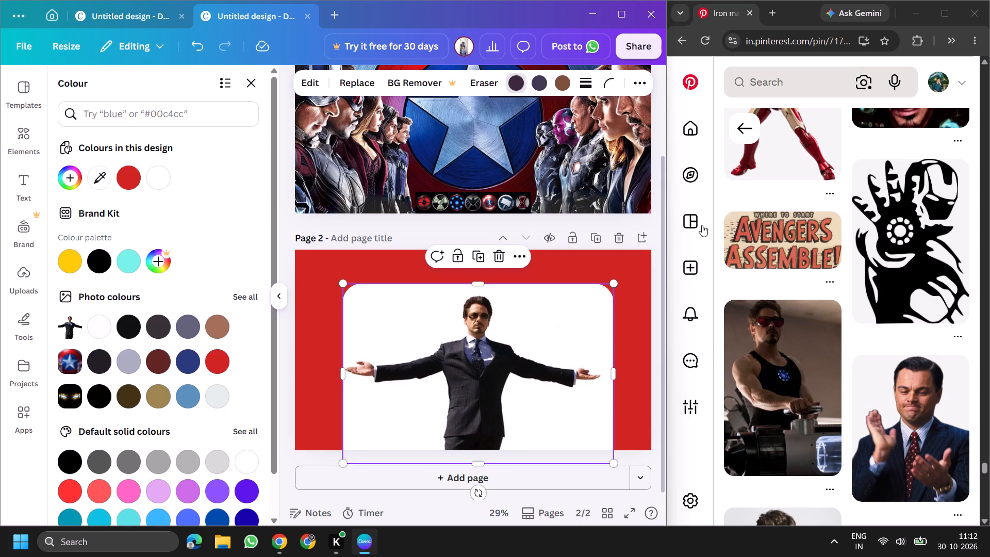
pyautogui.click(763, 84)
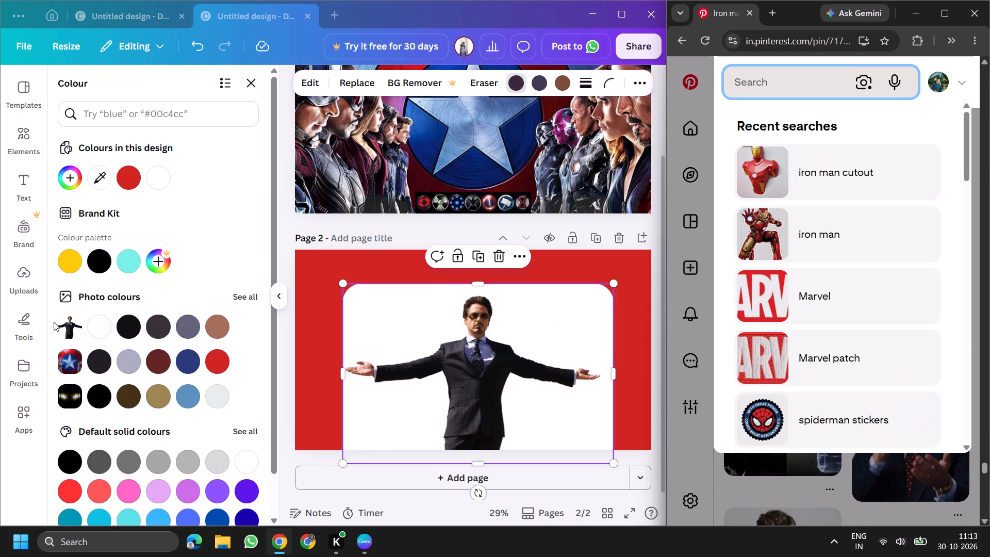
# Add a text box to page 2 over the Tony Stark photo and enter IRON MAN in it.
pyautogui.click(31, 197)
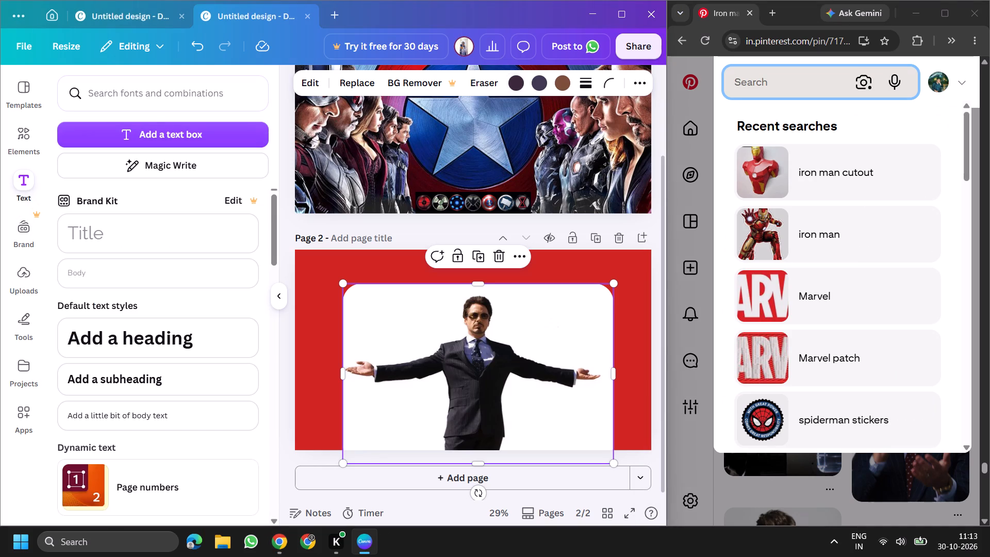
pyautogui.click(148, 90)
pyautogui.click(177, 141)
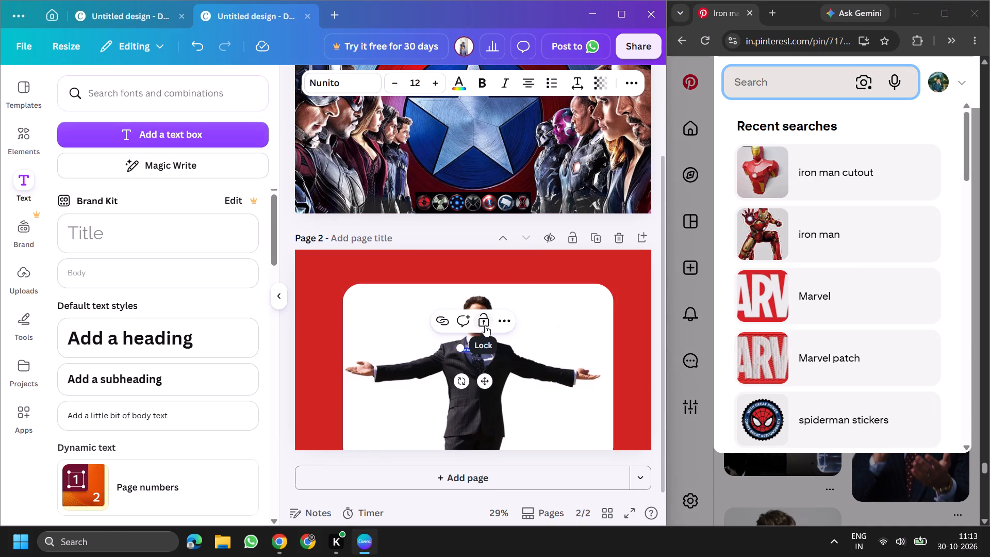
pyautogui.press('BackSpace')
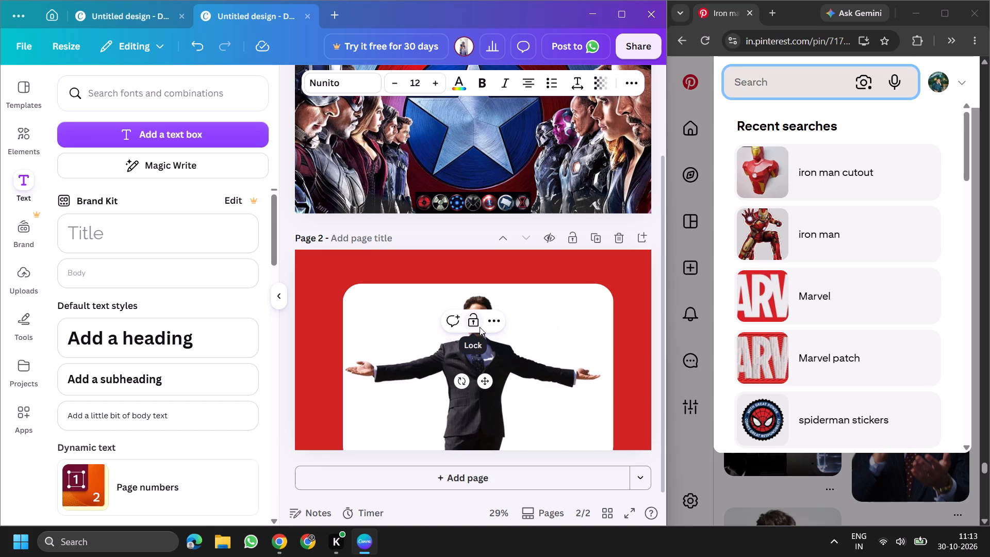
pyautogui.click(464, 85)
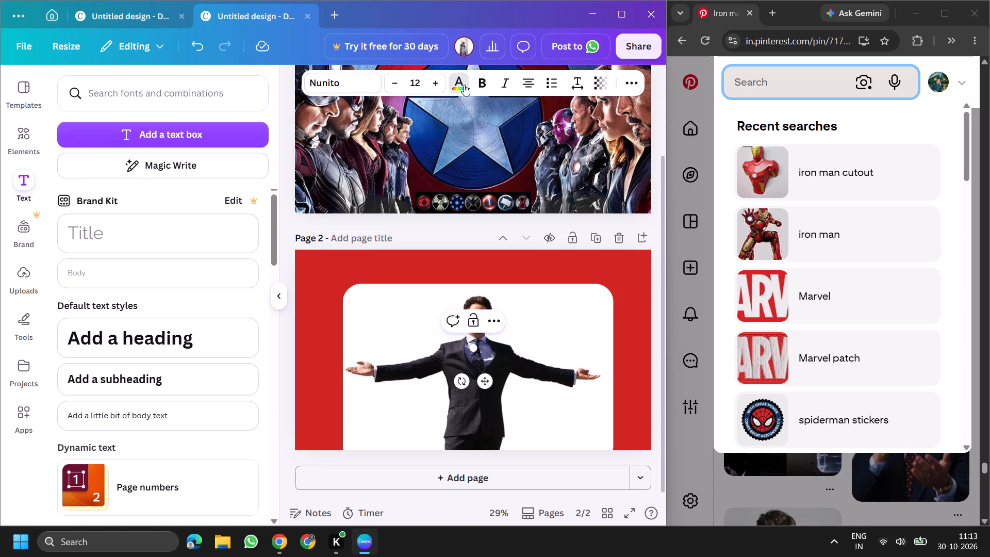
pyautogui.click(74, 230)
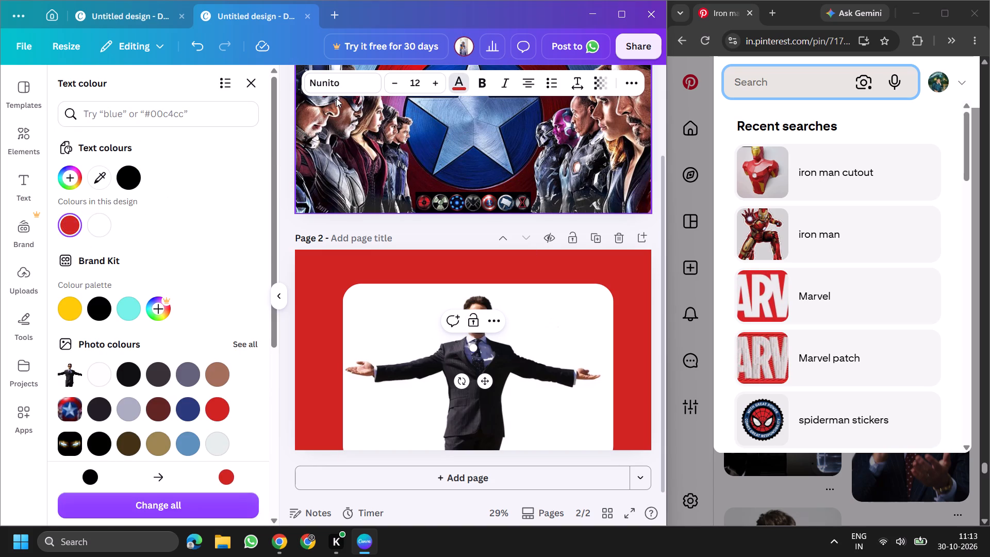
pyautogui.press('o')
pyautogui.press('BackSpace')
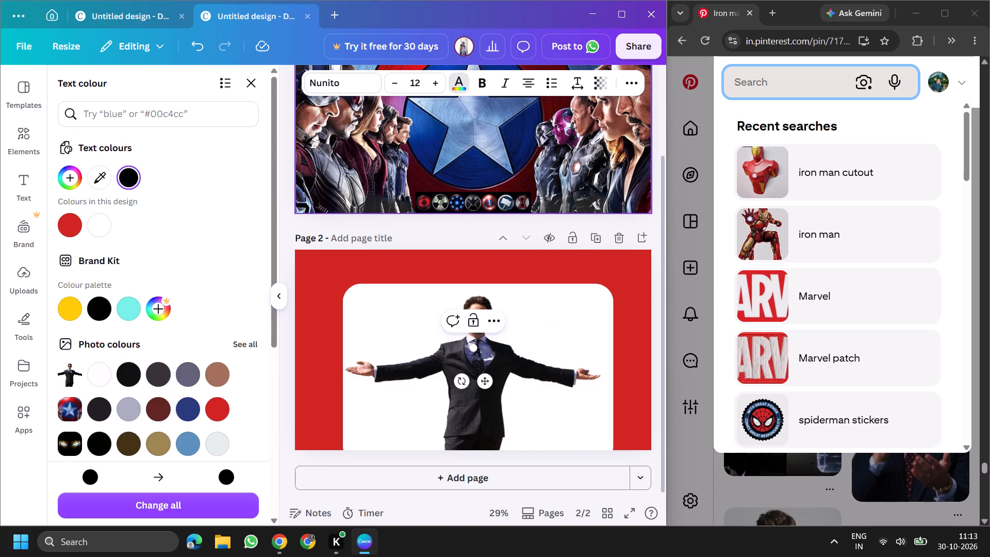
pyautogui.press('i')
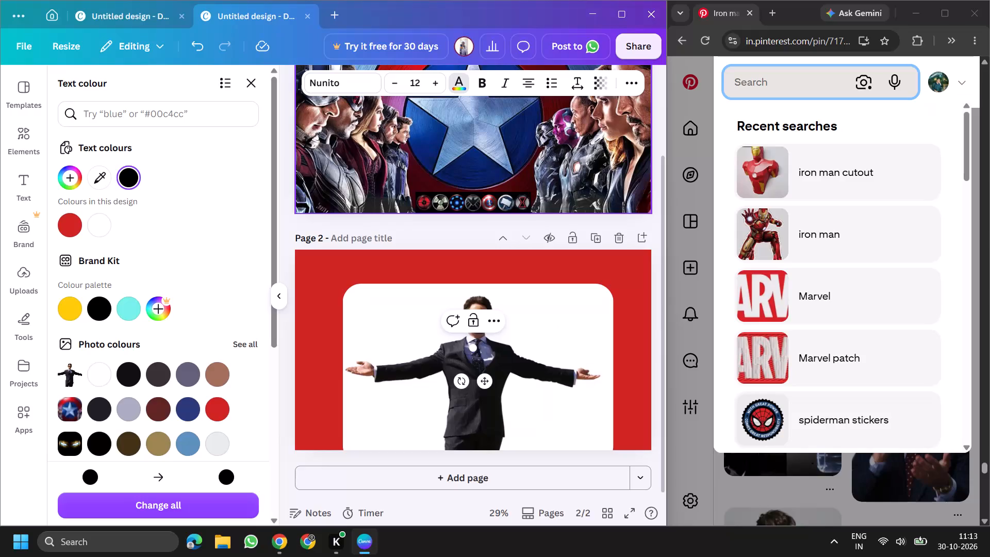
pyautogui.write('RON')
pyautogui.press('space')
pyautogui.write('MAN')
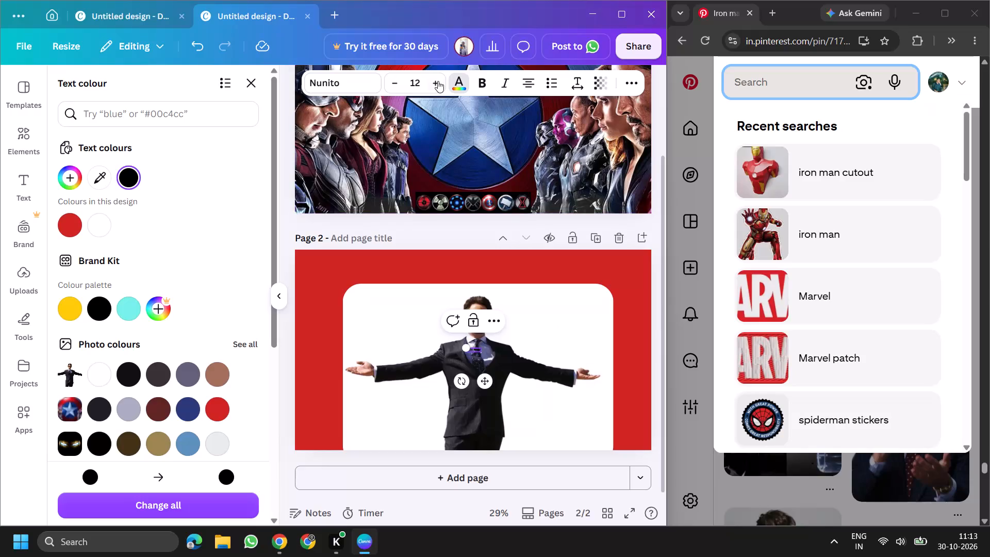
# Enlarge the IRON MAN text to a font size of about 95.2, extending it over the photo's white area beside Tony's head.
pyautogui.moveTo(465, 350); pyautogui.dragTo(398, 317)
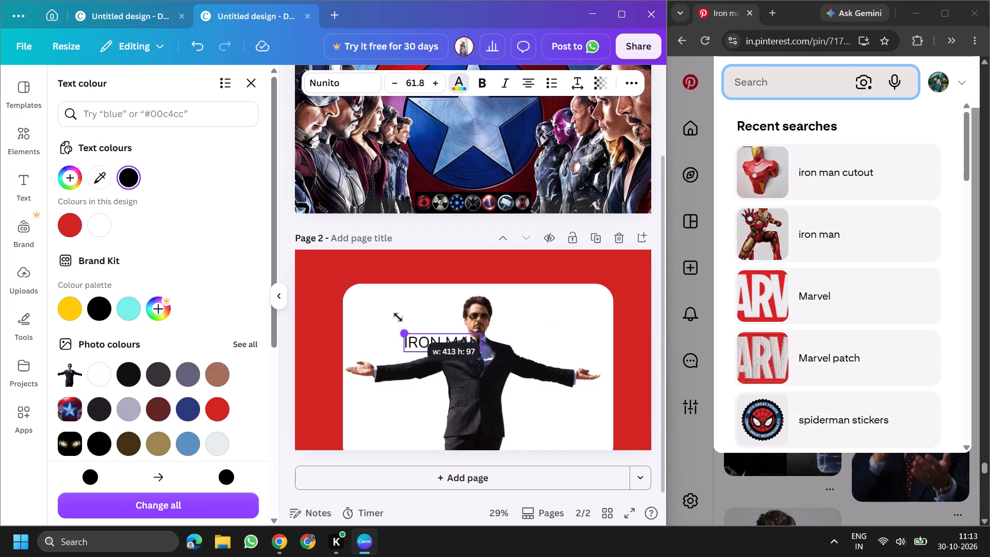
pyautogui.moveTo(398, 317); pyautogui.dragTo(365, 312)
# Change the text colour to red #d02521 and re-enter the heading as IRON MAN.
pyautogui.click(463, 84)
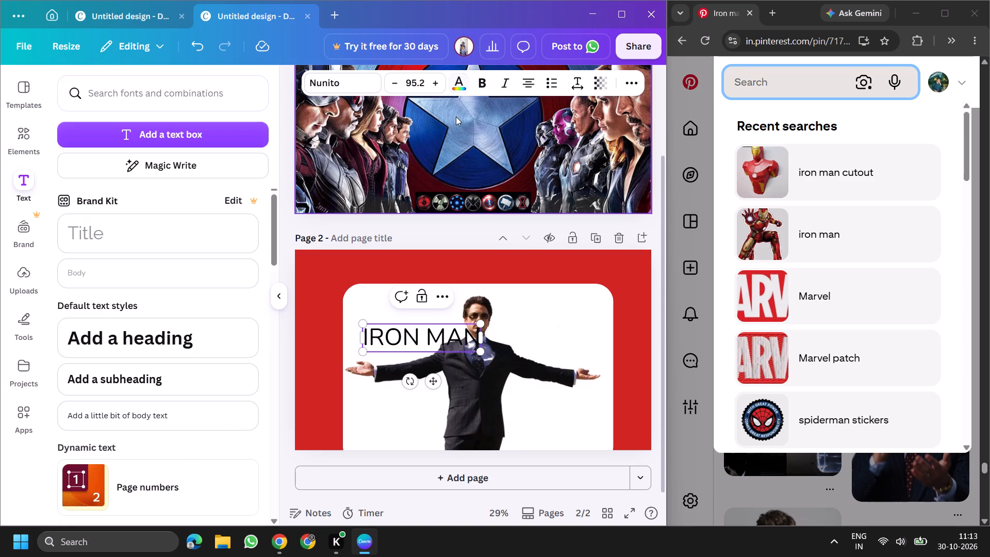
pyautogui.click(462, 84)
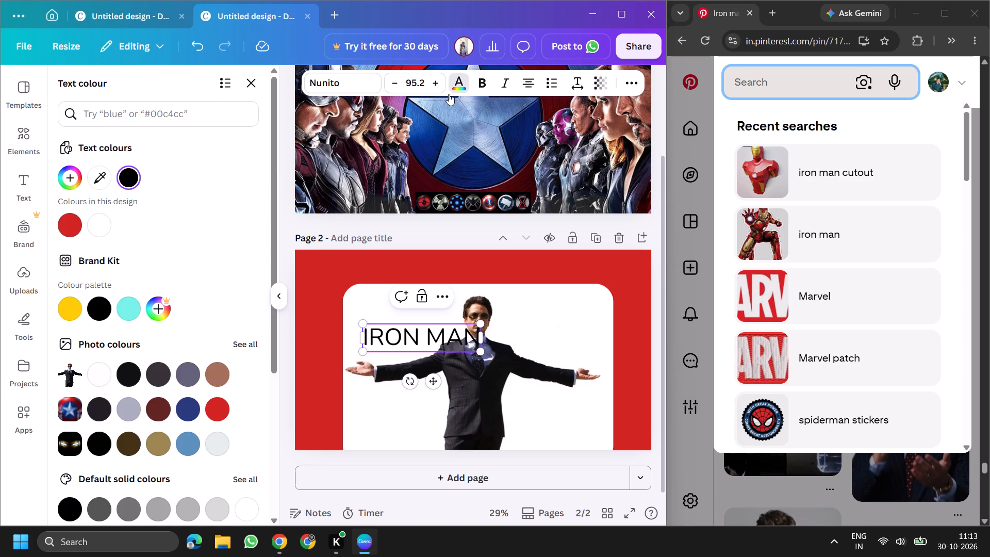
pyautogui.click(74, 228)
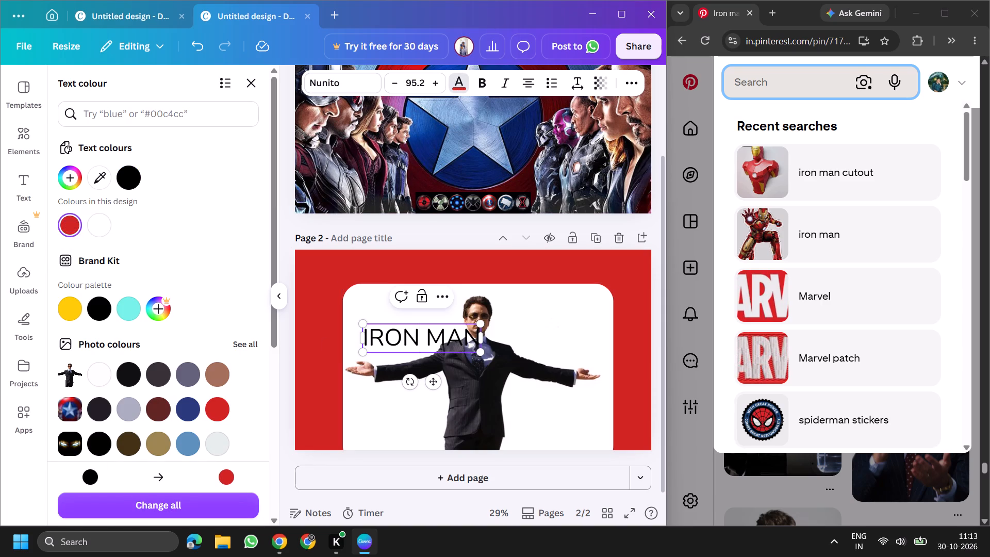
pyautogui.tripleClick(417, 327)
pyautogui.press('i')
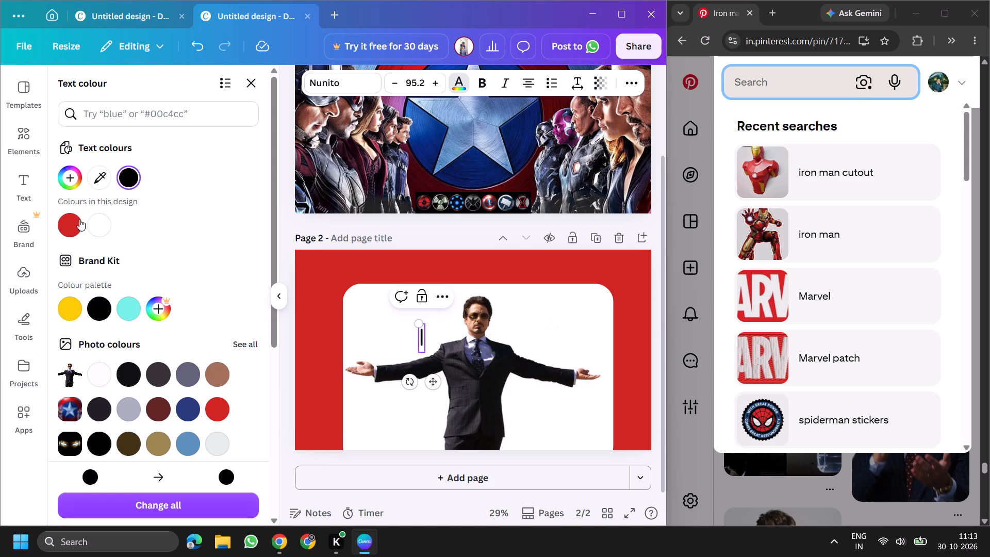
pyautogui.click(218, 417)
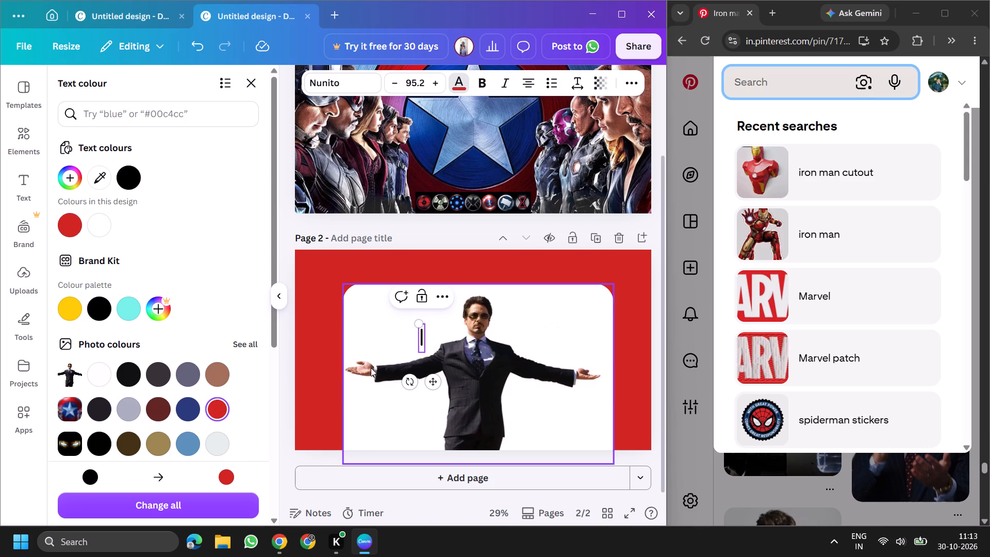
pyautogui.press('BackSpace')
pyautogui.press('i')
pyautogui.write('RO')
pyautogui.write('N MAN')
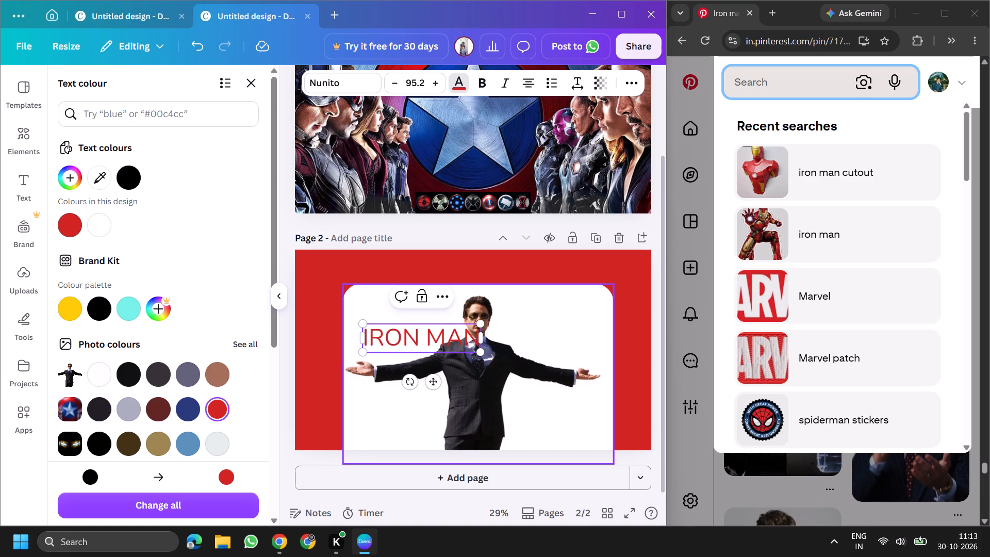
# Make the whole IRON MAN heading bold.
pyautogui.click(483, 85)
pyautogui.doubleClick(426, 345)
pyautogui.doubleClick(408, 347)
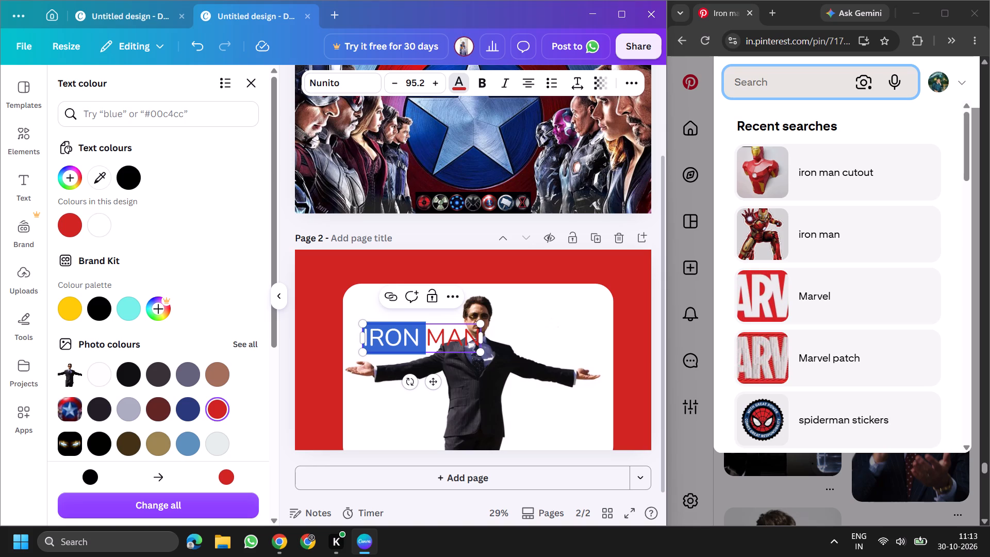
pyautogui.tripleClick(428, 339)
pyautogui.click(426, 338)
pyautogui.tripleClick(422, 338)
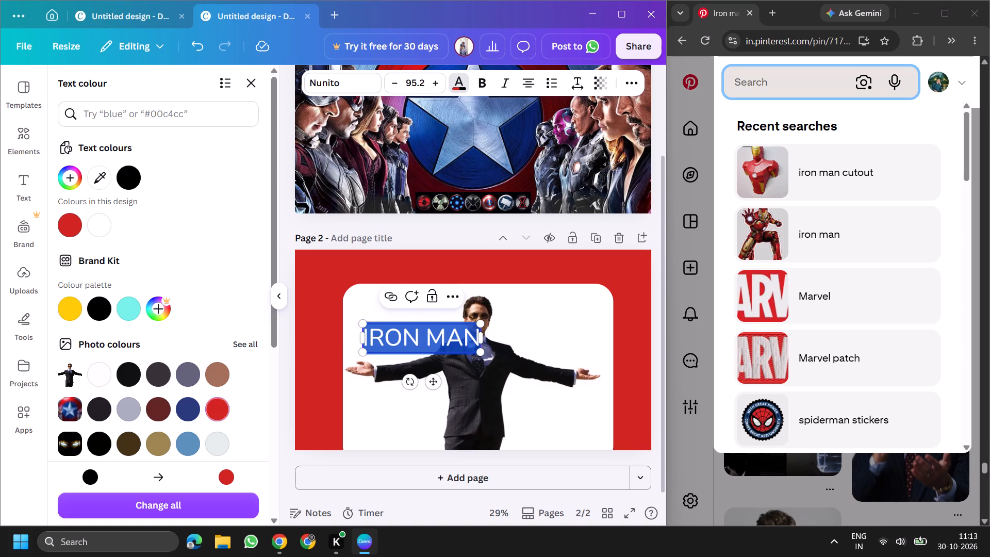
pyautogui.click(483, 86)
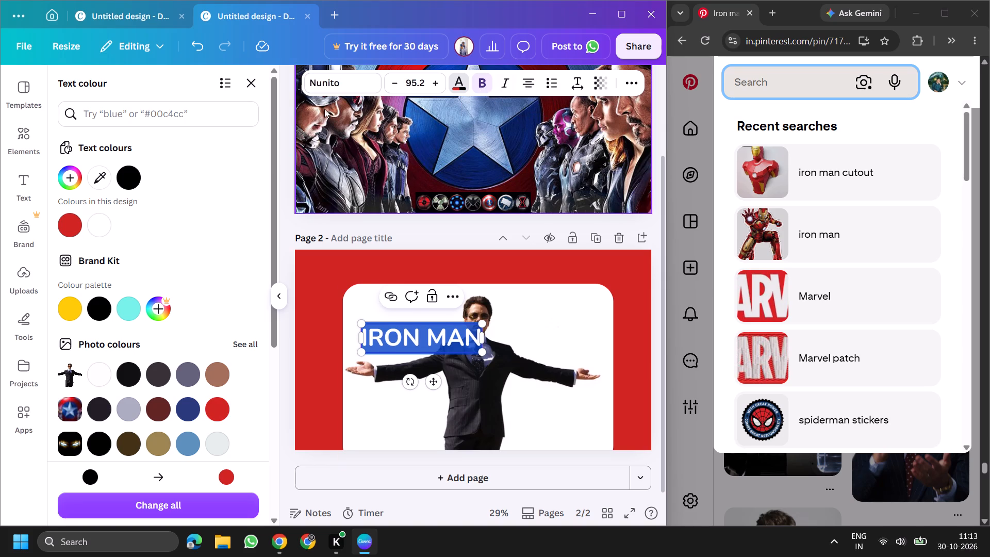
# Try Cooper BT and League Spartan on the IRON MAN heading, and set its font to Anton.
pyautogui.click(354, 83)
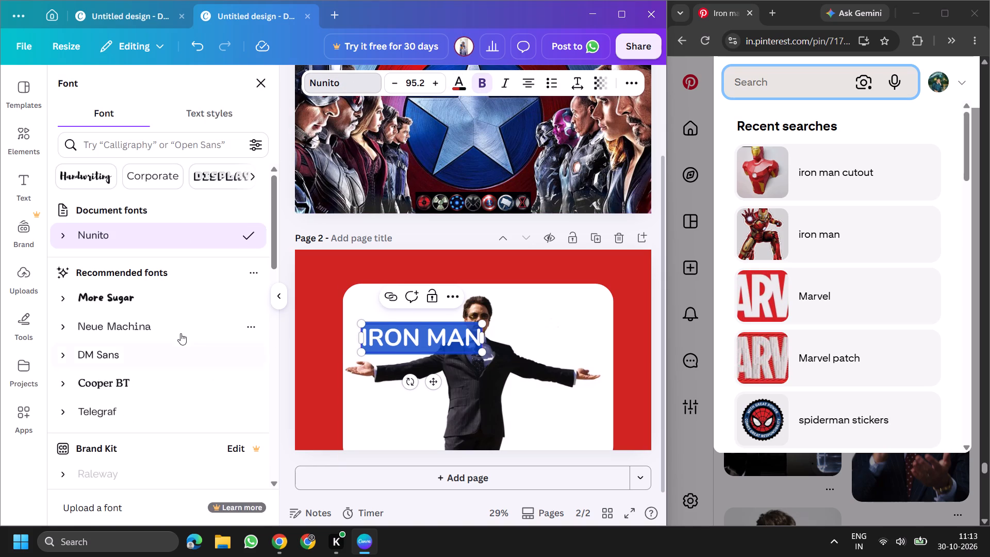
pyautogui.scroll(-1, 146, 336)
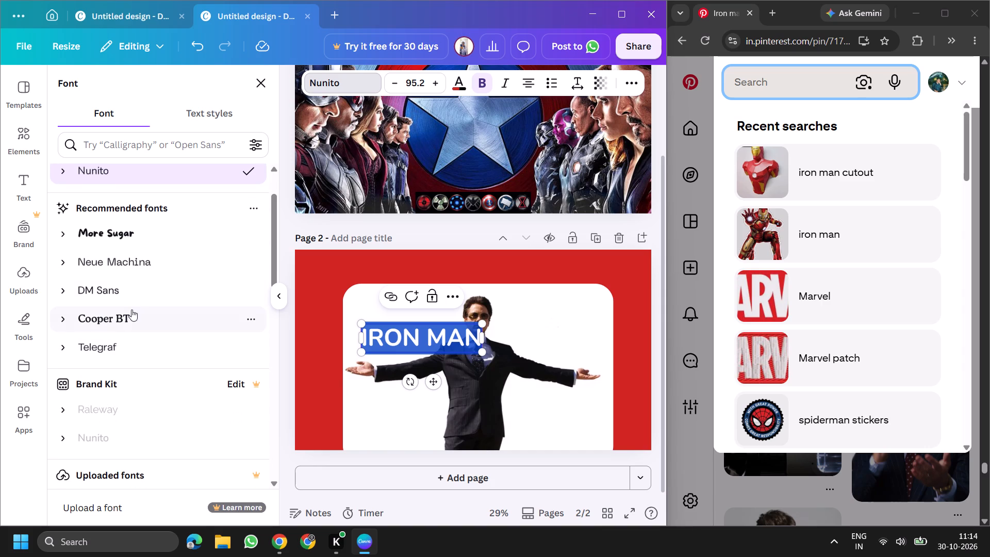
pyautogui.click(139, 312)
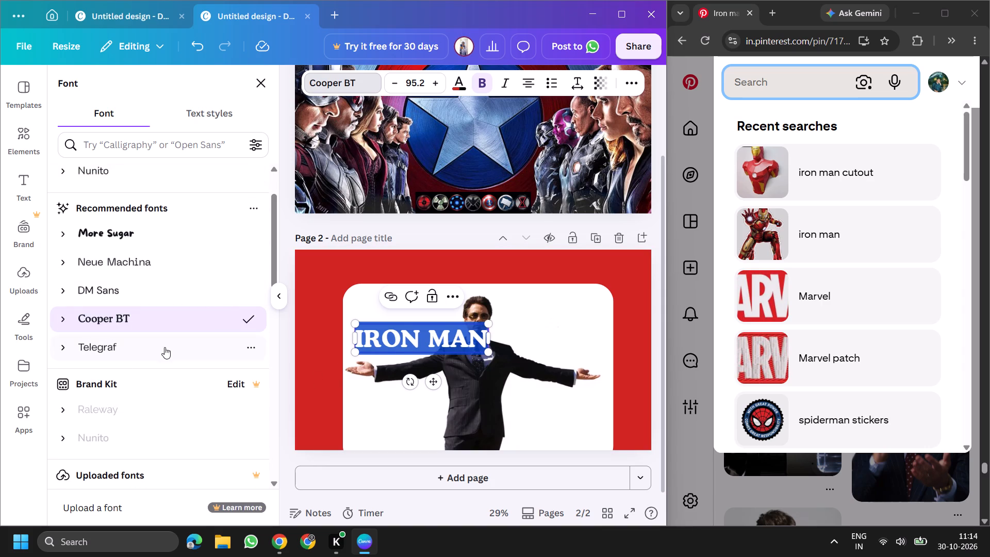
pyautogui.scroll(-4, 184, 348)
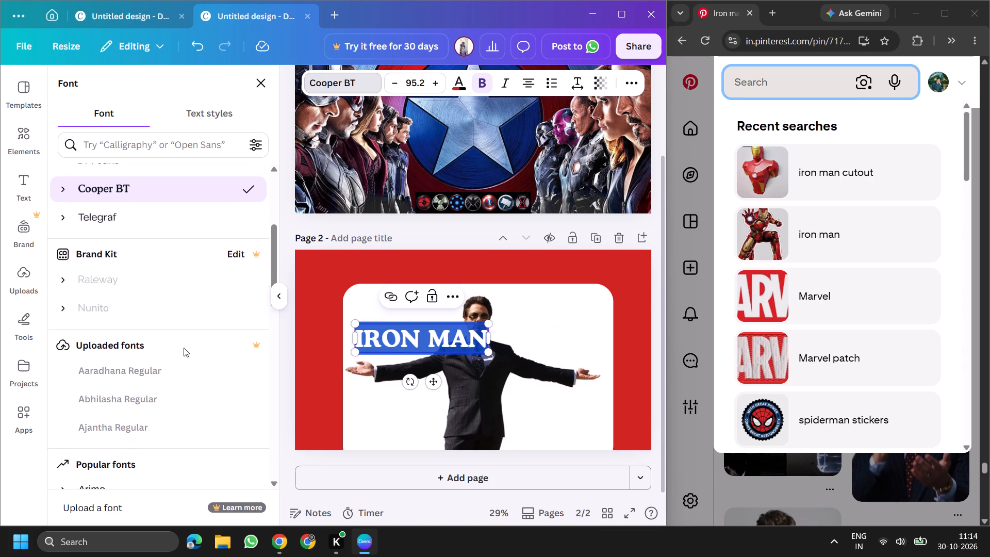
pyautogui.scroll(-3, 184, 348)
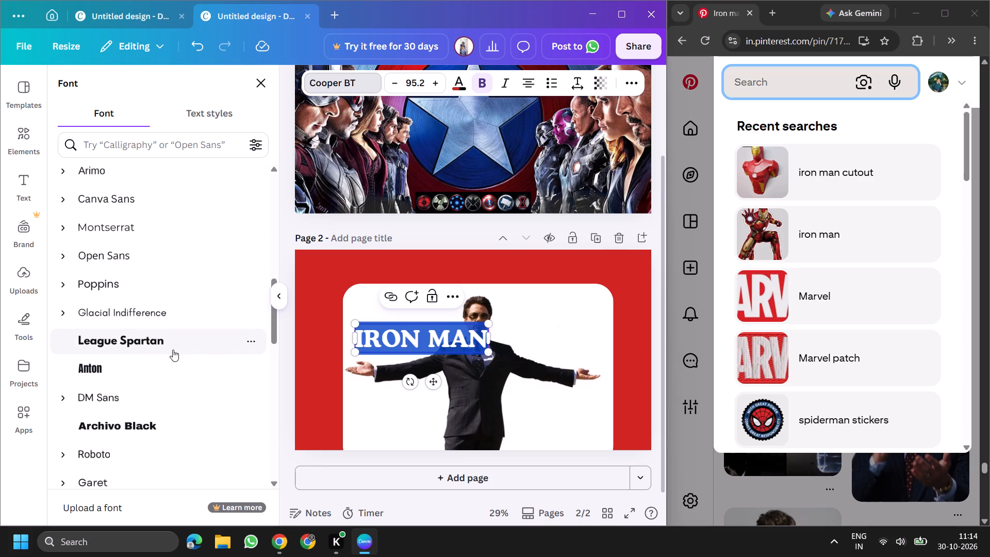
pyautogui.click(173, 350)
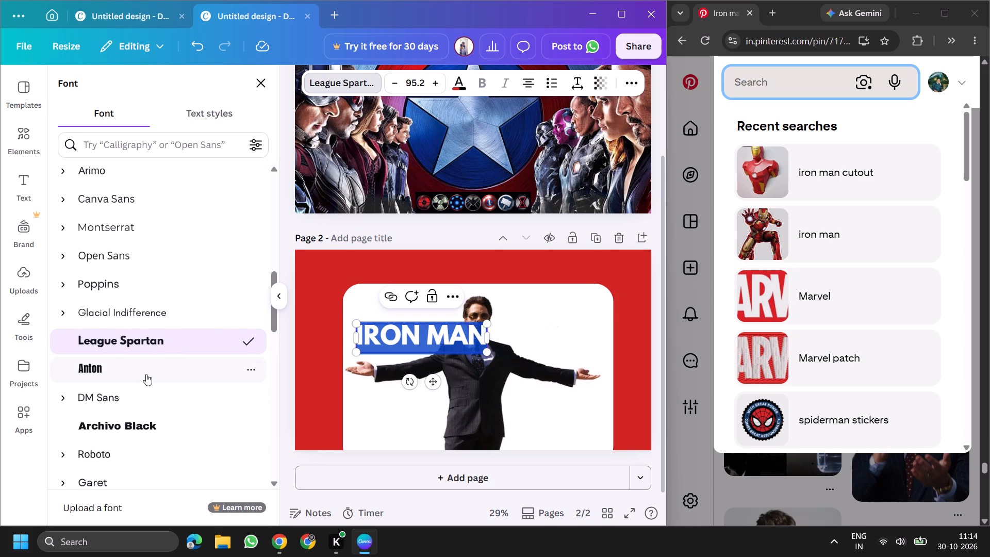
pyautogui.click(146, 374)
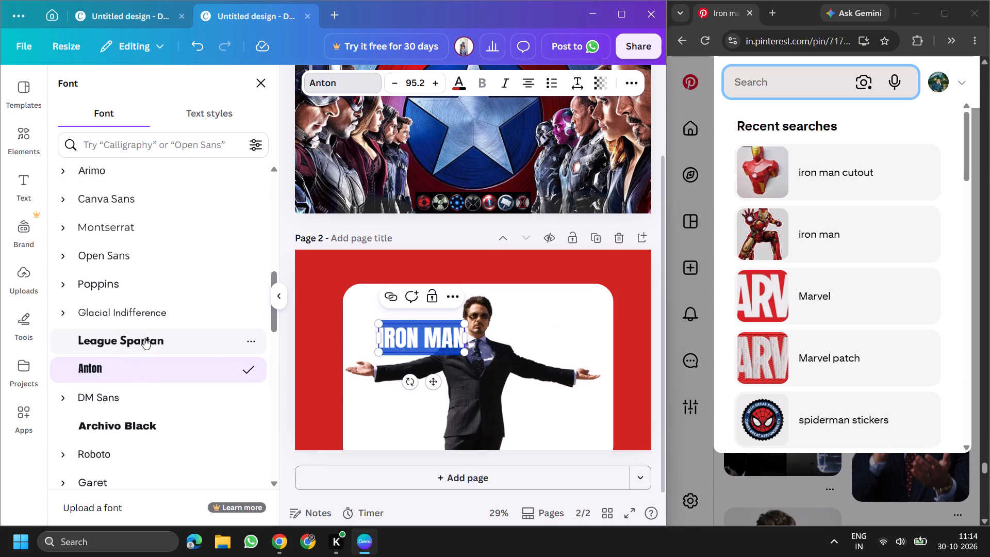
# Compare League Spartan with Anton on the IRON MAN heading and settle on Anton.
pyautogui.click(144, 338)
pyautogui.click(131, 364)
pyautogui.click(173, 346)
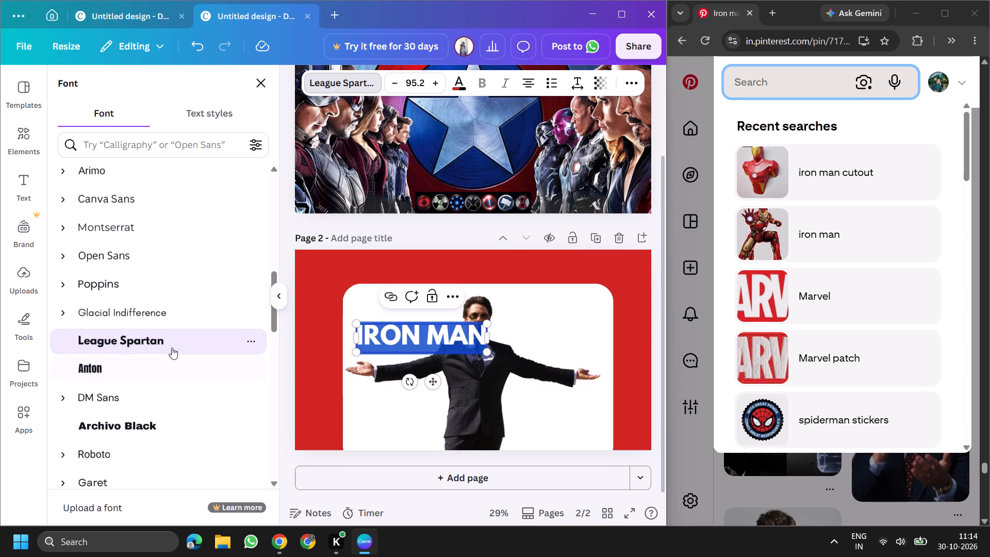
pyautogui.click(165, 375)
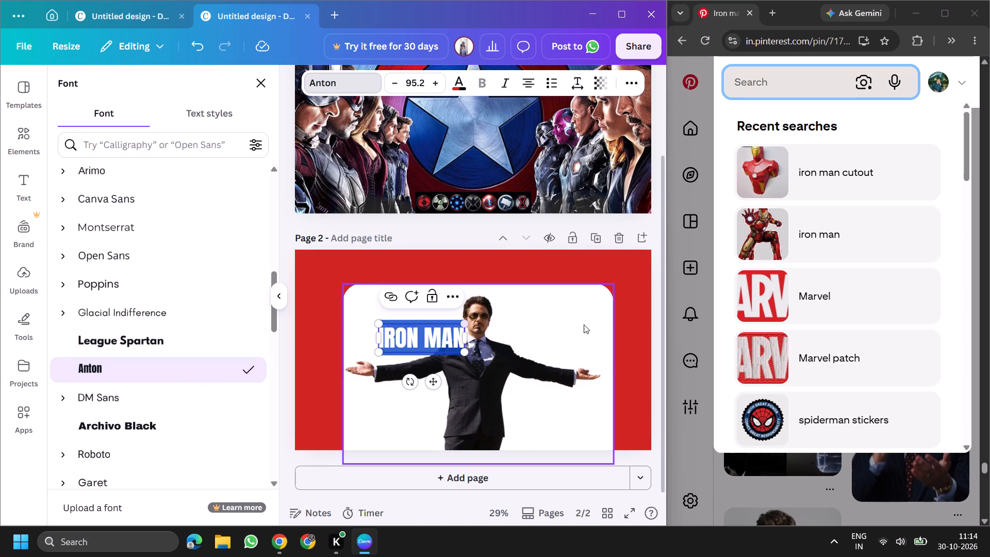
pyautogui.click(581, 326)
# Enlarge the IRON MAN heading to a font size of about 261 and centre it across Tony's head.
pyautogui.click(408, 336)
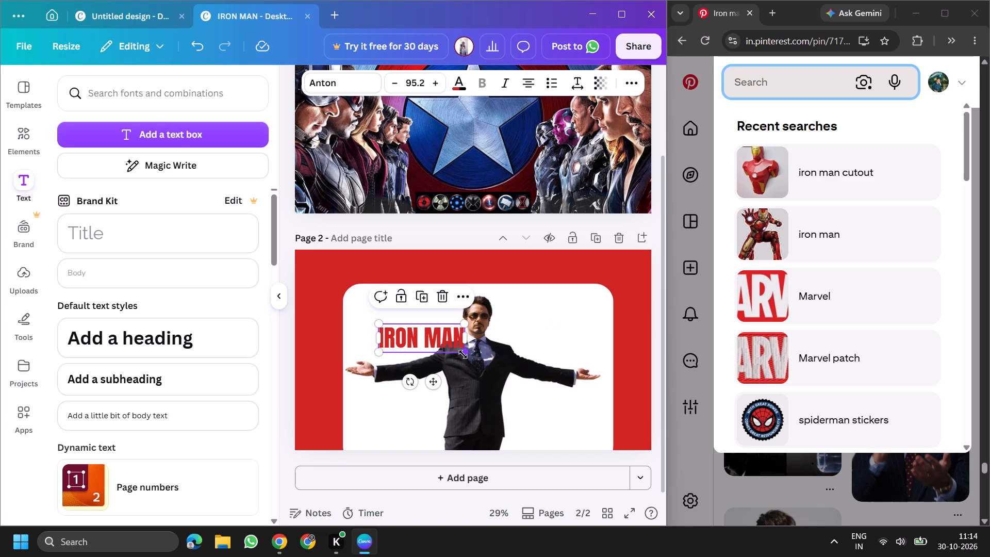
pyautogui.moveTo(465, 352); pyautogui.dragTo(578, 361)
pyautogui.moveTo(465, 375); pyautogui.dragTo(465, 342)
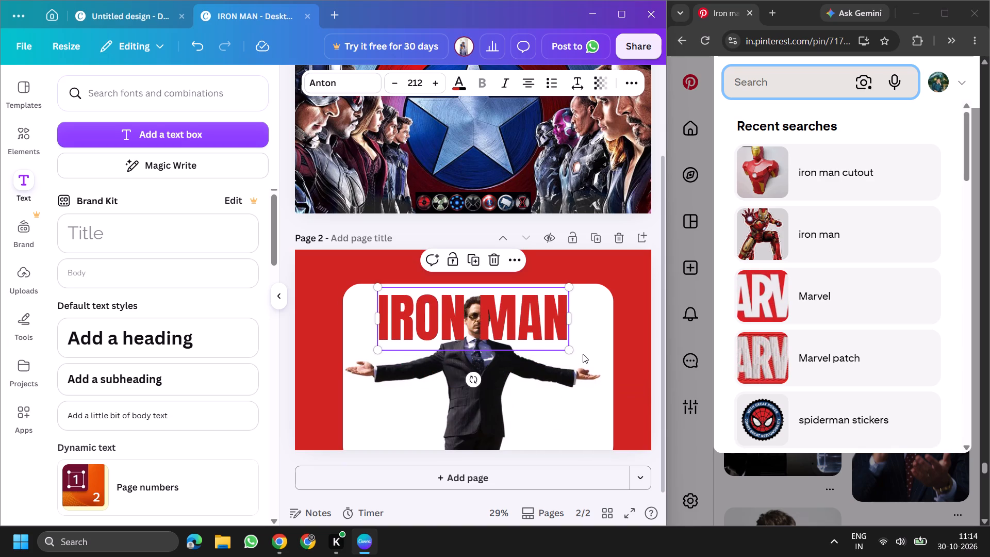
pyautogui.moveTo(567, 351); pyautogui.dragTo(585, 356)
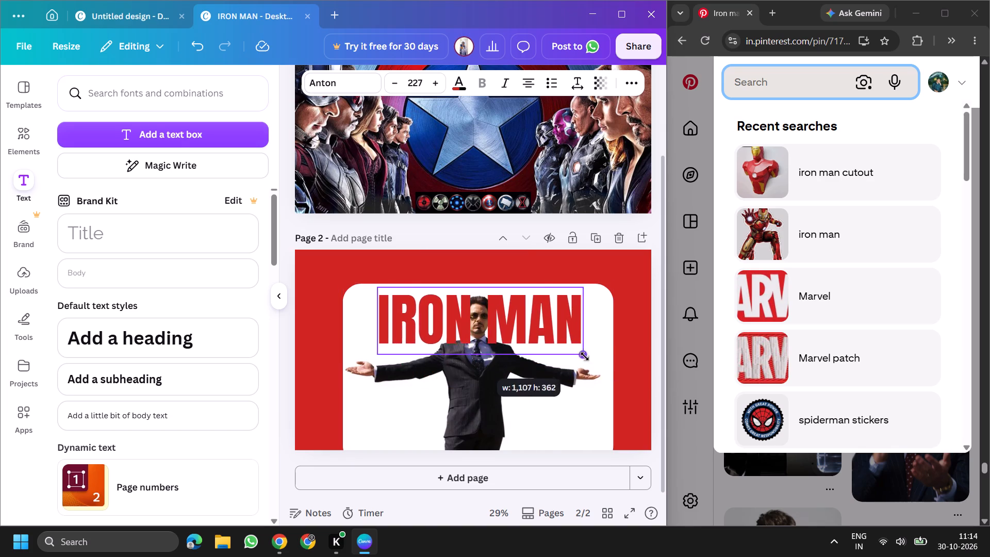
pyautogui.moveTo(585, 356); pyautogui.dragTo(612, 367)
pyautogui.moveTo(527, 337); pyautogui.dragTo(509, 337)
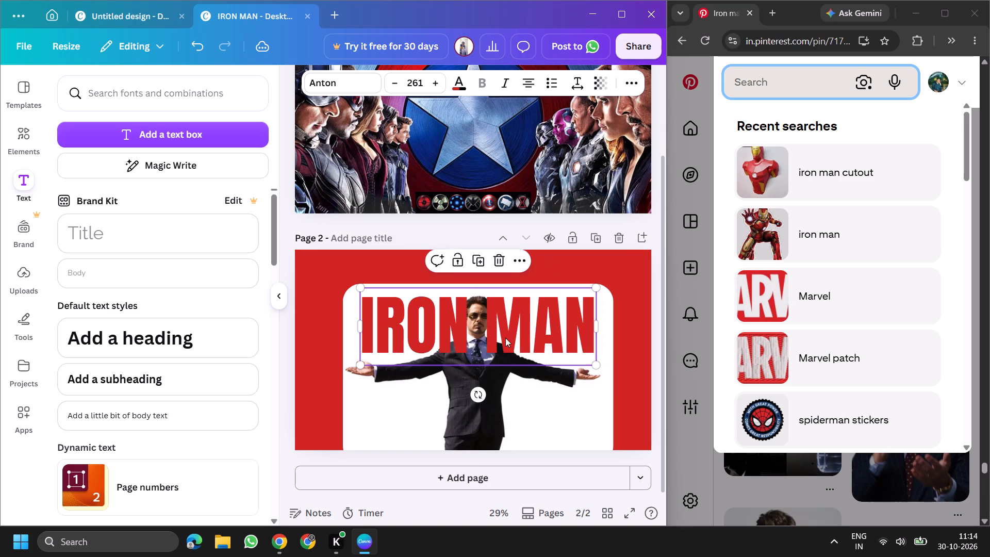
# Add an extra space between IRON and MAN so Tony's face sits in the gap.
pyautogui.click(477, 331)
pyautogui.press('space')
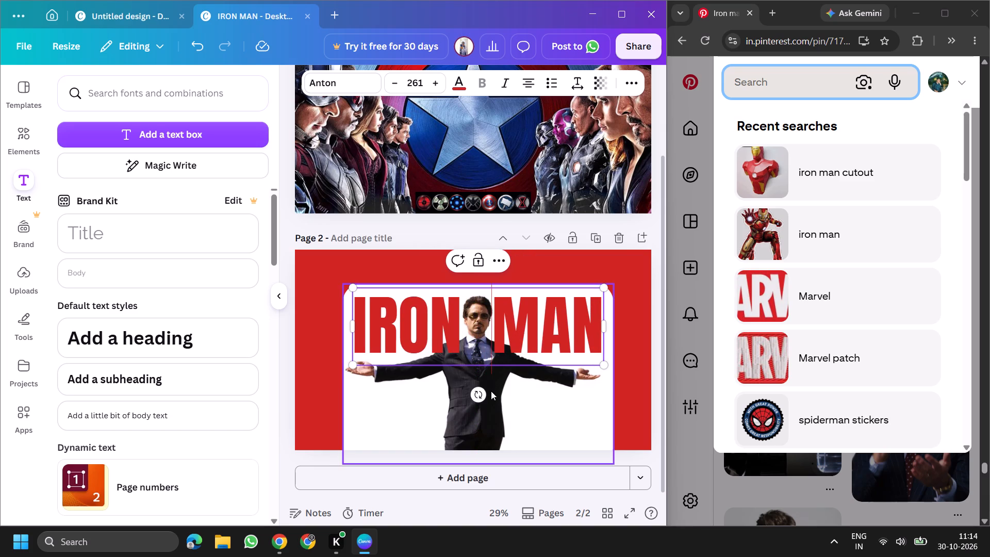
pyautogui.click(474, 362)
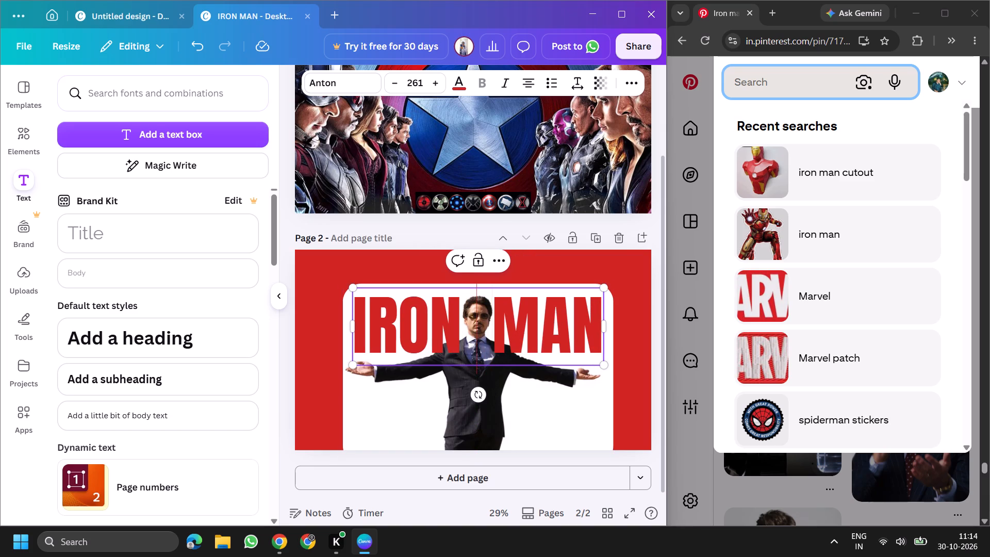
# Lower the top edge of the Tony Stark photo slightly on page 2.
pyautogui.click(484, 287)
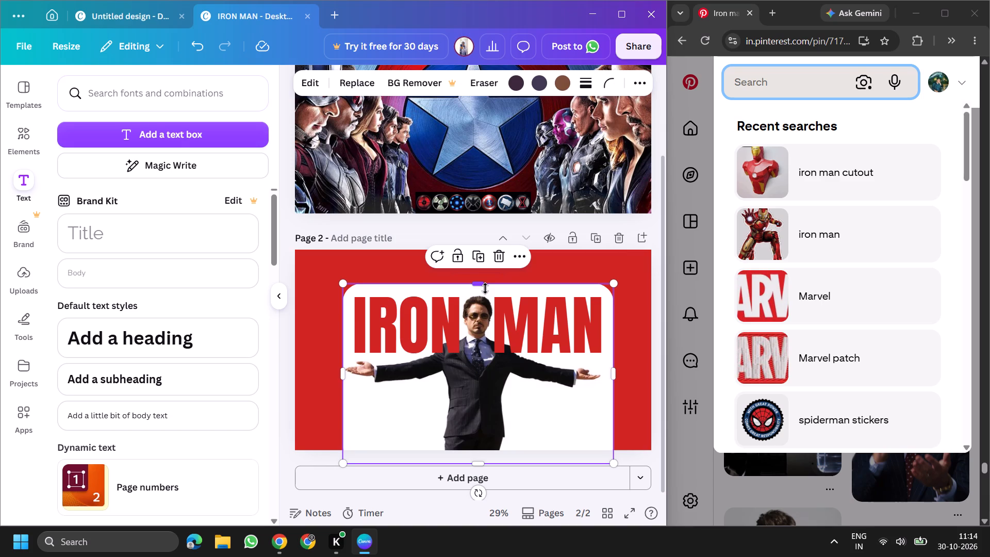
pyautogui.click(481, 281)
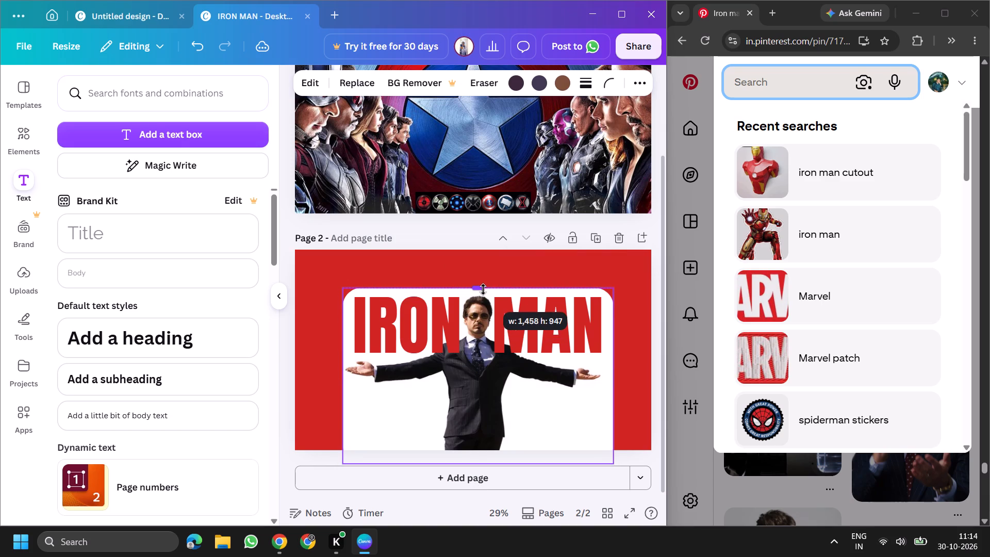
# Reduce the IRON MAN heading to a font size of about 223 and centre it around Tony's head near the photo's top edge.
pyautogui.click(485, 338)
pyautogui.moveTo(481, 313); pyautogui.dragTo(482, 324)
pyautogui.moveTo(603, 373); pyautogui.dragTo(598, 370)
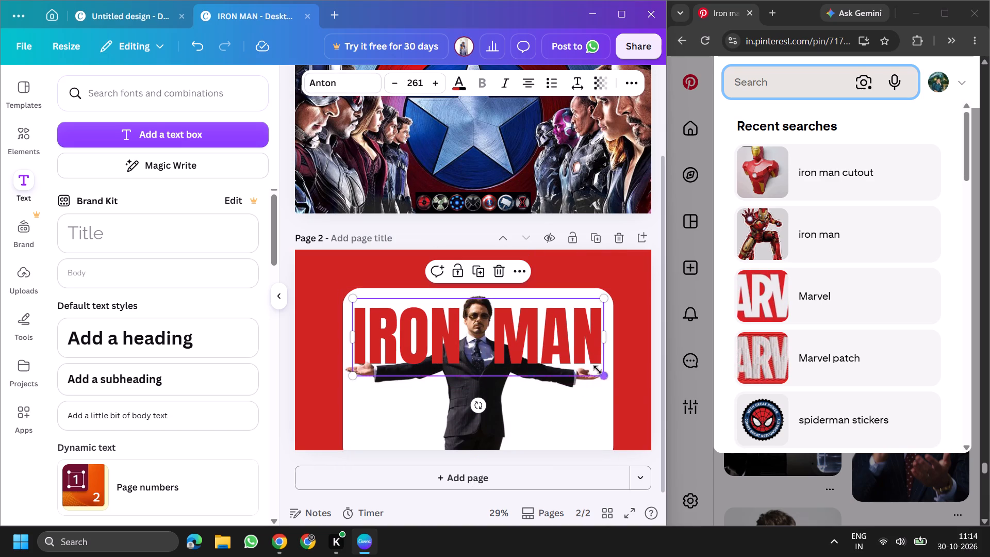
pyautogui.moveTo(598, 370); pyautogui.dragTo(569, 350)
pyautogui.moveTo(505, 348); pyautogui.dragTo(529, 336)
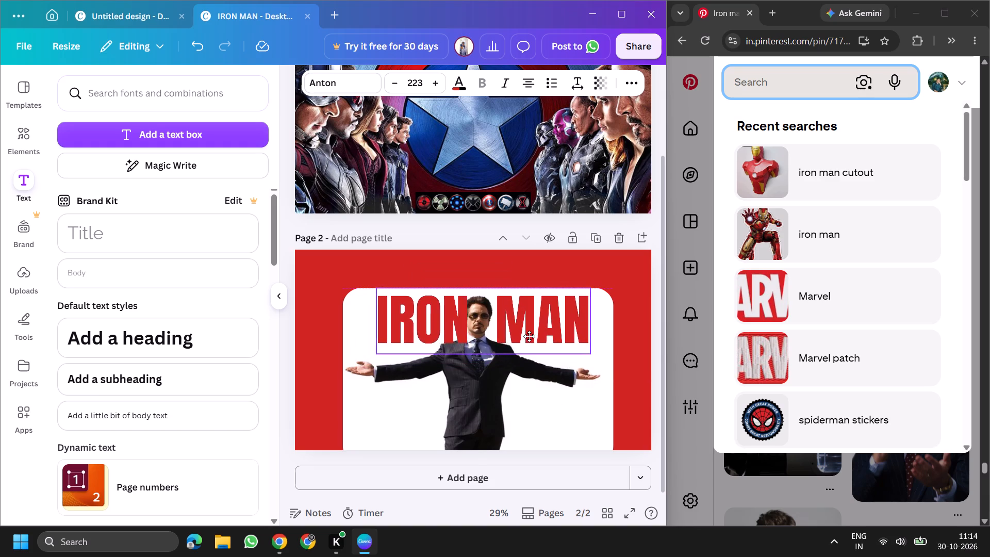
pyautogui.moveTo(529, 336); pyautogui.dragTo(521, 334)
pyautogui.click(622, 318)
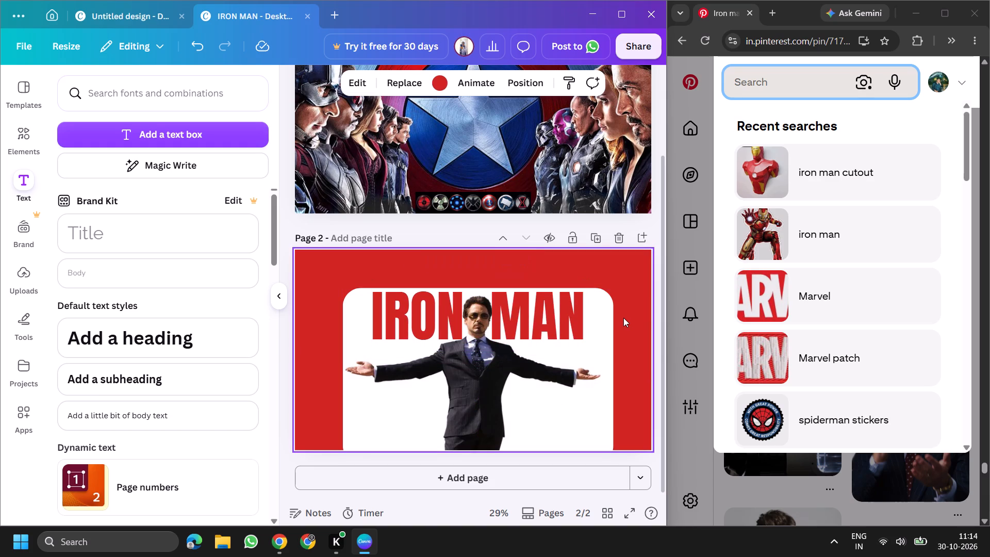
# Collapse the design's side panel to enlarge page 2, and search Pinterest in Chrome for iron man.
pyautogui.scroll(-3, 897, 246)
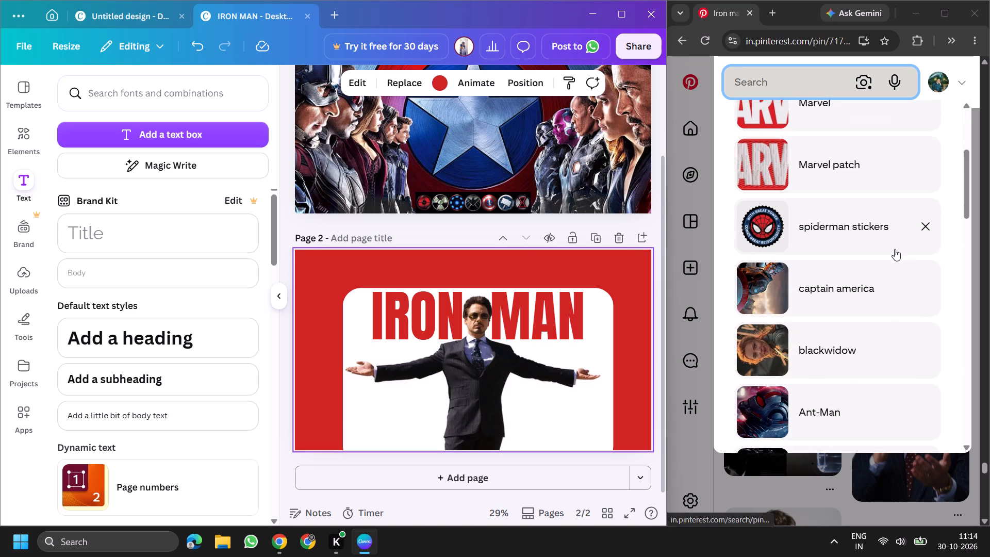
pyautogui.scroll(-1, 858, 347)
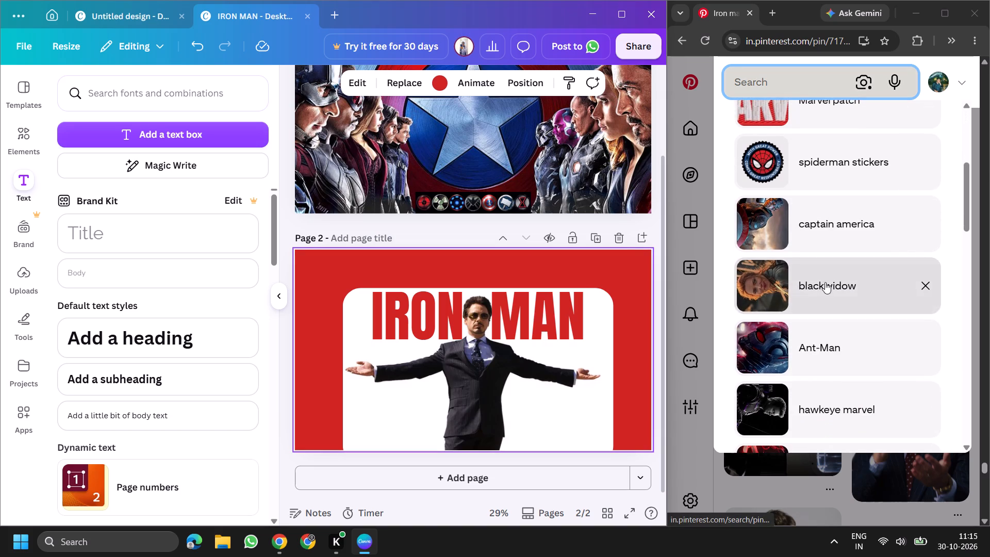
pyautogui.scroll(4, 820, 260)
pyautogui.click(764, 72)
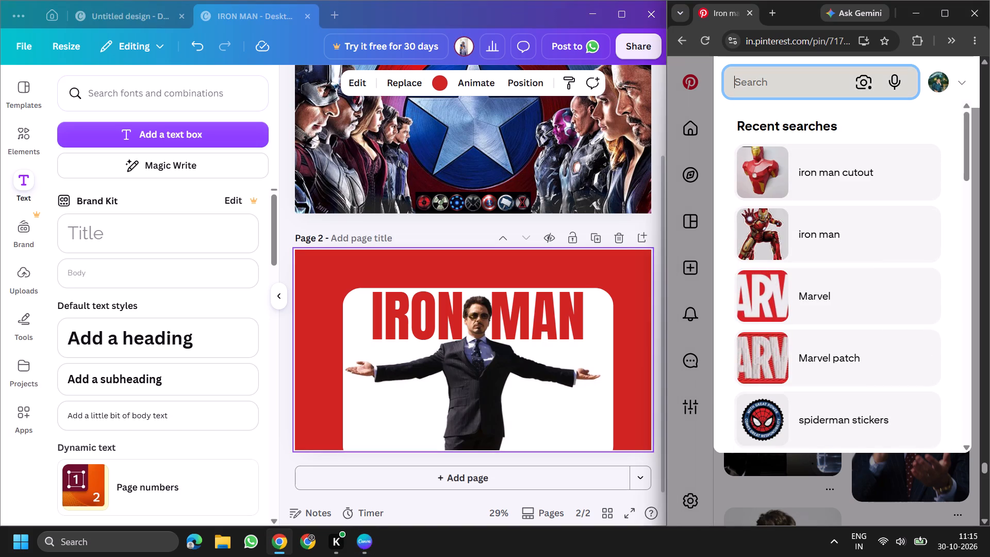
pyautogui.click(274, 298)
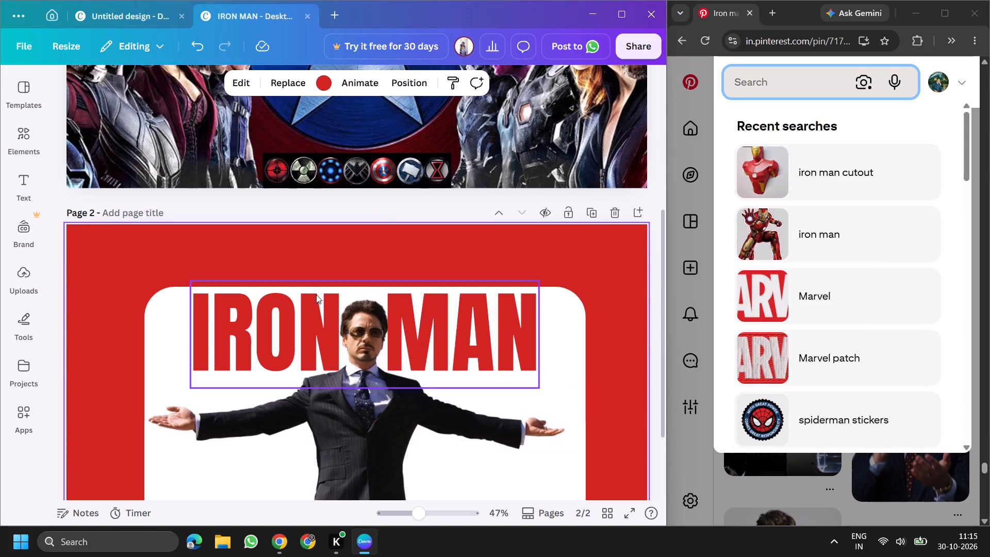
pyautogui.scroll(-5, 573, 184)
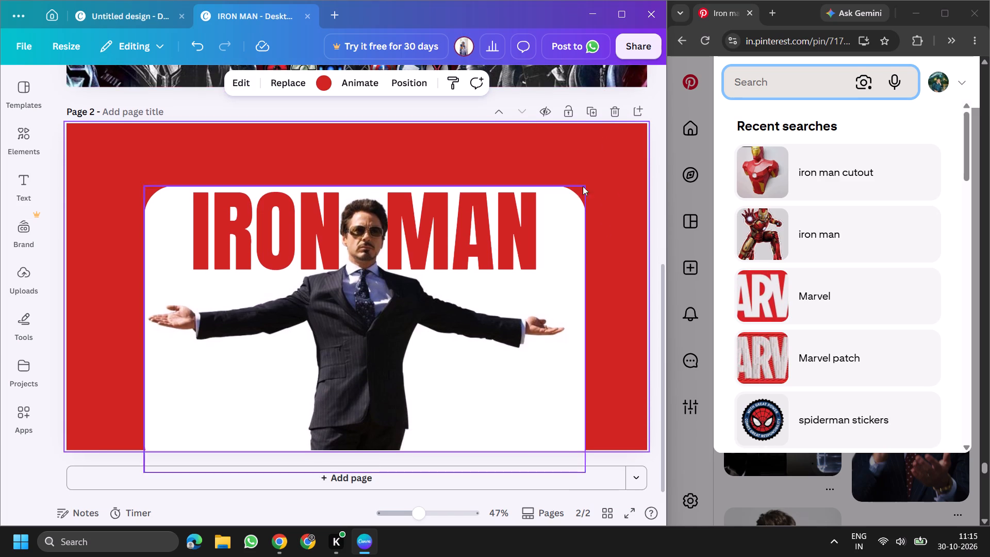
pyautogui.click(770, 75)
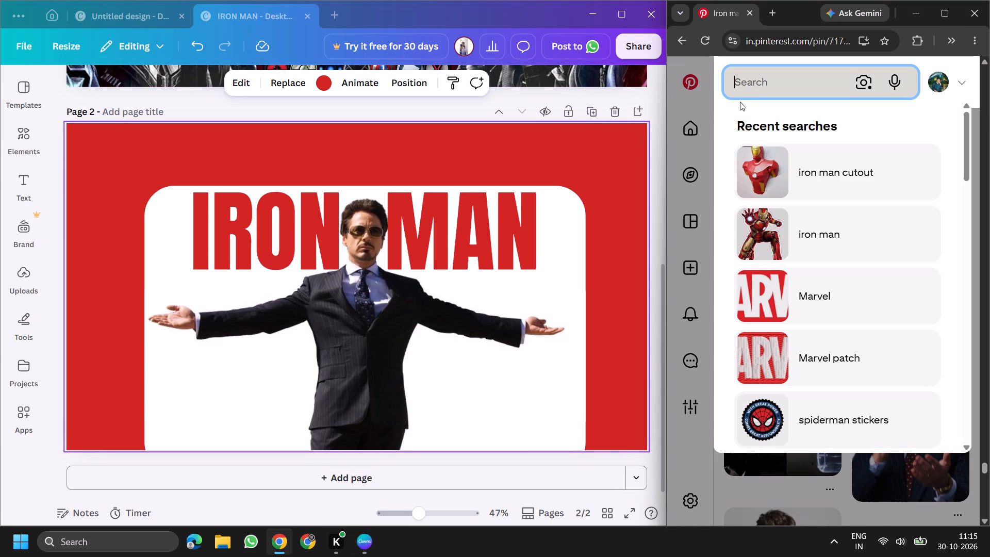
pyautogui.write('IR')
pyautogui.click(796, 133)
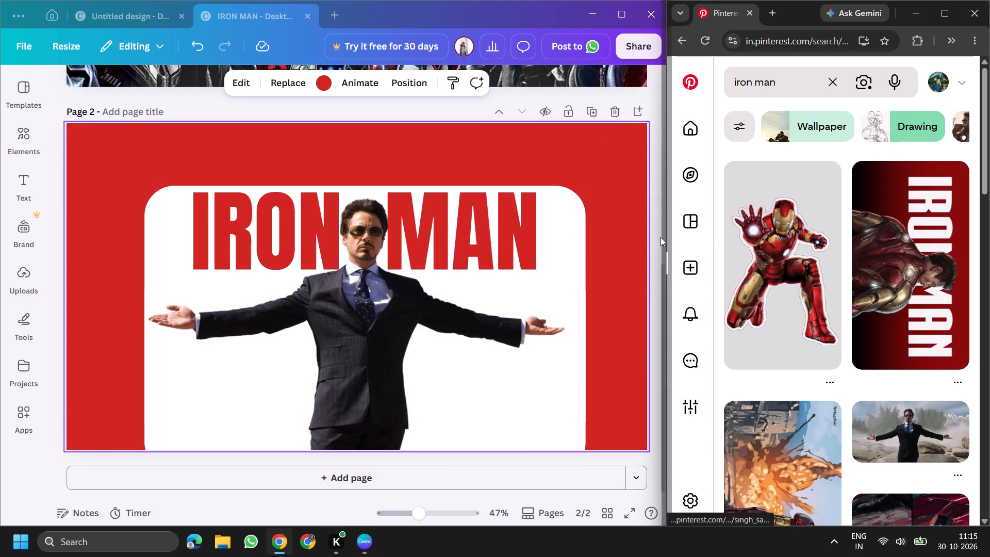
# Copy the Pinterest artwork of Iron Man in front of an explosion and paste it onto page 2 in Canva.
pyautogui.scroll(-2, 818, 271)
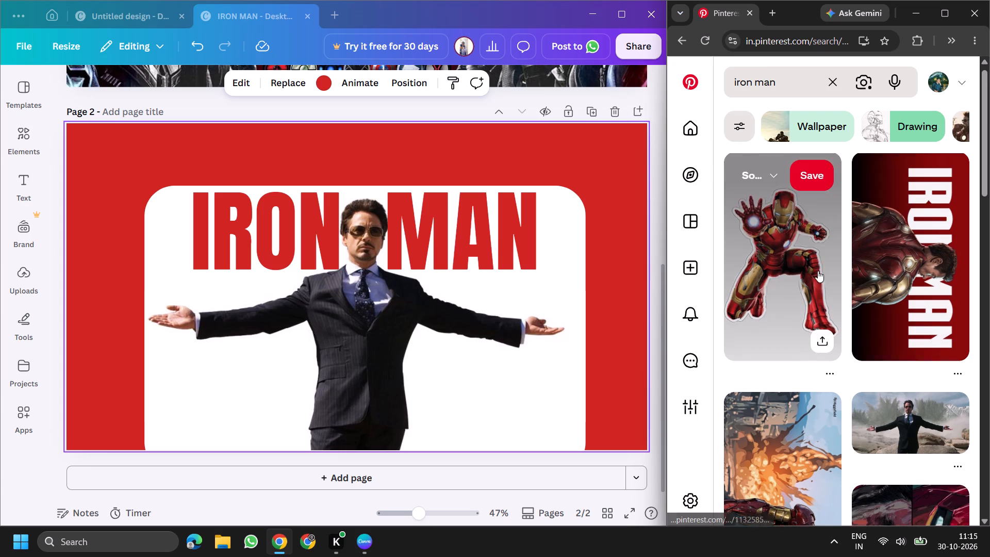
pyautogui.scroll(-2, 818, 271)
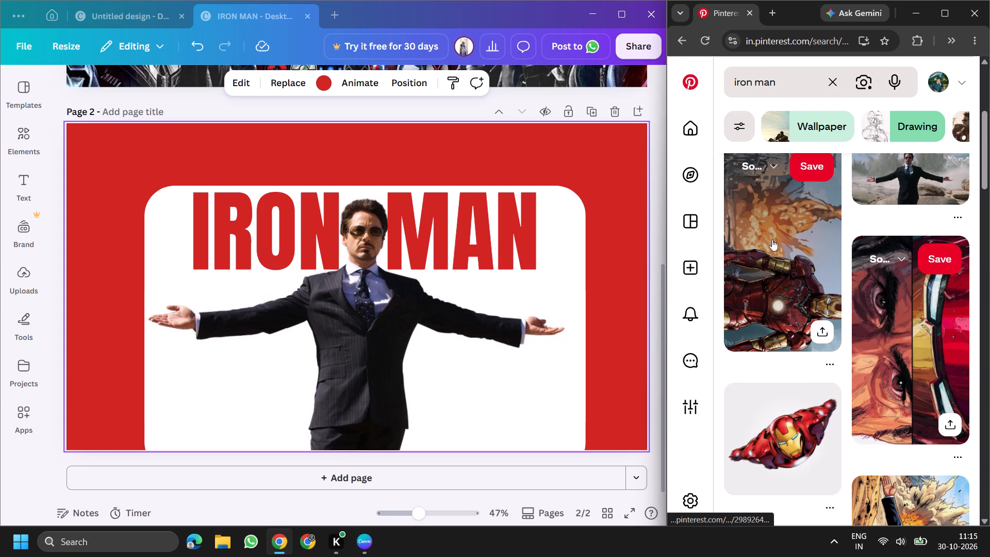
pyautogui.click(772, 238)
pyautogui.rightClick(876, 296)
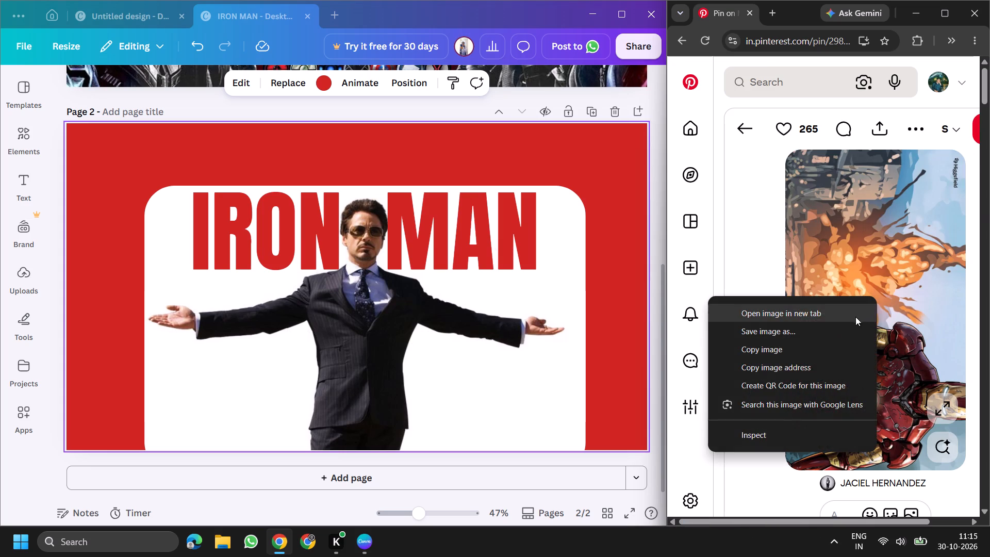
pyautogui.click(791, 347)
pyautogui.rightClick(634, 121)
pyautogui.rightClick(605, 163)
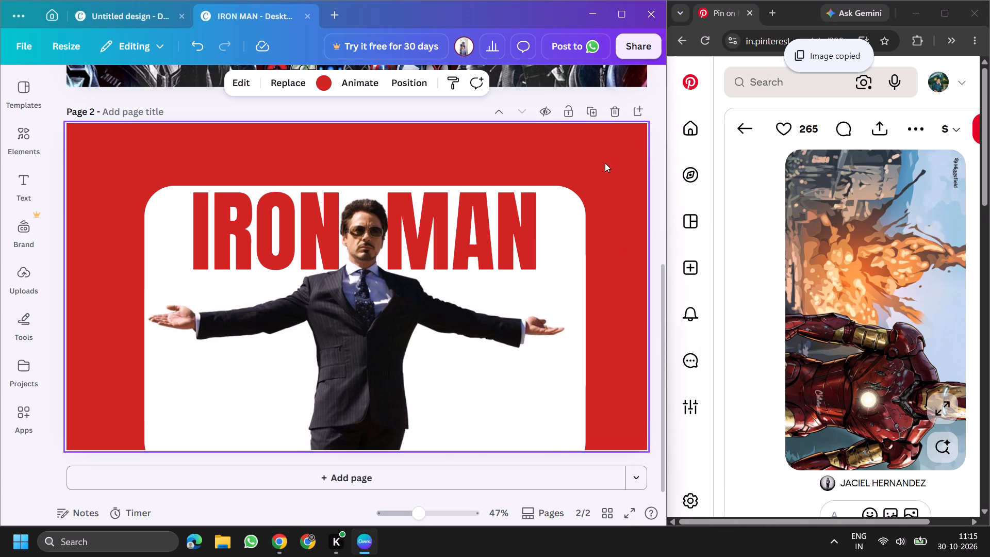
pyautogui.click(472, 238)
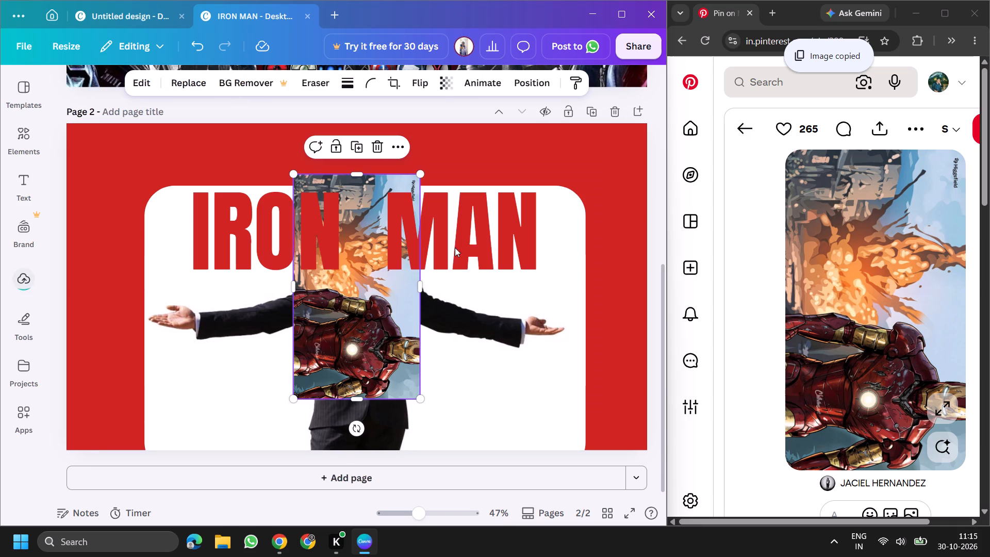
# Rotate the pasted artwork counter-clockwise to landscape so that Iron Man stands upright.
pyautogui.moveTo(356, 429); pyautogui.dragTo(402, 397)
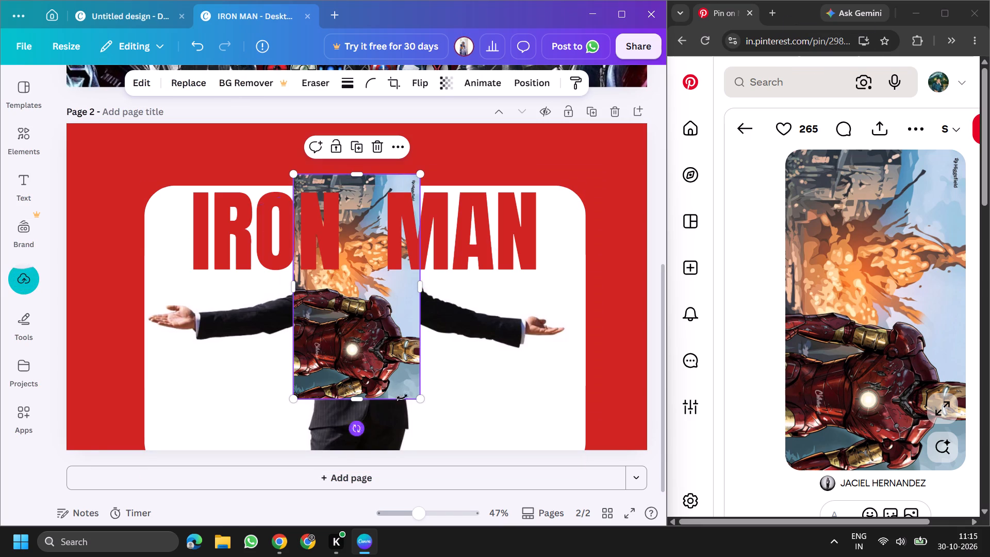
pyautogui.moveTo(402, 397); pyautogui.dragTo(471, 286)
pyautogui.click(505, 288)
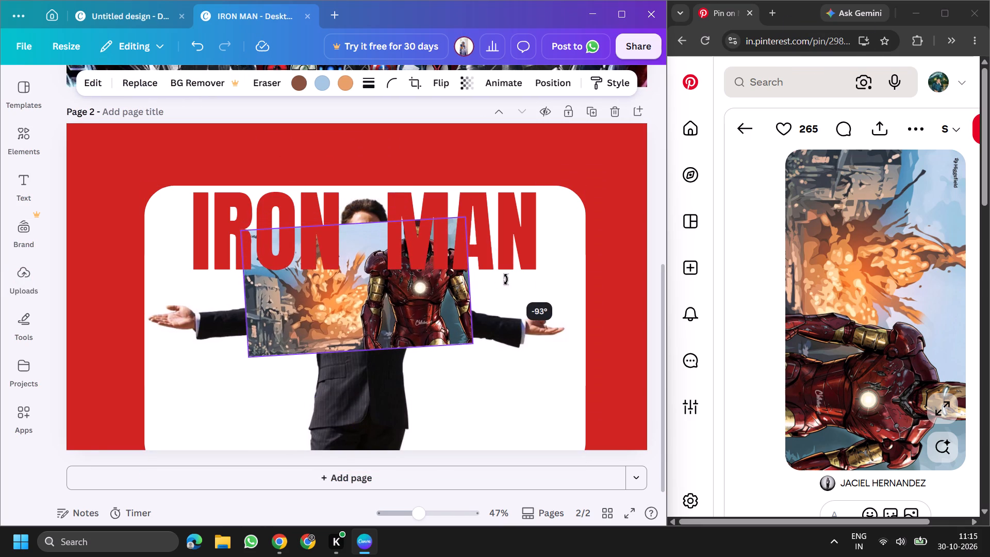
# Move the Iron Man artwork to page 2's upper-right corner and shrink it to fit the red area above the photo.
pyautogui.moveTo(422, 306); pyautogui.dragTo(569, 219)
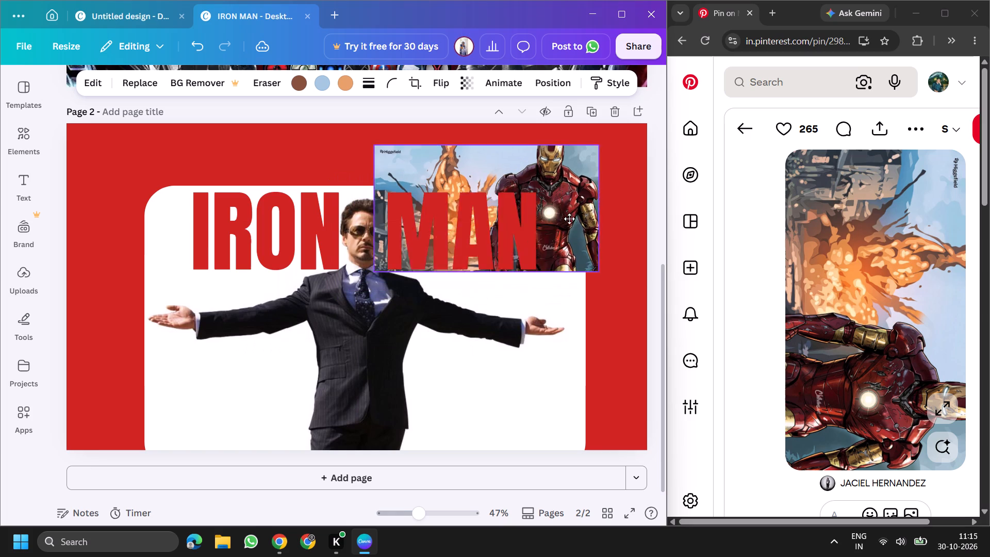
pyautogui.moveTo(569, 219); pyautogui.dragTo(604, 204)
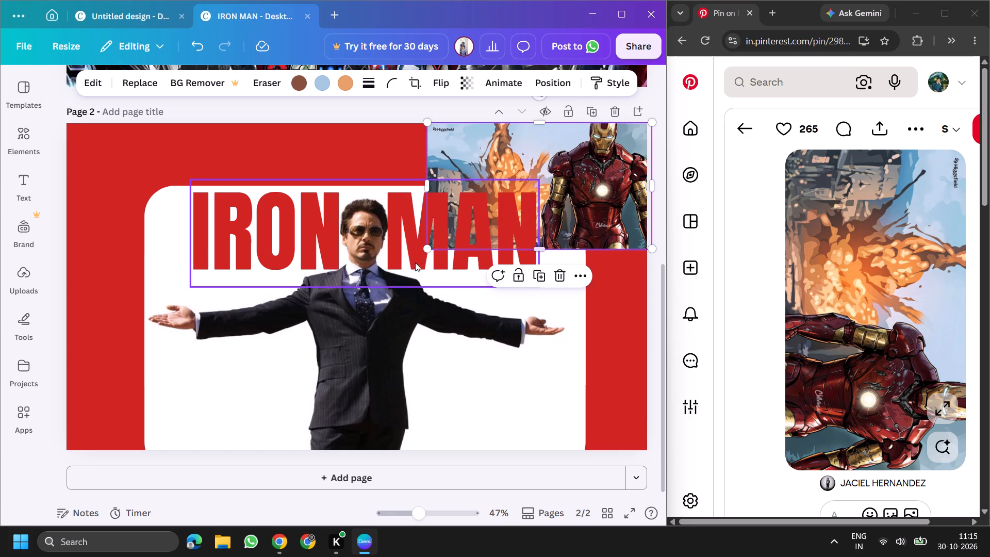
pyautogui.moveTo(426, 247); pyautogui.dragTo(474, 204)
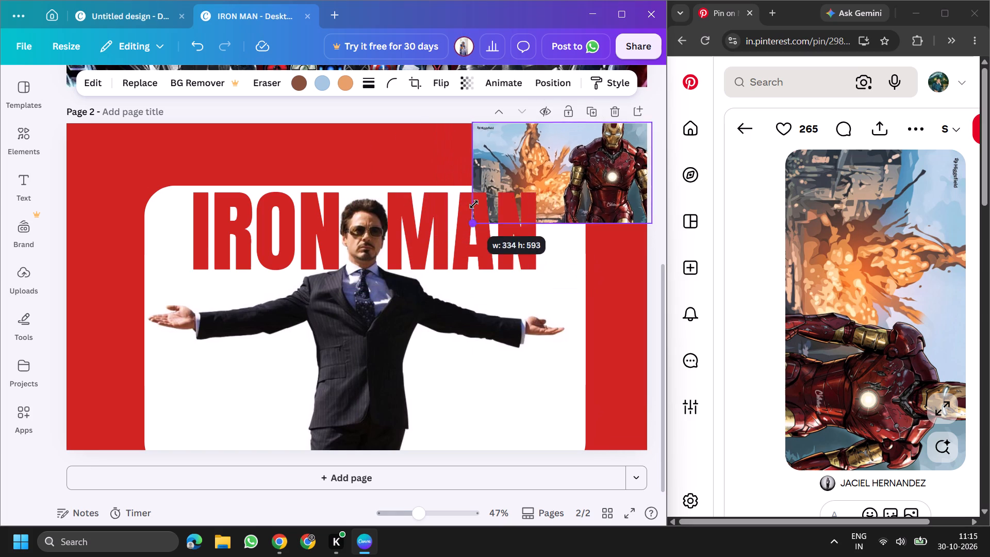
pyautogui.moveTo(474, 204); pyautogui.dragTo(550, 154)
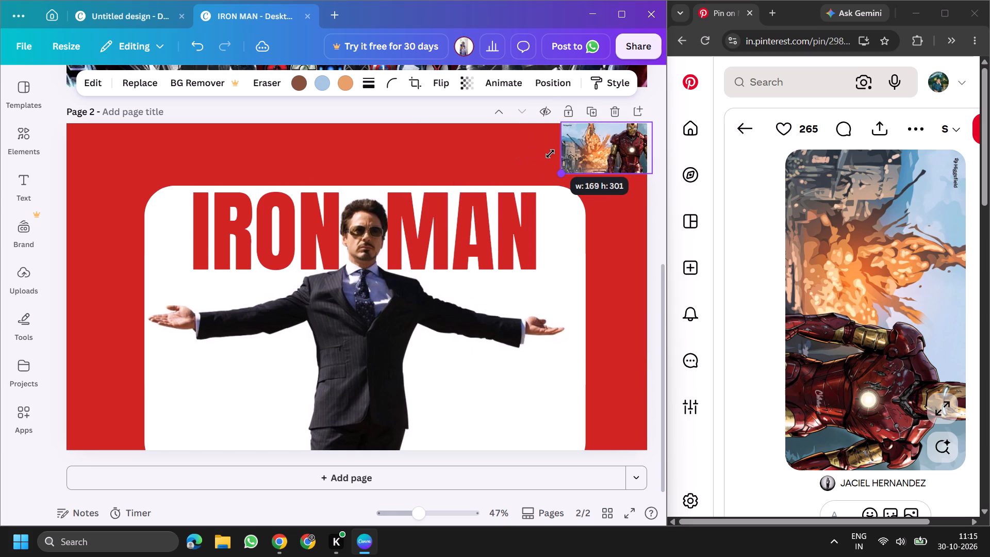
pyautogui.moveTo(550, 154); pyautogui.dragTo(558, 166)
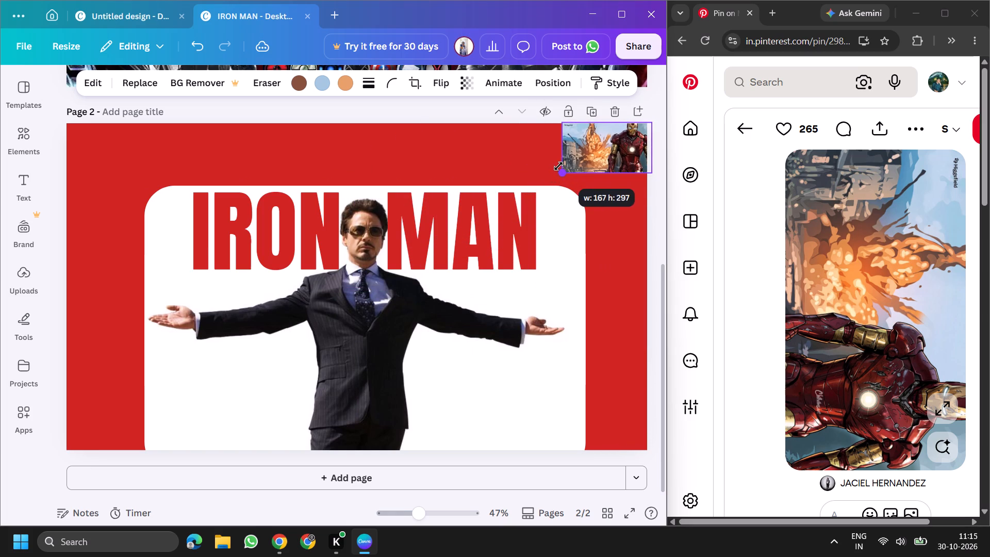
pyautogui.moveTo(558, 166); pyautogui.dragTo(536, 176)
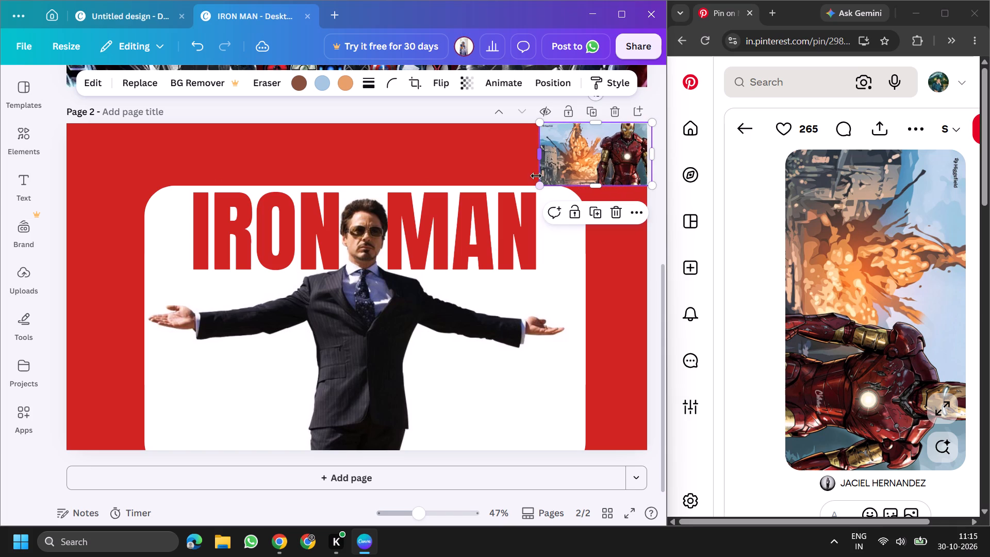
# Copy the Pinterest artwork of Tony Stark in armour with the glowing gauntlet and paste it onto page 2 in Canva.
pyautogui.click(895, 274)
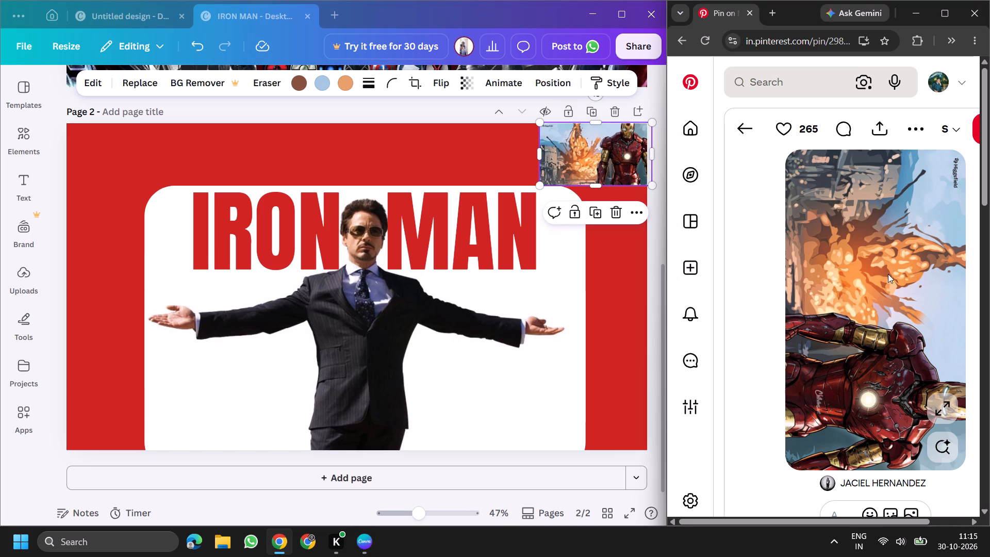
pyautogui.scroll(-4, 880, 302)
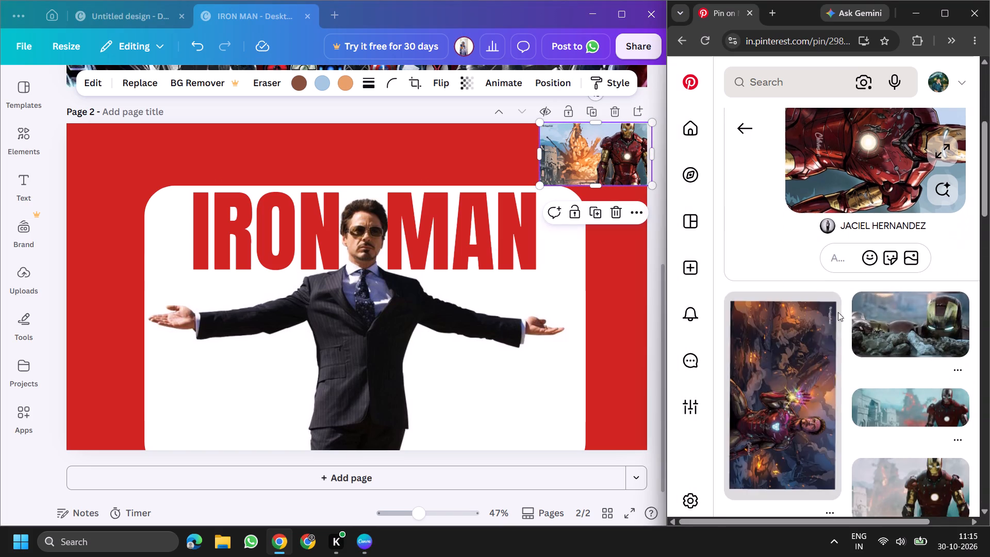
pyautogui.scroll(-4, 836, 313)
pyautogui.click(776, 198)
pyautogui.rightClick(832, 221)
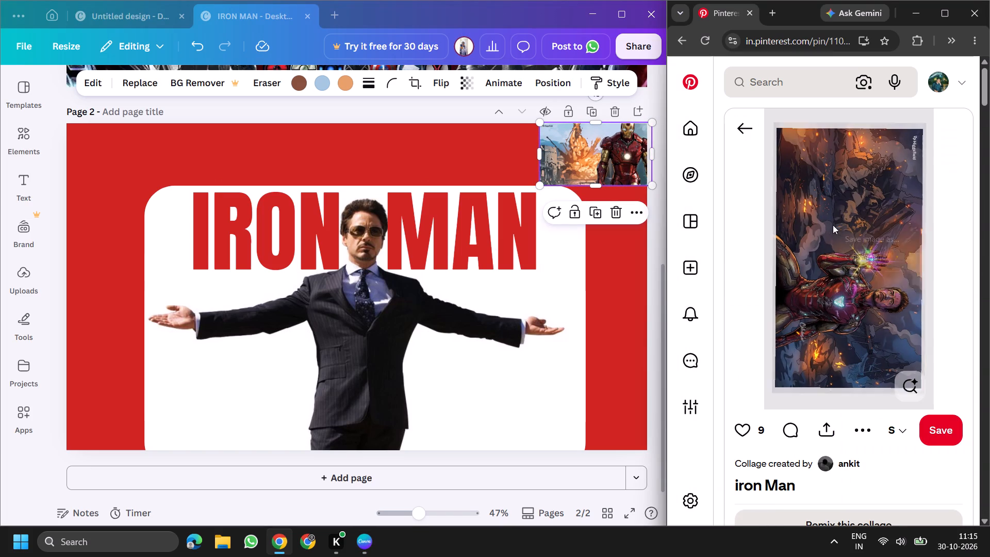
pyautogui.click(849, 260)
pyautogui.rightClick(488, 138)
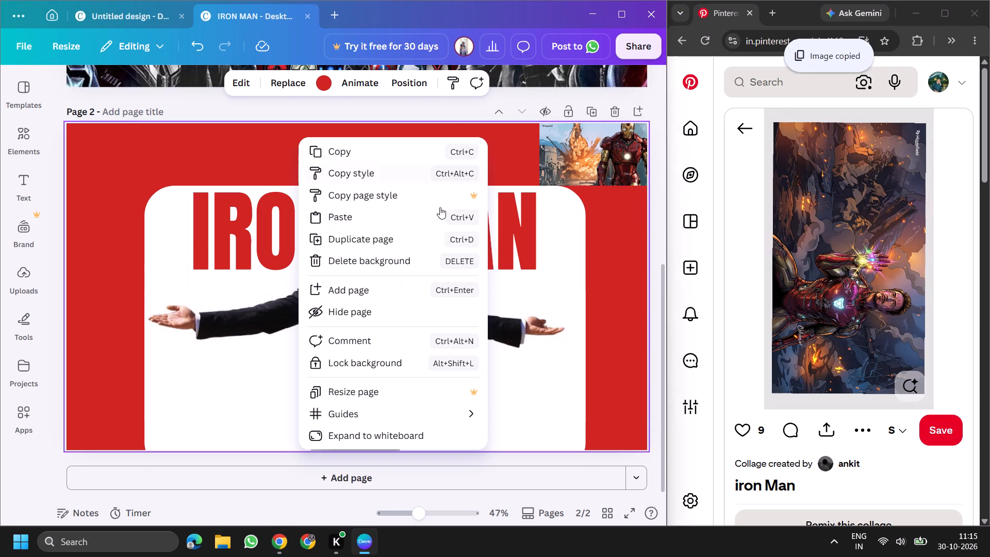
pyautogui.click(384, 217)
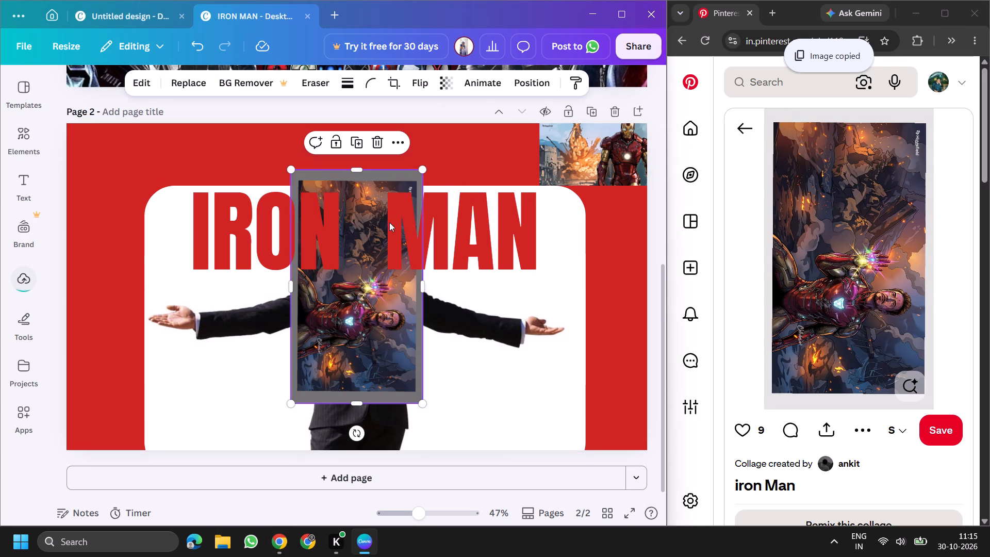
# Rotate the pasted gauntlet artwork counter-clockwise to level landscape so that Tony Stark is upright.
pyautogui.moveTo(357, 437); pyautogui.dragTo(526, 277)
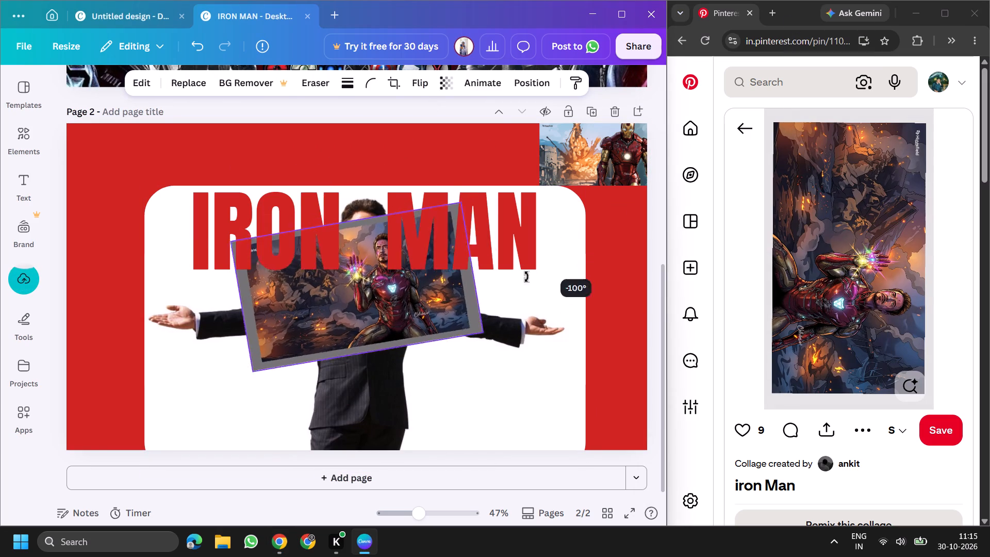
pyautogui.moveTo(526, 277); pyautogui.dragTo(519, 283)
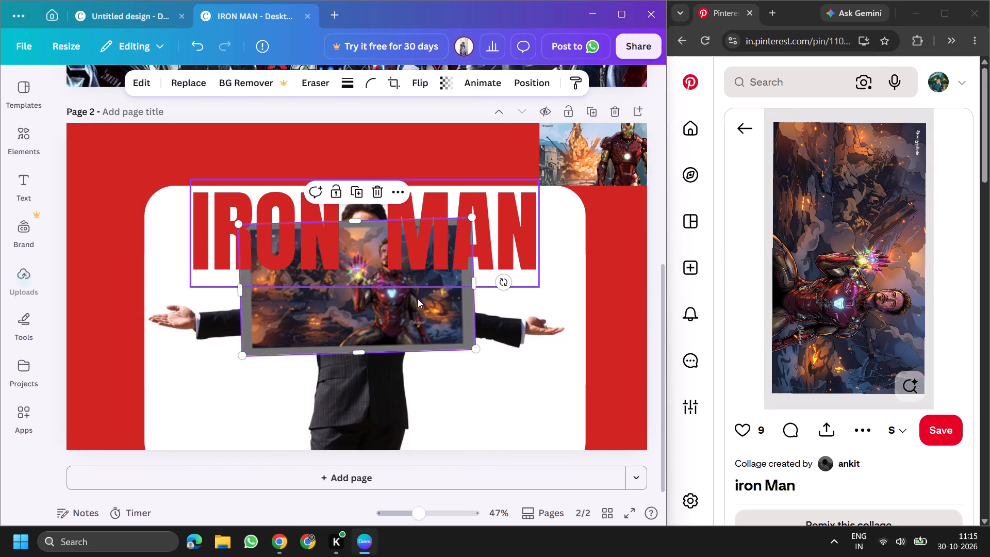
pyautogui.moveTo(508, 283); pyautogui.dragTo(508, 290)
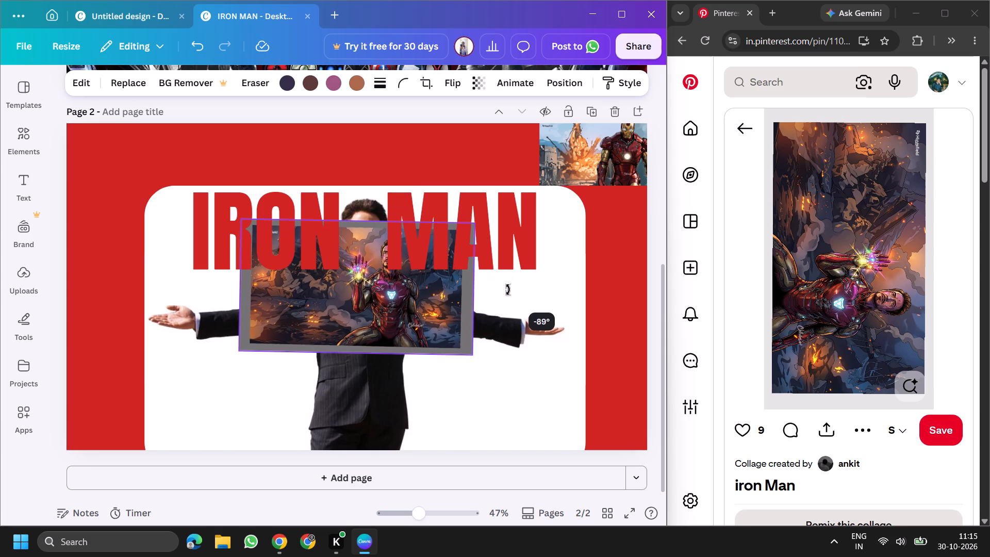
pyautogui.moveTo(508, 290); pyautogui.dragTo(505, 287)
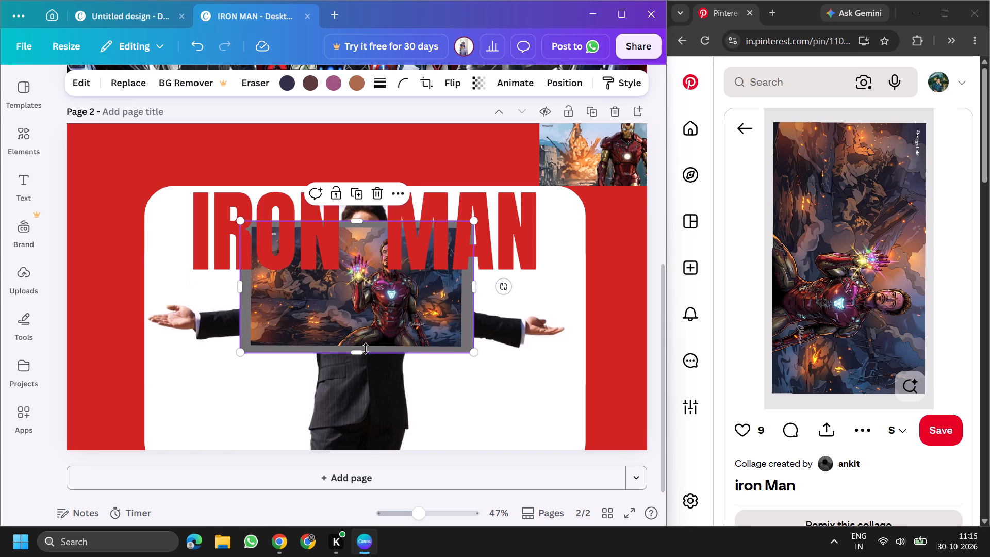
# Crop the grey borders off all four sides of the gauntlet artwork.
pyautogui.click(363, 342)
pyautogui.moveTo(354, 351); pyautogui.dragTo(357, 340)
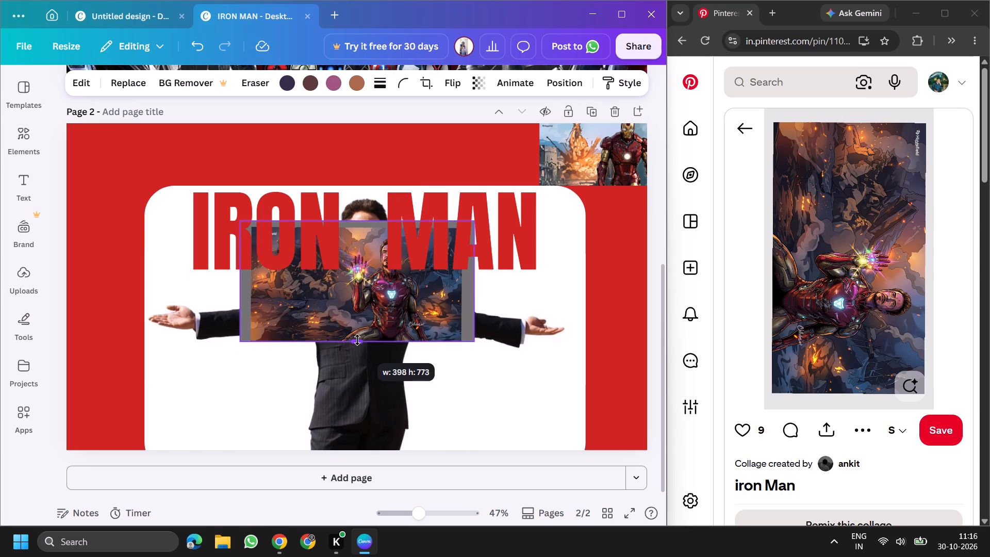
pyautogui.moveTo(357, 340); pyautogui.dragTo(356, 345)
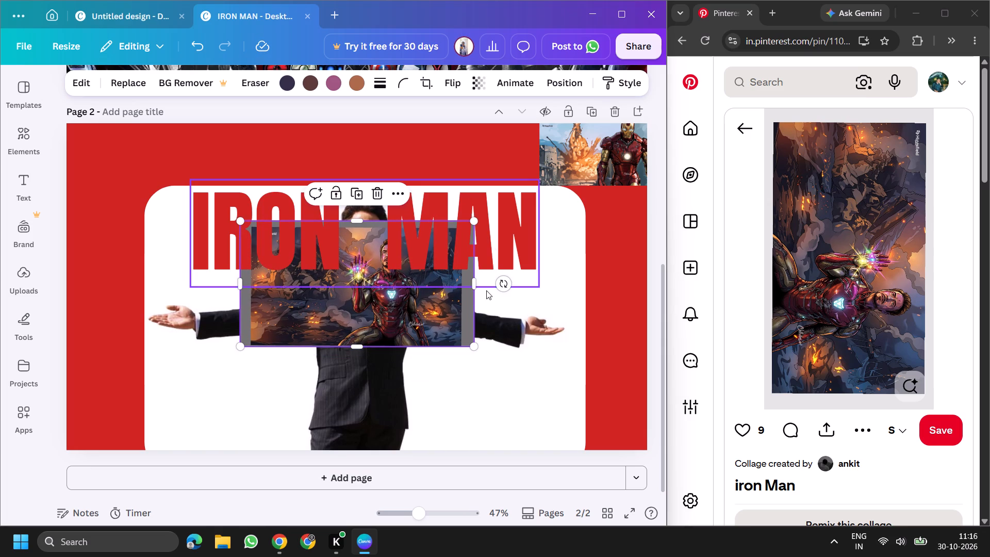
pyautogui.moveTo(472, 284); pyautogui.dragTo(456, 288)
pyautogui.moveTo(382, 300); pyautogui.dragTo(488, 395)
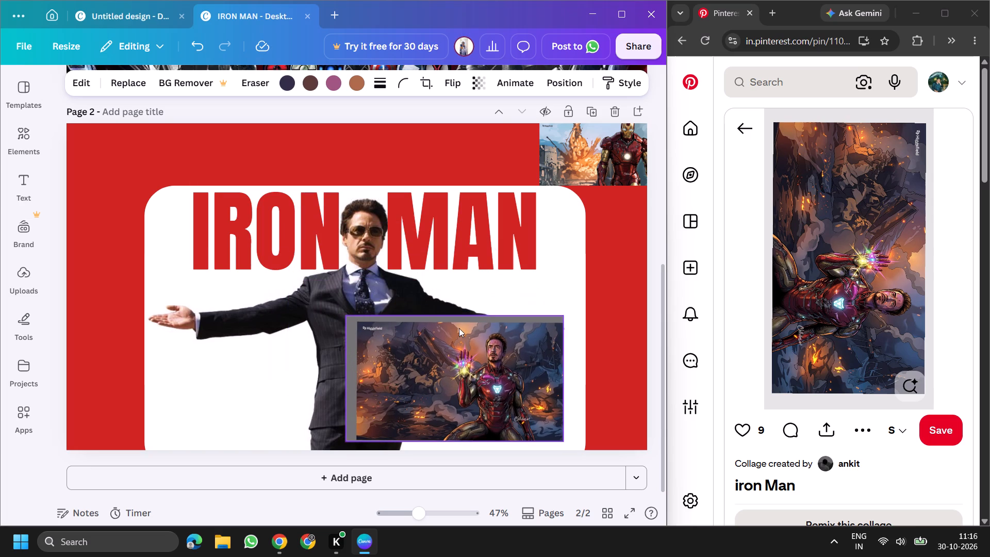
pyautogui.moveTo(450, 313); pyautogui.dragTo(450, 321)
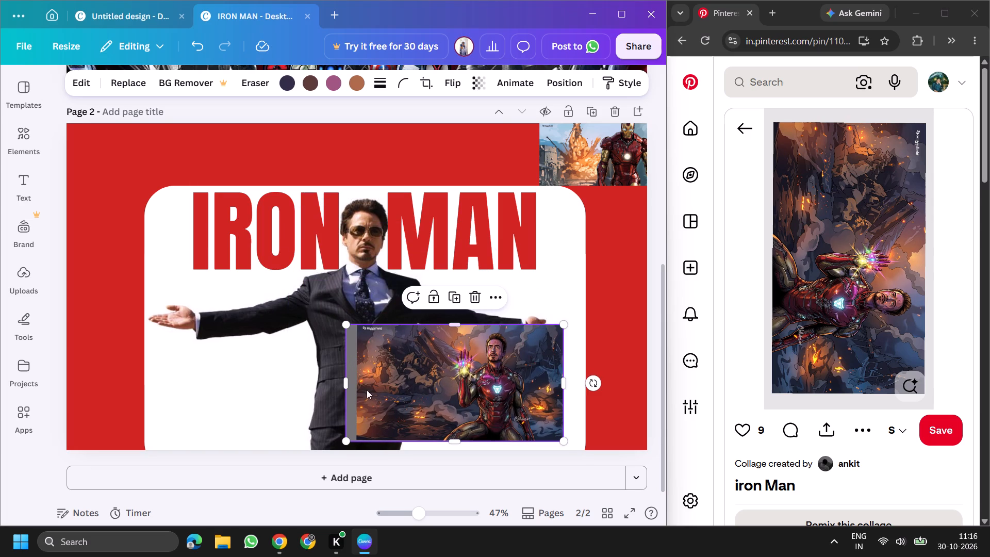
pyautogui.moveTo(342, 382); pyautogui.dragTo(357, 379)
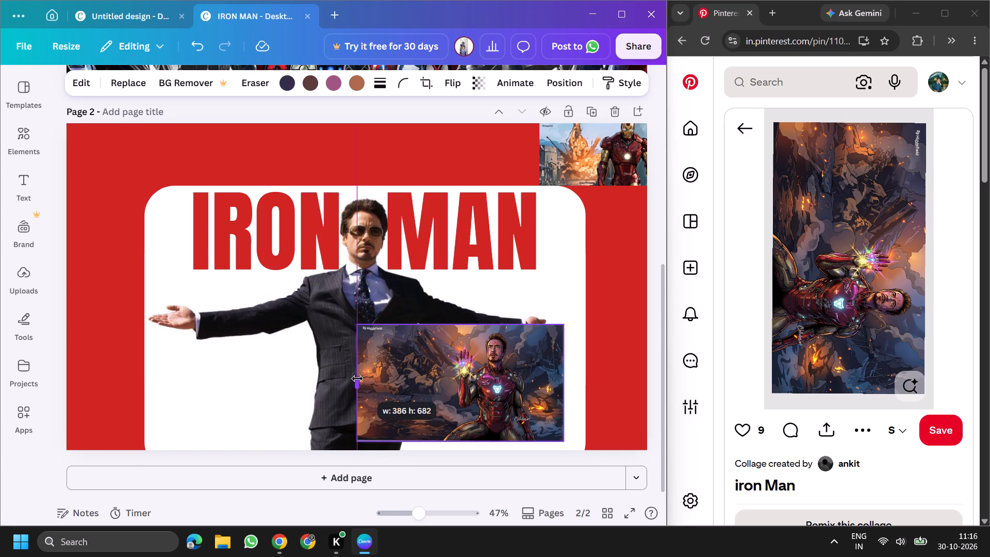
pyautogui.moveTo(357, 379); pyautogui.dragTo(356, 379)
# Shrink the gauntlet artwork and place it along page 2's top edge, directly left of the explosion artwork and matching its height.
pyautogui.moveTo(459, 407); pyautogui.dragTo(468, 269)
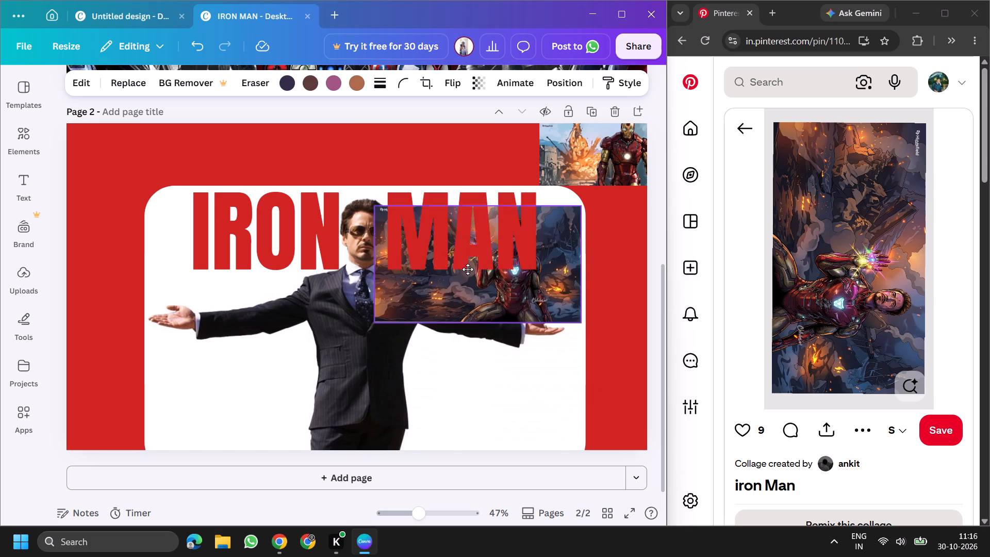
pyautogui.moveTo(468, 269); pyautogui.dragTo(591, 353)
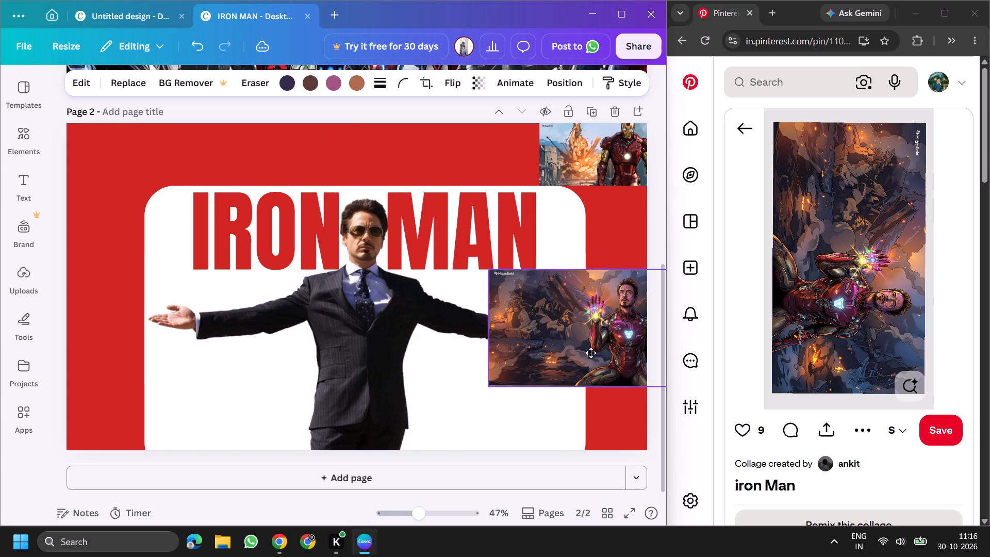
pyautogui.moveTo(591, 353); pyautogui.dragTo(572, 358)
pyautogui.moveTo(467, 394); pyautogui.dragTo(556, 371)
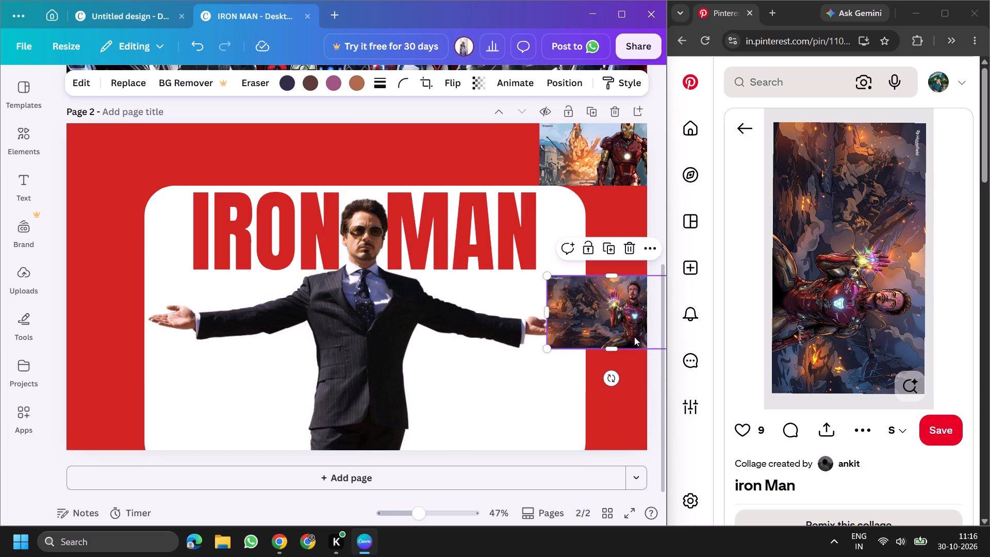
pyautogui.moveTo(634, 337); pyautogui.dragTo(501, 181)
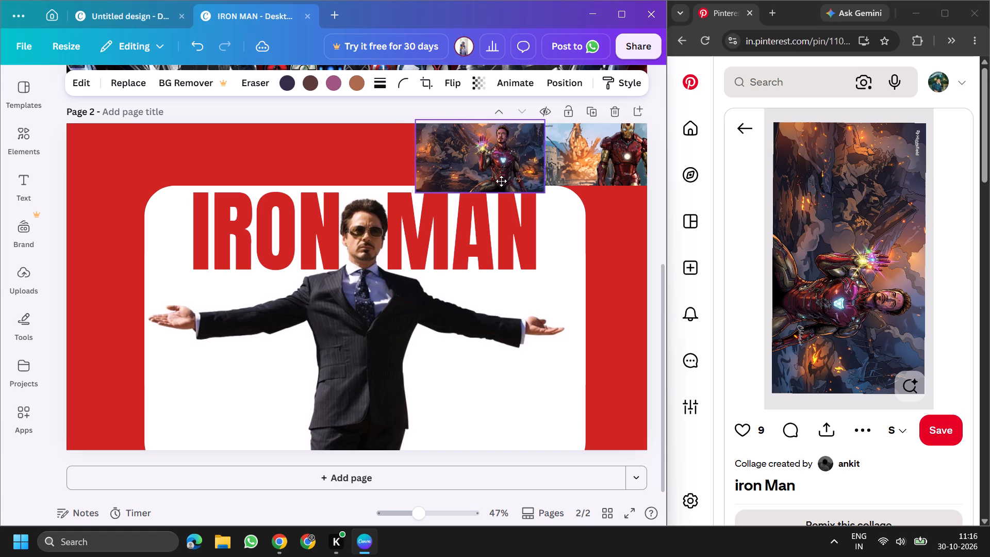
pyautogui.moveTo(501, 181); pyautogui.dragTo(494, 190)
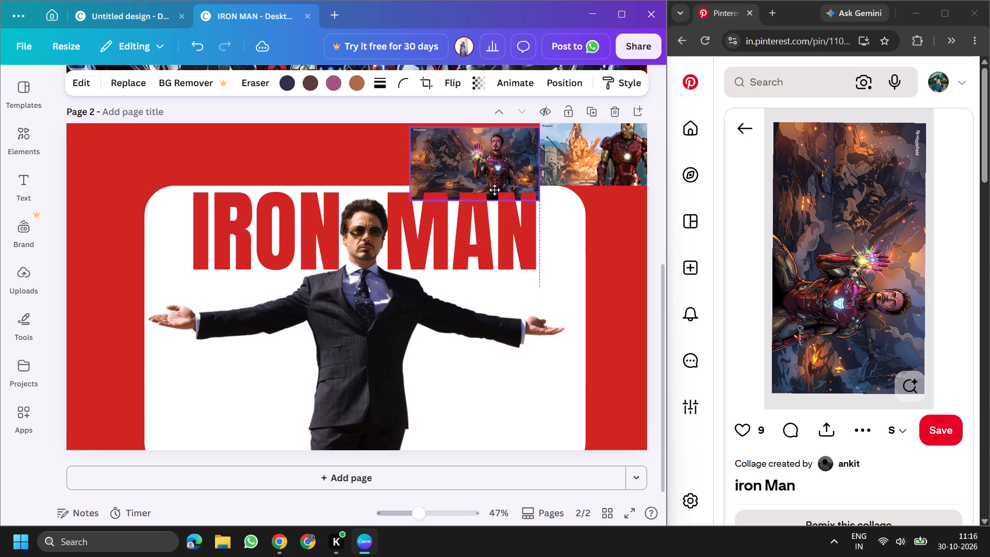
pyautogui.moveTo(494, 190); pyautogui.dragTo(496, 183)
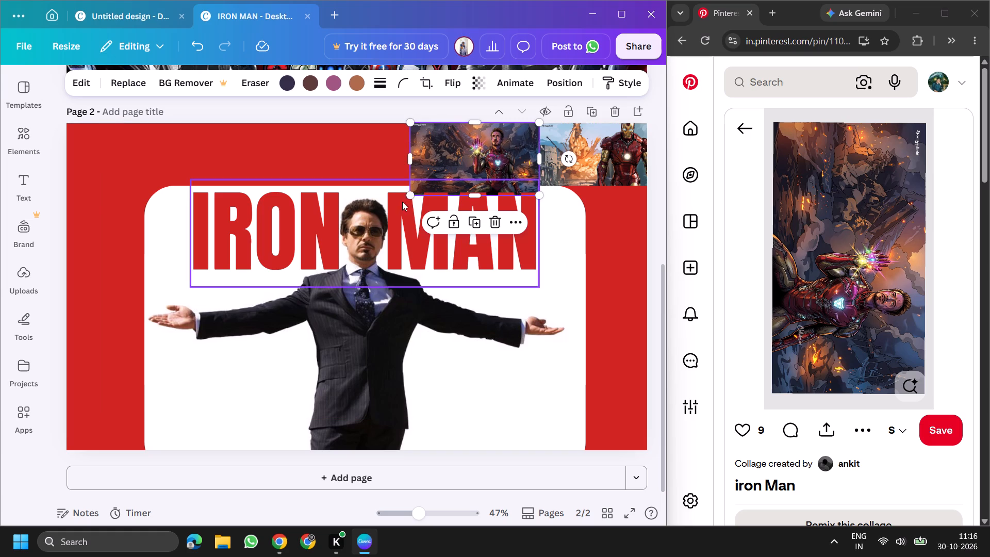
pyautogui.moveTo(411, 194); pyautogui.dragTo(428, 181)
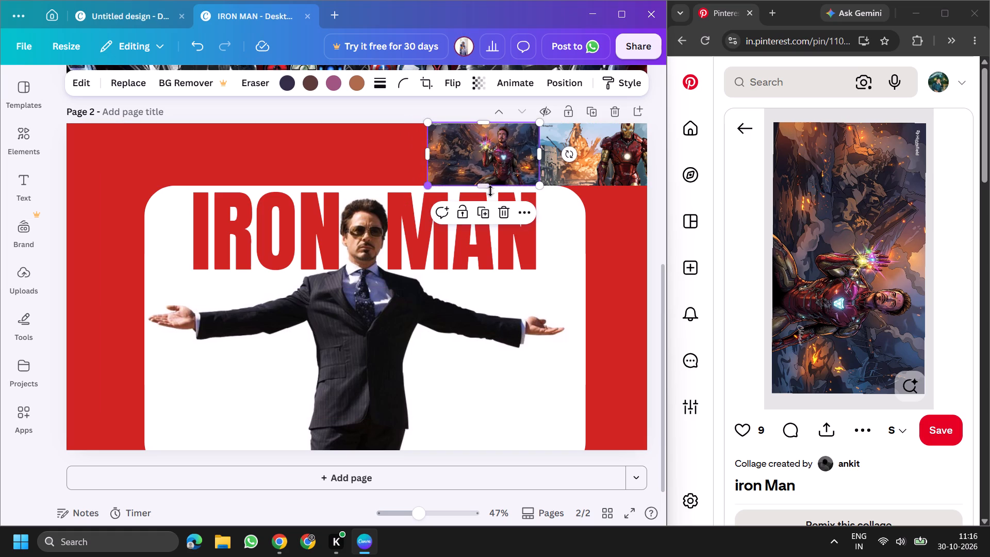
# Browse the related pins on Pinterest in Chrome for another landscape Iron Man picture.
pyautogui.click(851, 277)
pyautogui.scroll(-3, 850, 276)
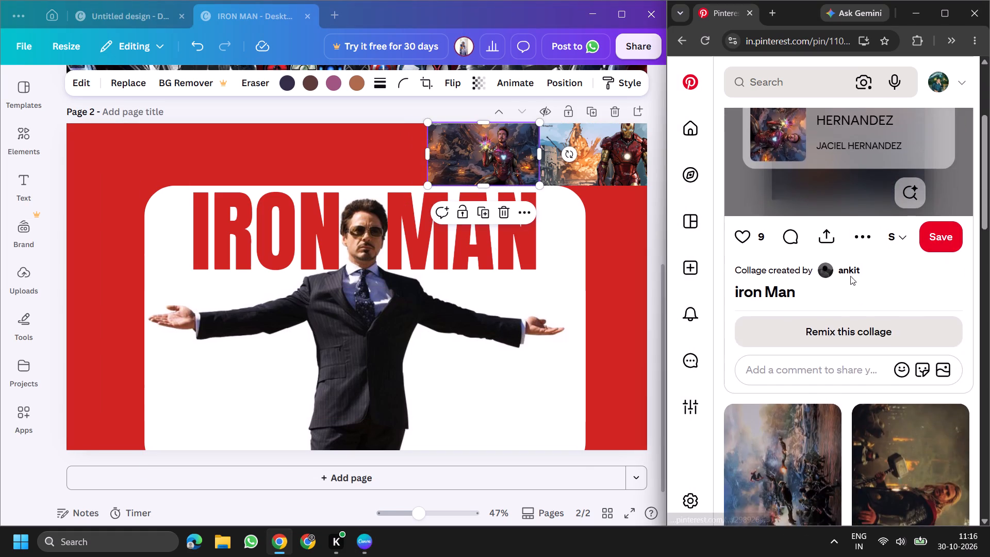
pyautogui.scroll(-5, 806, 309)
pyautogui.scroll(-4, 881, 258)
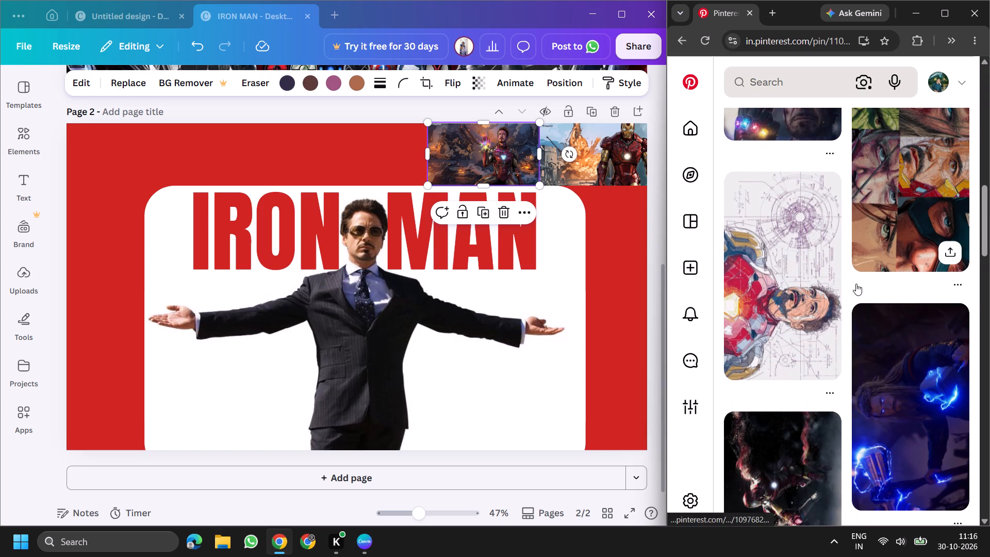
pyautogui.scroll(-7, 822, 327)
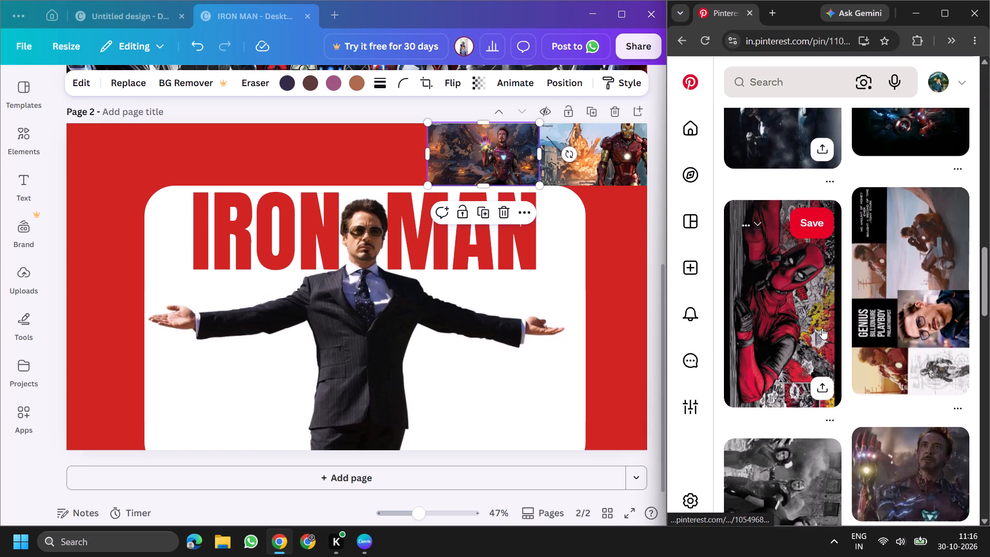
pyautogui.scroll(-7, 822, 328)
pyautogui.click(895, 133)
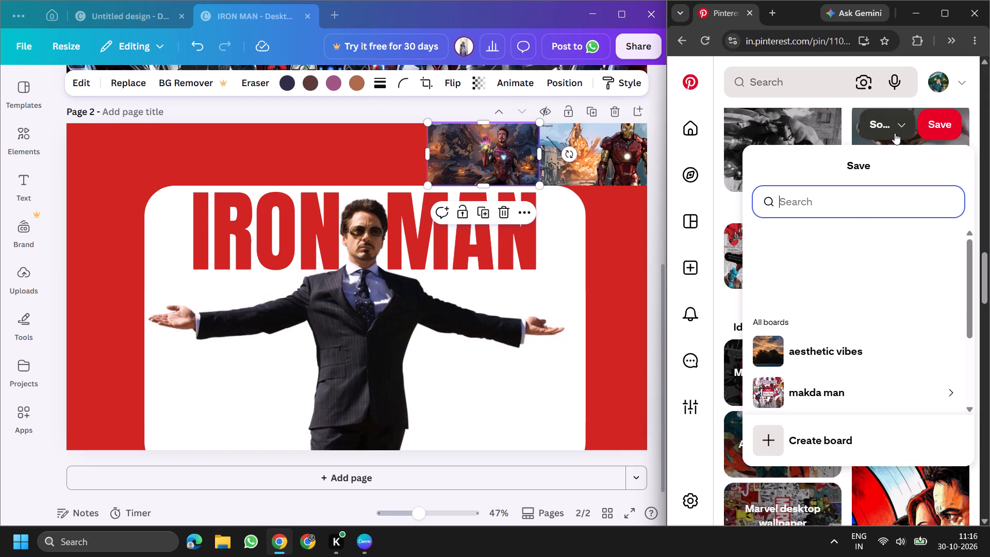
pyautogui.click(785, 121)
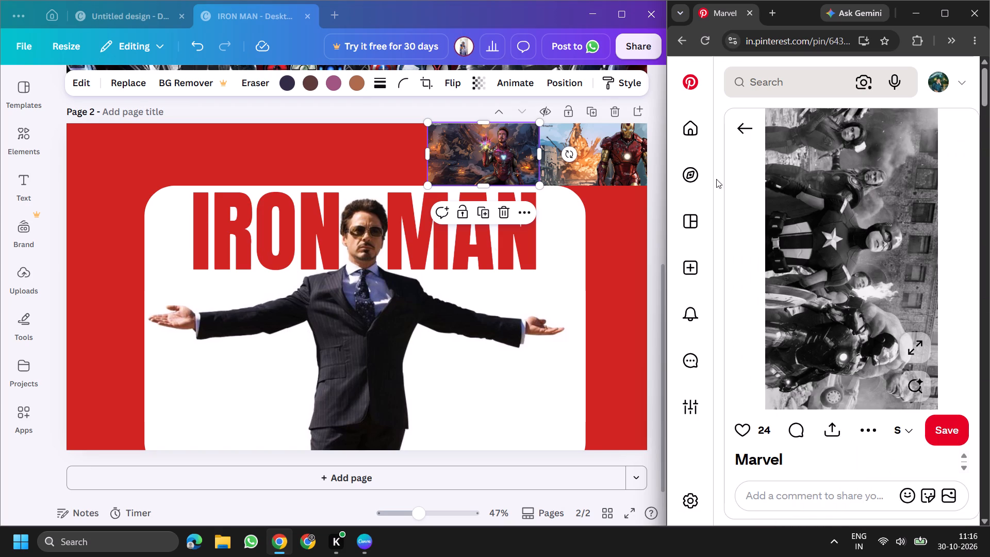
pyautogui.click(736, 129)
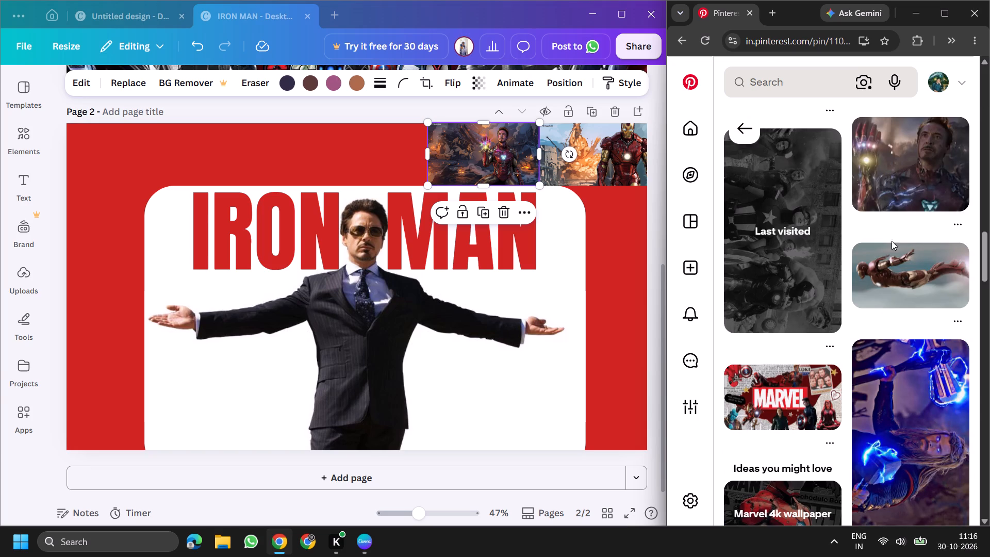
# Copy the Pinterest picture of Iron Man flying horizontally and paste it onto page 2 in Canva.
pyautogui.click(907, 292)
pyautogui.rightClick(851, 204)
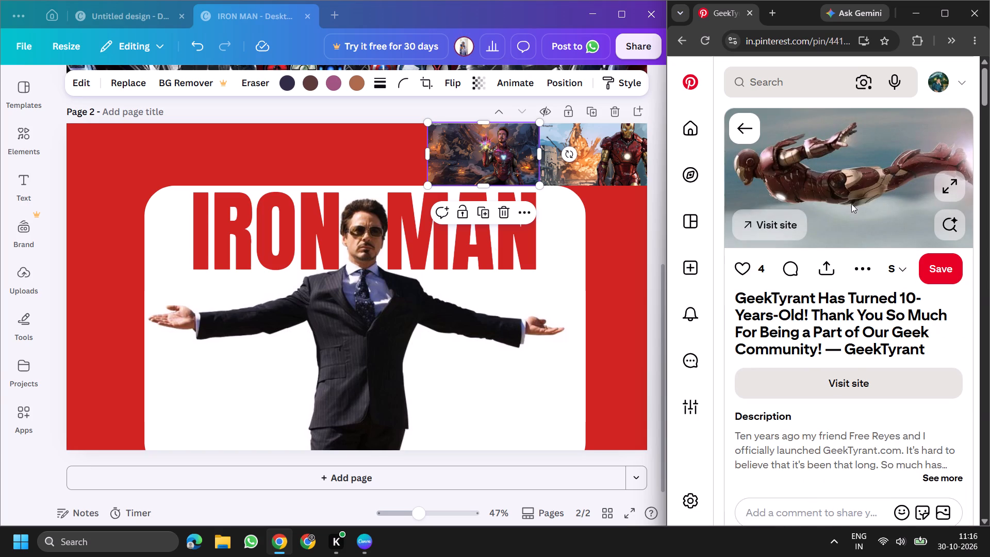
pyautogui.click(761, 263)
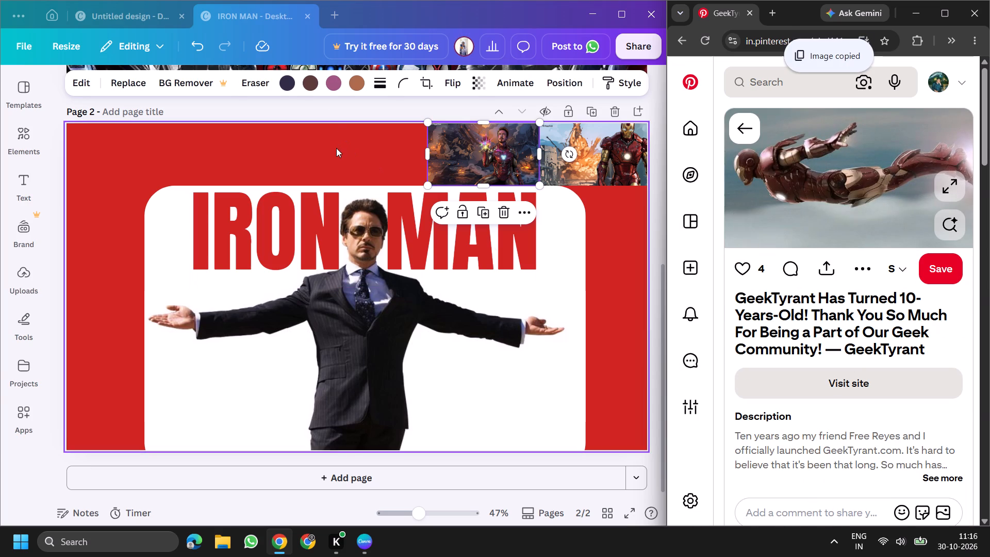
pyautogui.rightClick(336, 148)
pyautogui.click(389, 230)
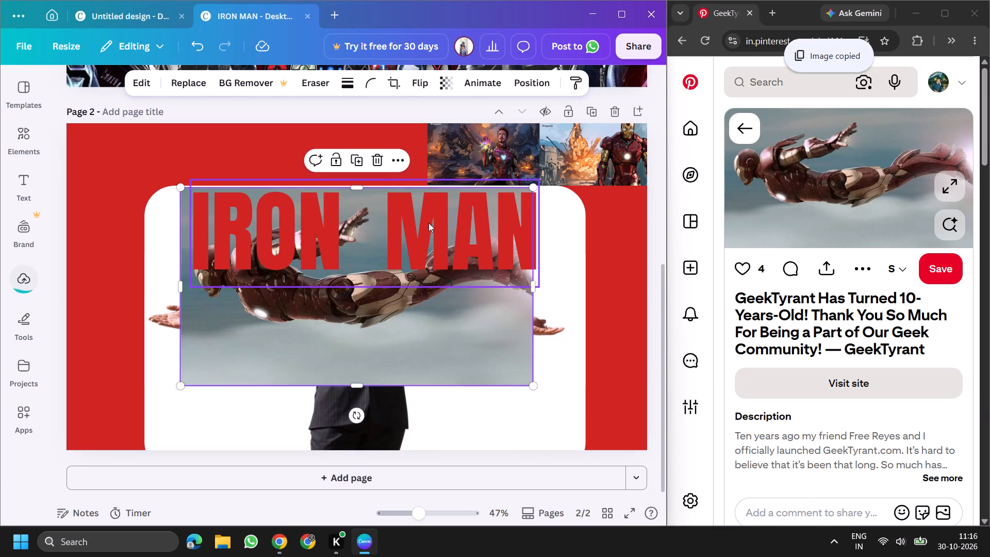
# Move the flying Iron Man picture towards page 2's top edge, lining its right side up with the gauntlet artwork's left side.
pyautogui.moveTo(384, 323); pyautogui.dragTo(377, 308)
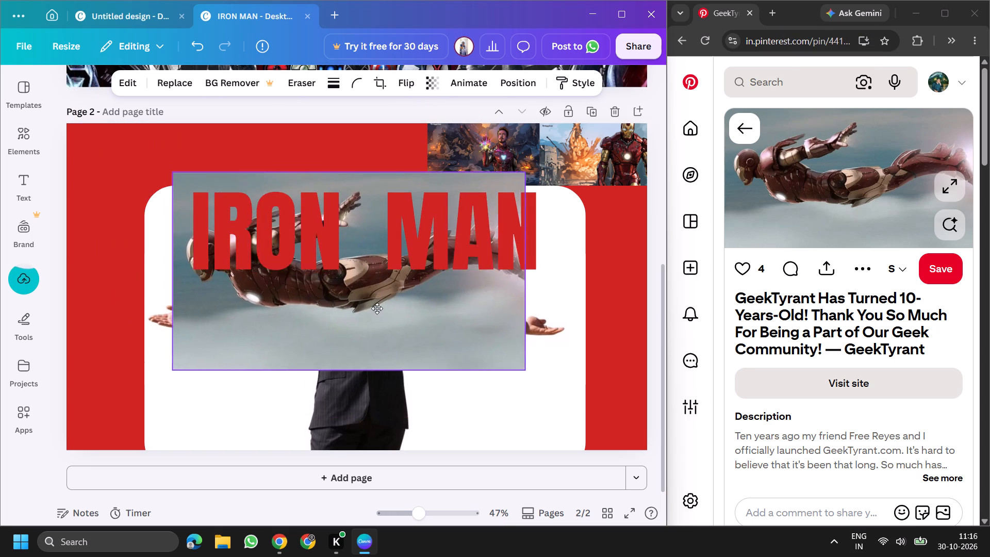
pyautogui.moveTo(377, 308); pyautogui.dragTo(286, 179)
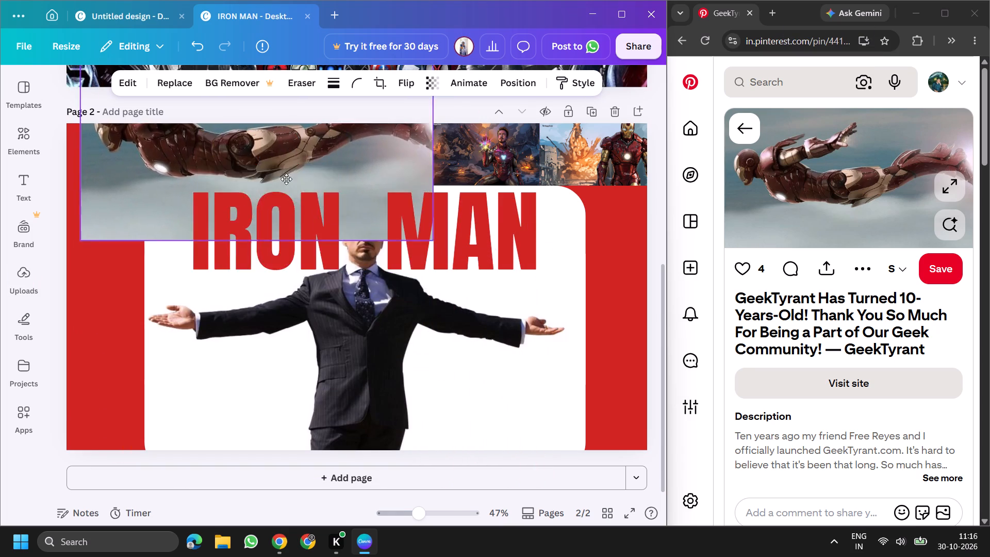
pyautogui.moveTo(286, 179); pyautogui.dragTo(285, 255)
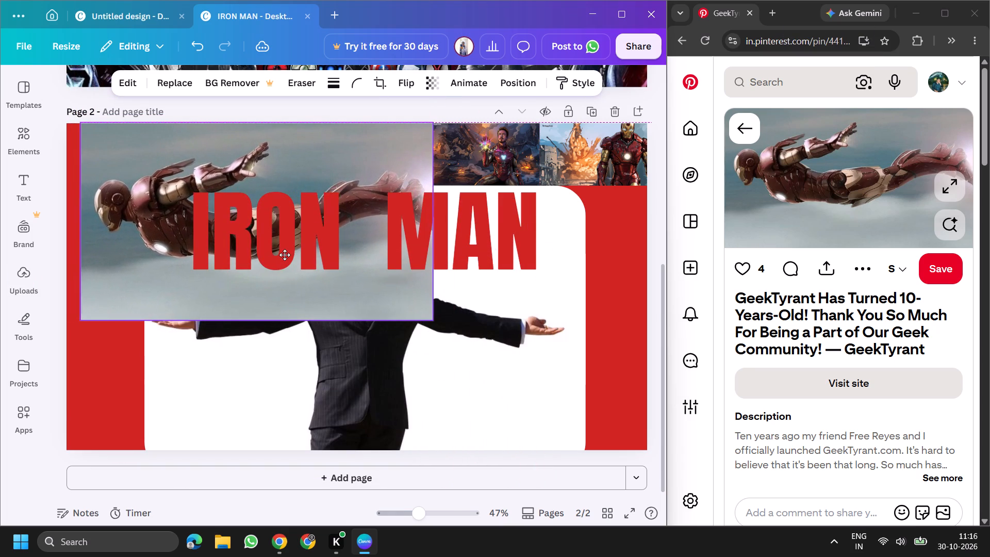
pyautogui.moveTo(285, 255); pyautogui.dragTo(277, 257)
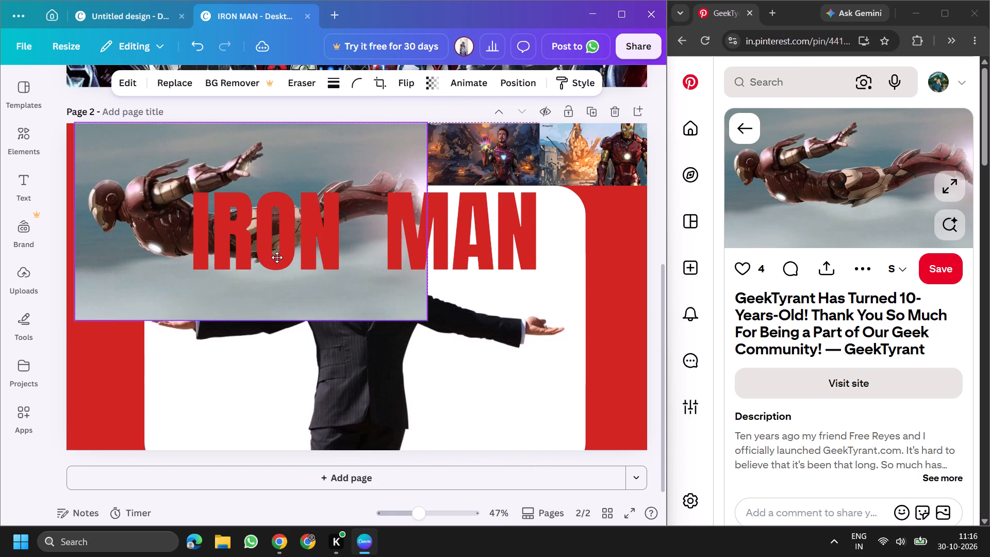
pyautogui.moveTo(277, 257); pyautogui.dragTo(276, 263)
# Lock the IRON MAN title text on page 2.
pyautogui.click(273, 263)
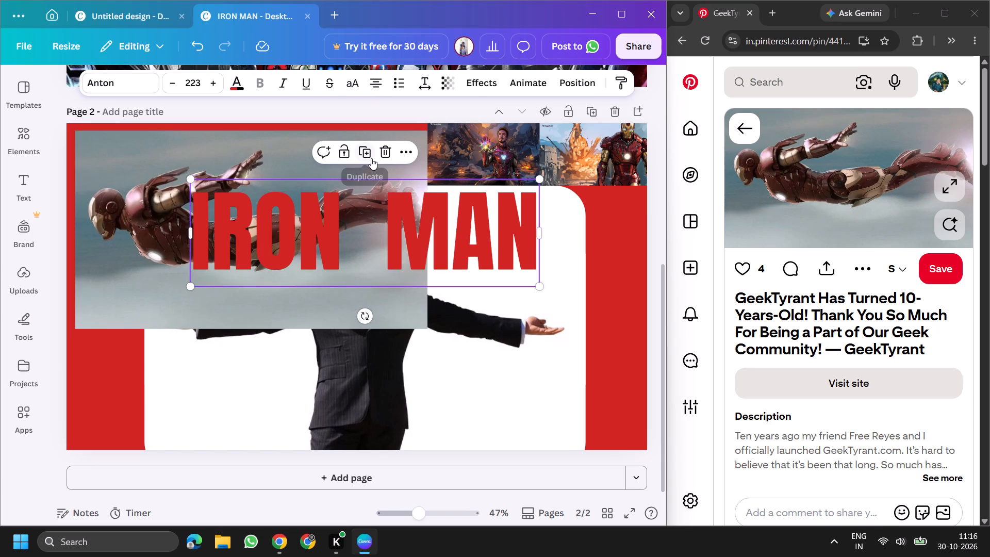
pyautogui.click(344, 157)
# Shrink the flying Iron Man picture to the gauntlet artwork's height and place it directly left of it along page 2's top edge.
pyautogui.moveTo(301, 302); pyautogui.dragTo(306, 288)
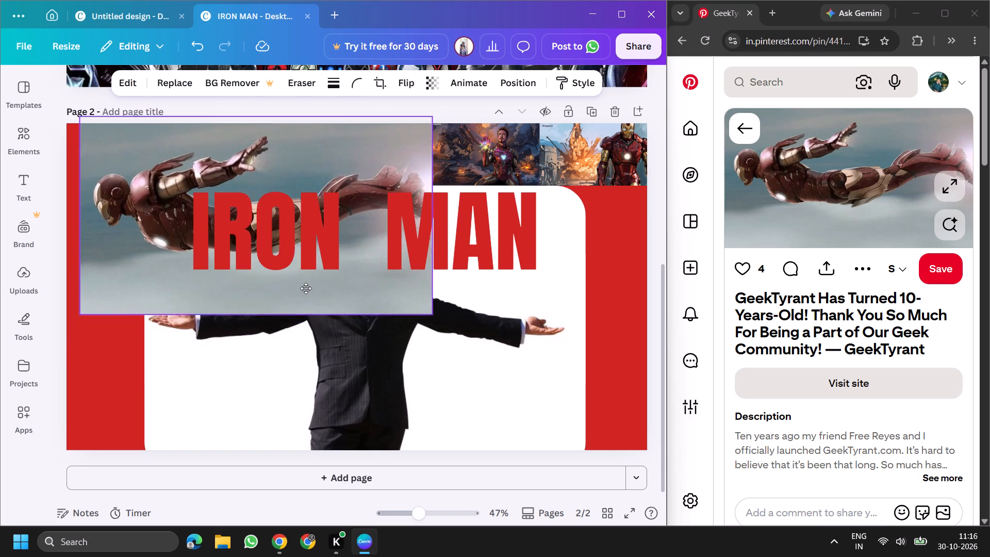
pyautogui.moveTo(306, 288); pyautogui.dragTo(303, 293)
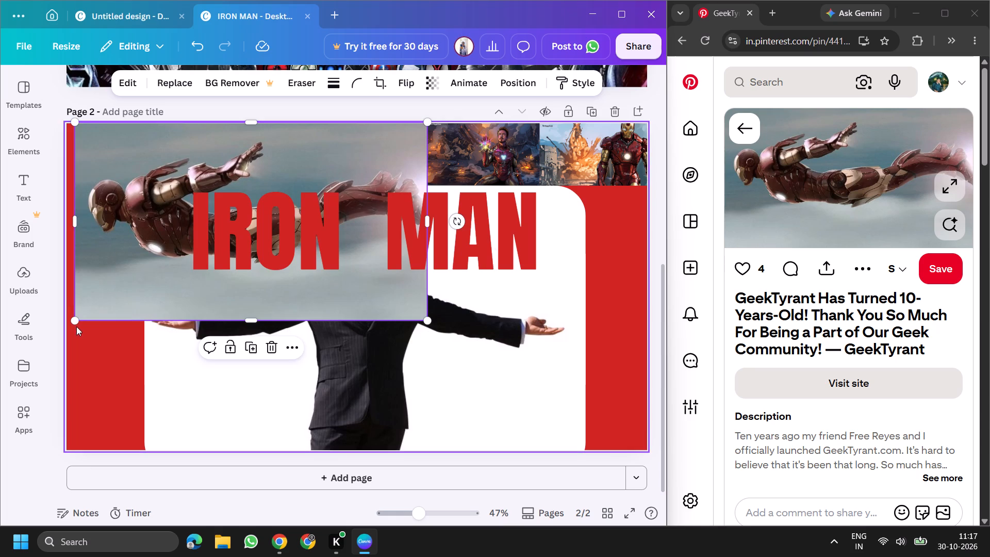
pyautogui.moveTo(74, 323); pyautogui.dragTo(225, 155)
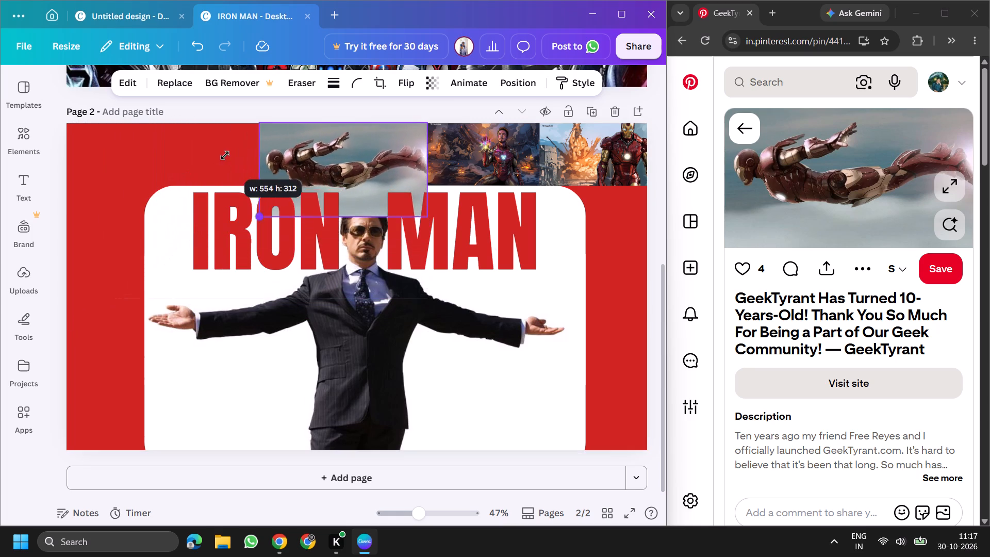
pyautogui.moveTo(225, 155); pyautogui.dragTo(282, 132)
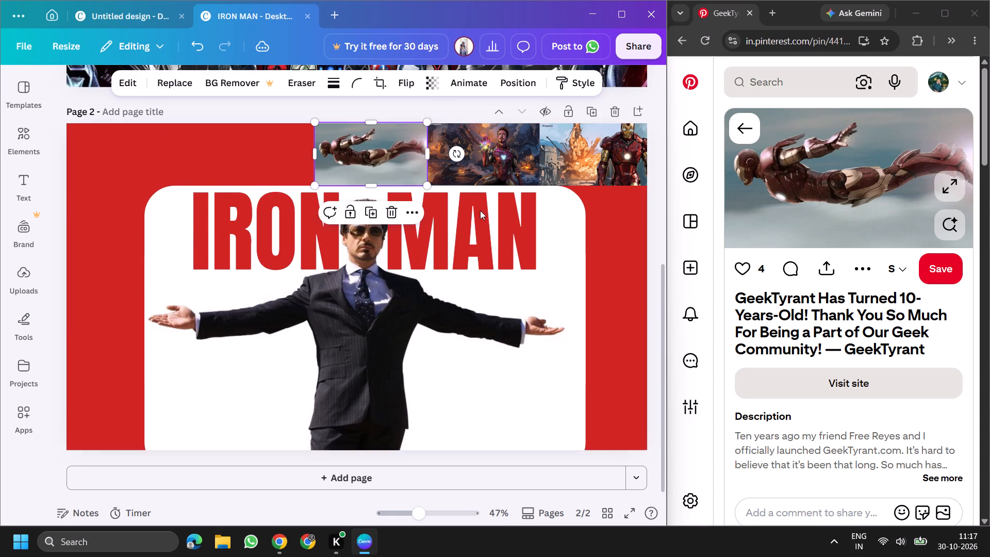
pyautogui.click(618, 288)
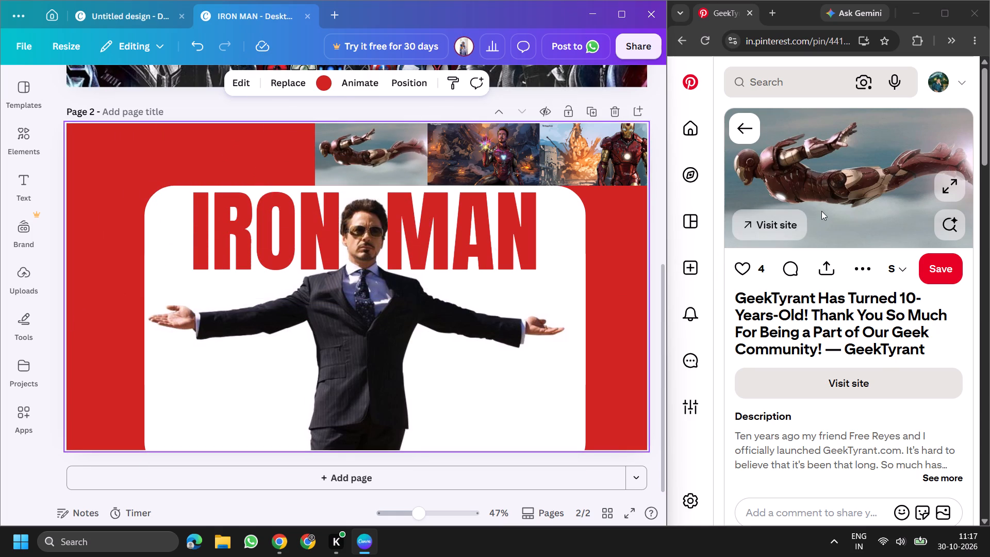
# Browse the related pins on Pinterest in Chrome for another Iron Man picture or a suggested search.
pyautogui.scroll(-8, 821, 211)
pyautogui.scroll(1, 815, 211)
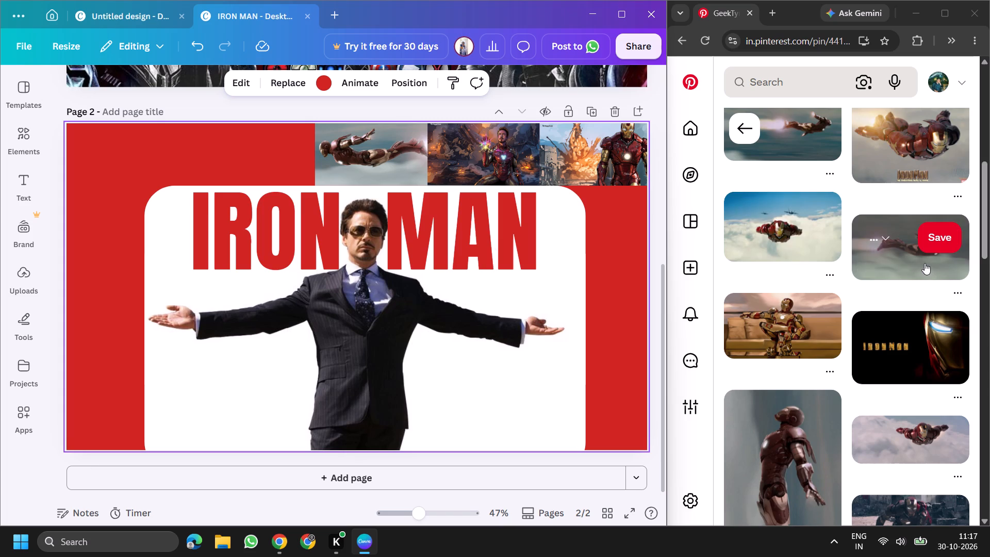
pyautogui.scroll(-5, 846, 275)
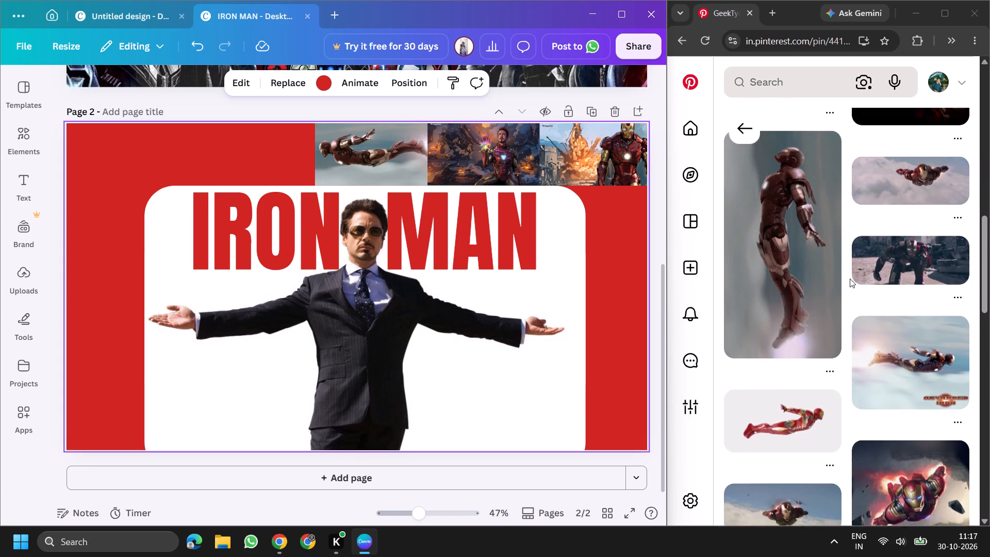
pyautogui.scroll(-3, 850, 278)
pyautogui.scroll(1, 838, 279)
pyautogui.scroll(-8, 837, 279)
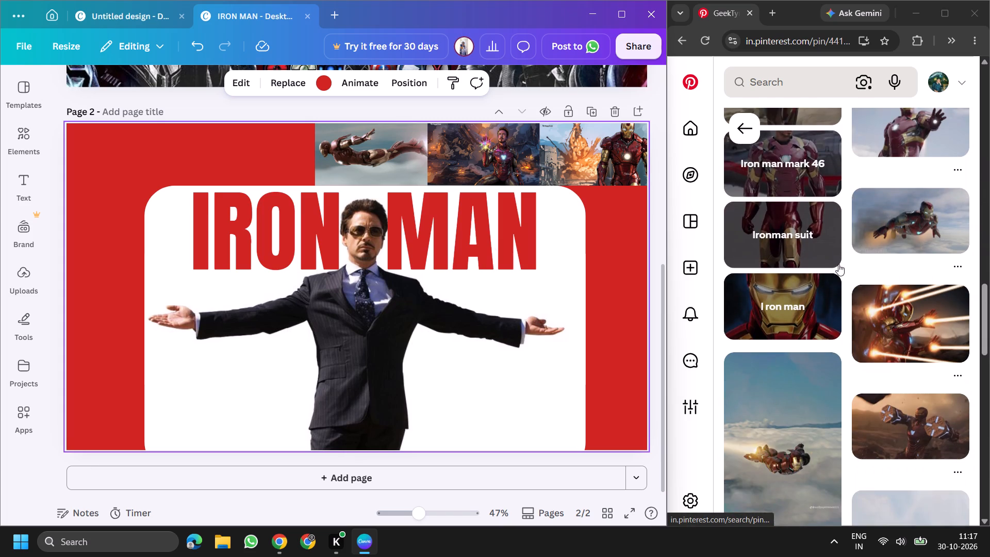
pyautogui.scroll(-3, 838, 264)
pyautogui.scroll(2, 796, 153)
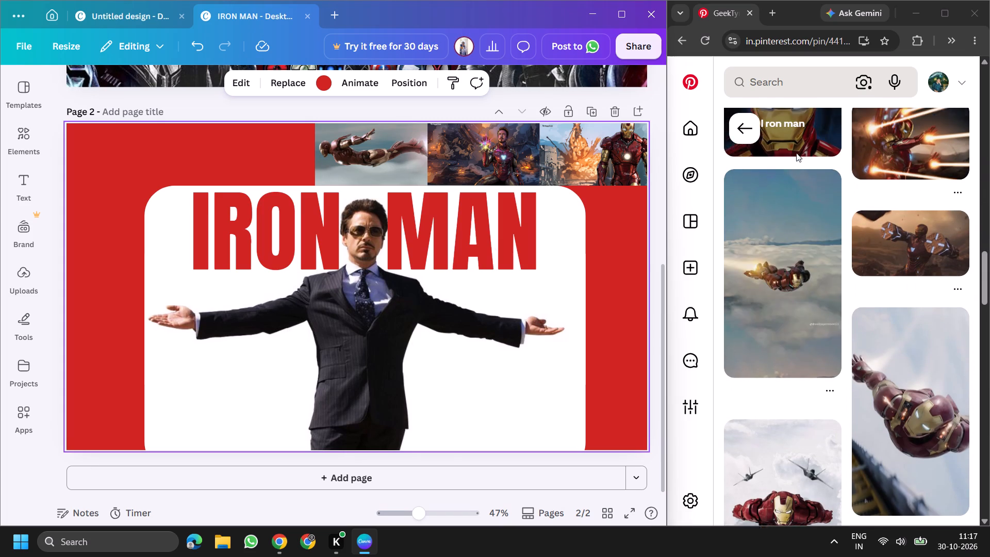
# Open Pinterest's suggested "I ron man" search and look through the pins for another landscape picture.
pyautogui.click(777, 238)
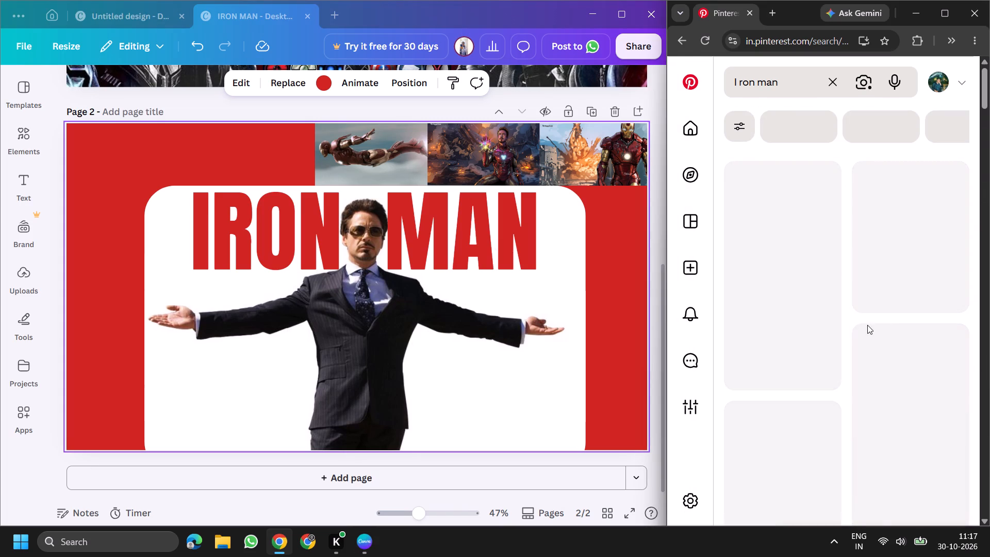
pyautogui.scroll(-3, 812, 318)
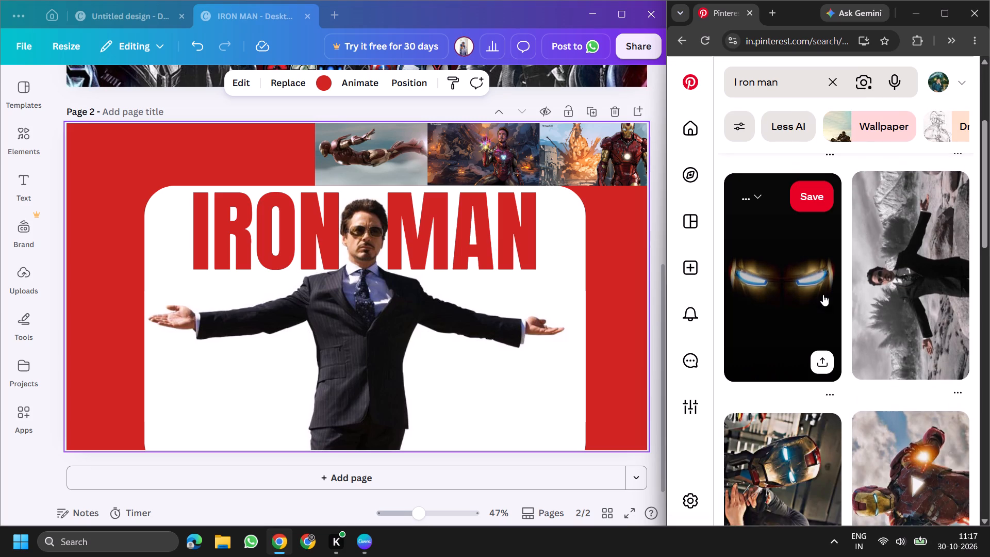
pyautogui.scroll(-6, 777, 303)
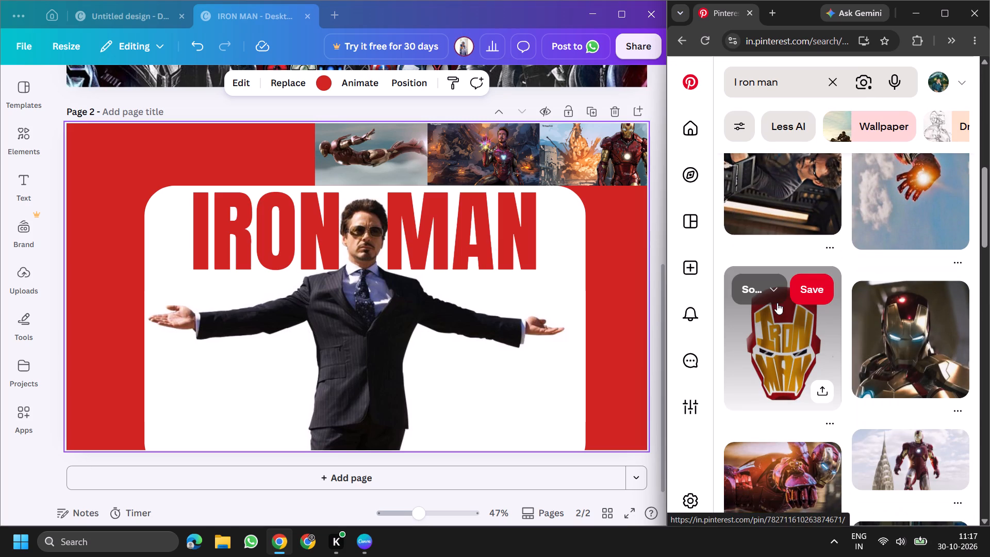
pyautogui.scroll(-2, 786, 299)
pyautogui.scroll(-2, 874, 295)
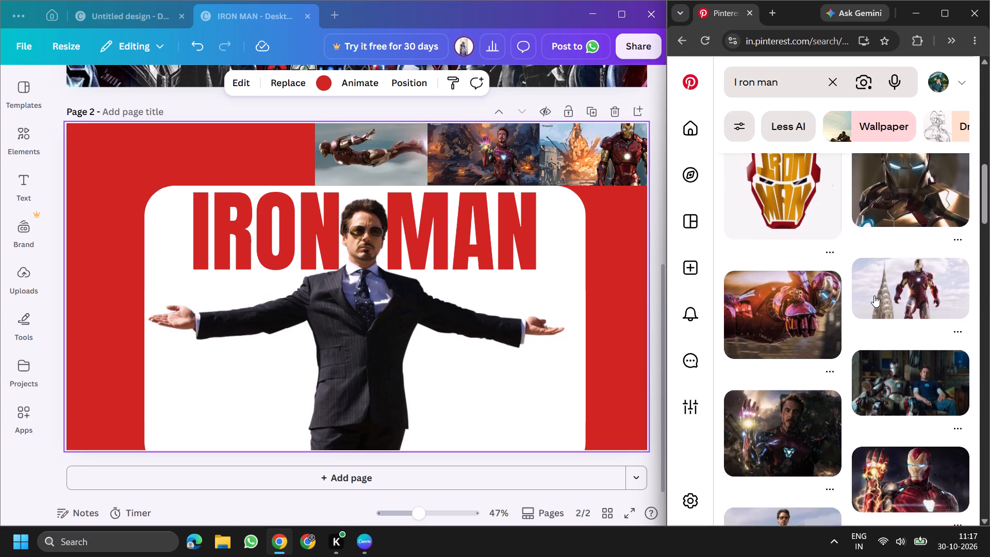
pyautogui.scroll(-2, 869, 297)
pyautogui.scroll(-2, 802, 325)
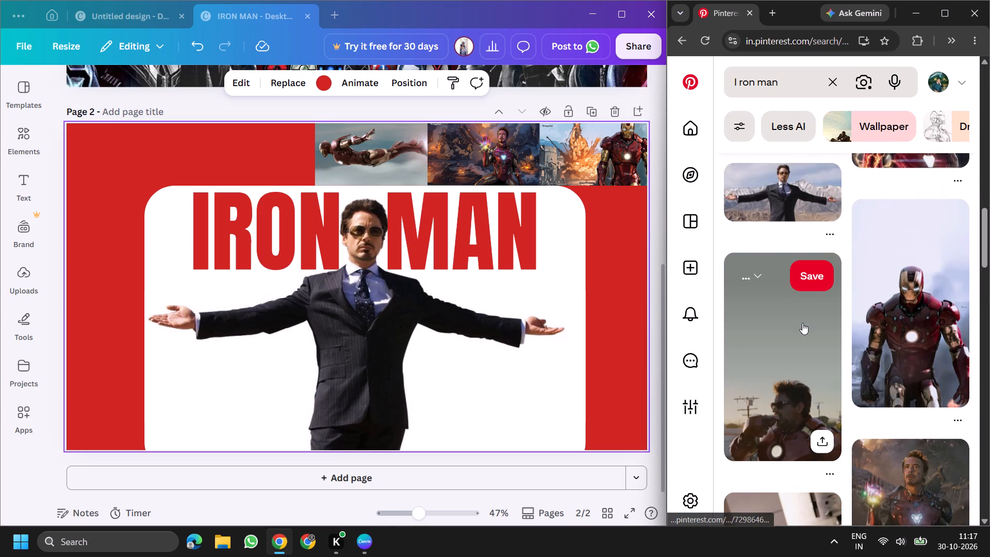
pyautogui.scroll(-12, 801, 324)
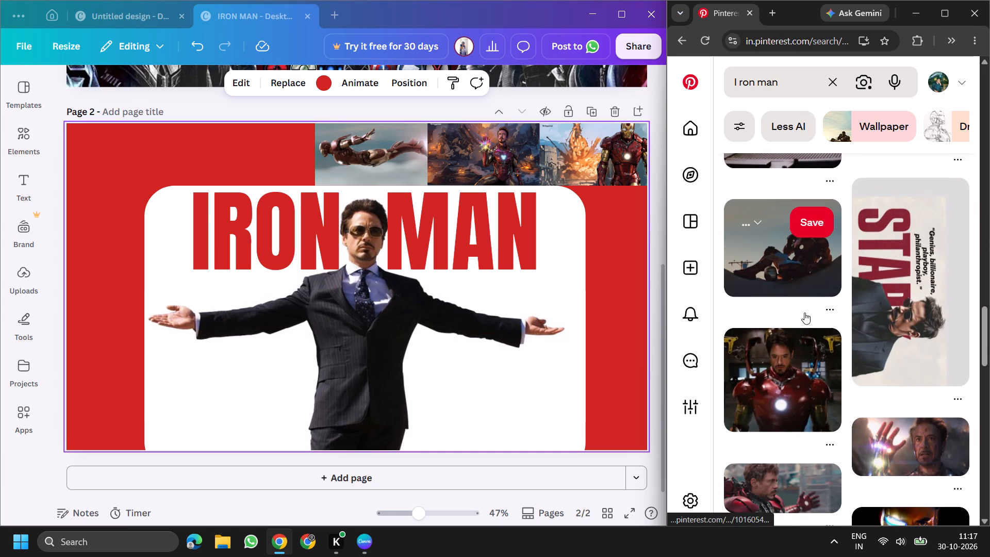
pyautogui.scroll(16, 804, 313)
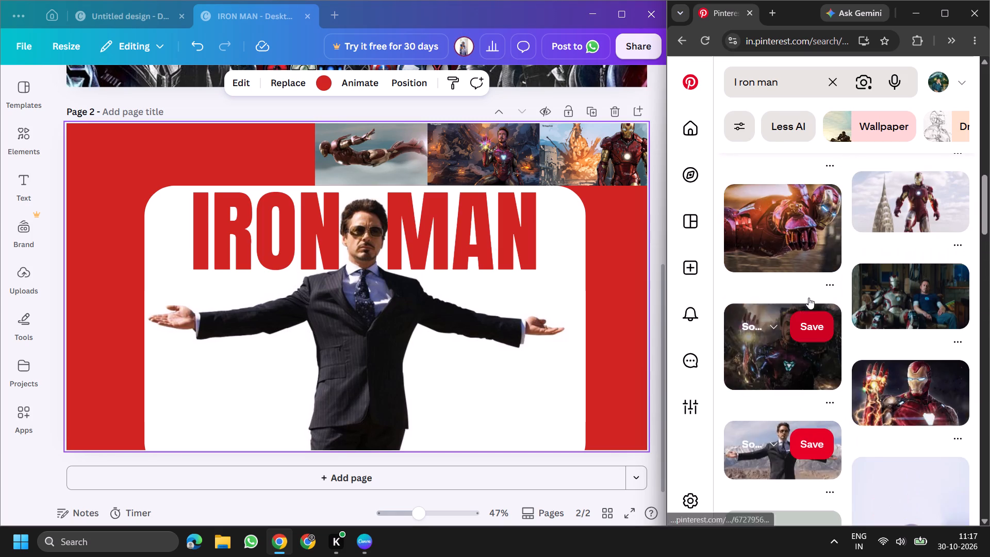
pyautogui.scroll(2, 808, 298)
pyautogui.scroll(-10, 758, 329)
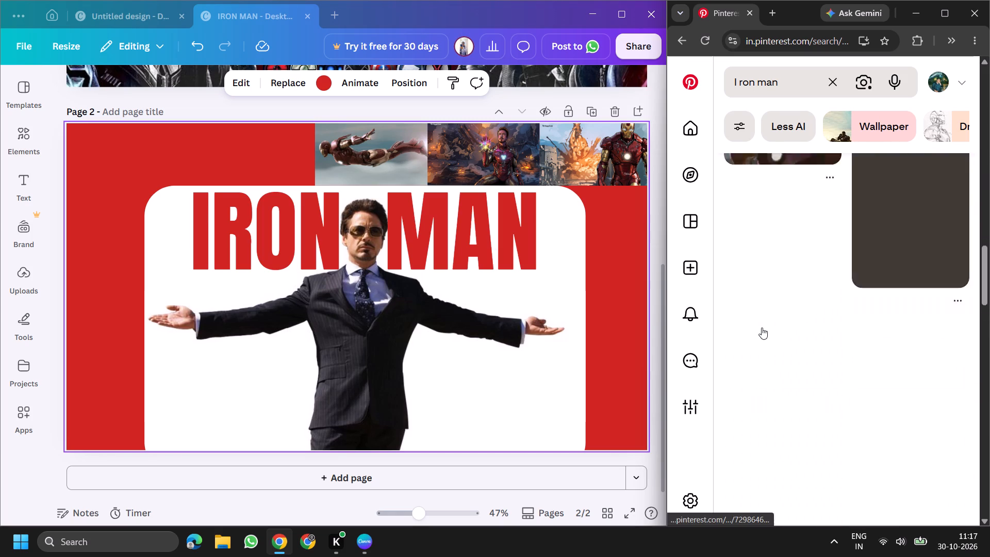
pyautogui.scroll(-14, 762, 327)
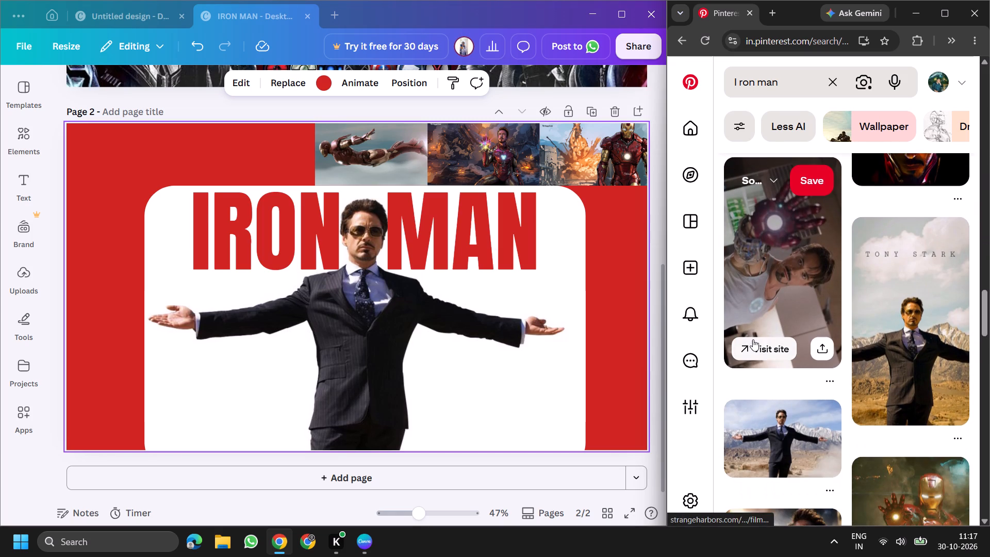
pyautogui.scroll(-3, 853, 324)
pyautogui.scroll(1, 862, 341)
pyautogui.scroll(-3, 783, 304)
# Copy the Pinterest picture of wounded Tony Stark raising the glowing gauntlet and paste it onto page 2 in Canva.
pyautogui.click(785, 251)
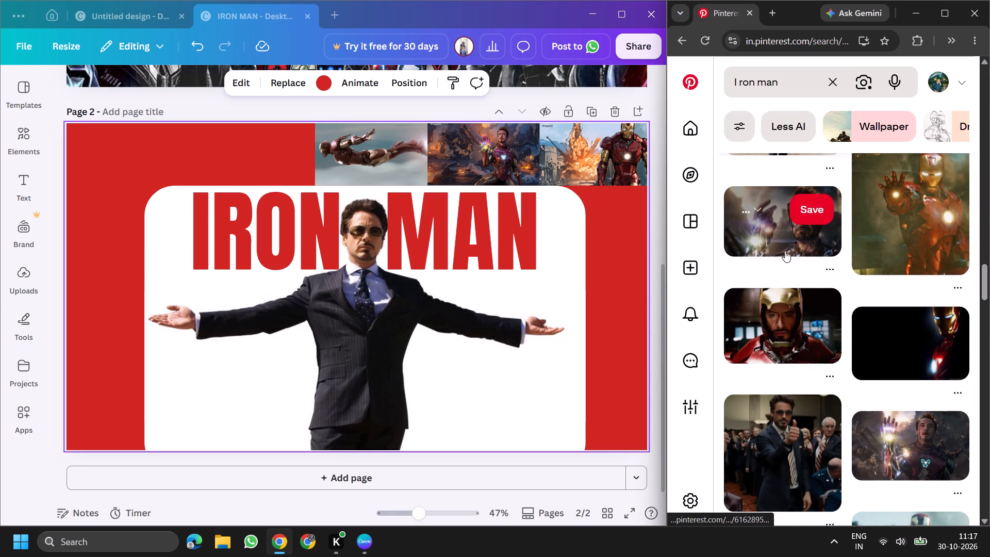
pyautogui.rightClick(850, 210)
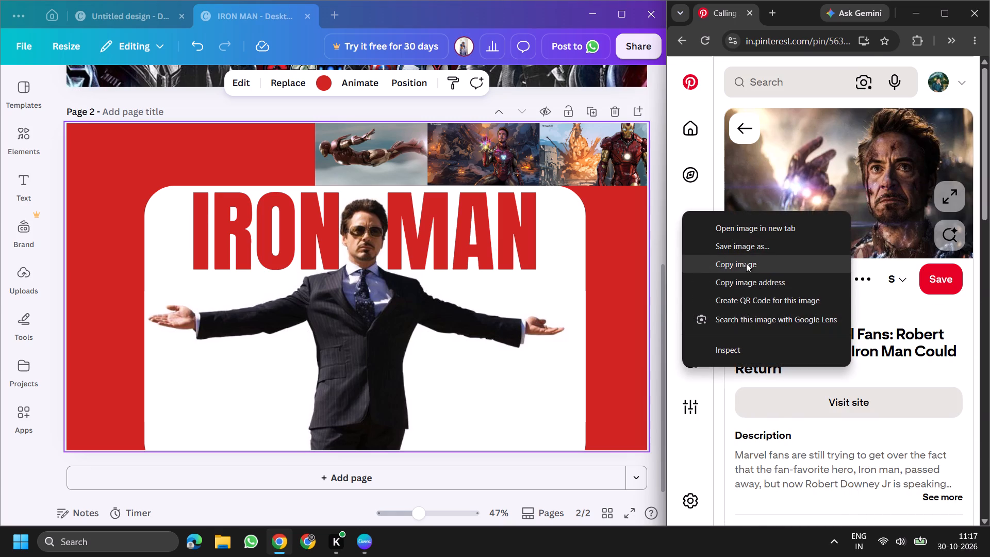
pyautogui.click(746, 263)
pyautogui.rightClick(209, 119)
pyautogui.rightClick(213, 158)
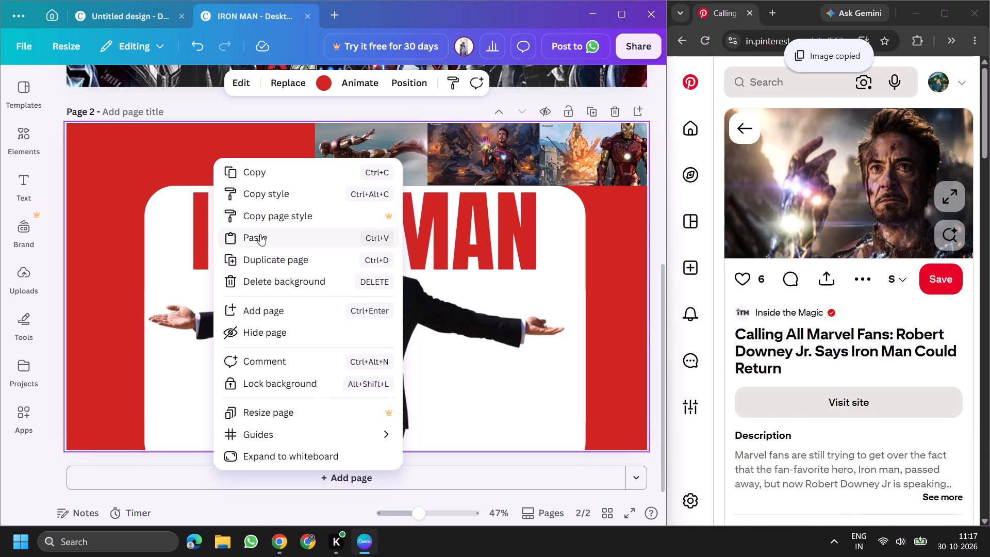
pyautogui.click(259, 236)
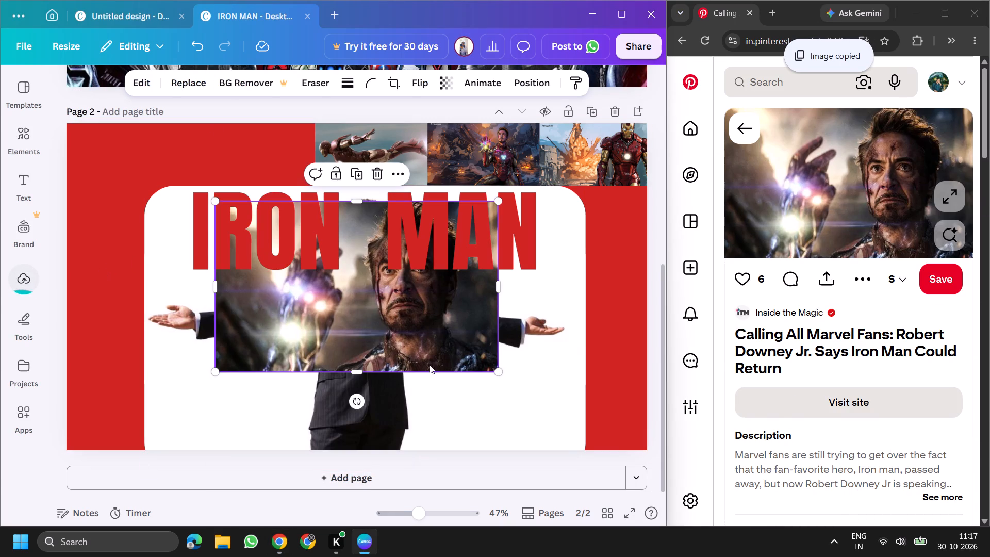
# Shrink the wounded Tony Stark picture to the top strip's height and place it directly left of the flying Iron Man picture.
pyautogui.moveTo(429, 365); pyautogui.dragTo(252, 280)
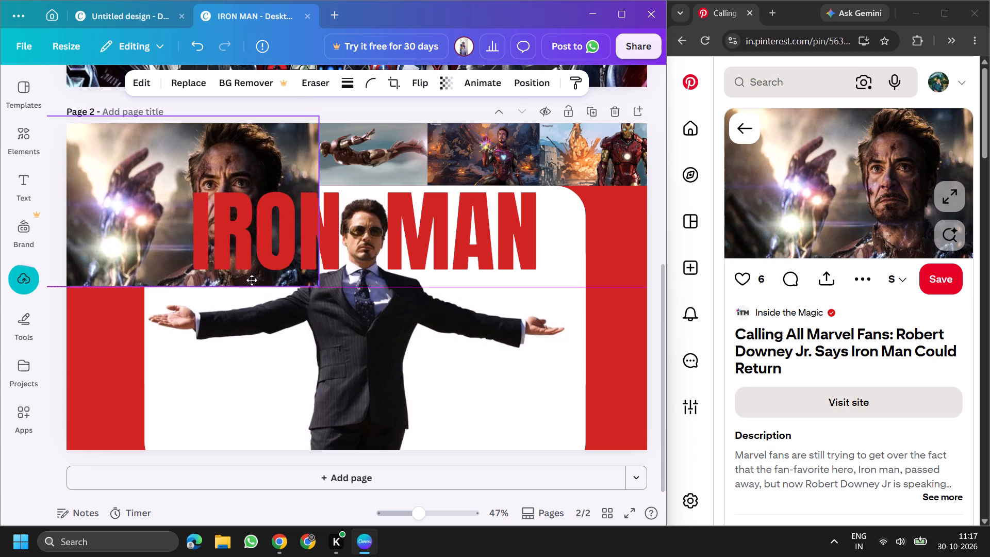
pyautogui.moveTo(252, 280); pyautogui.dragTo(243, 288)
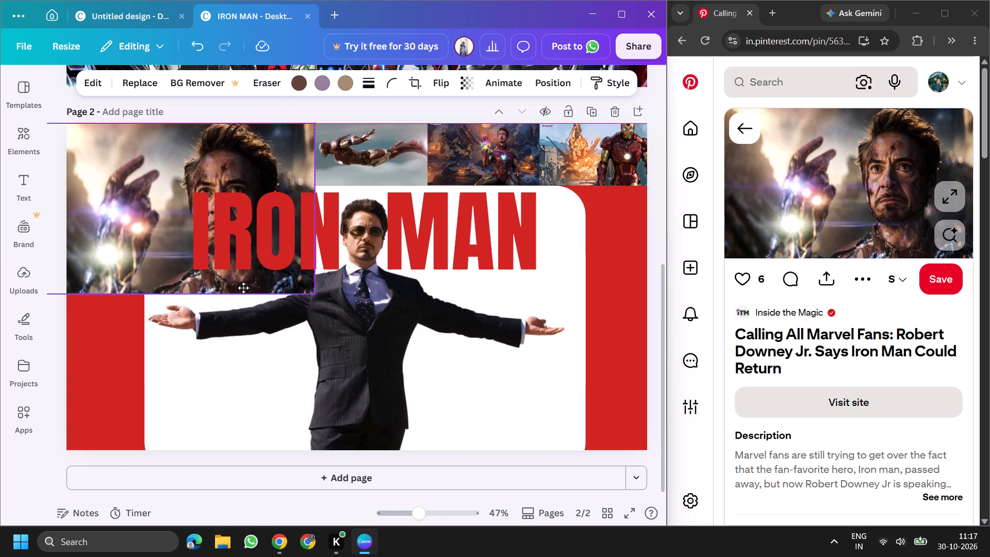
pyautogui.moveTo(243, 288); pyautogui.dragTo(243, 287)
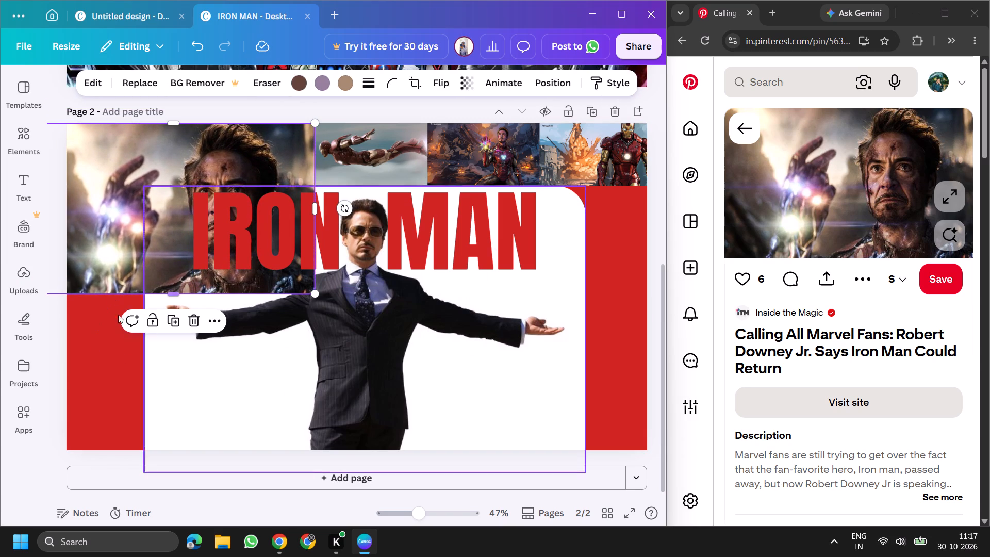
pyautogui.moveTo(128, 270); pyautogui.dragTo(272, 395)
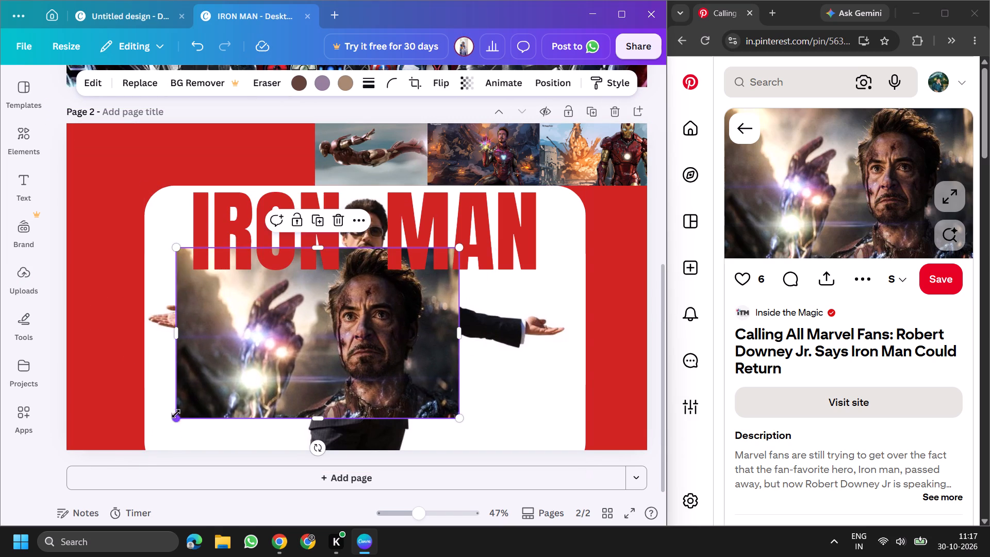
pyautogui.moveTo(176, 413); pyautogui.dragTo(168, 389)
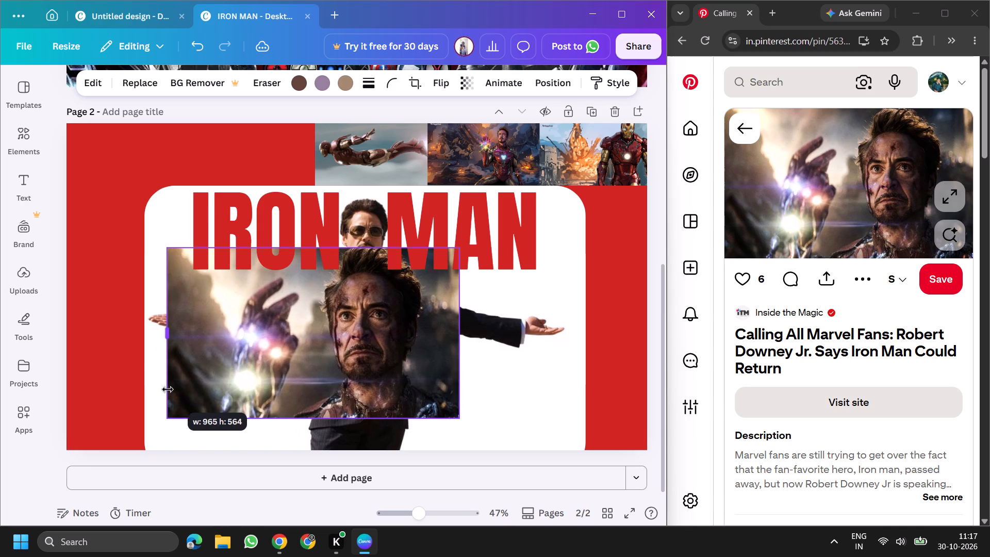
pyautogui.moveTo(168, 389); pyautogui.dragTo(175, 386)
pyautogui.moveTo(176, 417); pyautogui.dragTo(217, 386)
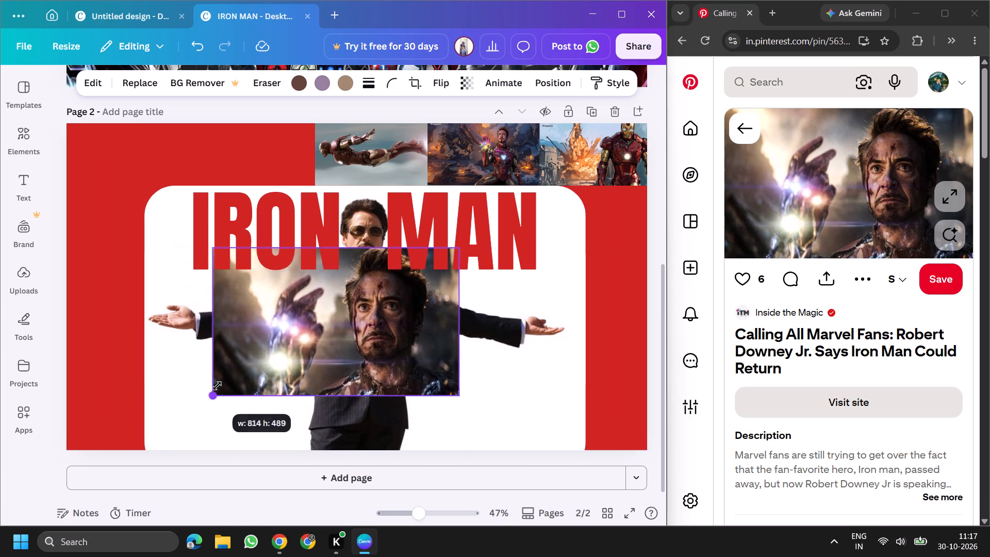
pyautogui.moveTo(217, 386); pyautogui.dragTo(286, 344)
pyautogui.moveTo(354, 317); pyautogui.dragTo(241, 225)
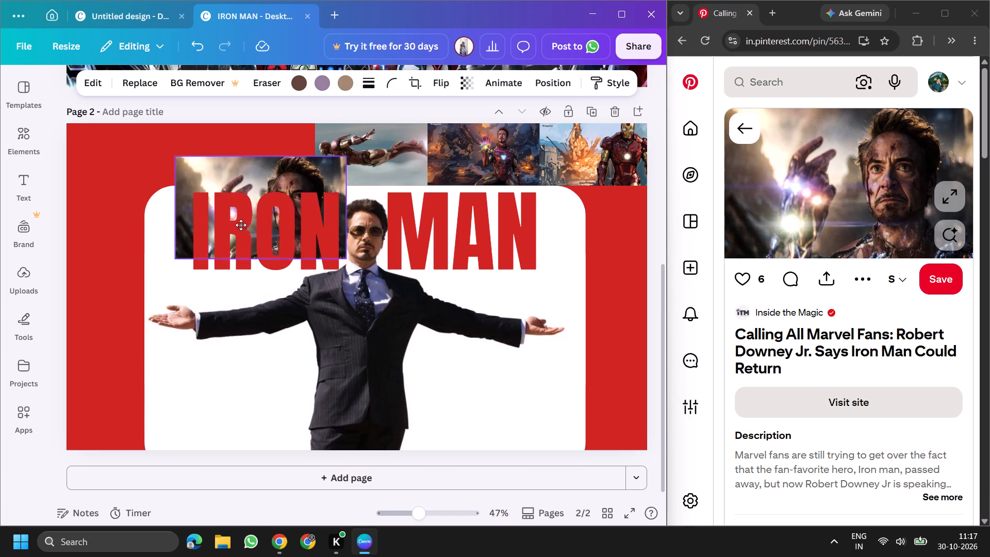
pyautogui.moveTo(241, 225); pyautogui.dragTo(210, 193)
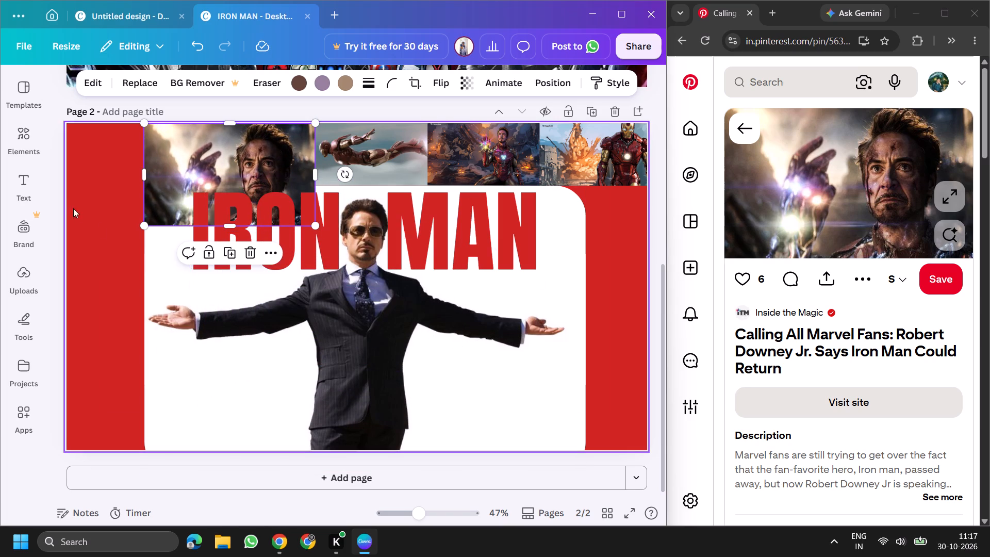
pyautogui.moveTo(144, 223); pyautogui.dragTo(168, 188)
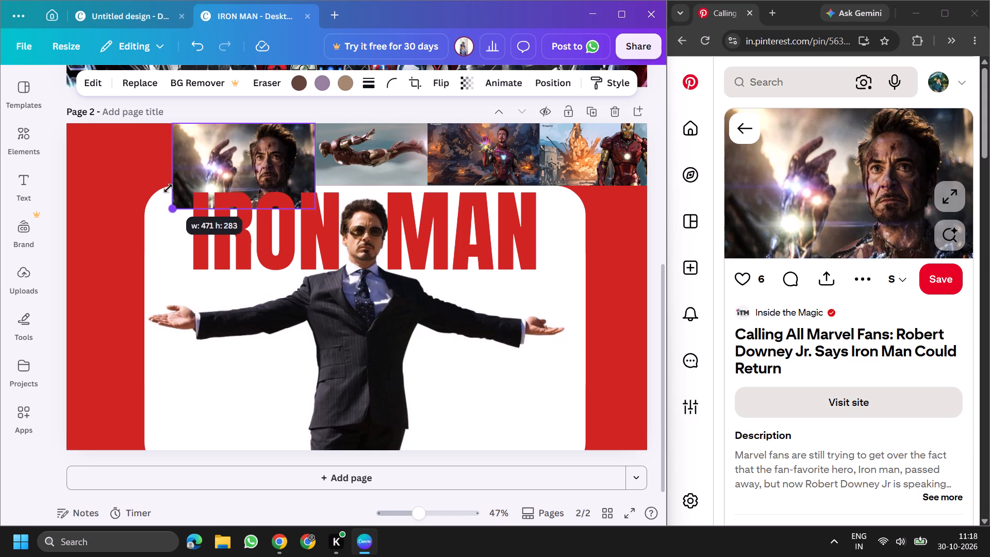
pyautogui.moveTo(168, 188); pyautogui.dragTo(193, 148)
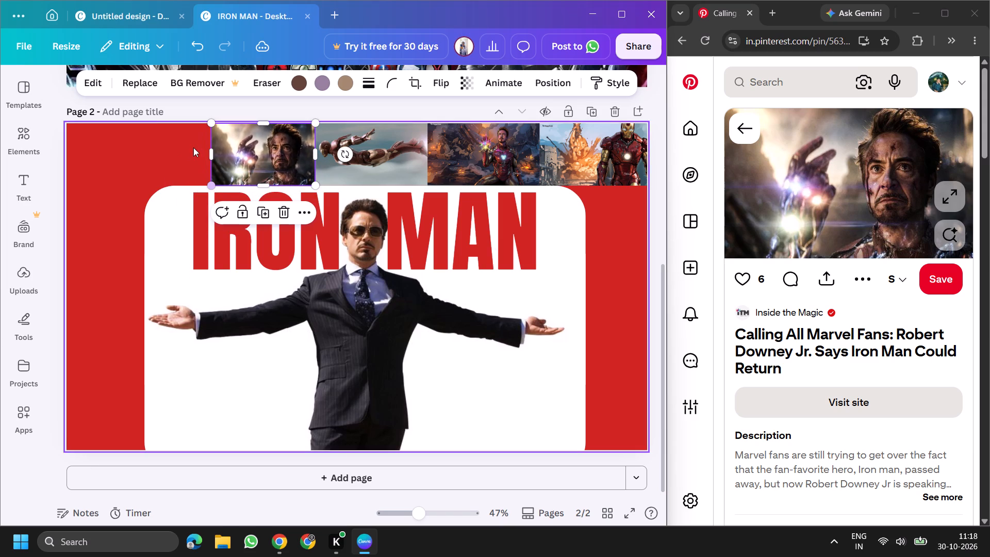
# Copy the red close-up of Tony Stark's face with the helmet display from Pinterest in Chrome and paste it onto page 2 in Canva.
pyautogui.scroll(-3, 785, 210)
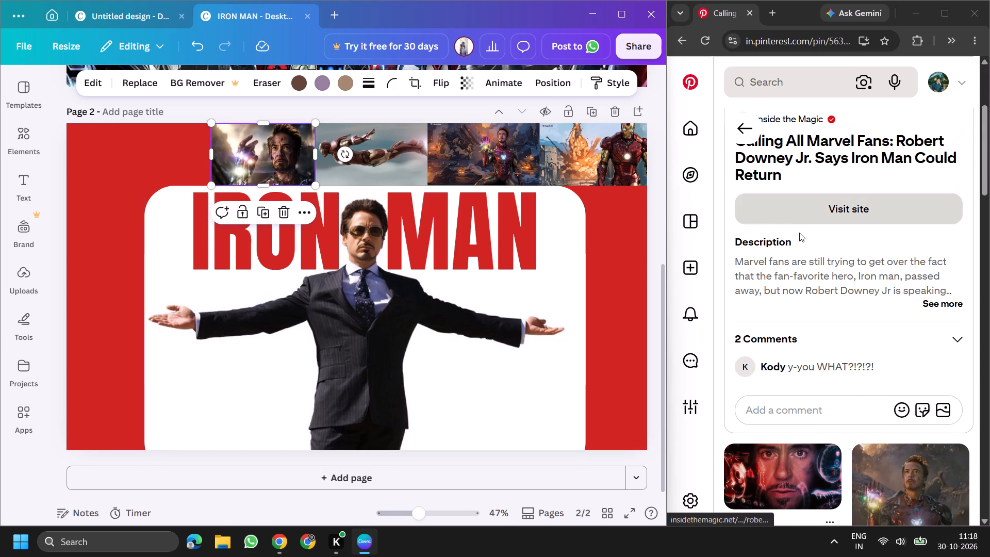
pyautogui.scroll(-4, 821, 267)
pyautogui.click(786, 233)
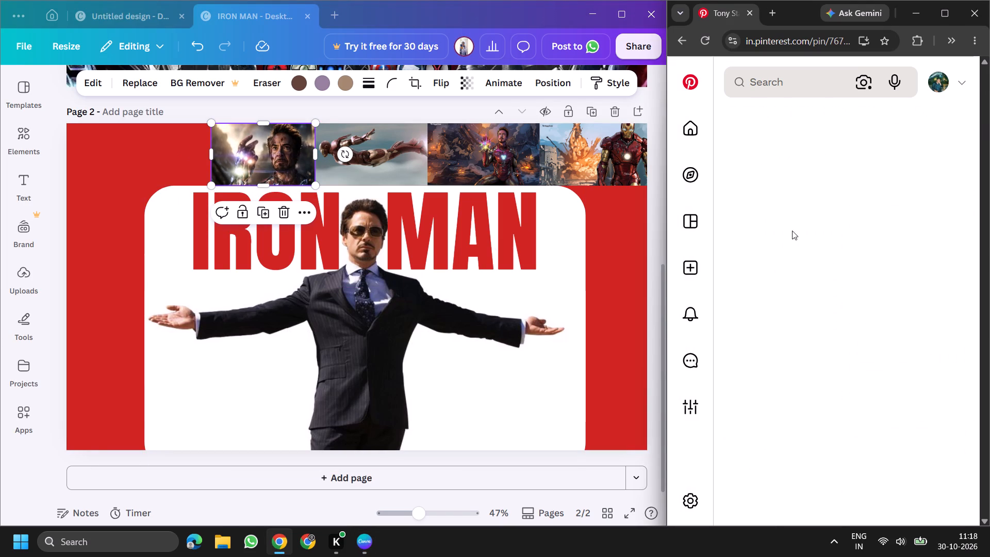
pyautogui.rightClick(836, 181)
pyautogui.click(742, 232)
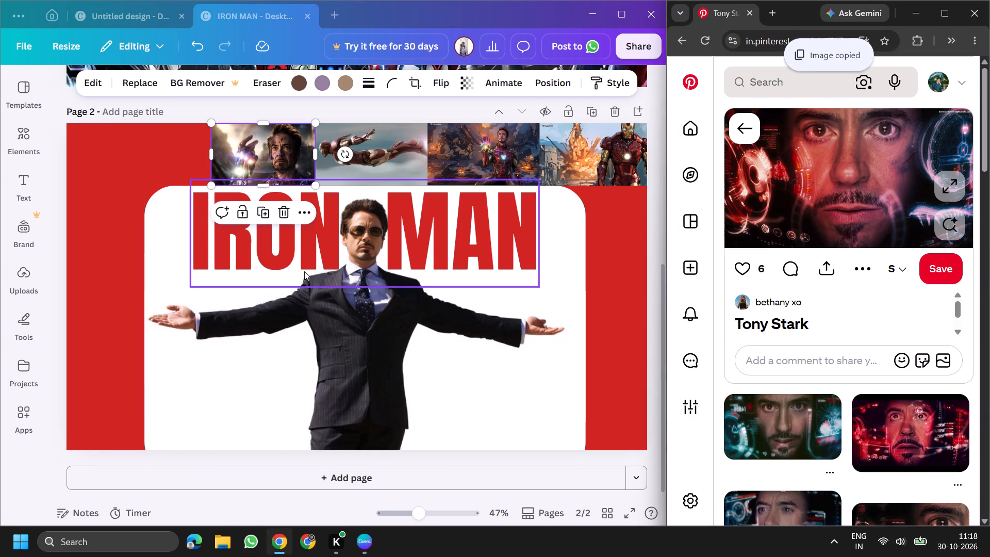
pyautogui.rightClick(146, 140)
pyautogui.click(186, 213)
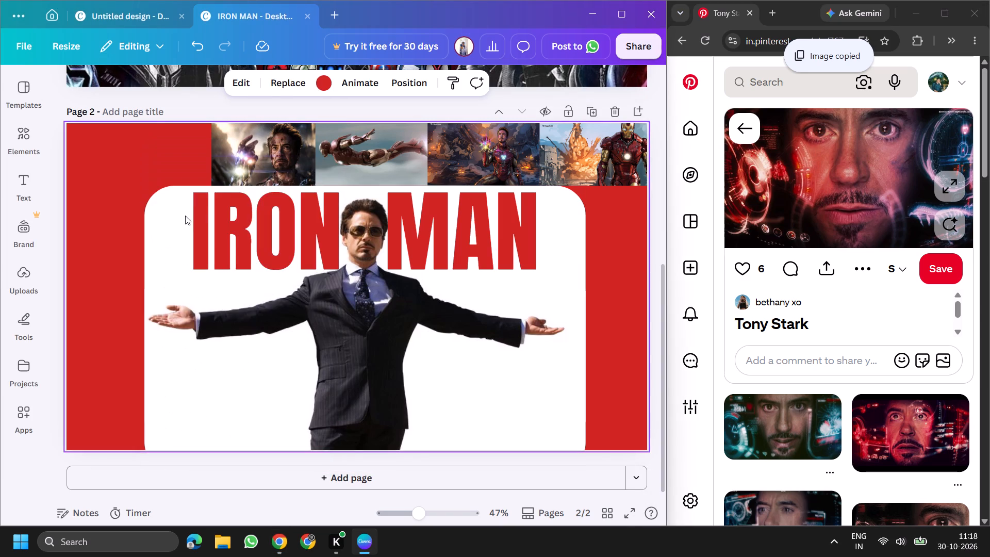
# Shrink the red Tony Stark close-up to the top strip's height and place it directly left of the wounded Tony Stark picture.
pyautogui.moveTo(398, 356); pyautogui.dragTo(154, 265)
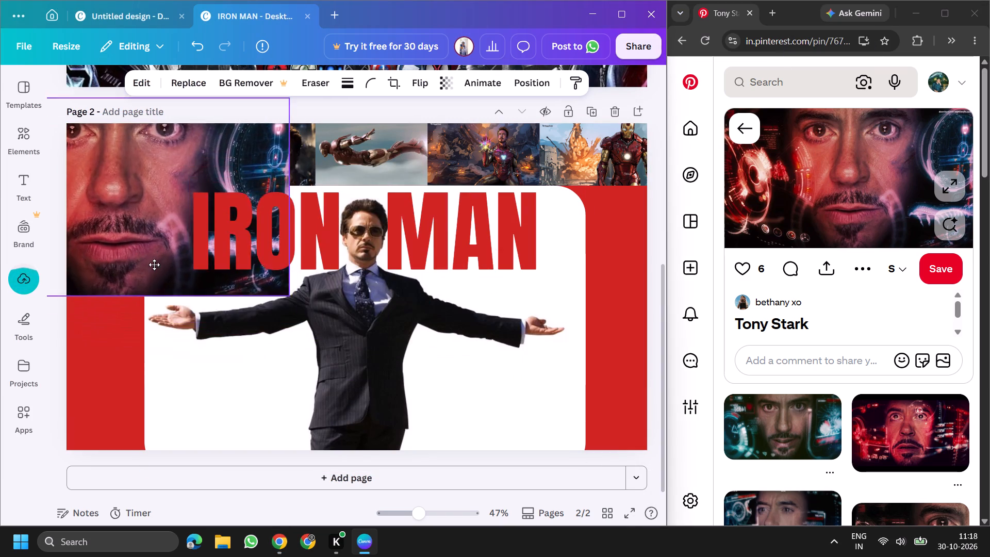
pyautogui.moveTo(154, 265); pyautogui.dragTo(326, 361)
pyautogui.moveTo(110, 388); pyautogui.dragTo(287, 308)
pyautogui.moveTo(423, 263); pyautogui.dragTo(409, 271)
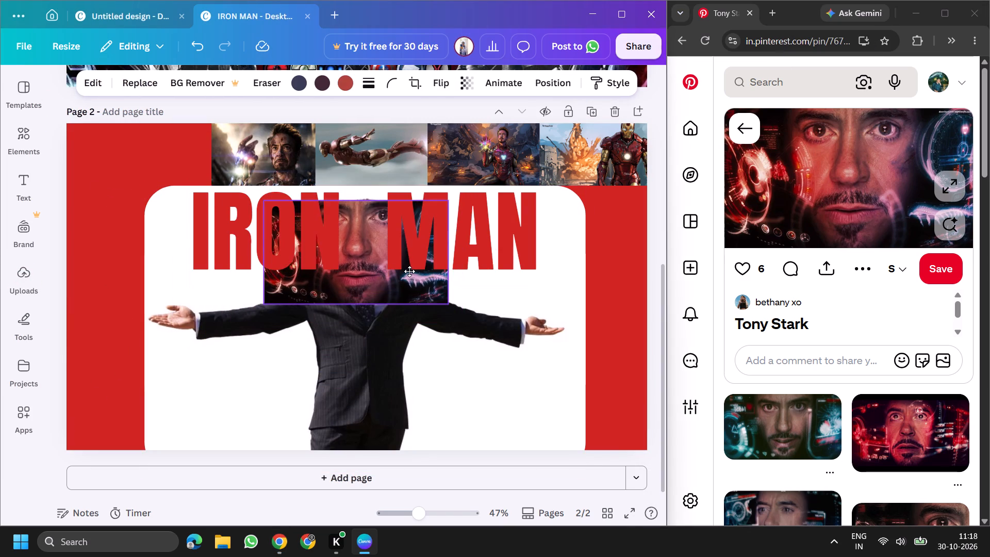
pyautogui.moveTo(409, 271); pyautogui.dragTo(176, 196)
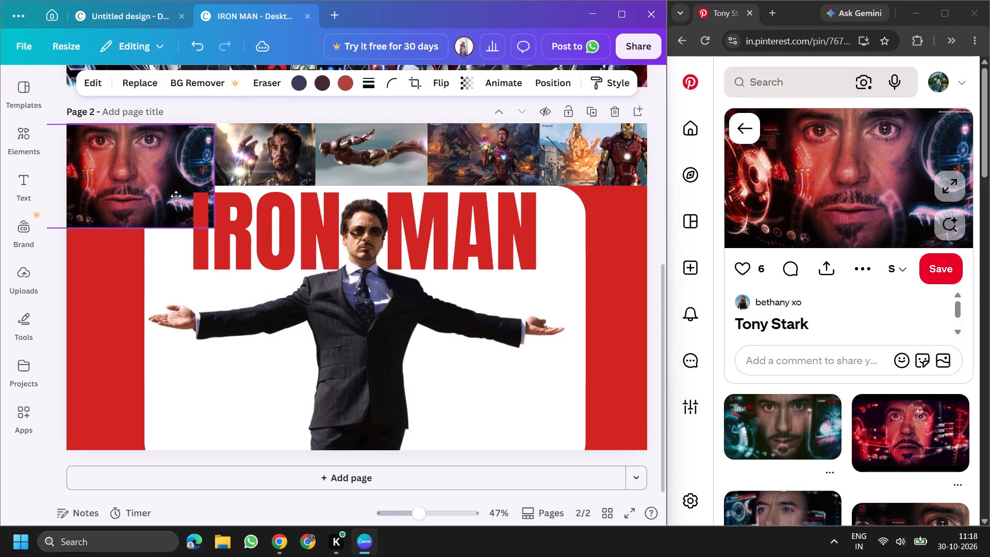
pyautogui.moveTo(176, 196); pyautogui.dragTo(180, 181)
pyautogui.moveTo(90, 199); pyautogui.dragTo(174, 235)
pyautogui.moveTo(113, 251); pyautogui.dragTo(144, 233)
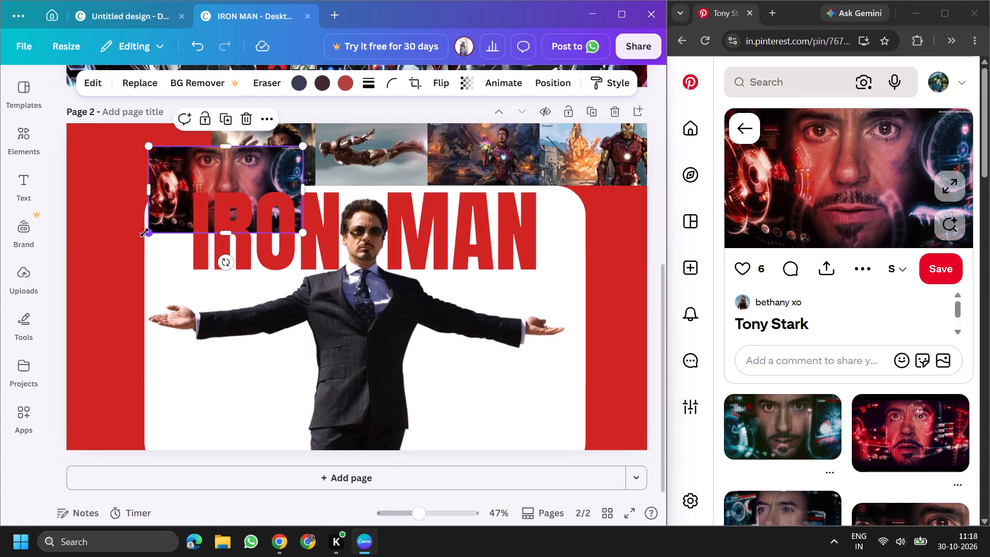
pyautogui.moveTo(181, 194); pyautogui.dragTo(80, 175)
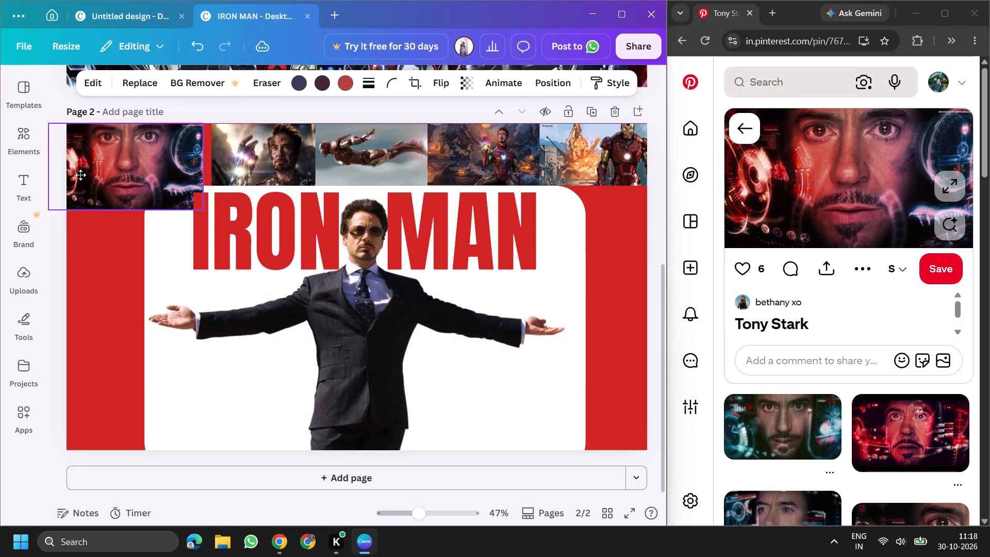
pyautogui.moveTo(80, 175); pyautogui.dragTo(84, 169)
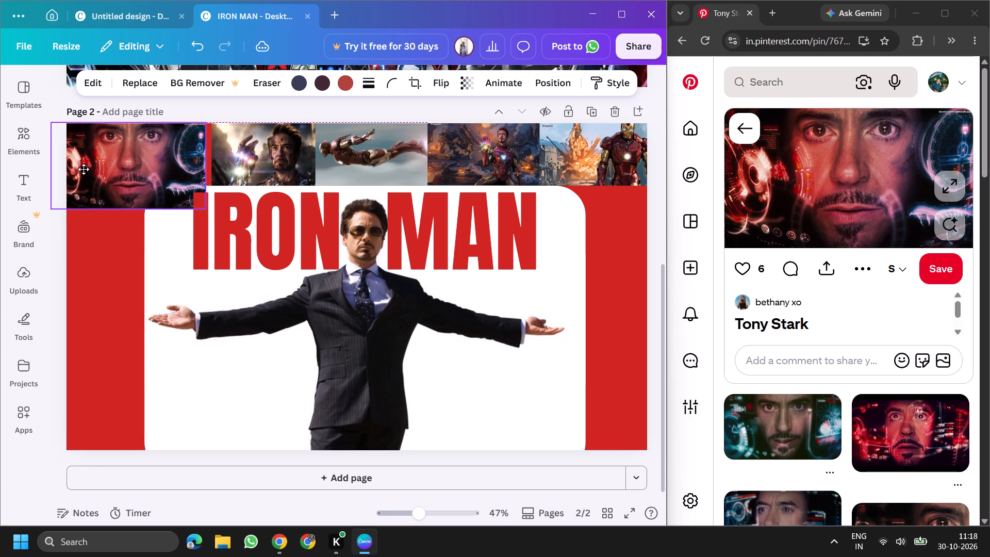
pyautogui.moveTo(84, 169); pyautogui.dragTo(113, 189)
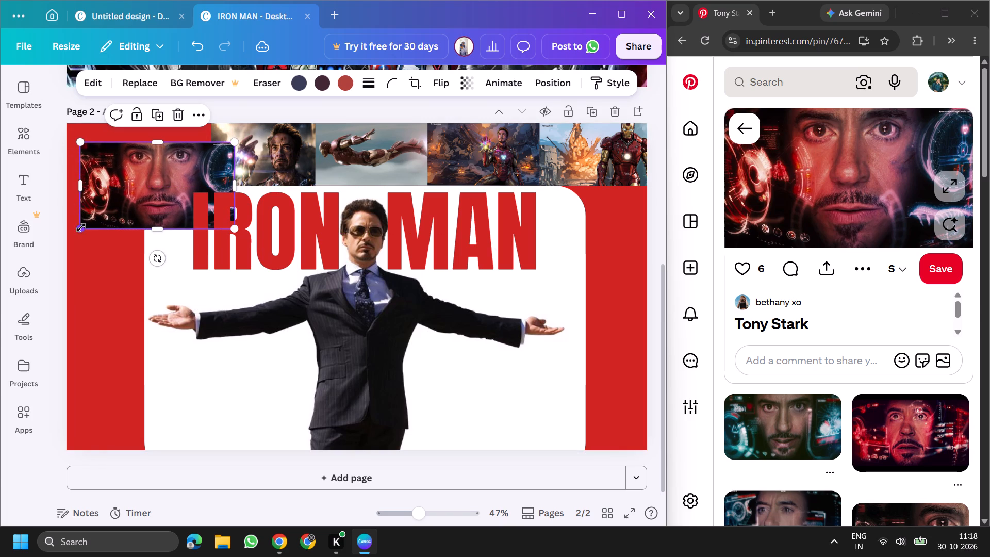
pyautogui.moveTo(81, 228); pyautogui.dragTo(106, 206)
pyautogui.moveTo(154, 179); pyautogui.dragTo(126, 159)
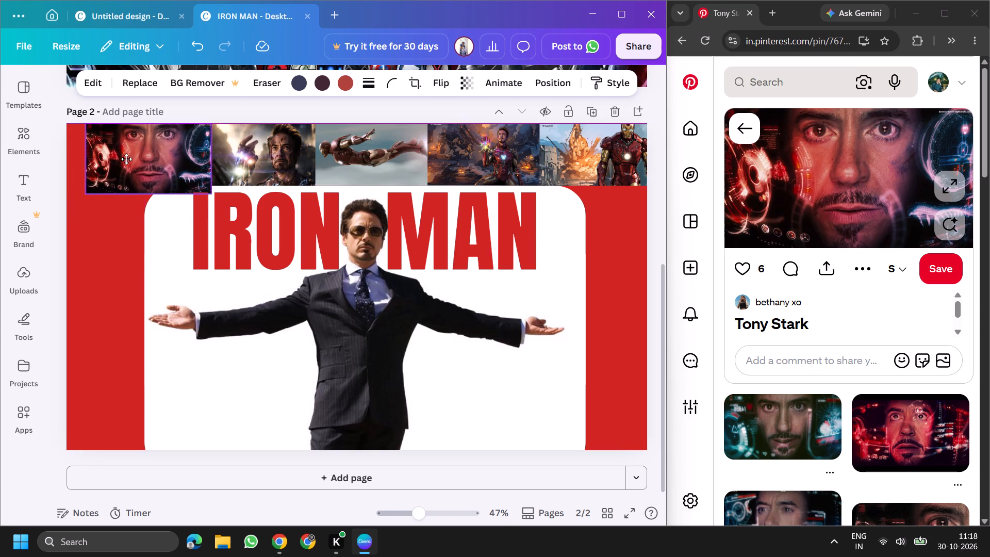
pyautogui.moveTo(126, 159); pyautogui.dragTo(127, 161)
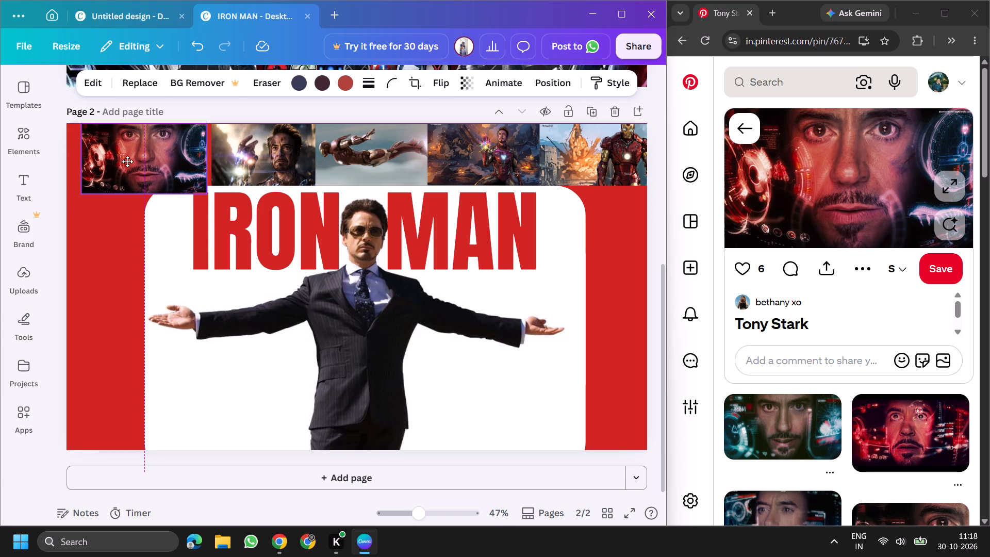
pyautogui.moveTo(127, 161); pyautogui.dragTo(132, 161)
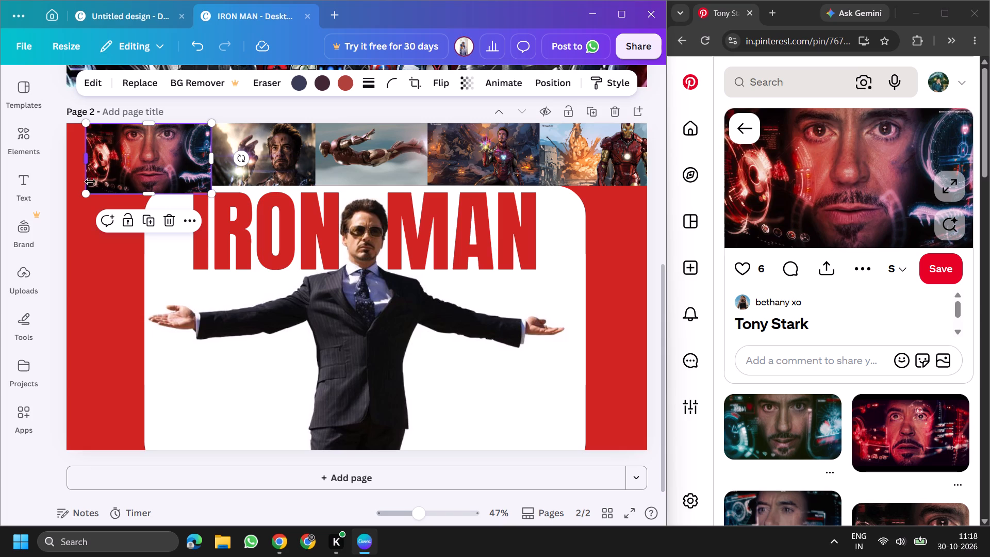
pyautogui.moveTo(87, 189); pyautogui.dragTo(106, 175)
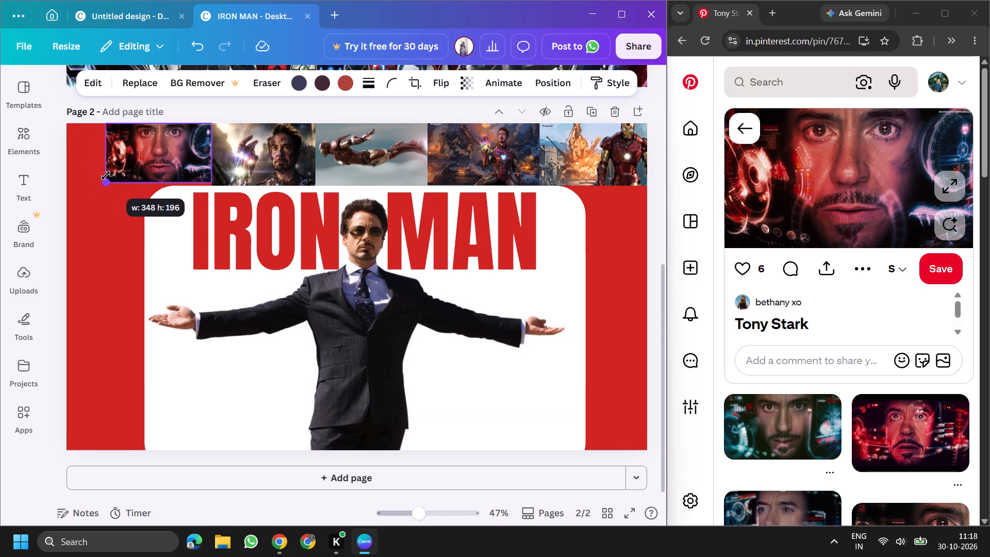
pyautogui.moveTo(106, 175); pyautogui.dragTo(102, 179)
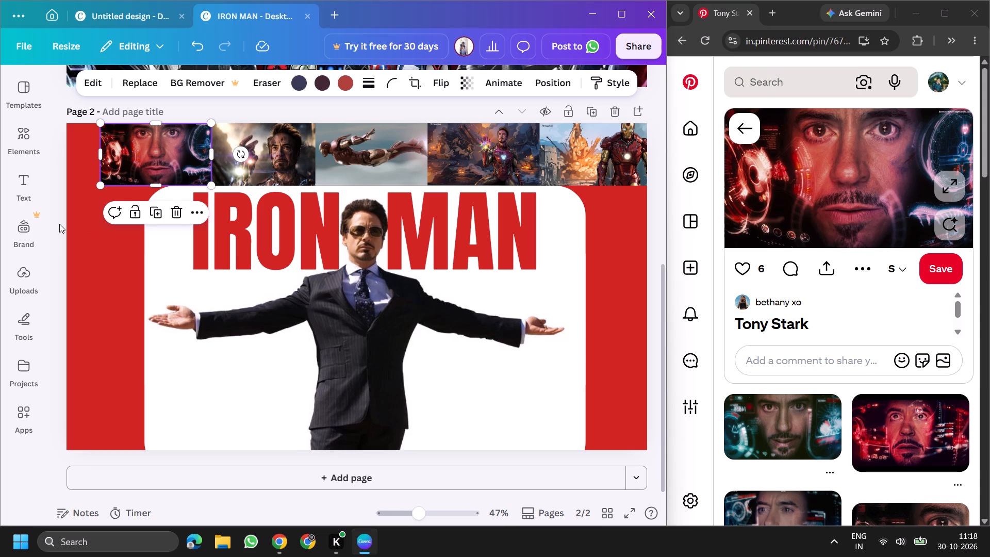
# Browse the related Tony Stark pins on Pinterest in Chrome for another landscape picture.
pyautogui.scroll(-3, 841, 269)
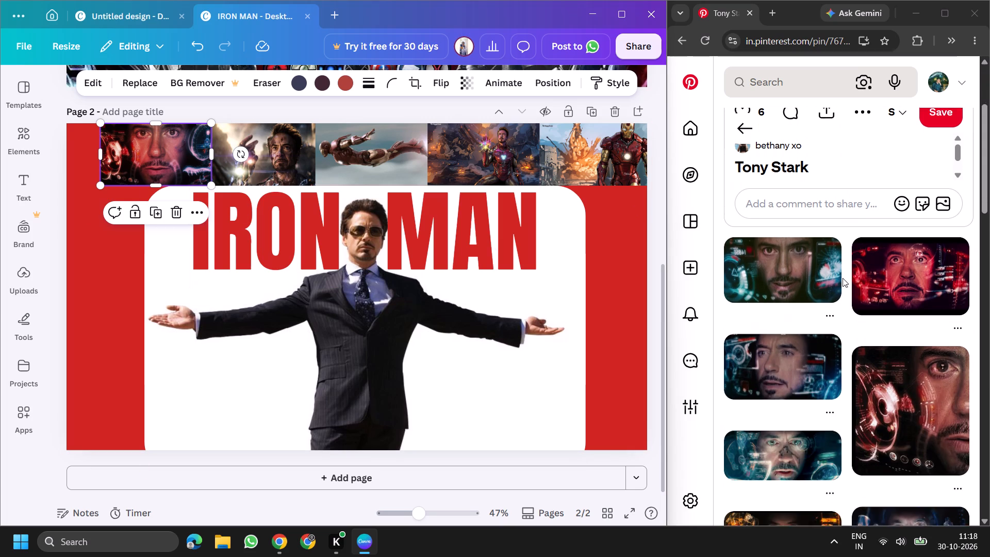
pyautogui.scroll(-3, 814, 268)
pyautogui.scroll(-7, 872, 310)
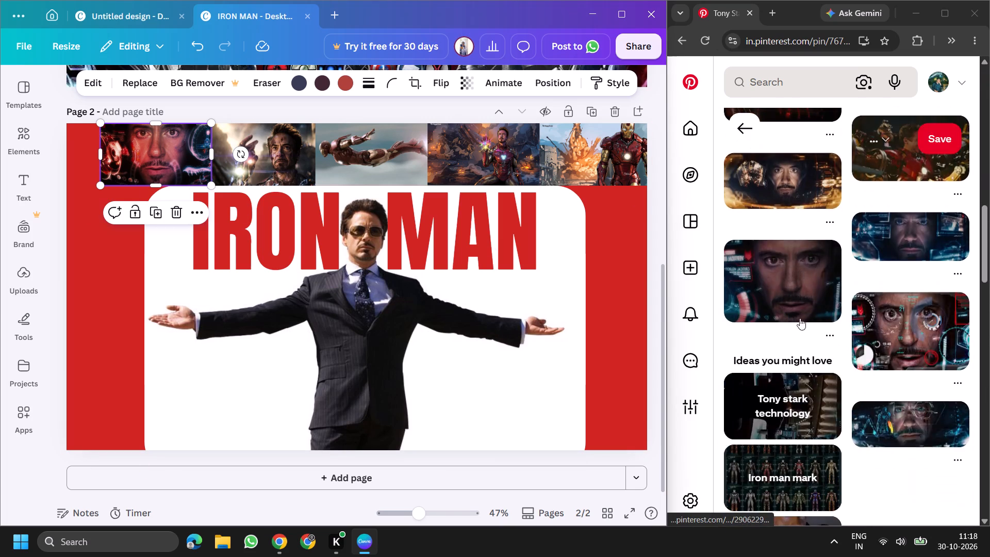
pyautogui.scroll(-11, 801, 318)
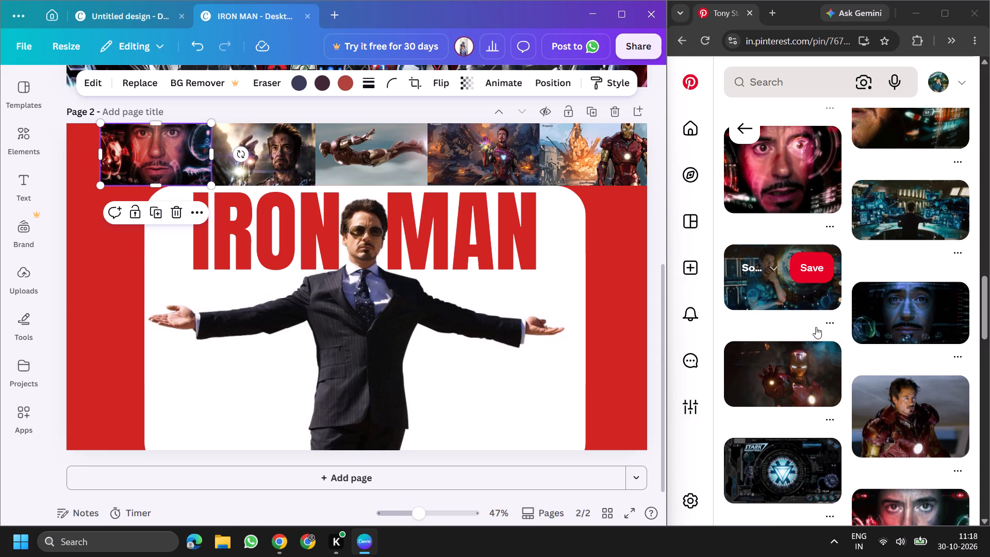
pyautogui.scroll(-1, 727, 262)
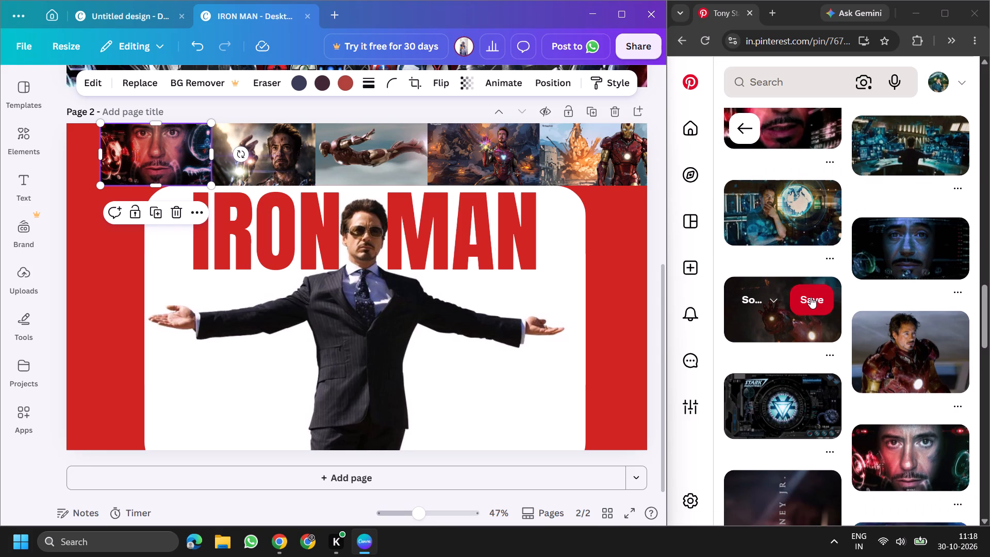
pyautogui.scroll(-2, 831, 275)
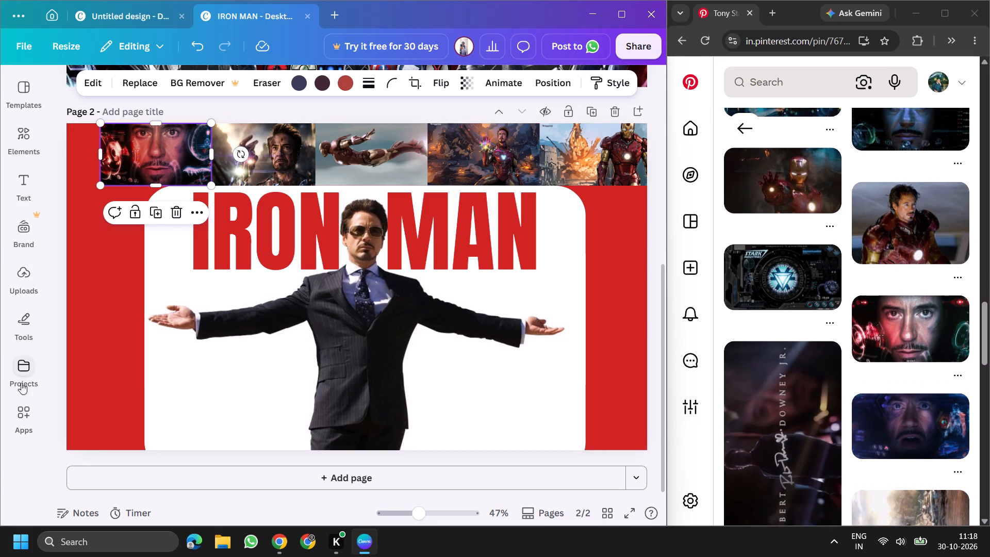
pyautogui.scroll(-3, 834, 191)
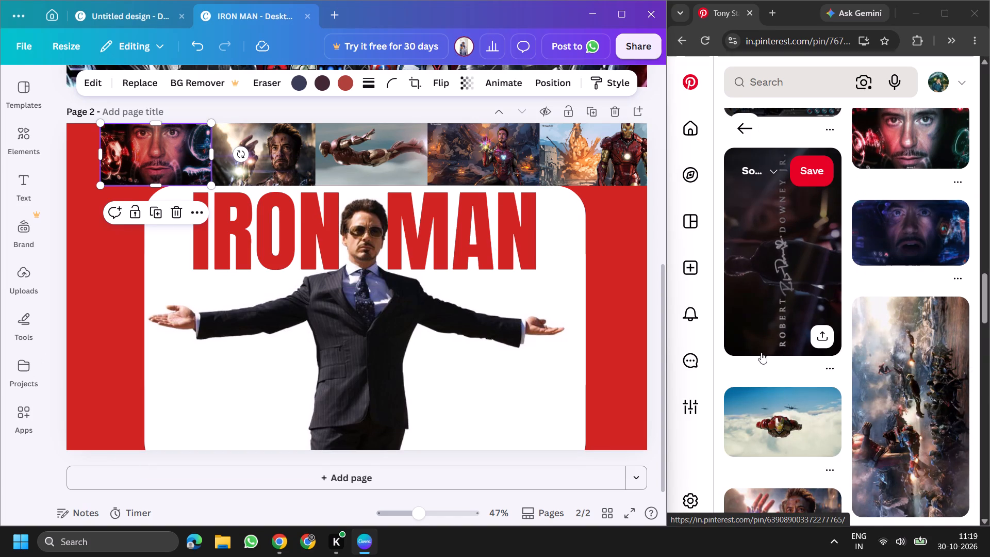
pyautogui.scroll(-1, 797, 329)
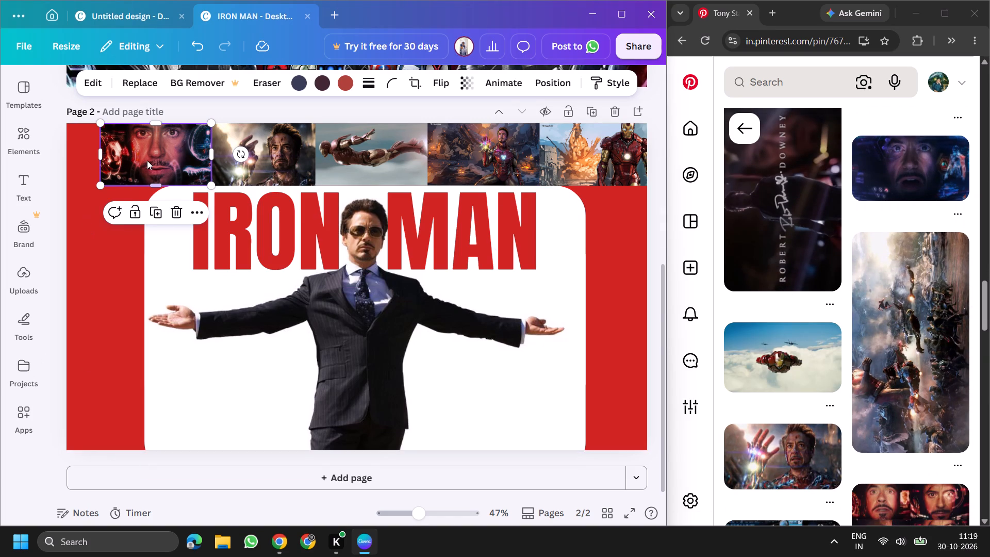
# Shift the red Tony Stark close-up to page 2's left edge and close up the wounded Tony and flying Iron Man pictures beside it.
pyautogui.moveTo(147, 160); pyautogui.dragTo(115, 160)
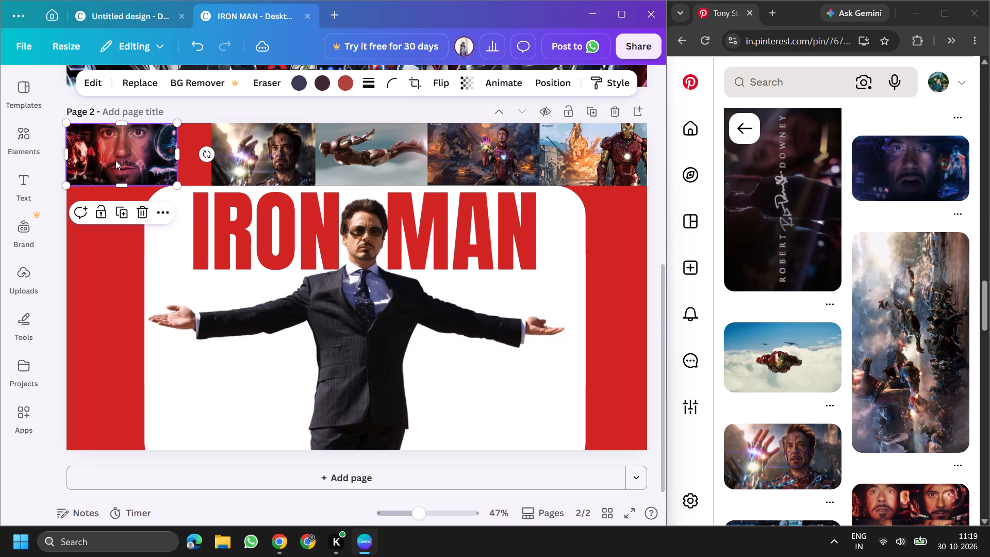
pyautogui.moveTo(288, 154); pyautogui.dragTo(252, 155)
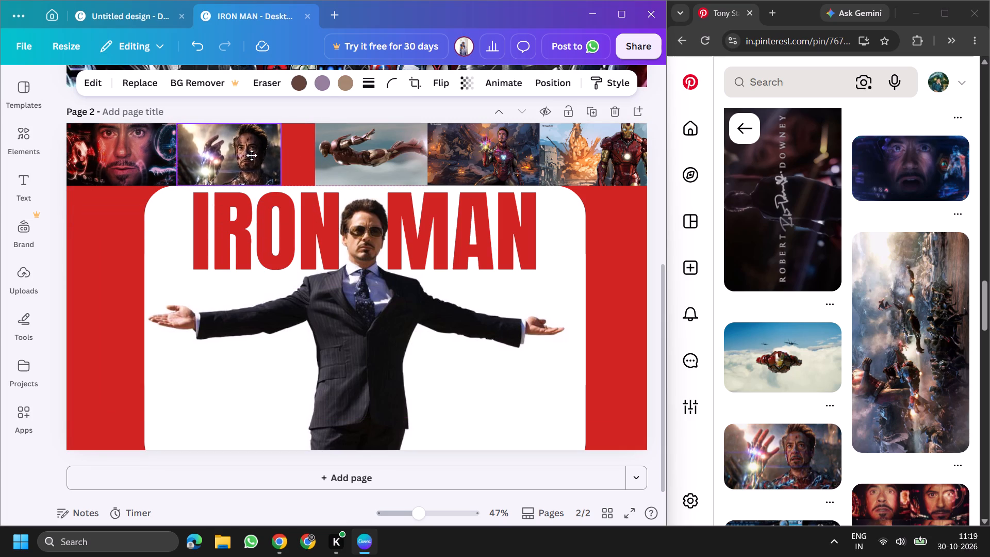
pyautogui.moveTo(252, 155); pyautogui.dragTo(255, 156)
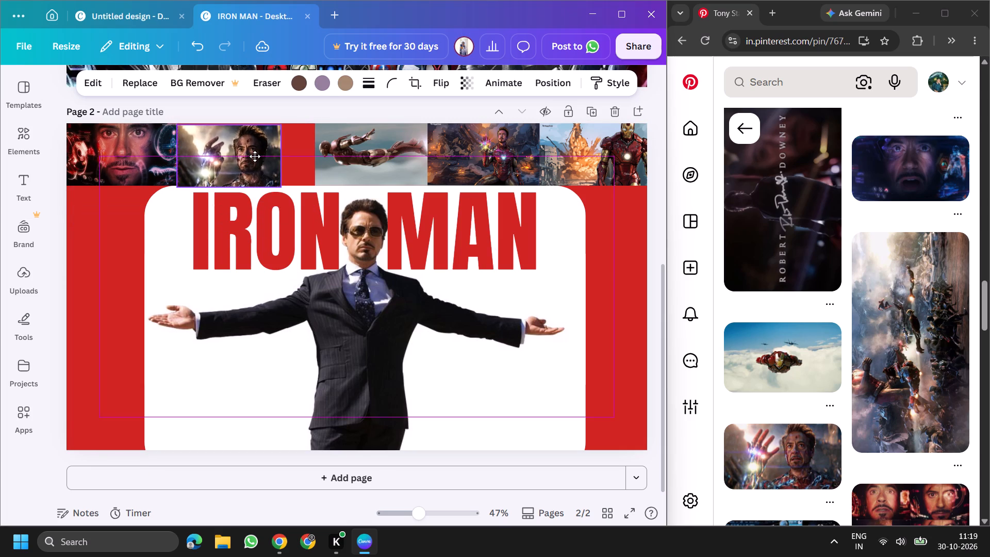
pyautogui.moveTo(255, 156); pyautogui.dragTo(255, 156)
pyautogui.moveTo(255, 156); pyautogui.dragTo(255, 155)
pyautogui.moveTo(378, 163); pyautogui.dragTo(356, 163)
pyautogui.moveTo(388, 164); pyautogui.dragTo(354, 166)
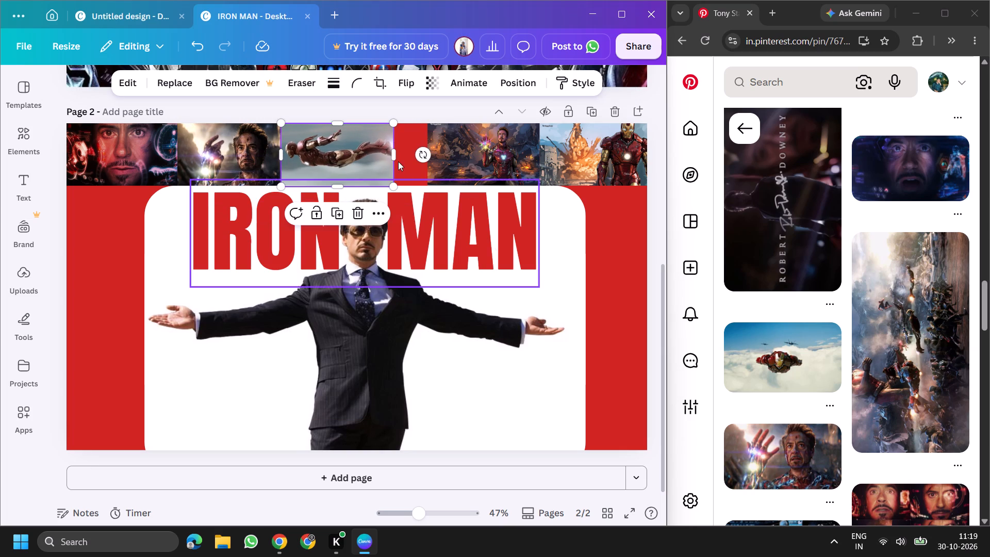
# Move the gauntlet Iron Man picture rightward over the last strip picture, opening a gap after the flying Iron Man picture.
pyautogui.click(483, 158)
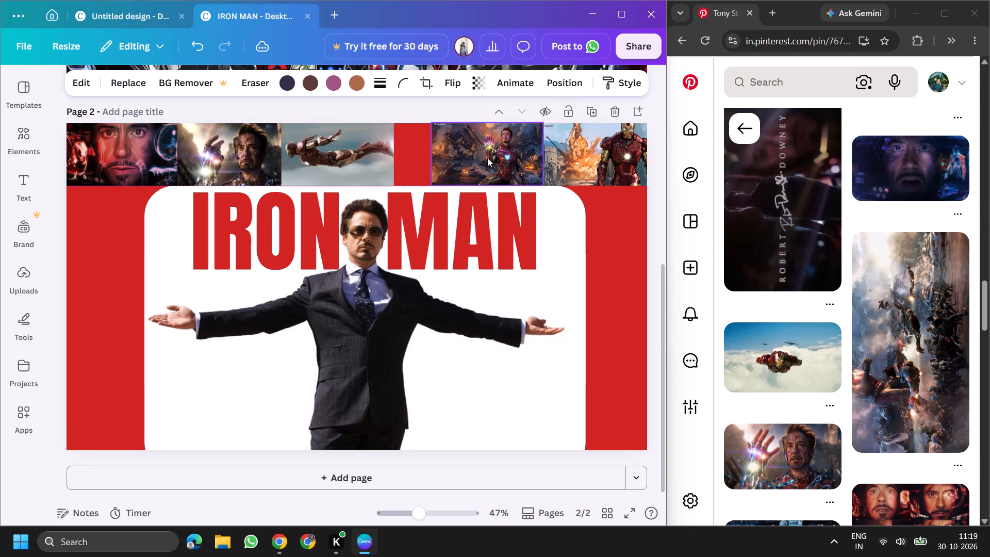
pyautogui.moveTo(486, 158); pyautogui.dragTo(492, 160)
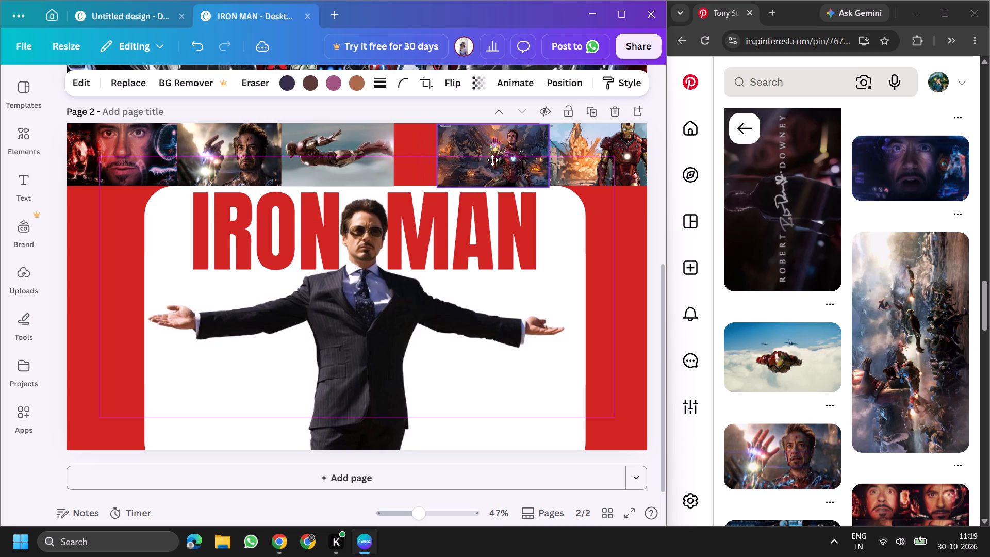
pyautogui.moveTo(492, 160); pyautogui.dragTo(538, 156)
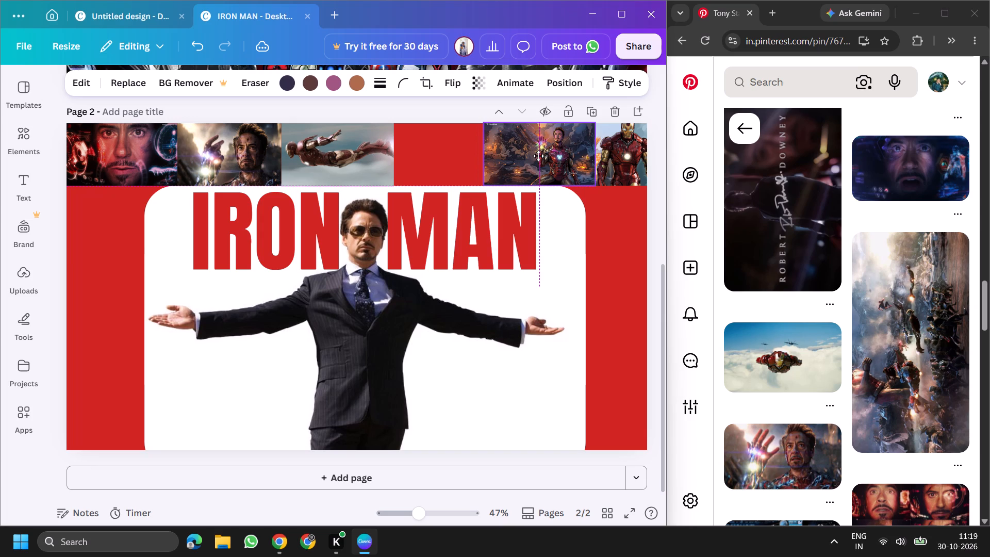
pyautogui.moveTo(538, 156); pyautogui.dragTo(529, 159)
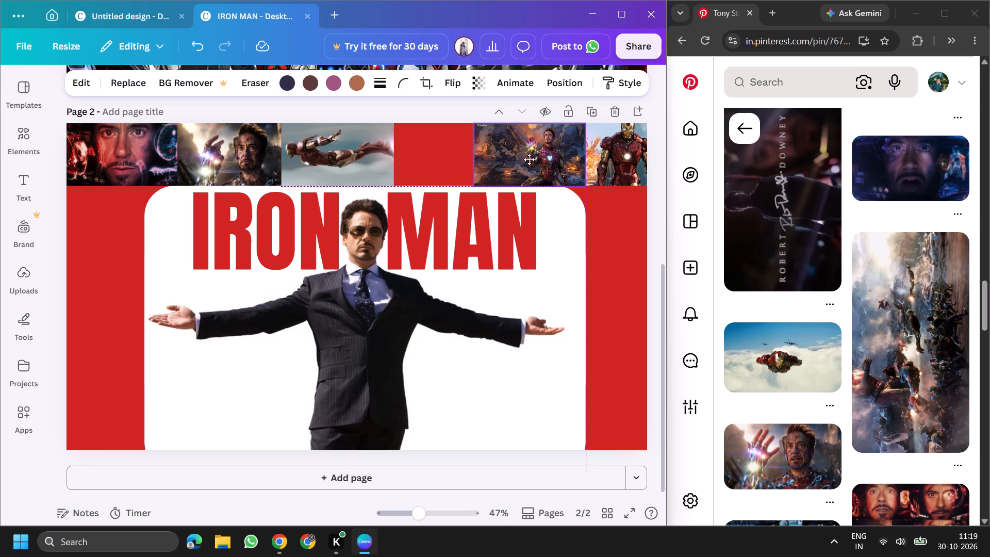
pyautogui.moveTo(529, 159); pyautogui.dragTo(535, 158)
# Browse the related Tony Stark pins on Pinterest in Chrome for a landscape picture to fill the top strip's gap.
pyautogui.scroll(-4, 804, 212)
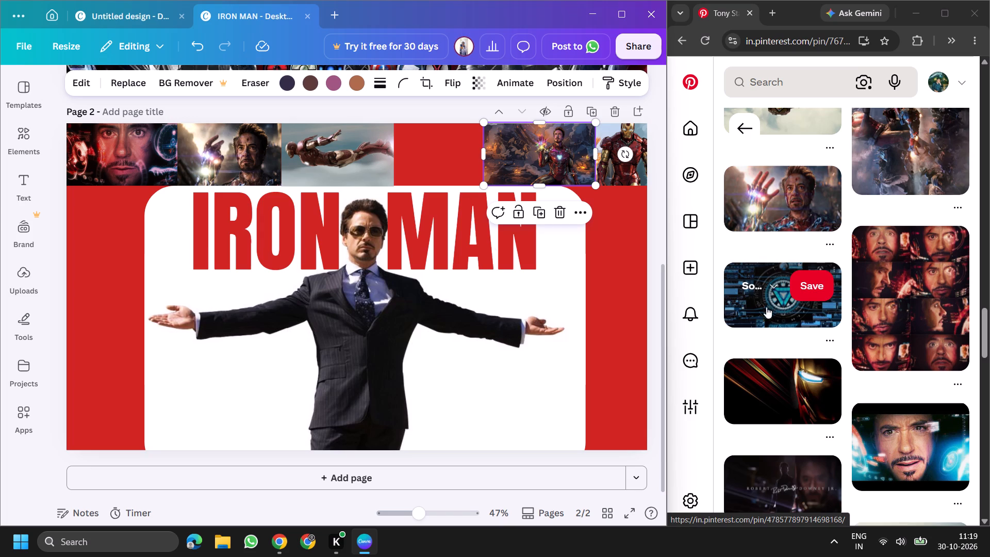
pyautogui.scroll(-2, 782, 299)
pyautogui.scroll(-1, 875, 332)
pyautogui.scroll(-1, 763, 336)
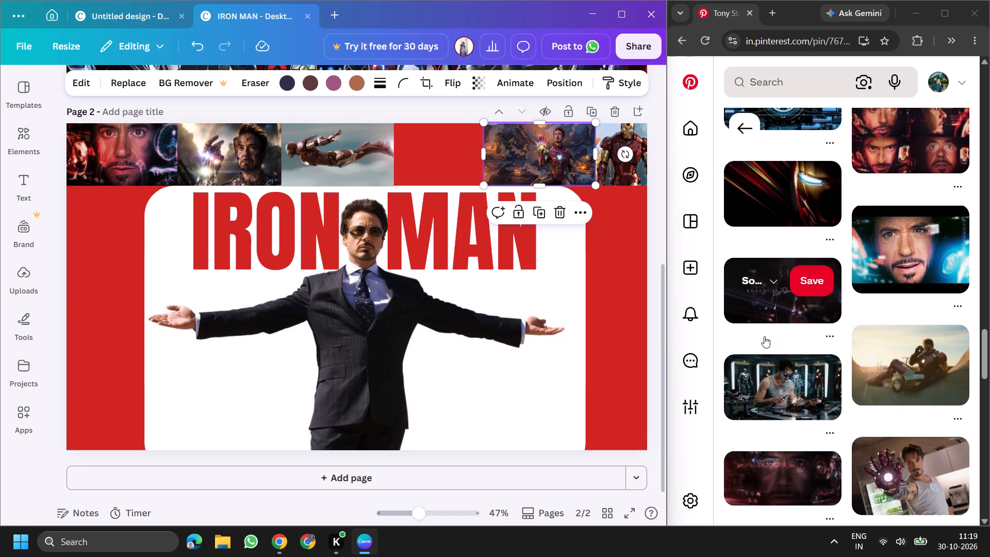
pyautogui.scroll(-2, 764, 336)
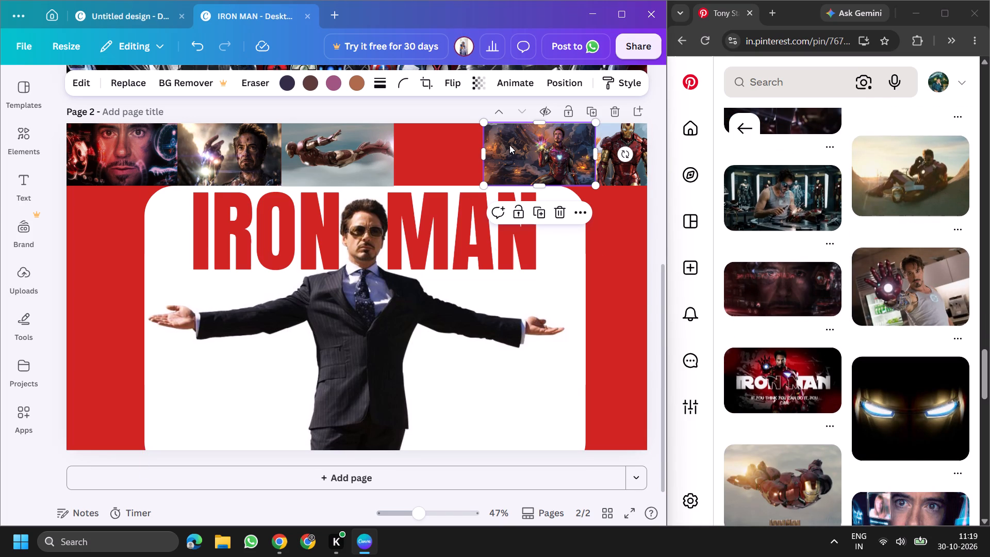
pyautogui.scroll(-2, 506, 152)
pyautogui.scroll(-2, 877, 201)
pyautogui.scroll(-2, 855, 43)
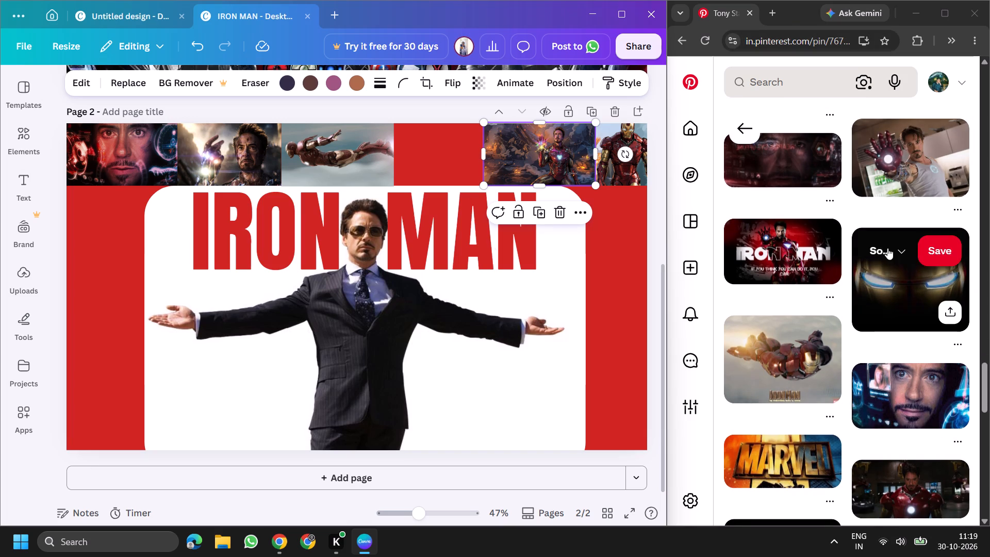
pyautogui.scroll(-5, 879, 234)
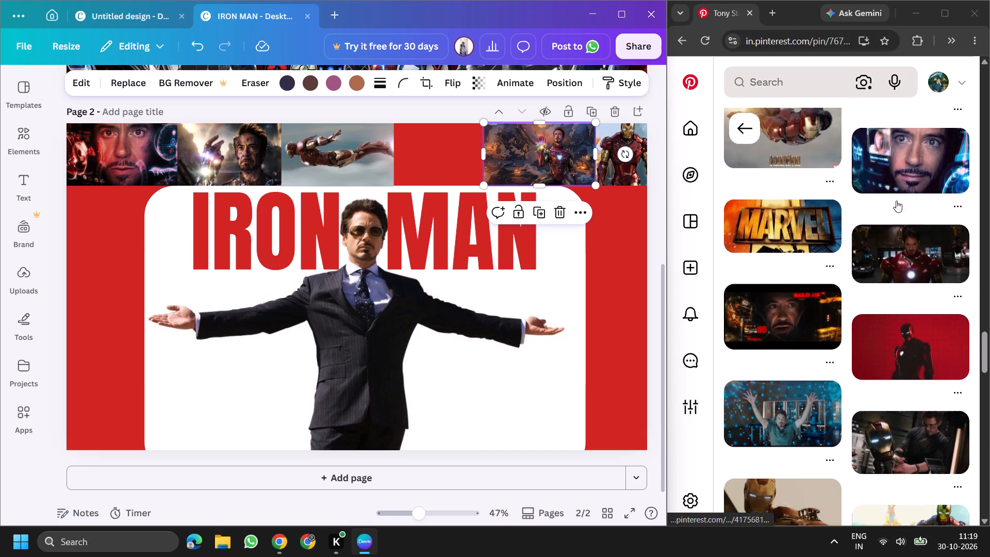
pyautogui.scroll(-16, 903, 197)
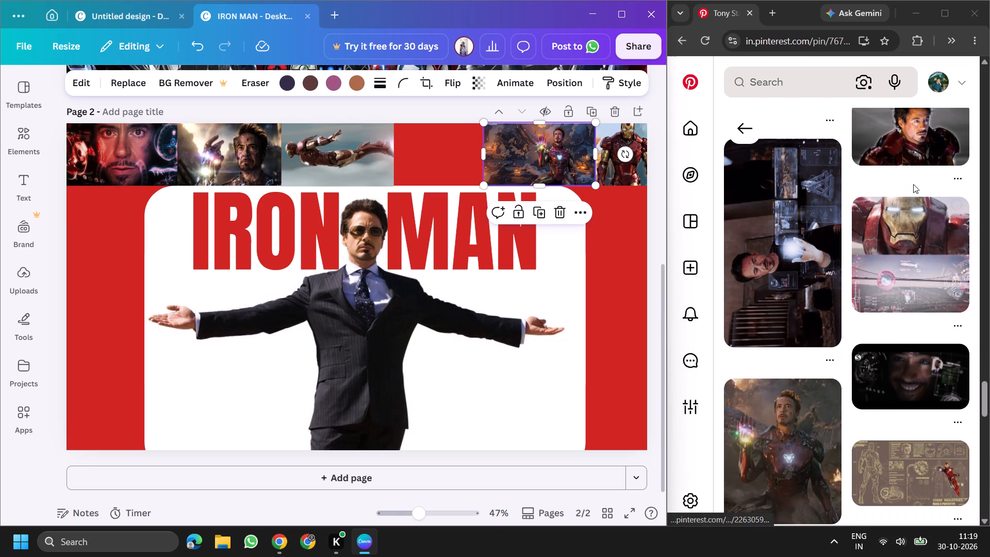
# Copy the picture of unmasked Tony Stark in red armour on grey from Pinterest in Chrome and paste it onto page 2 in Canva.
pyautogui.click(911, 157)
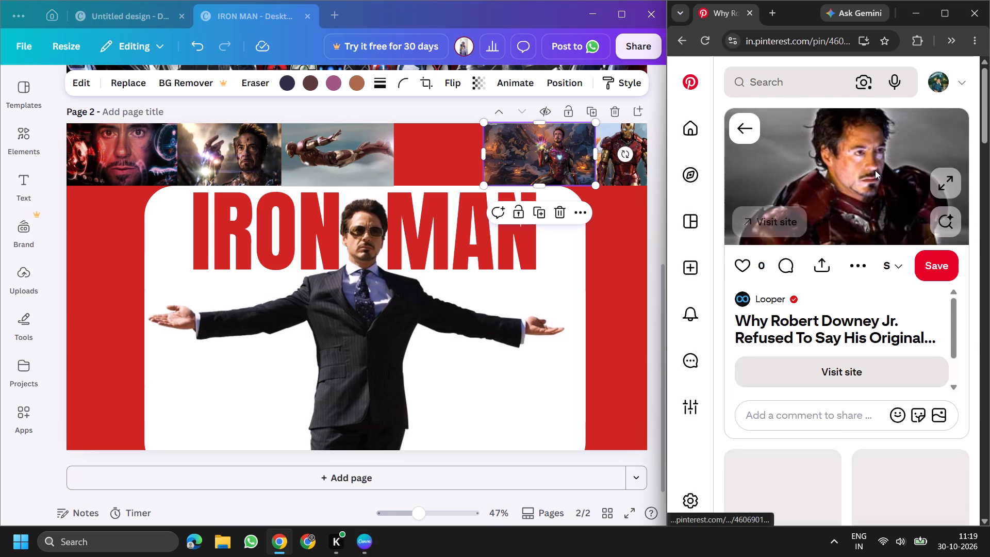
pyautogui.rightClick(881, 169)
pyautogui.click(800, 223)
pyautogui.rightClick(442, 163)
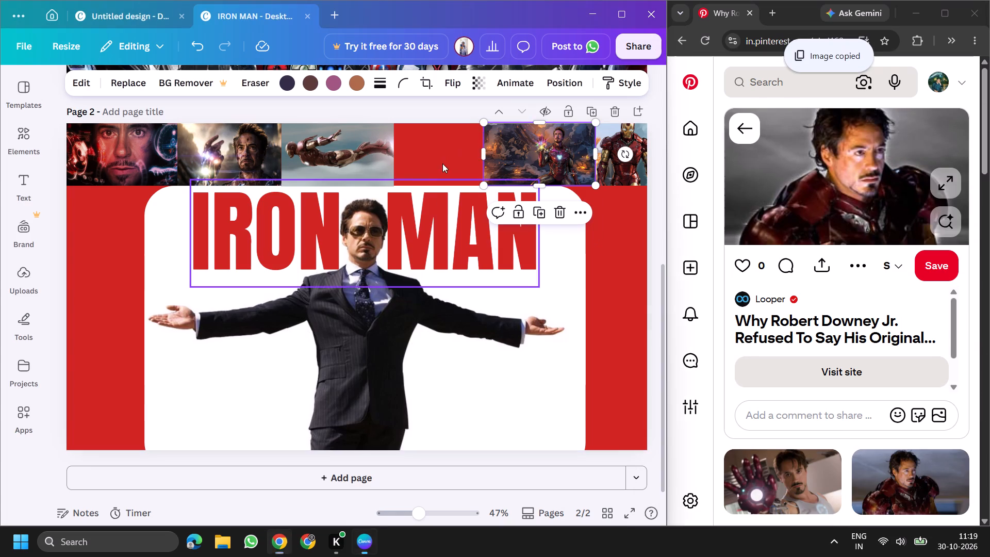
pyautogui.rightClick(620, 327)
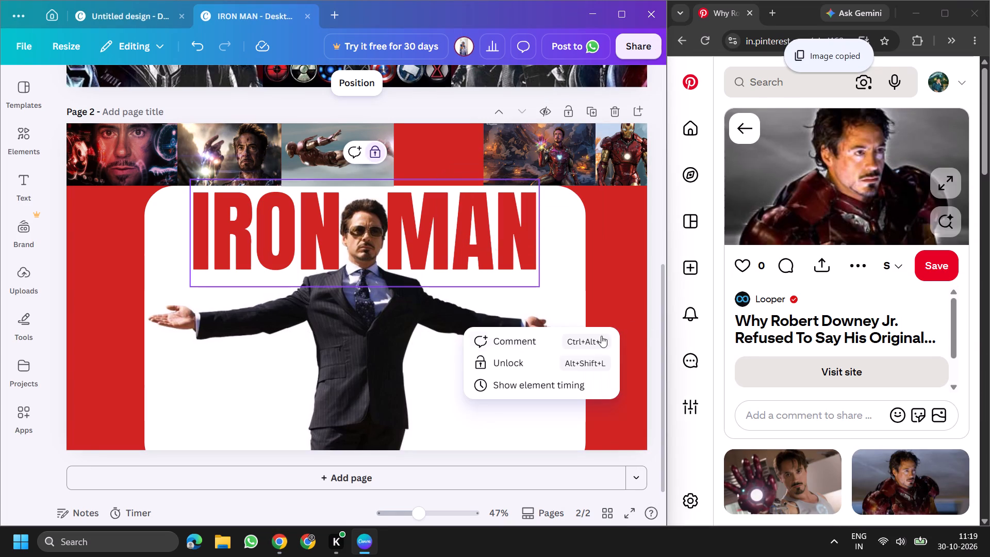
pyautogui.rightClick(437, 140)
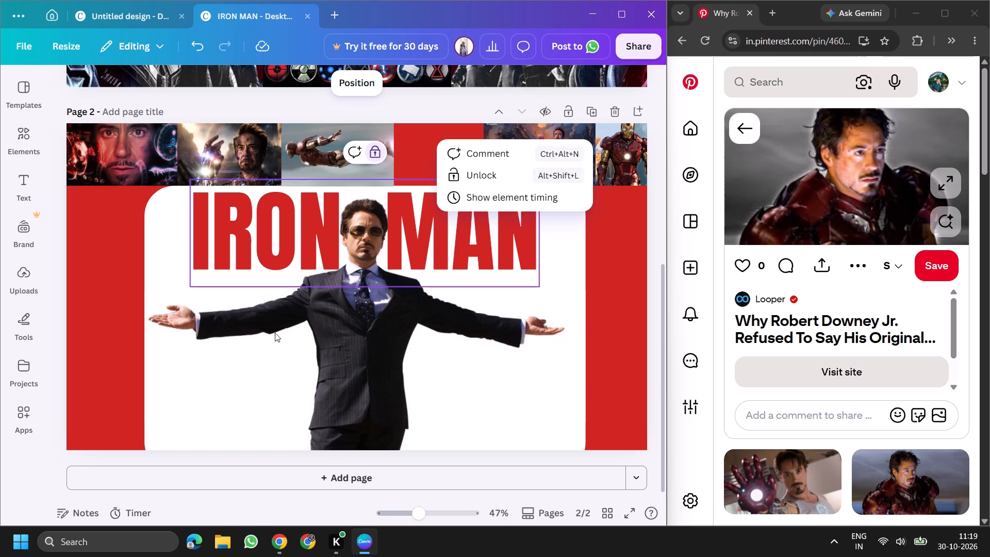
pyautogui.click(79, 265)
pyautogui.click(79, 265)
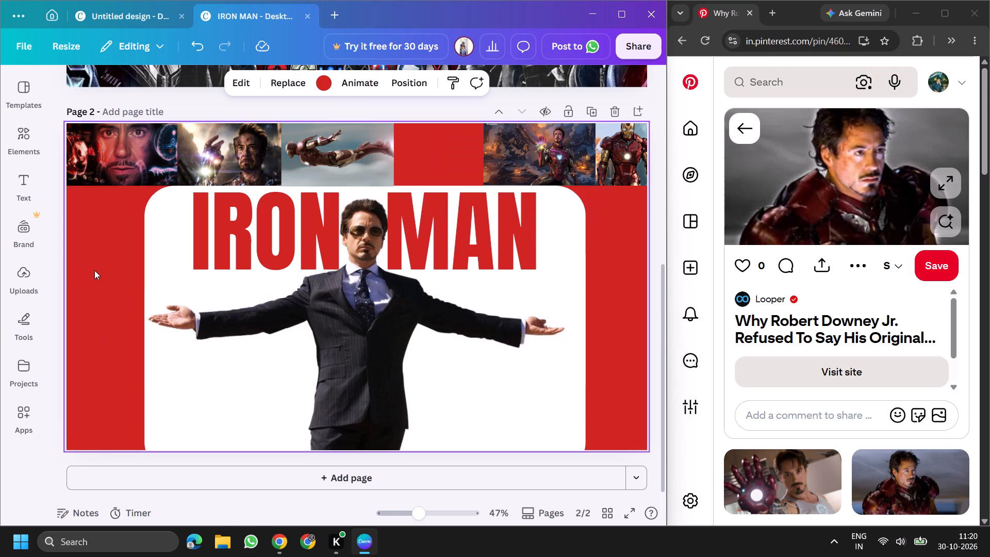
pyautogui.rightClick(103, 273)
pyautogui.click(172, 291)
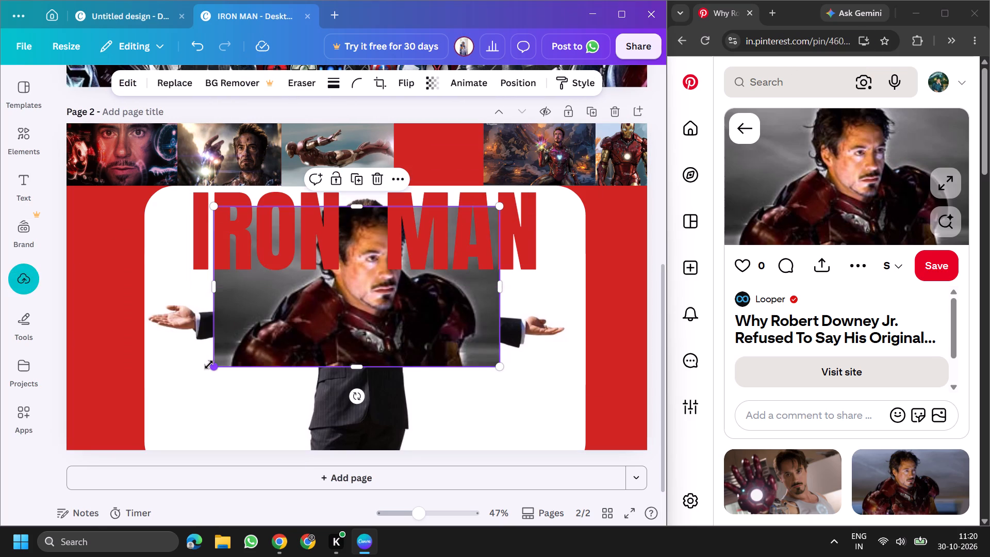
# Shrink and crop the armoured Tony Stark picture to fill the top strip's gap between the flying Iron Man and gauntlet pictures.
pyautogui.moveTo(209, 365); pyautogui.dragTo(391, 254)
pyautogui.moveTo(452, 213); pyautogui.dragTo(459, 185)
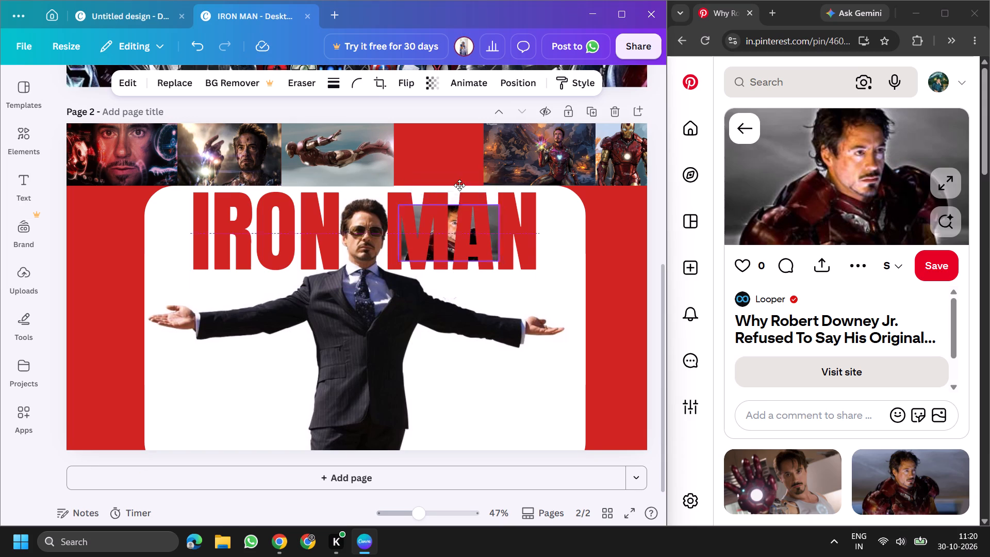
pyautogui.moveTo(459, 185); pyautogui.dragTo(440, 134)
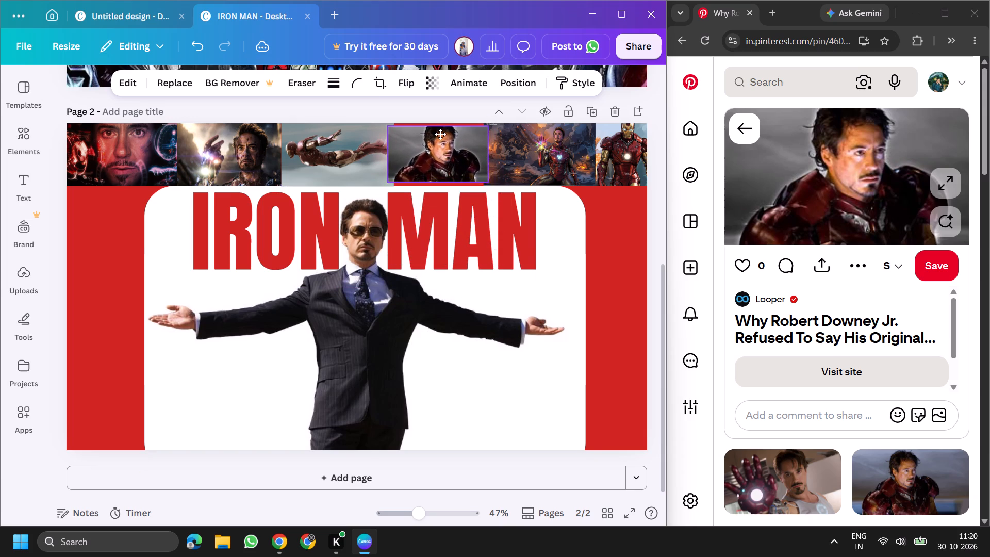
pyautogui.moveTo(440, 134); pyautogui.dragTo(449, 130)
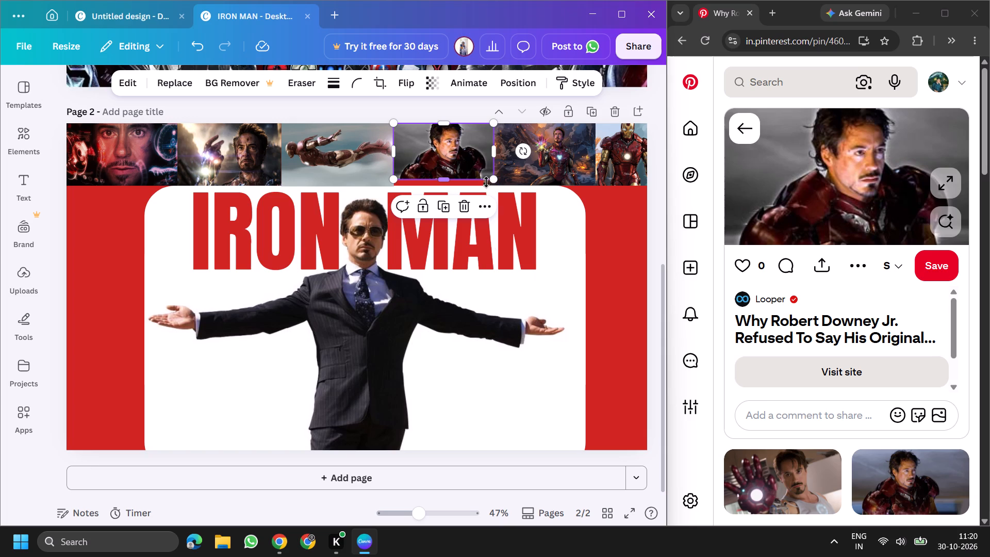
pyautogui.moveTo(496, 154); pyautogui.dragTo(484, 154)
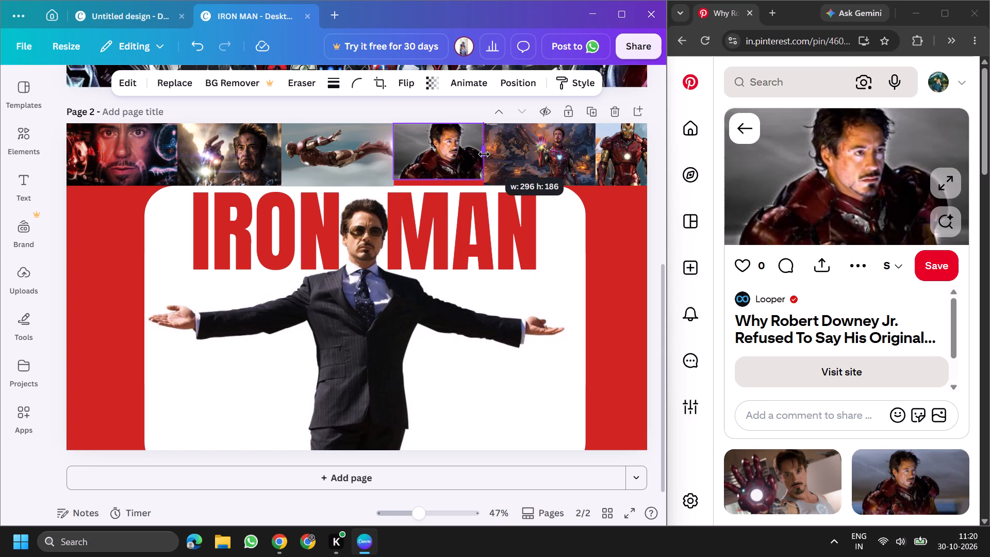
pyautogui.moveTo(484, 154); pyautogui.dragTo(483, 154)
pyautogui.moveTo(437, 181); pyautogui.dragTo(437, 182)
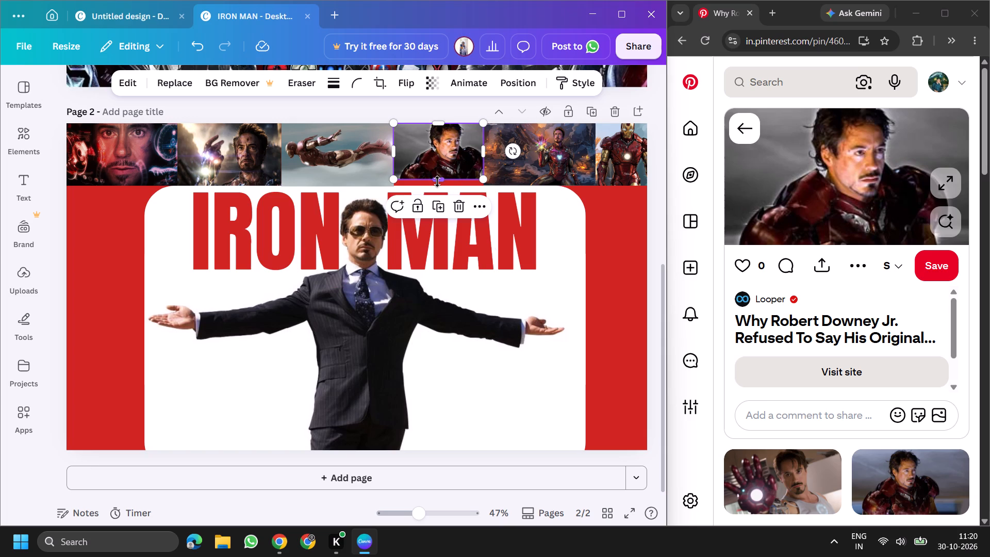
pyautogui.moveTo(437, 182); pyautogui.dragTo(437, 186)
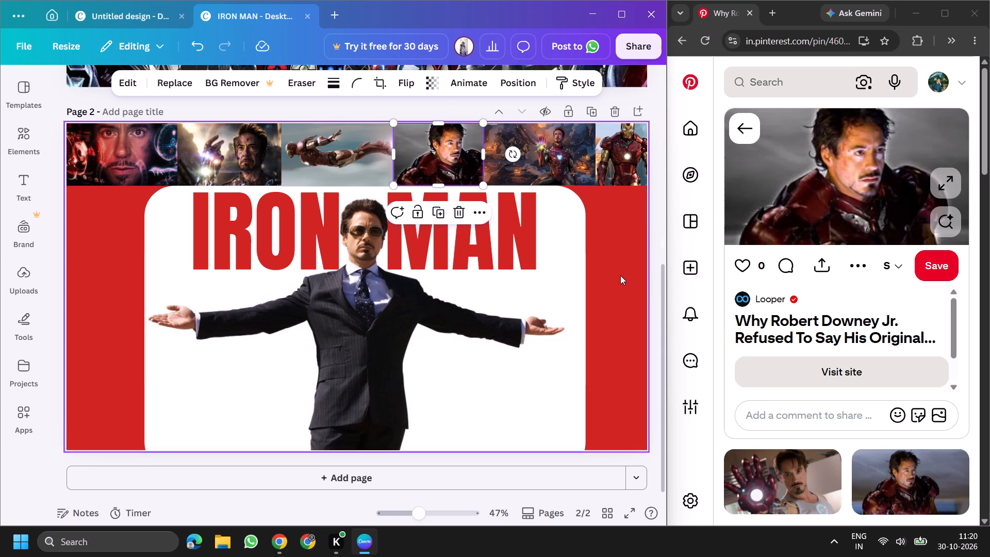
# Set the corner rounding of the white panel behind Tony Stark to 0.
pyautogui.click(618, 276)
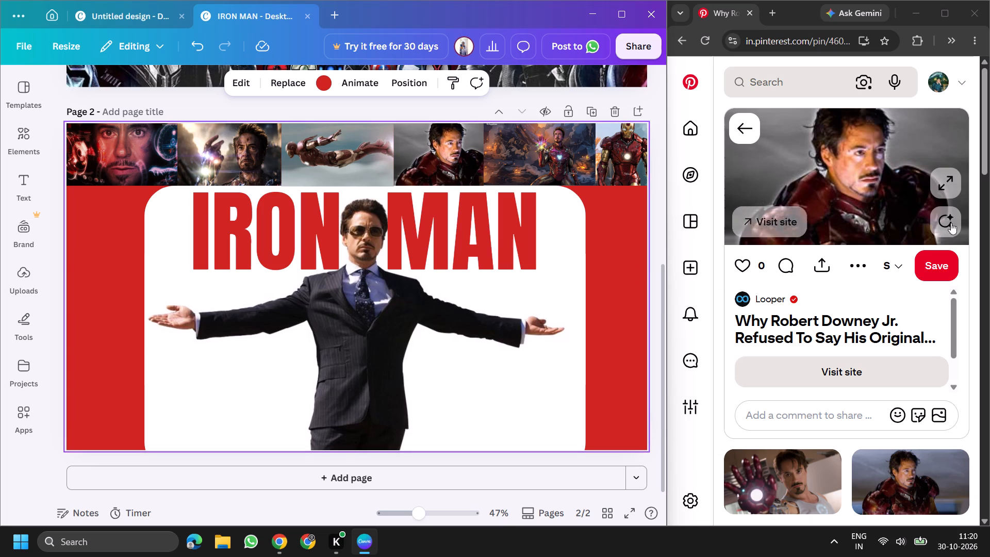
pyautogui.click(555, 288)
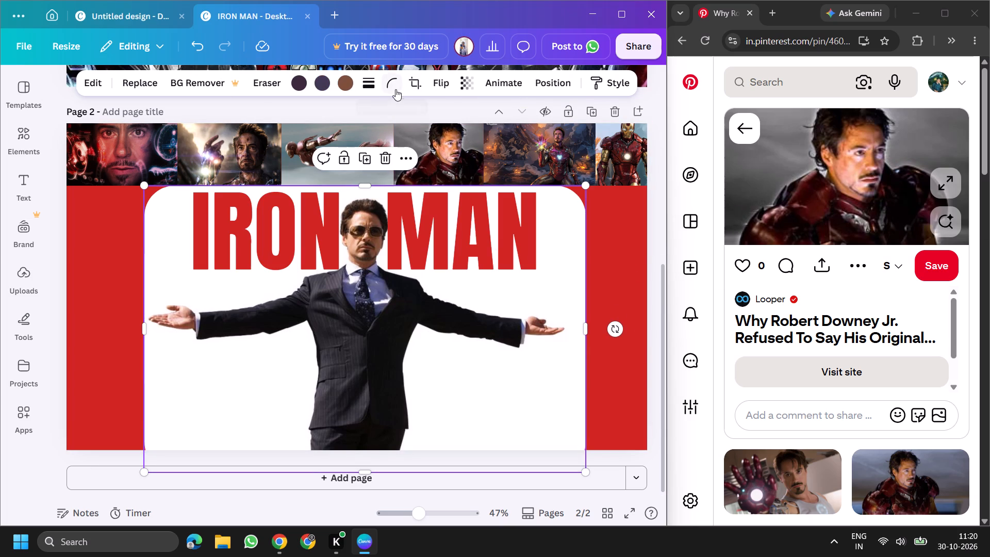
pyautogui.click(395, 89)
pyautogui.moveTo(427, 137); pyautogui.dragTo(420, 141)
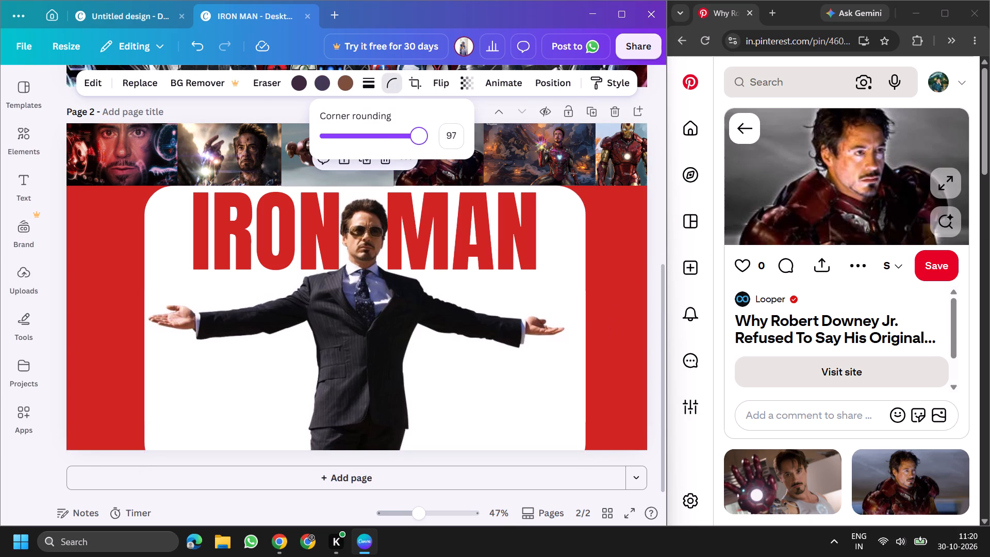
pyautogui.moveTo(420, 141); pyautogui.dragTo(278, 182)
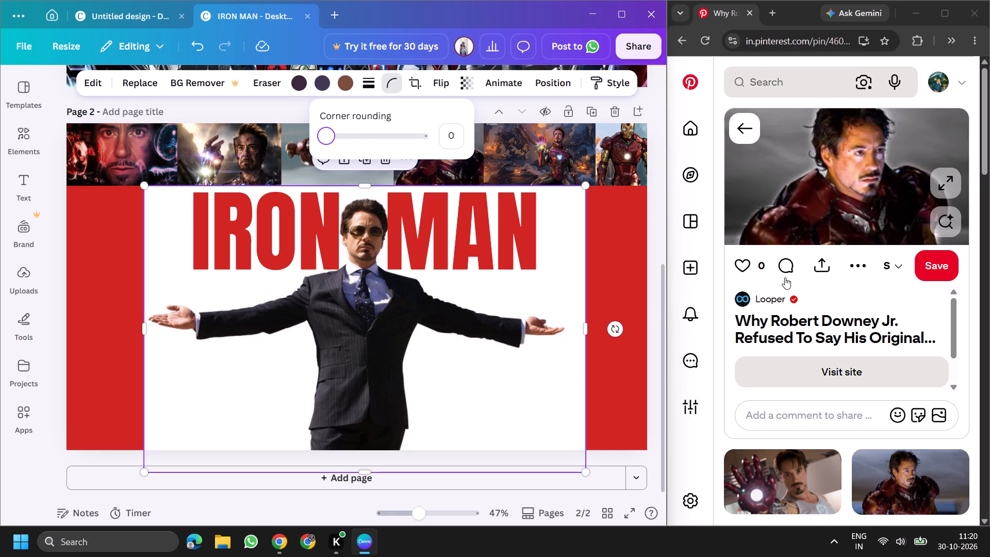
# Browse the related Tony Stark pins on Pinterest in Chrome for a portrait picture to fill page 2's red side bands.
pyautogui.scroll(-4, 791, 260)
pyautogui.scroll(-2, 989, 292)
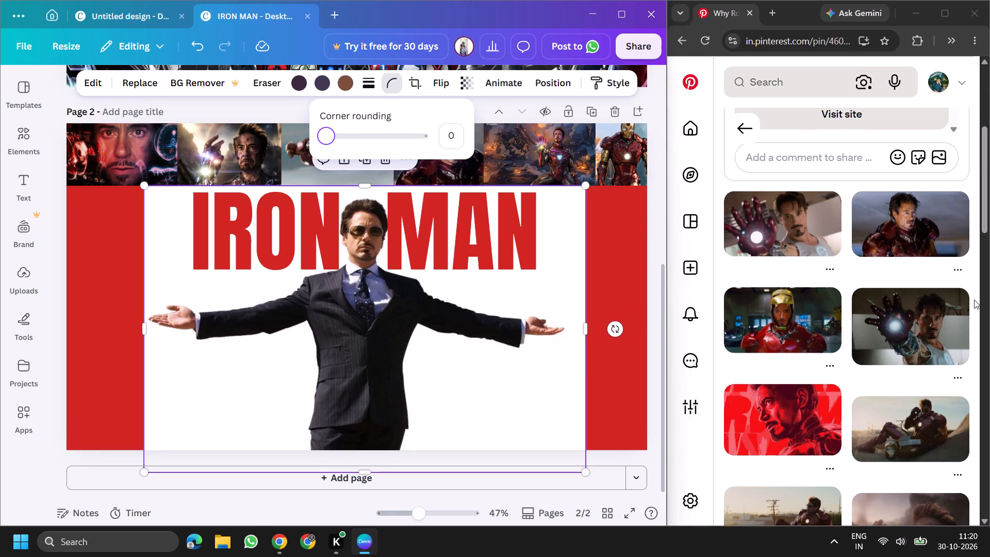
pyautogui.scroll(-5, 937, 303)
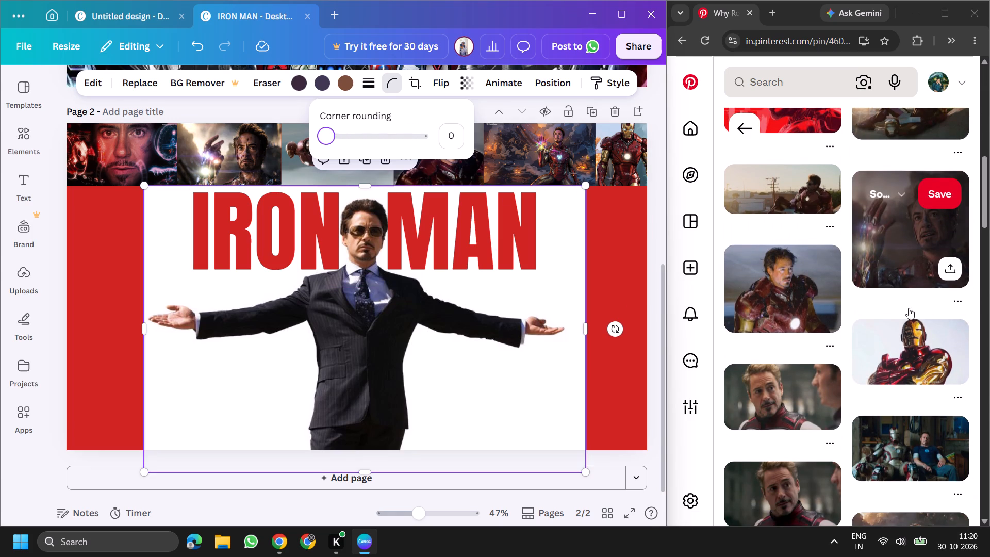
pyautogui.scroll(-4, 947, 190)
pyautogui.scroll(-2, 854, 302)
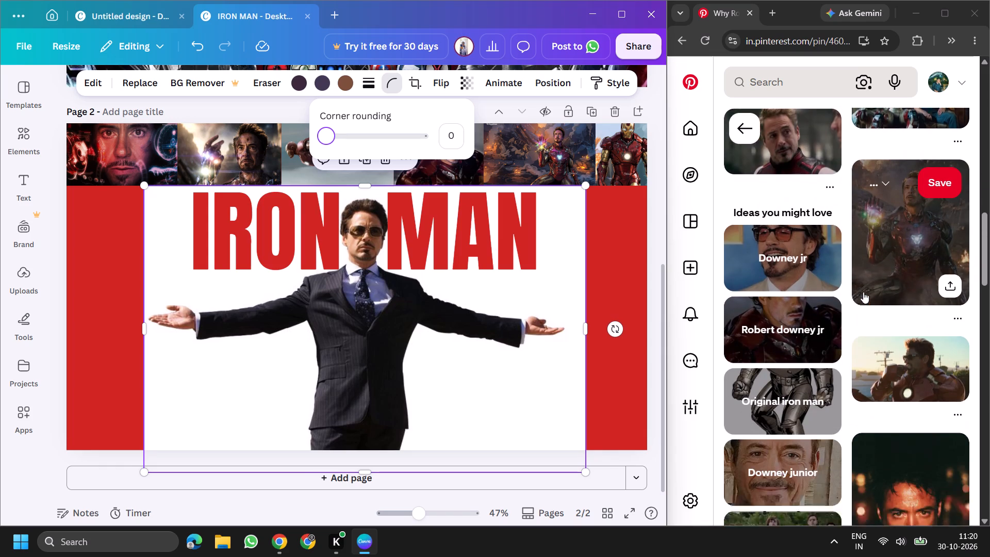
pyautogui.scroll(-3, 904, 230)
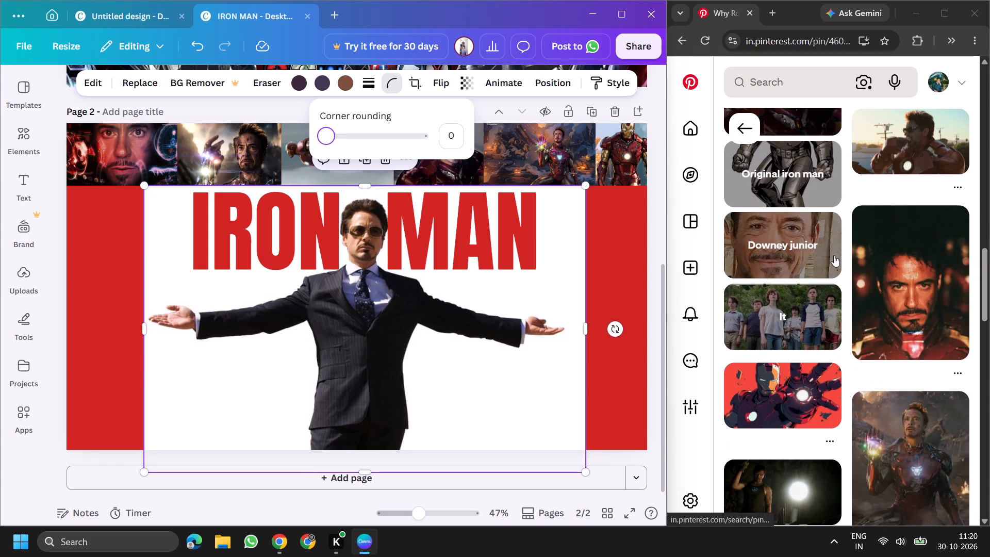
pyautogui.scroll(-5, 826, 219)
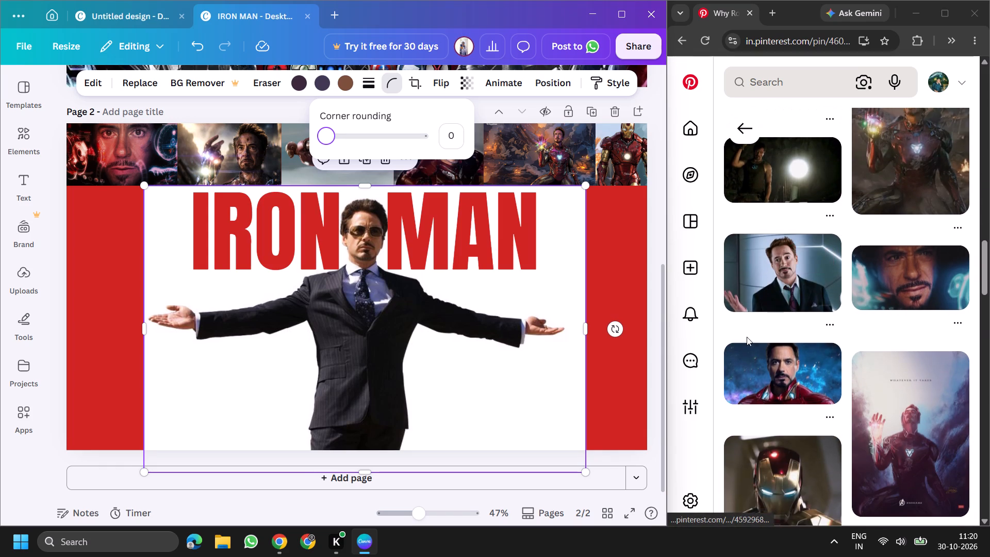
pyautogui.scroll(-2, 747, 337)
pyautogui.scroll(-5, 896, 289)
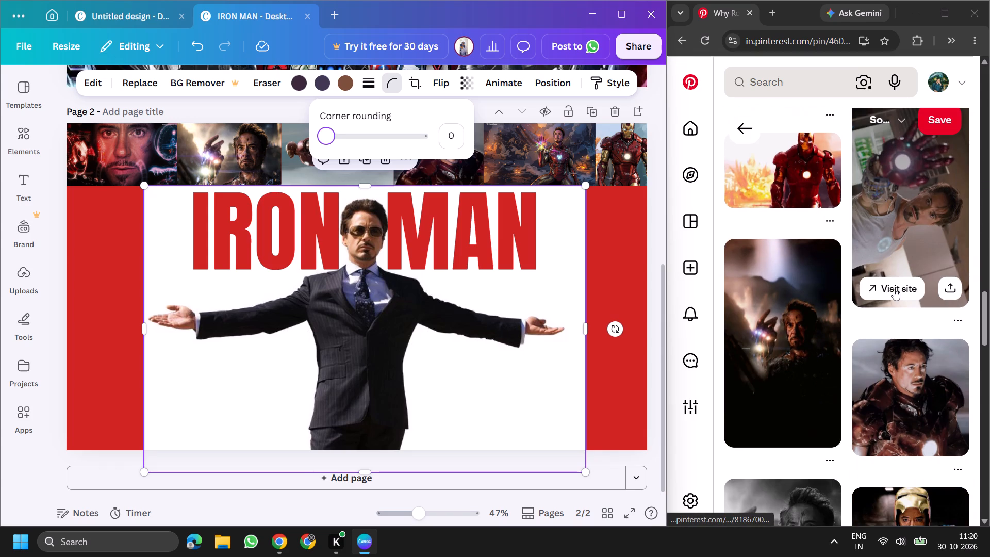
pyautogui.click(768, 341)
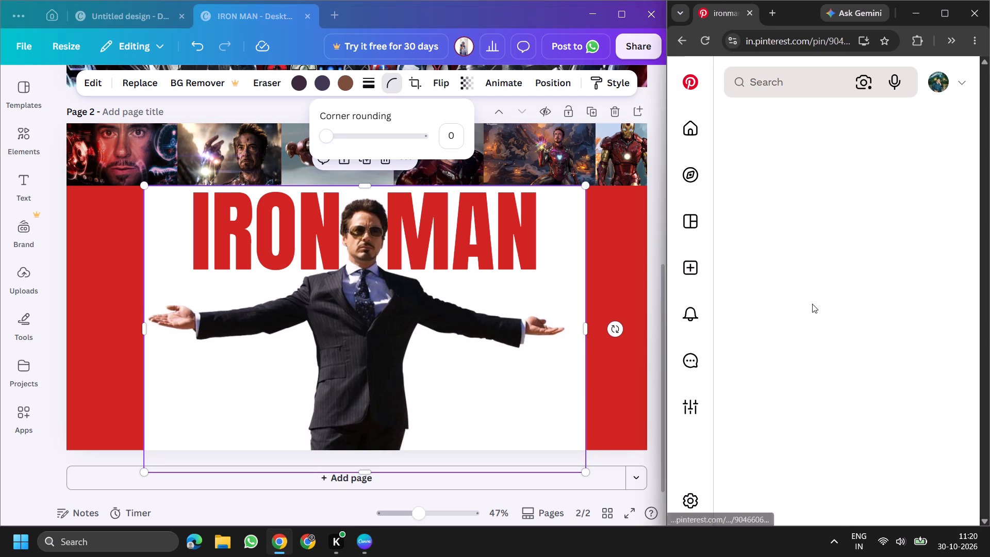
pyautogui.scroll(-7, 890, 268)
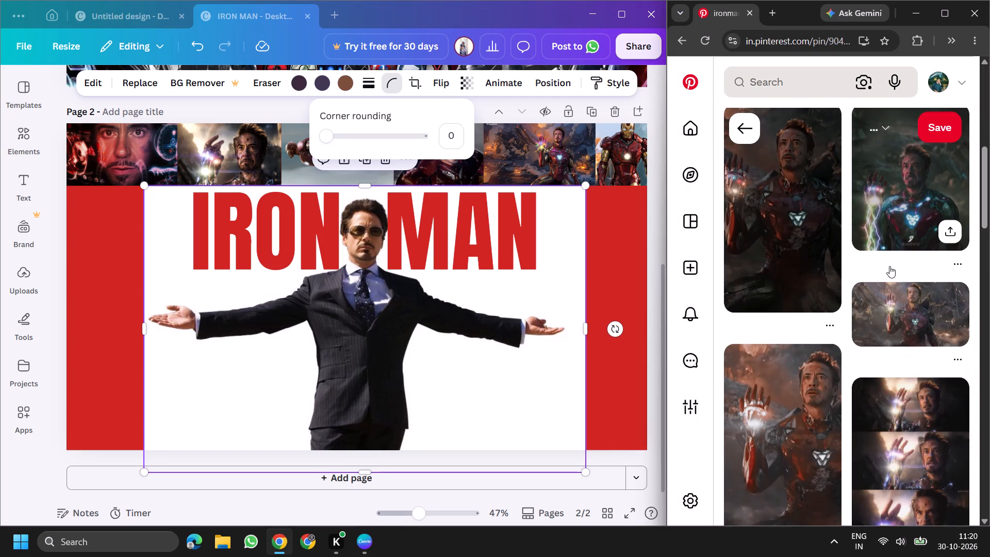
pyautogui.scroll(-4, 873, 277)
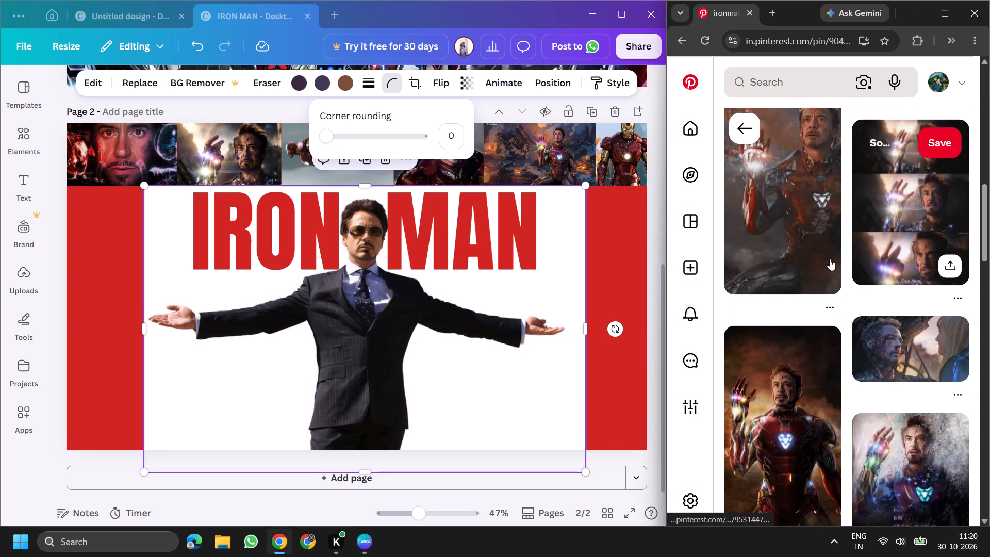
# Copy the portrait picture of battle-worn Tony Stark raising the glowing gauntlet from Pinterest and paste it onto page 2 in Canva.
pyautogui.rightClick(782, 212)
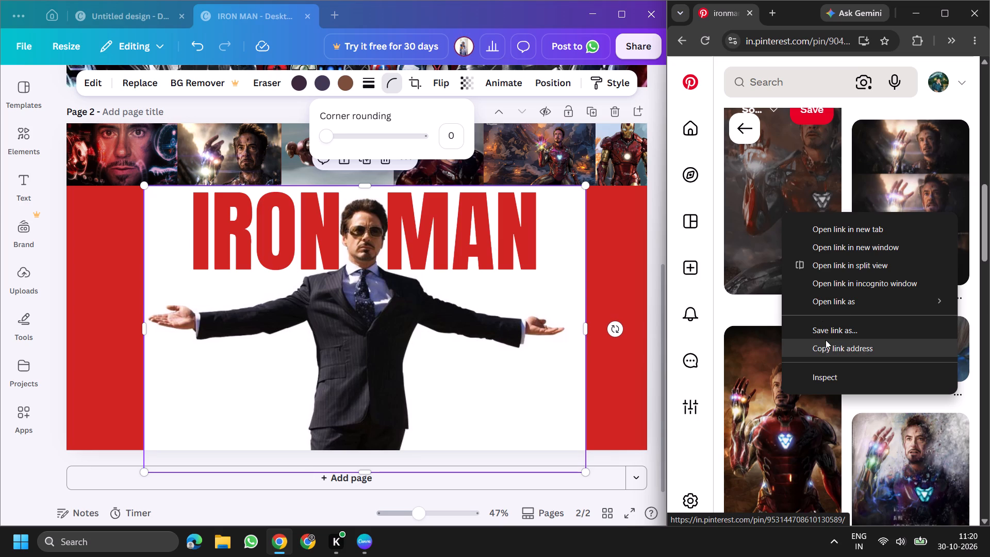
pyautogui.rightClick(788, 194)
pyautogui.click(788, 190)
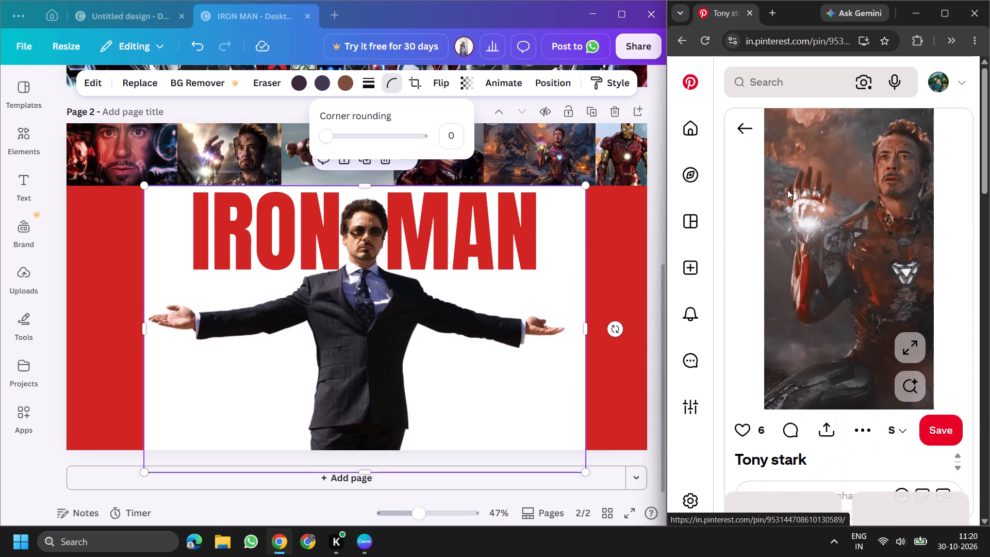
pyautogui.rightClick(845, 210)
pyautogui.click(796, 263)
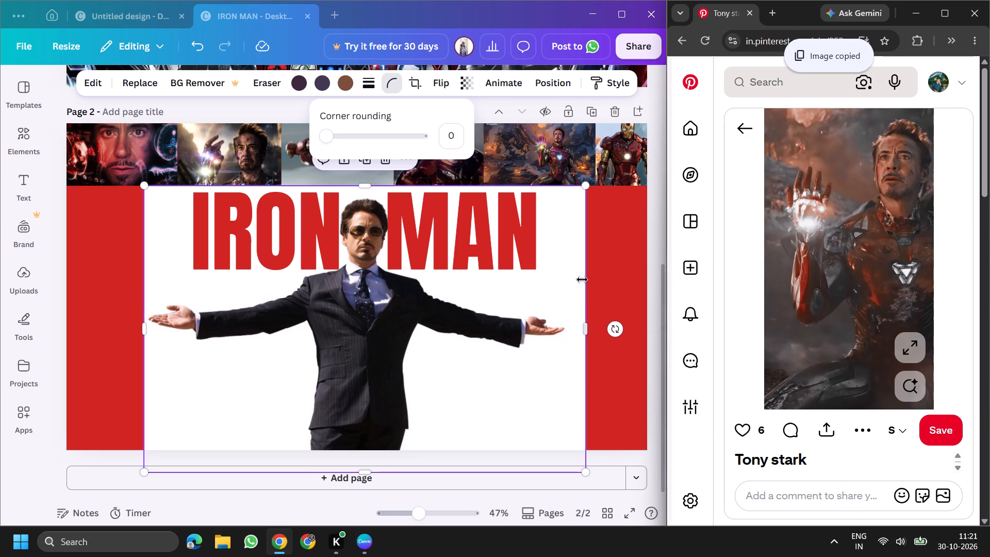
pyautogui.rightClick(658, 234)
pyautogui.rightClick(640, 250)
pyautogui.click(538, 282)
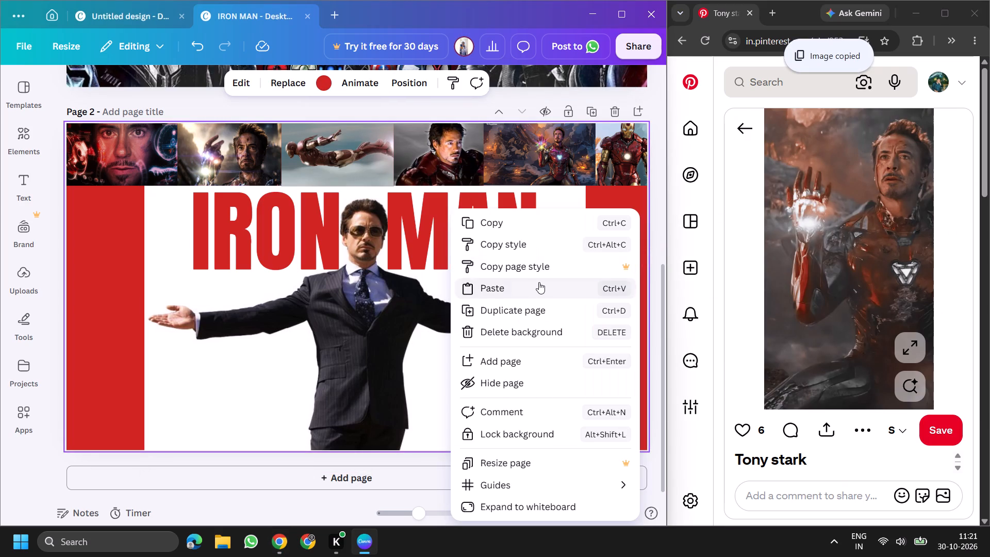
# Place the gauntlet portrait atop the right red band, directly below the picture strip, and shrink it to the band's width, about 204 by 363.
pyautogui.moveTo(365, 382); pyautogui.dragTo(414, 371)
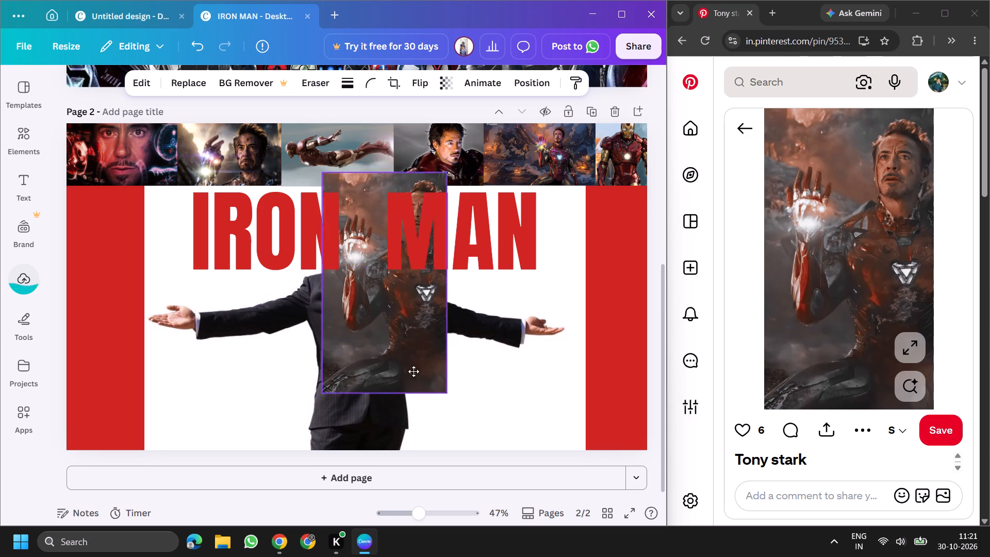
pyautogui.moveTo(414, 371); pyautogui.dragTo(596, 392)
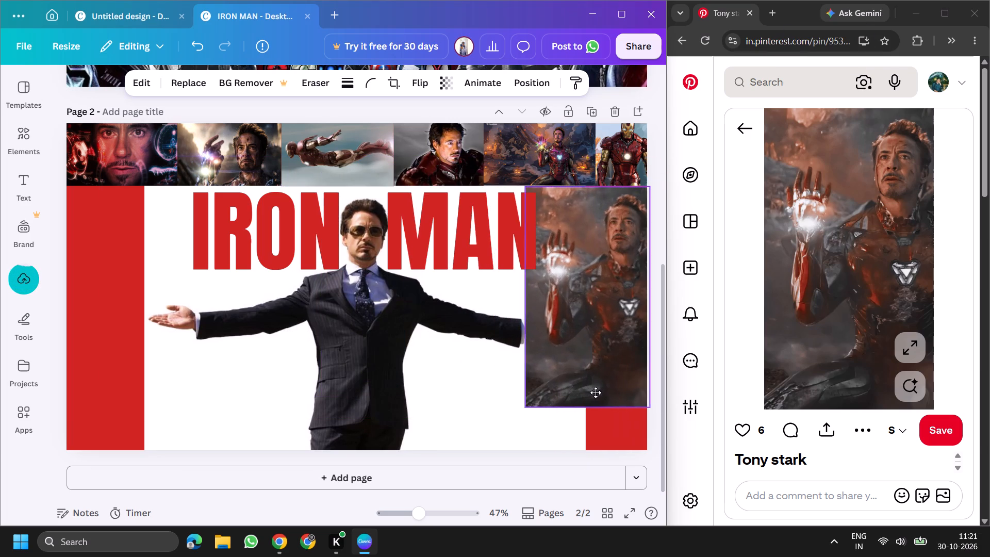
pyautogui.moveTo(596, 392); pyautogui.dragTo(584, 392)
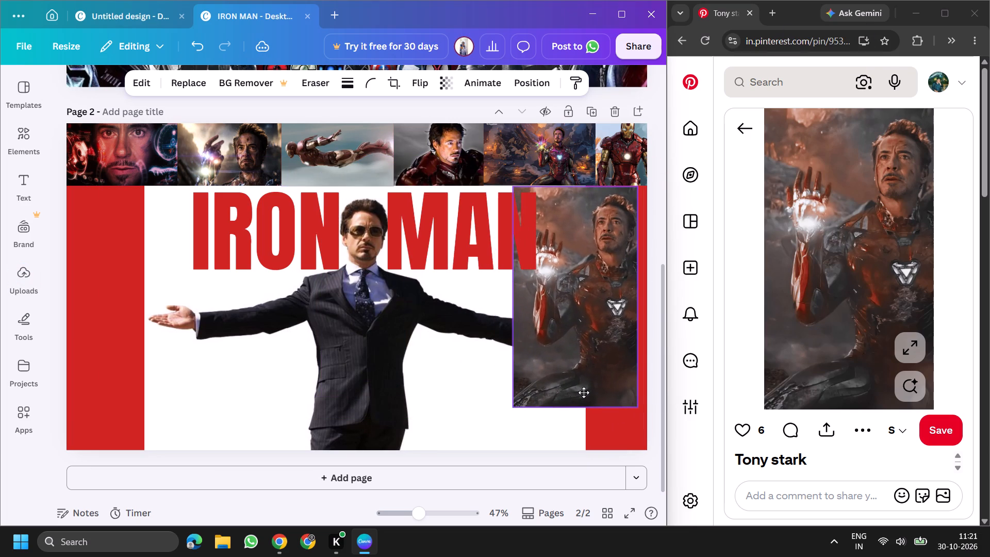
pyautogui.moveTo(584, 392); pyautogui.dragTo(594, 393)
pyautogui.click(594, 392)
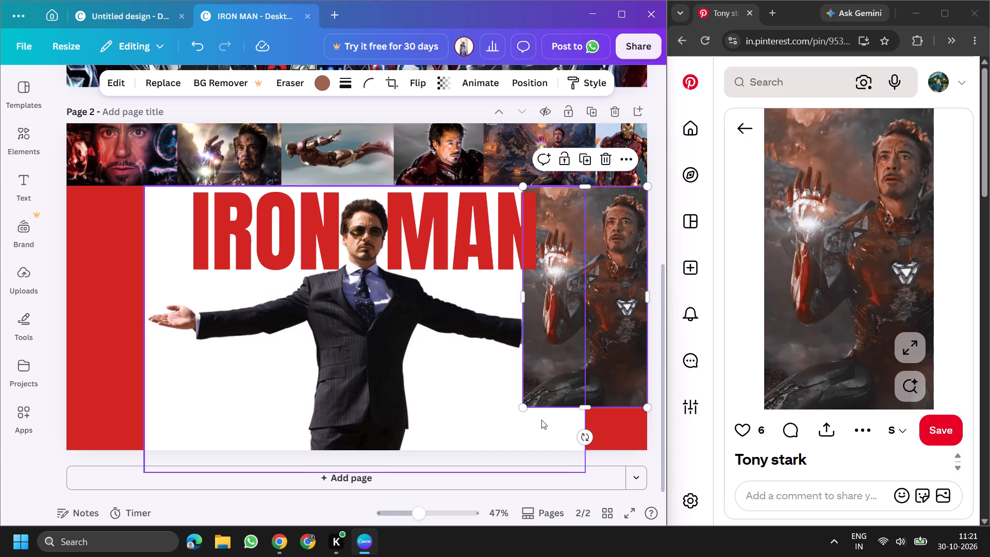
pyautogui.moveTo(523, 406); pyautogui.dragTo(609, 316)
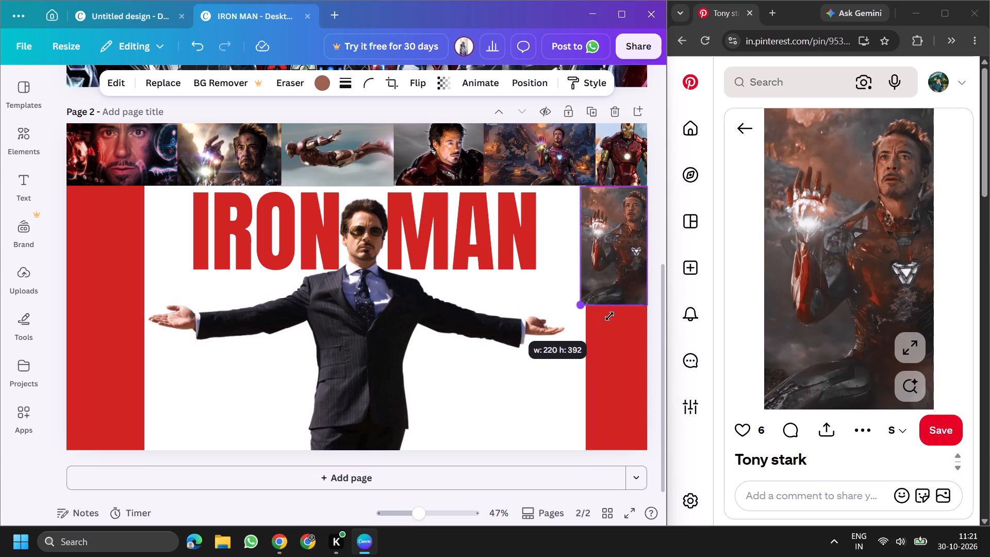
pyautogui.moveTo(609, 316); pyautogui.dragTo(616, 314)
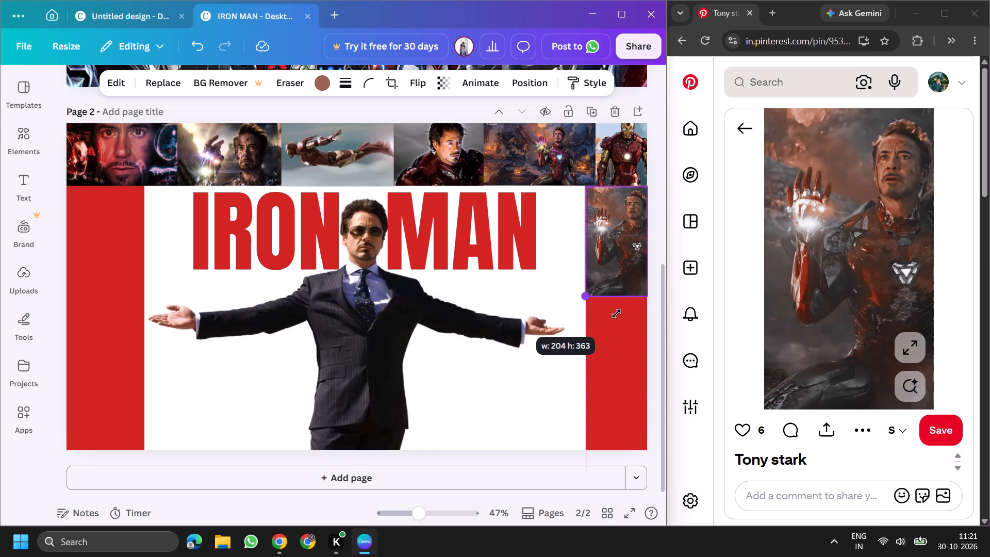
pyautogui.moveTo(616, 314); pyautogui.dragTo(619, 309)
pyautogui.click(802, 237)
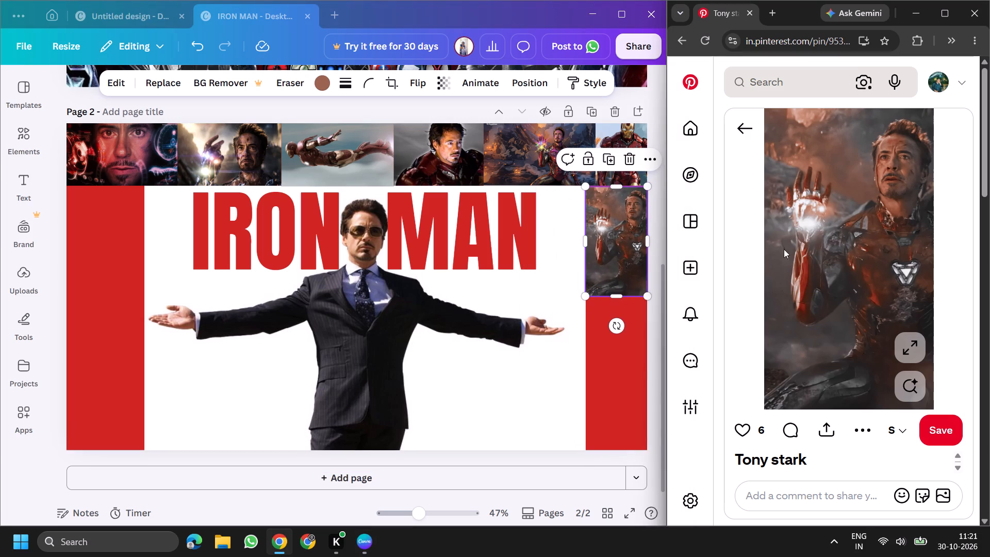
pyautogui.click(628, 385)
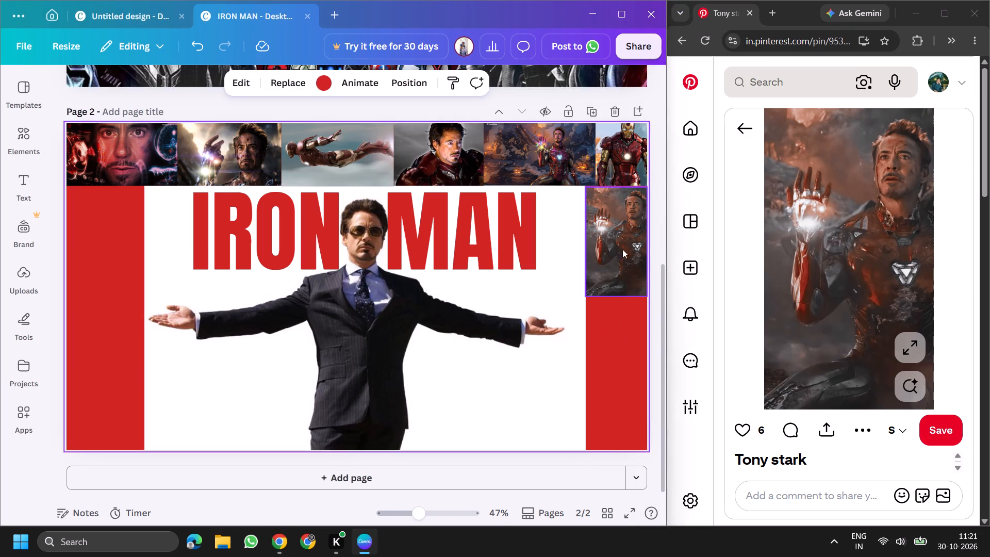
pyautogui.click(619, 244)
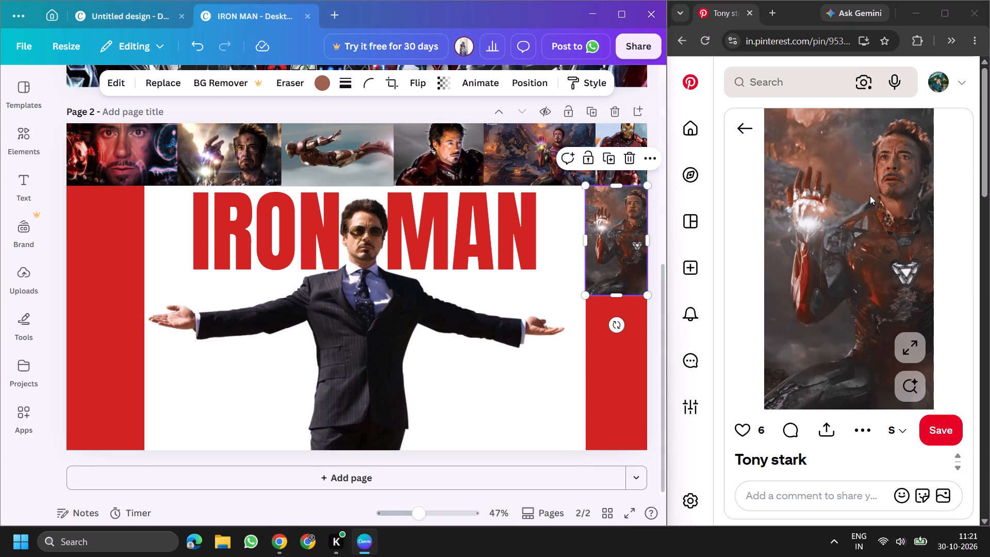
pyautogui.click(868, 195)
pyautogui.click(619, 357)
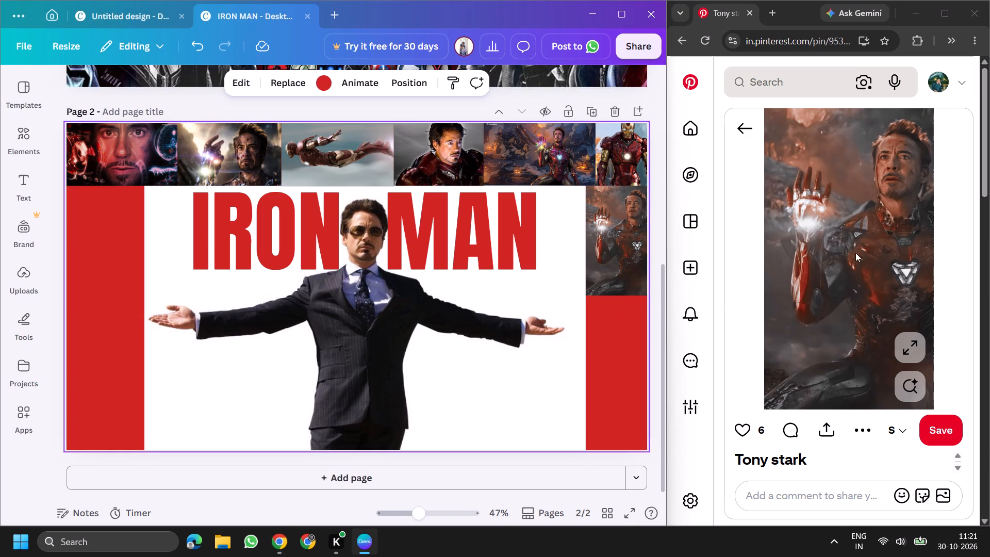
# Look through more related pins in Chrome and search Pinterest for "iron man portrait".
pyautogui.scroll(-7, 851, 241)
pyautogui.scroll(-1, 814, 280)
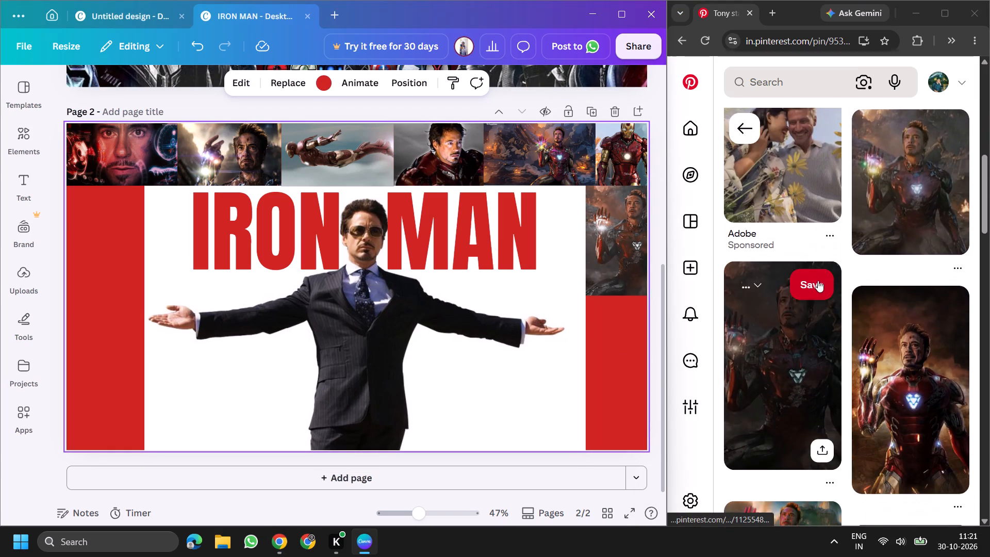
pyautogui.scroll(-14, 818, 282)
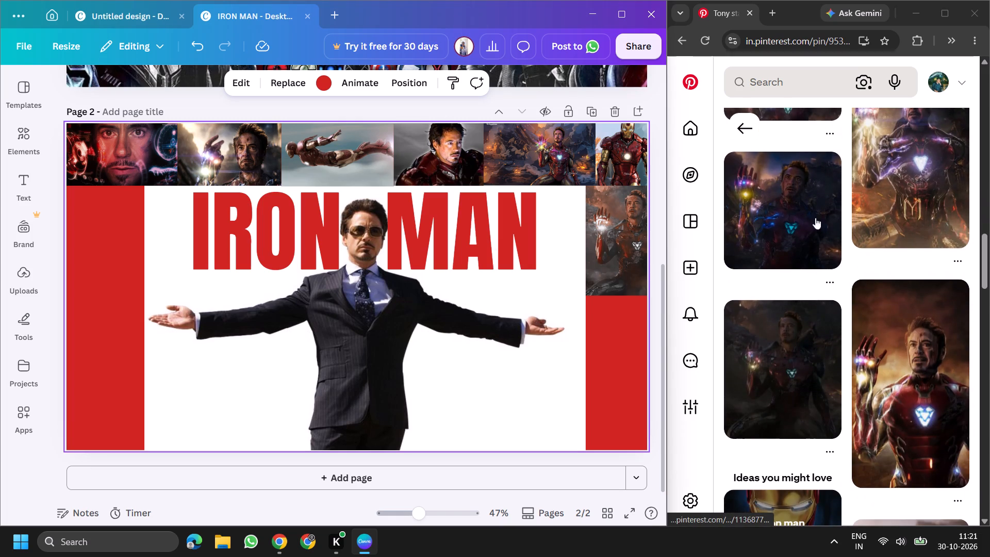
pyautogui.click(818, 79)
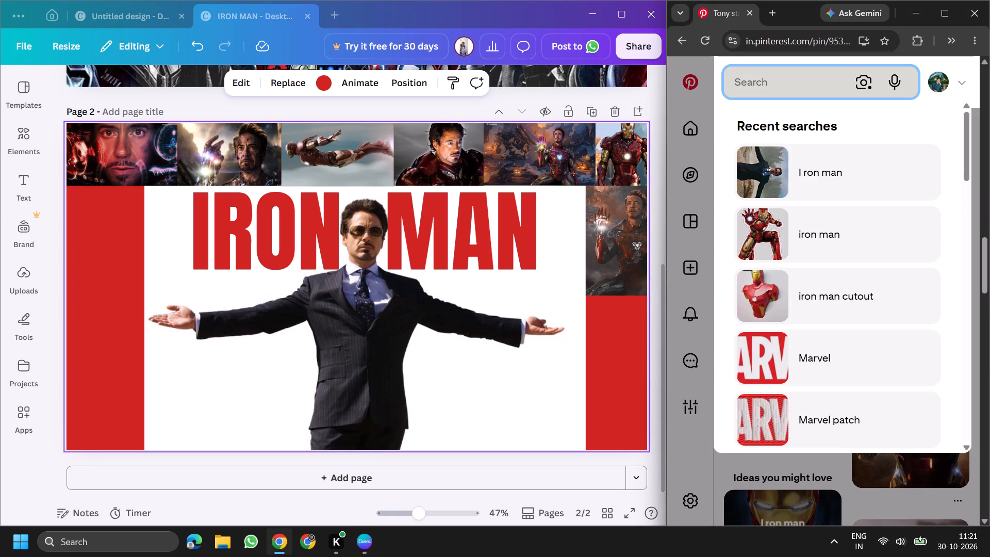
pyautogui.write('IRON')
pyautogui.press('space')
pyautogui.write('MAN POT')
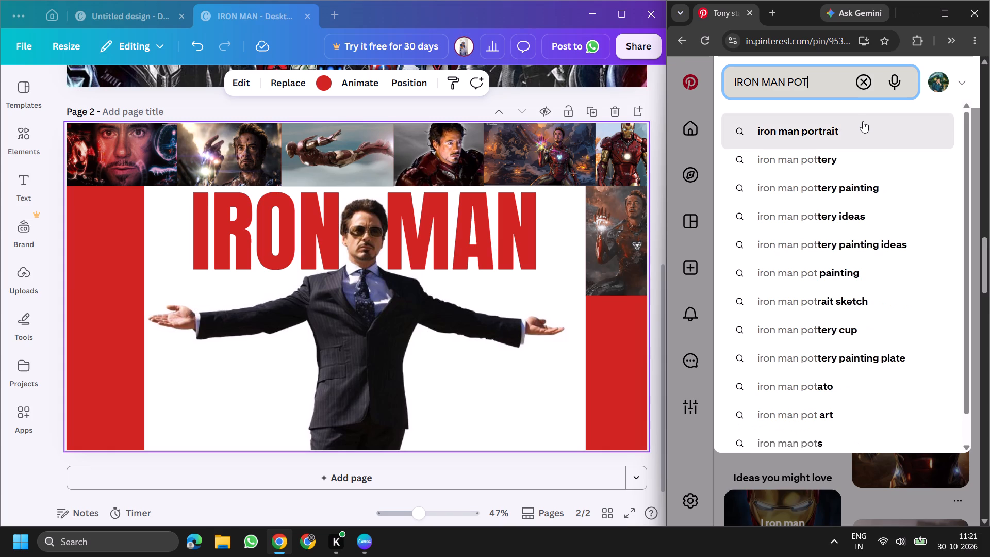
pyautogui.click(863, 121)
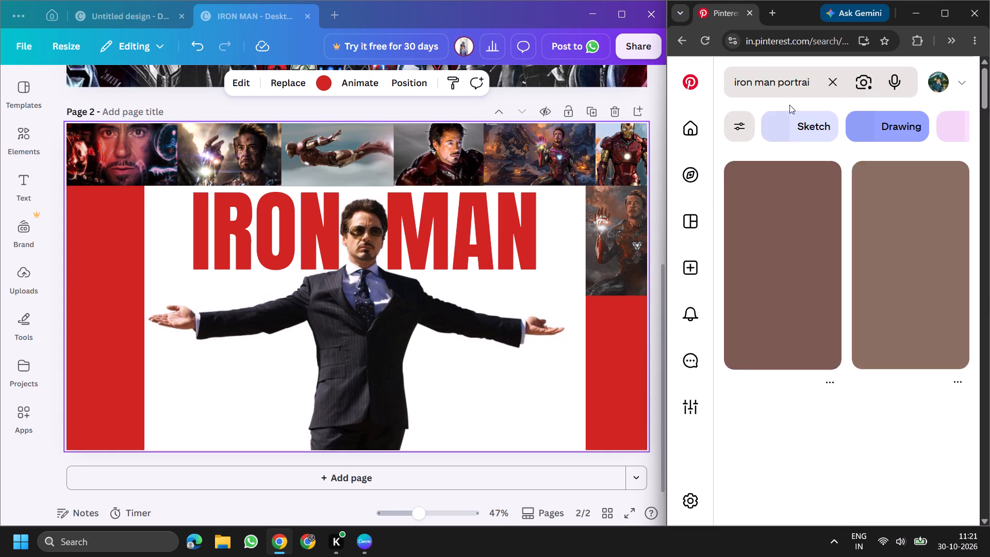
pyautogui.scroll(-5, 873, 282)
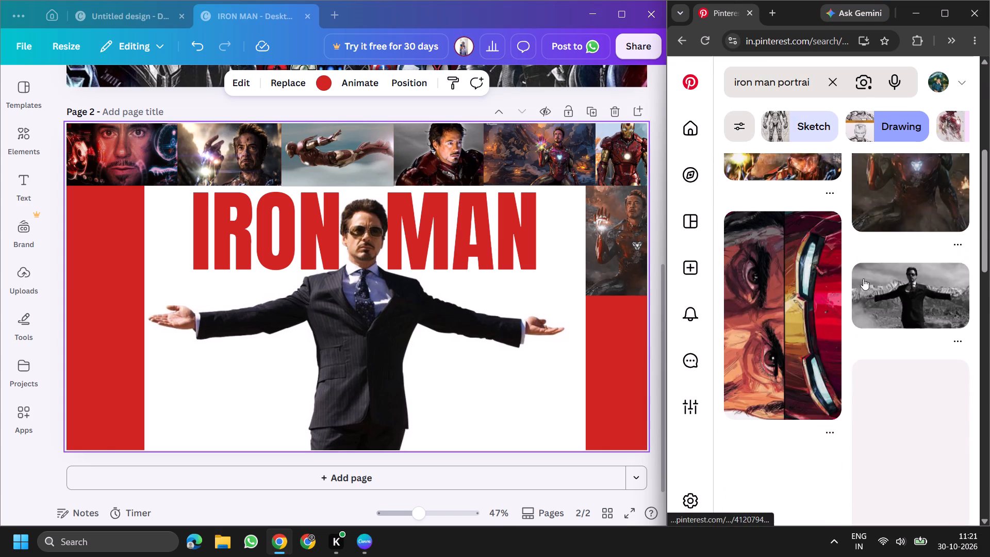
pyautogui.scroll(-7, 860, 271)
pyautogui.scroll(1, 829, 291)
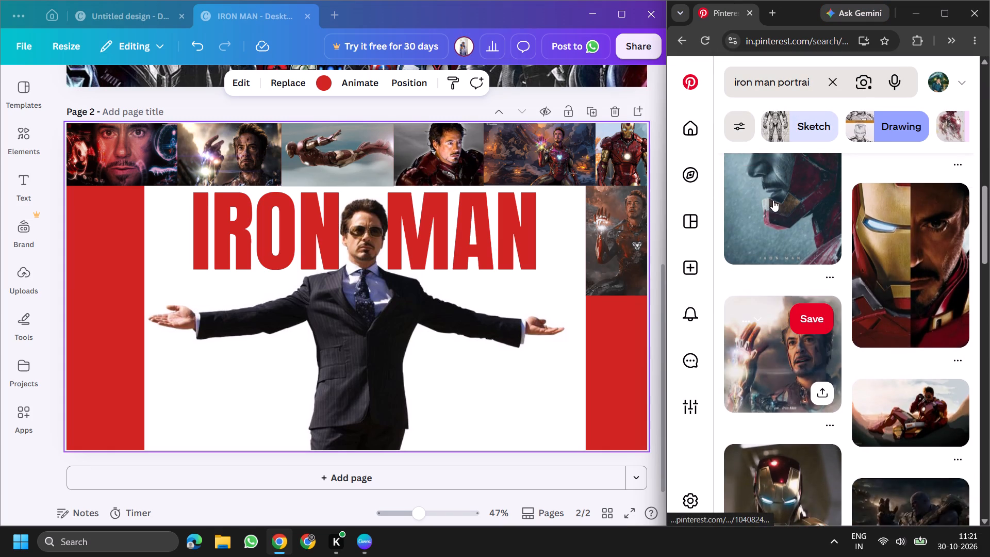
pyautogui.click(772, 200)
pyautogui.rightClick(862, 253)
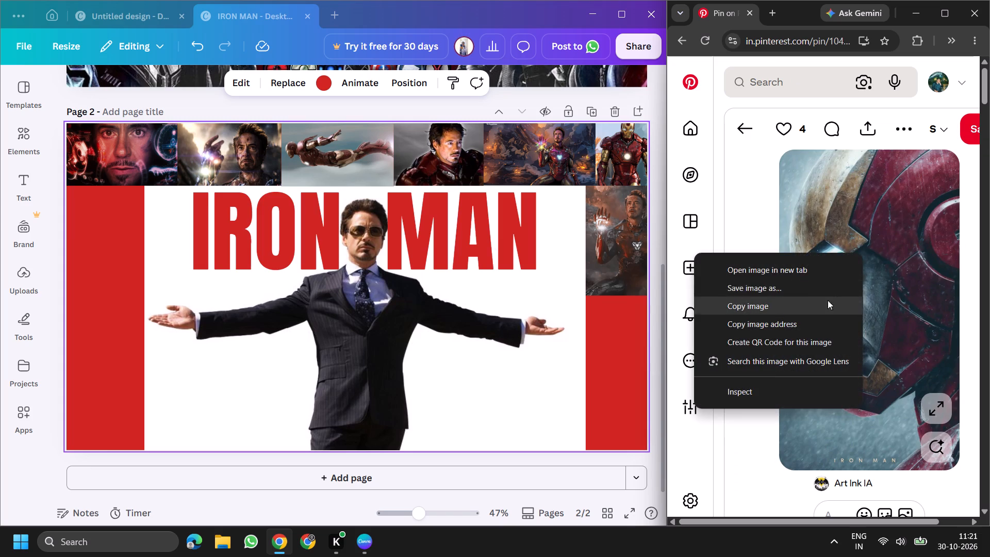
pyautogui.click(774, 304)
# Search Pinterest for "iron man phone wallpaper".
pyautogui.click(775, 82)
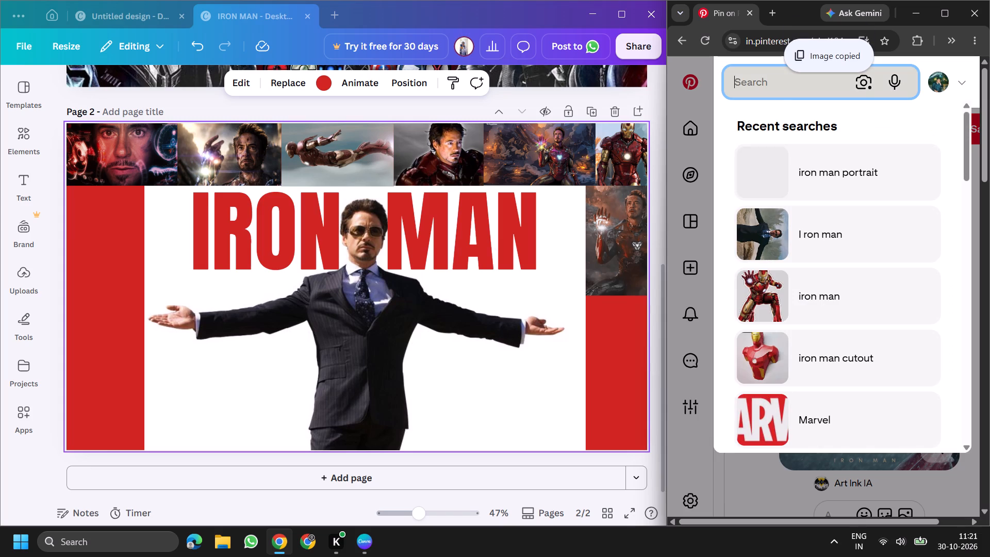
pyautogui.click(796, 168)
pyautogui.doubleClick(790, 85)
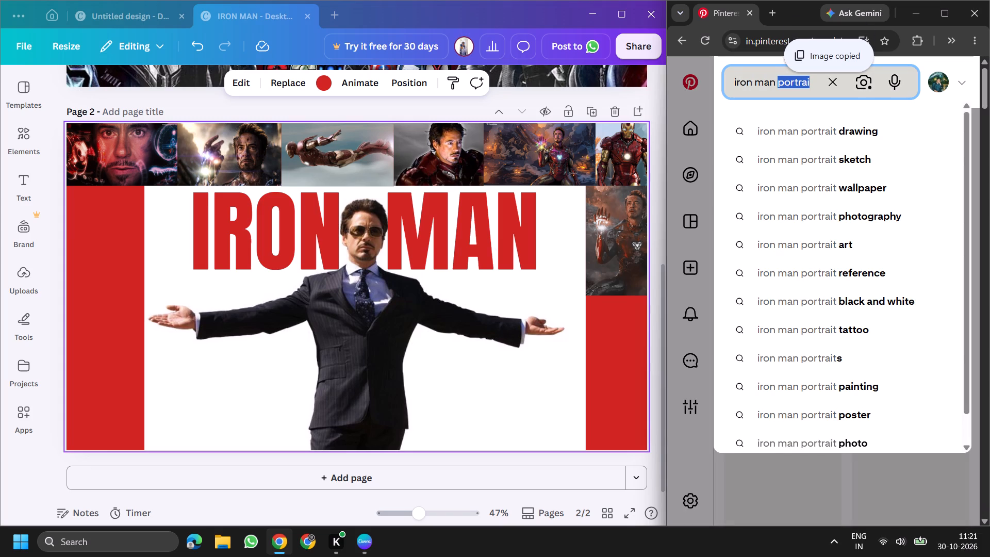
pyautogui.press('BackSpace')
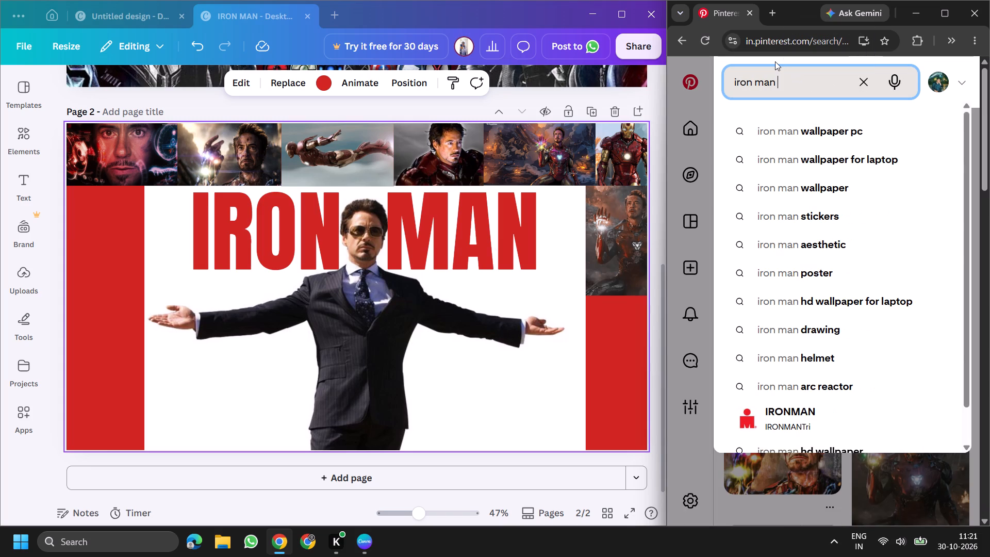
pyautogui.write('PHON')
pyautogui.press('e')
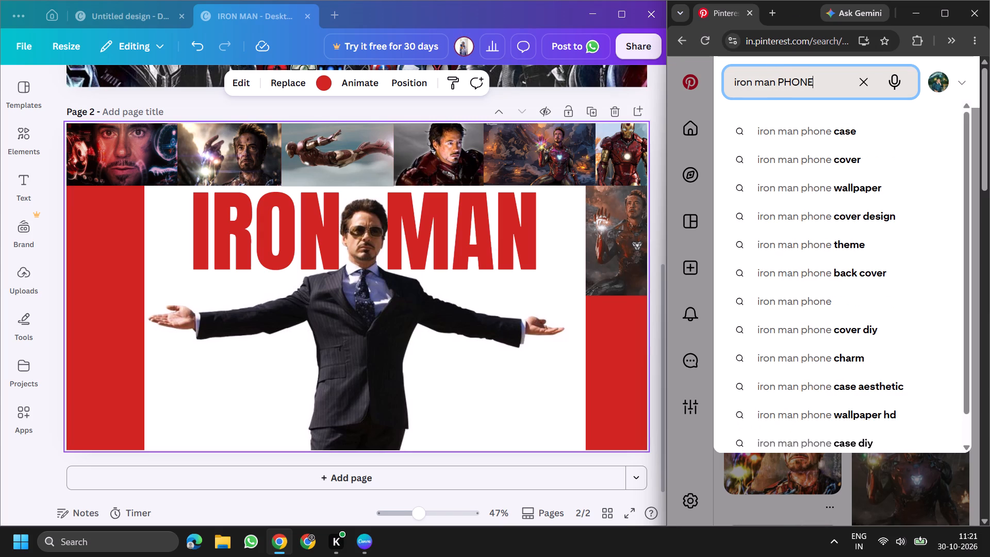
pyautogui.click(808, 159)
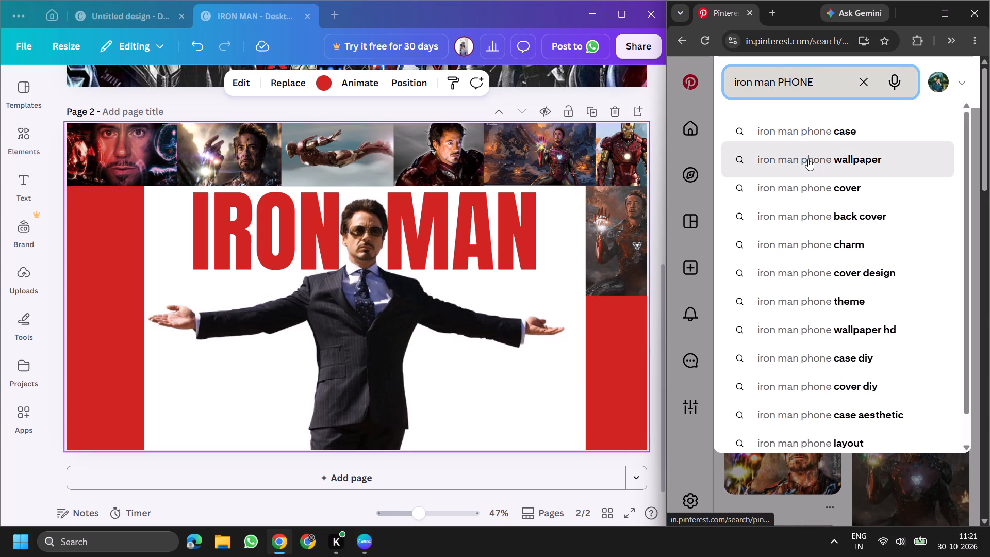
# Paste the armour-profile artwork onto page 2 in Canva and fit it to the right red band's width, directly below the gauntlet portrait.
pyautogui.rightClick(625, 363)
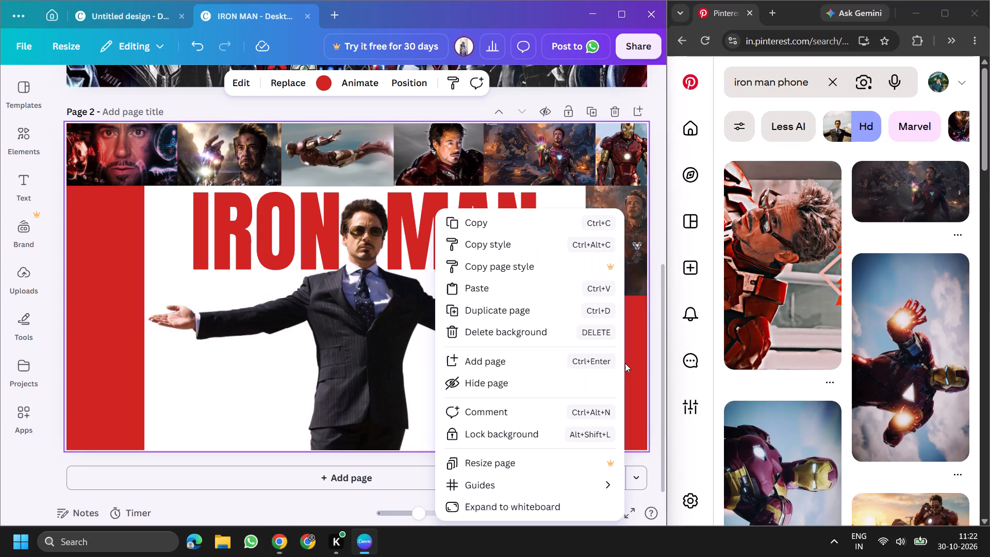
pyautogui.click(515, 283)
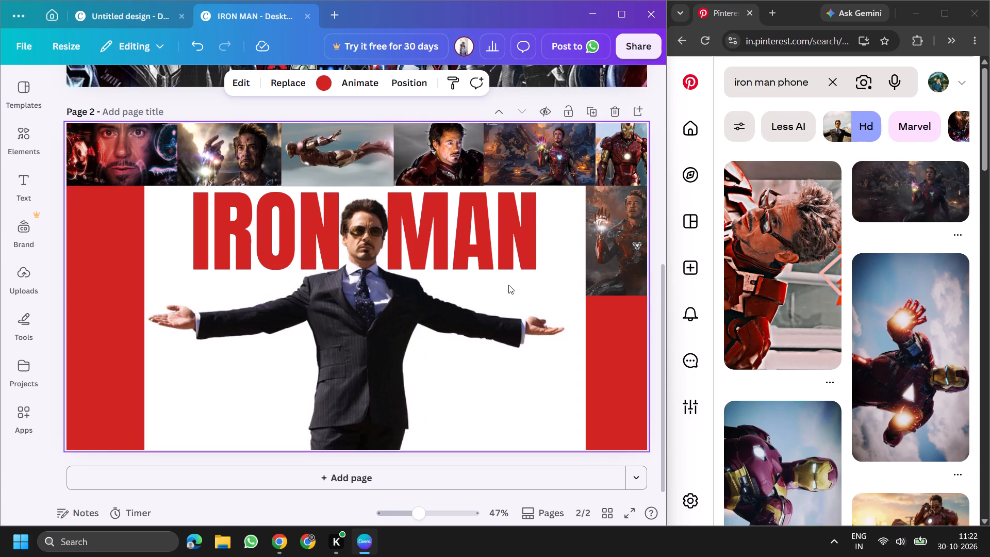
pyautogui.moveTo(374, 335); pyautogui.dragTo(604, 415)
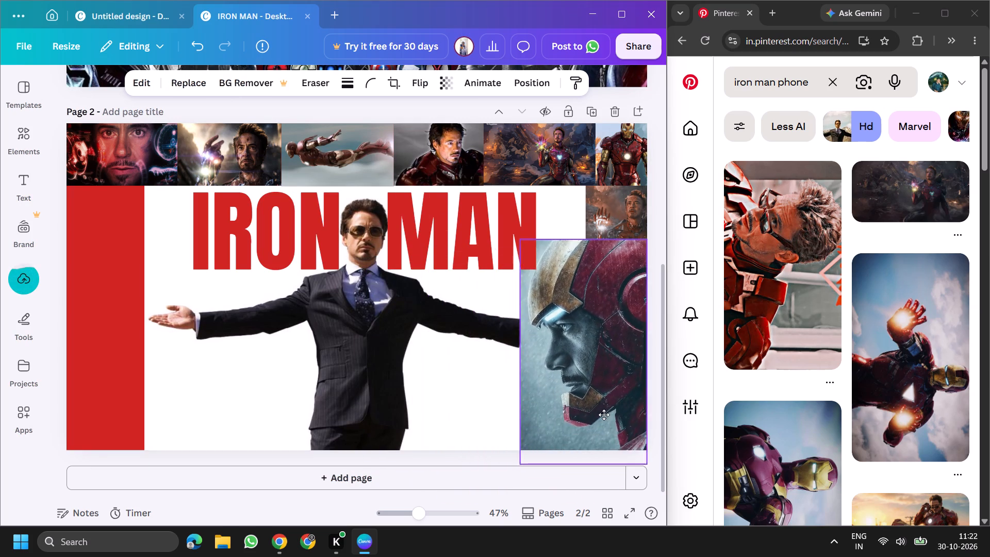
pyautogui.moveTo(604, 415); pyautogui.dragTo(605, 459)
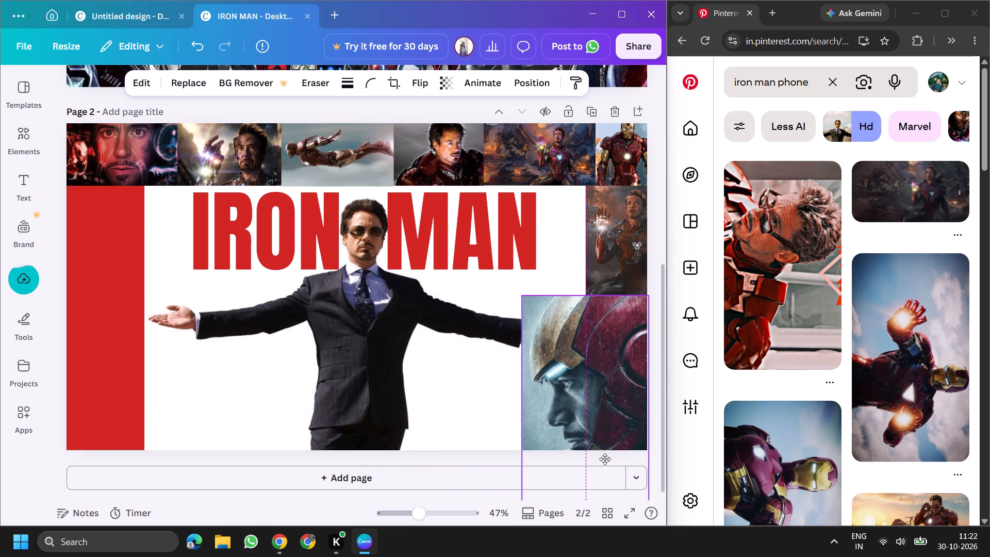
pyautogui.moveTo(605, 459); pyautogui.dragTo(589, 355)
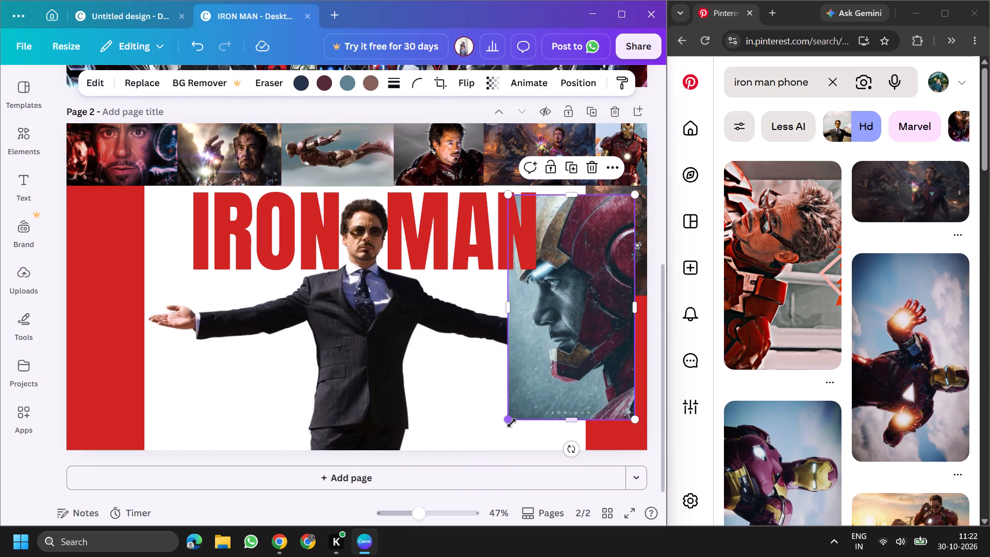
pyautogui.moveTo(511, 420); pyautogui.dragTo(607, 358)
pyautogui.moveTo(612, 294); pyautogui.dragTo(613, 296)
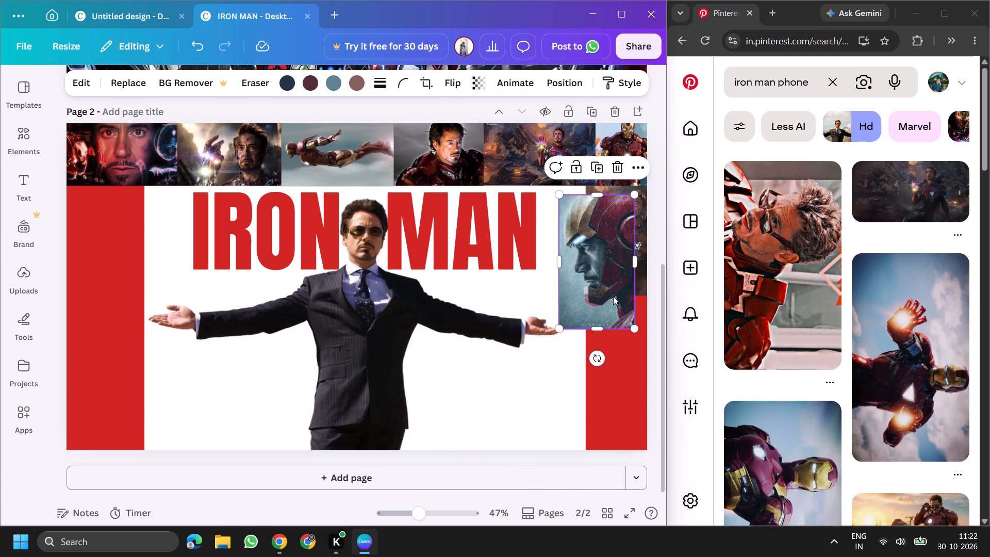
pyautogui.moveTo(613, 296); pyautogui.dragTo(587, 356)
pyautogui.moveTo(535, 391); pyautogui.dragTo(558, 362)
pyautogui.moveTo(577, 322); pyautogui.dragTo(602, 373)
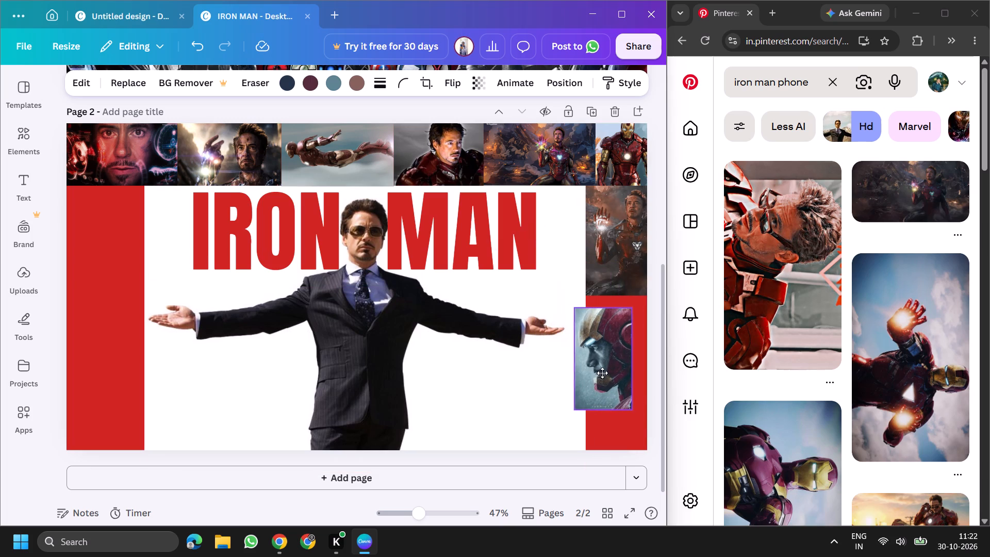
pyautogui.moveTo(602, 373); pyautogui.dragTo(616, 362)
pyautogui.moveTo(589, 397); pyautogui.dragTo(582, 399)
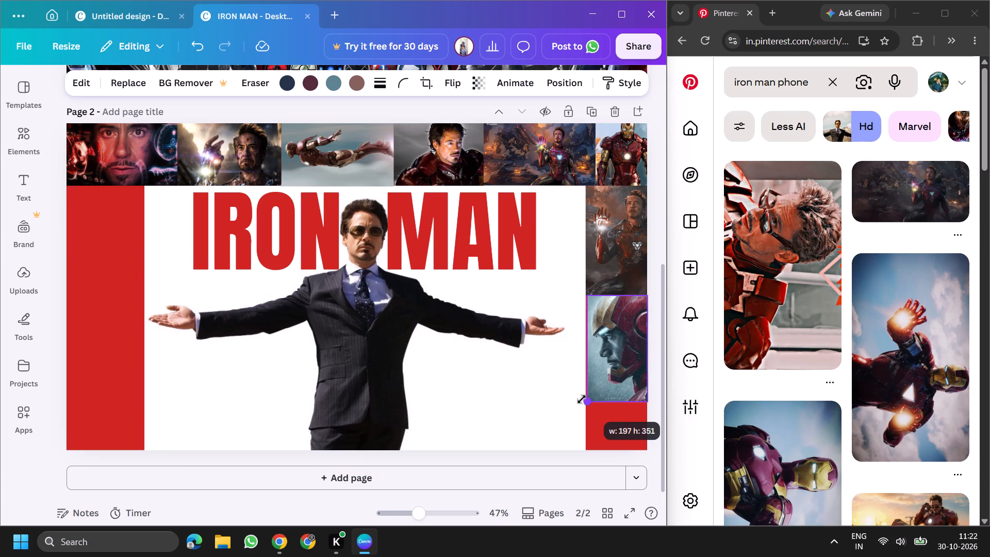
pyautogui.moveTo(582, 399); pyautogui.dragTo(581, 400)
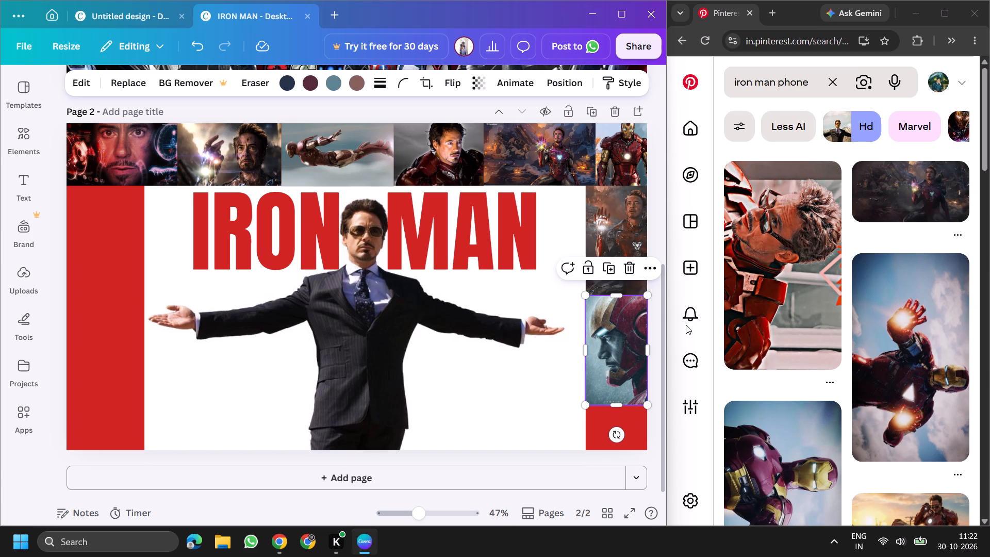
# Look through the phone wallpaper results on Pinterest in Chrome for another portrait Iron Man picture.
pyautogui.scroll(-3, 886, 331)
pyautogui.scroll(-2, 849, 368)
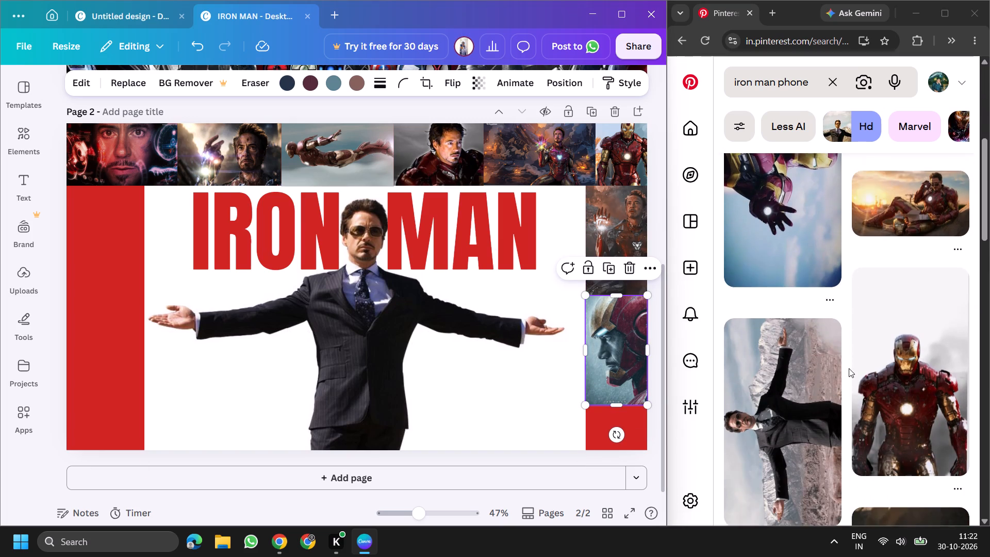
pyautogui.scroll(-3, 849, 368)
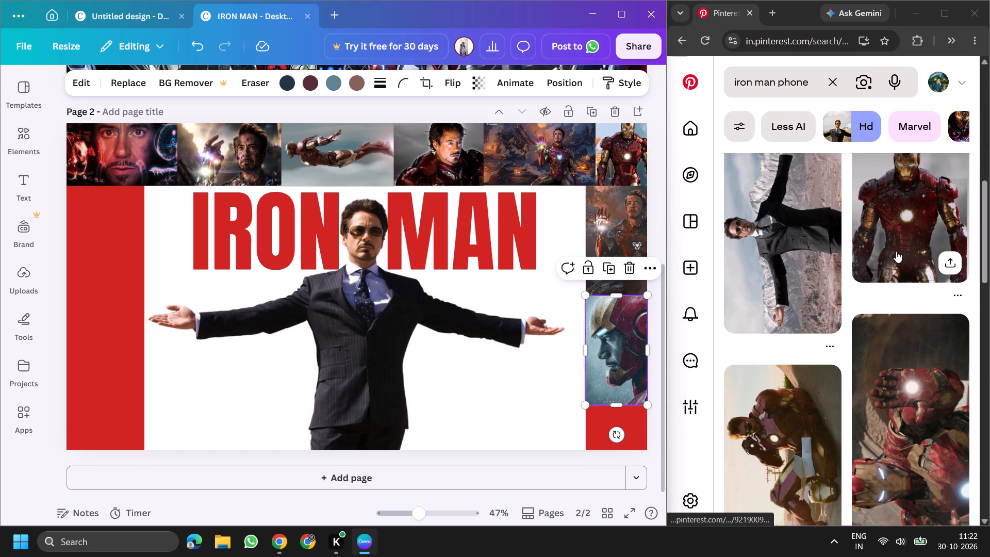
pyautogui.scroll(-2, 831, 328)
pyautogui.scroll(2, 897, 260)
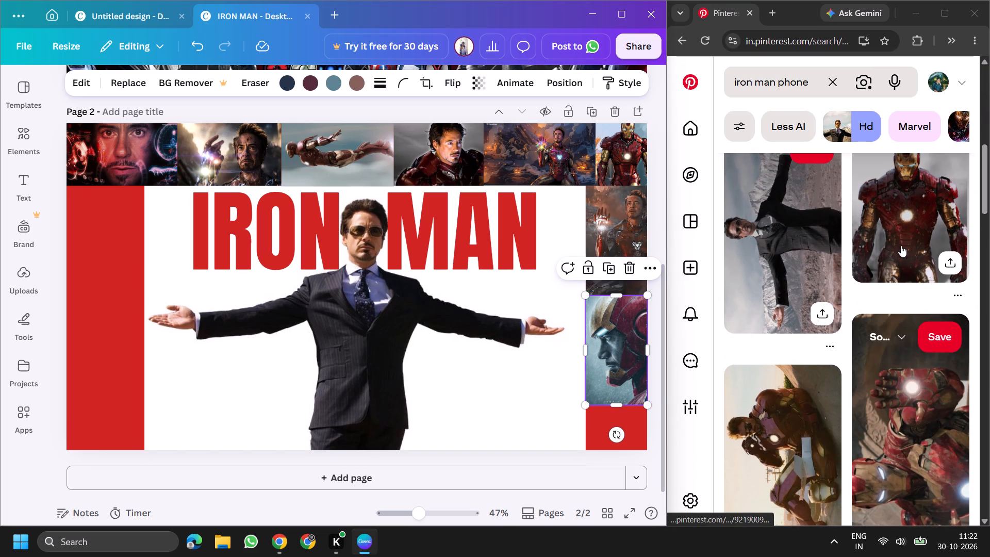
pyautogui.scroll(-18, 901, 245)
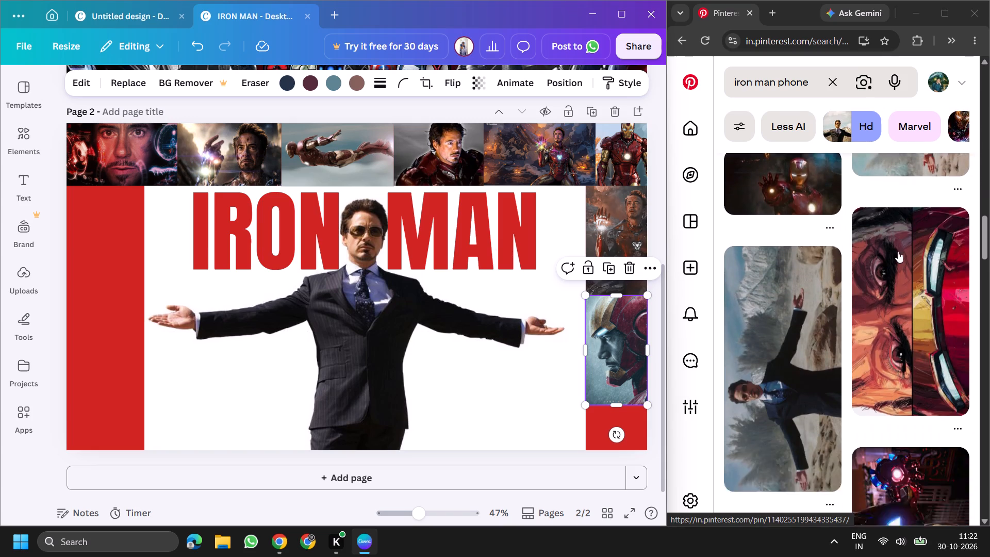
pyautogui.scroll(-19, 897, 252)
pyautogui.scroll(-4, 885, 271)
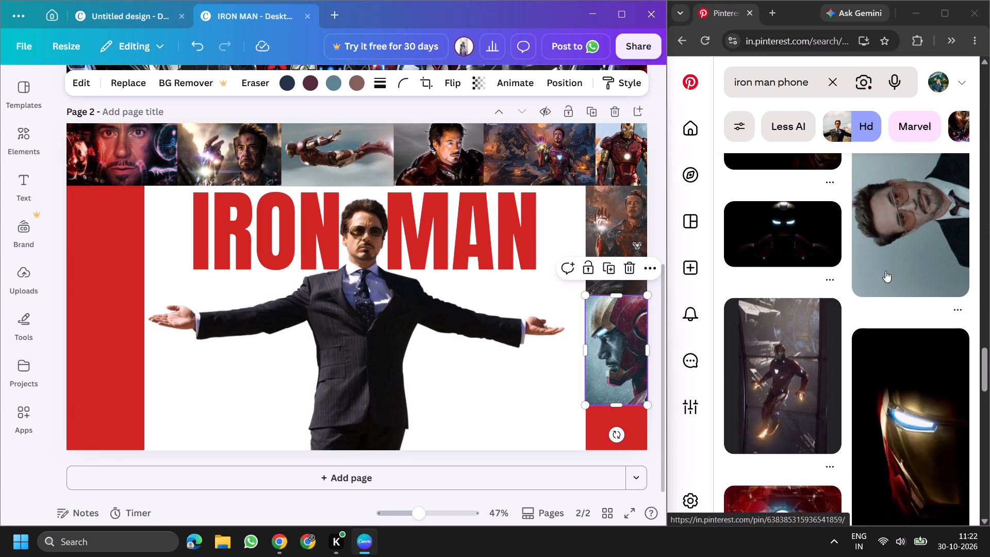
pyautogui.scroll(-5, 885, 271)
pyautogui.scroll(5, 885, 274)
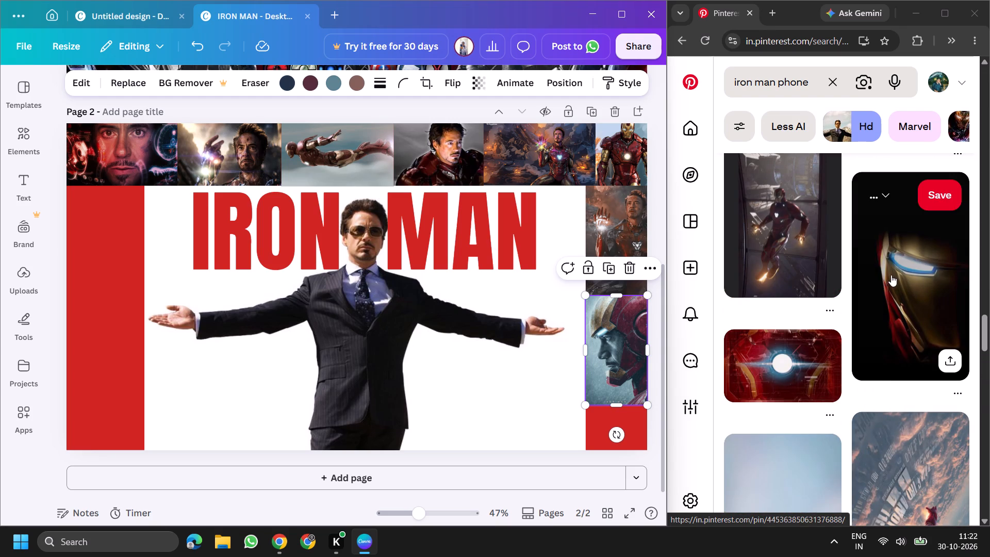
pyautogui.scroll(-11, 751, 236)
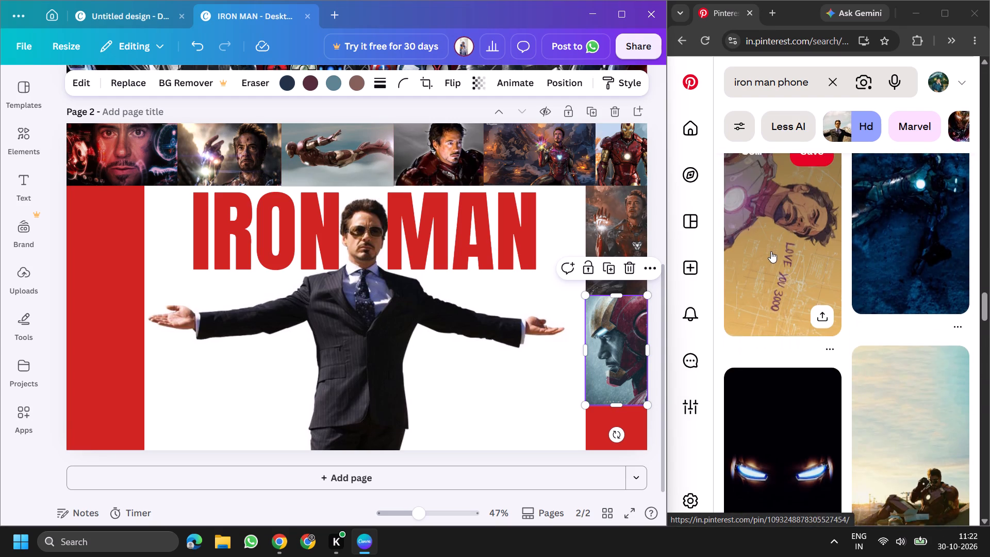
pyautogui.scroll(-11, 771, 251)
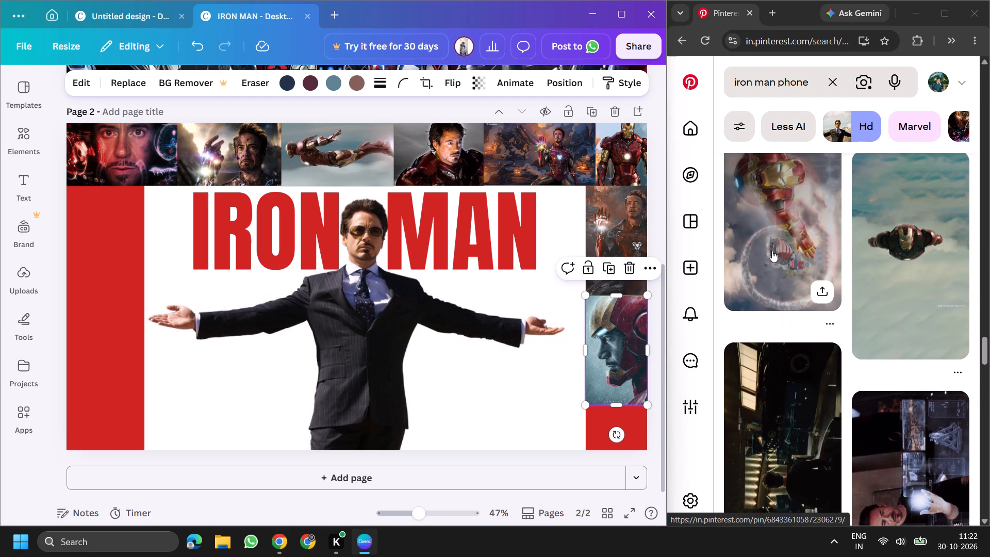
# Open the portrait pin of Iron Man flying through clouds with a smoke ring and copy its image.
pyautogui.scroll(-1, 772, 251)
pyautogui.scroll(4, 781, 279)
pyautogui.click(792, 260)
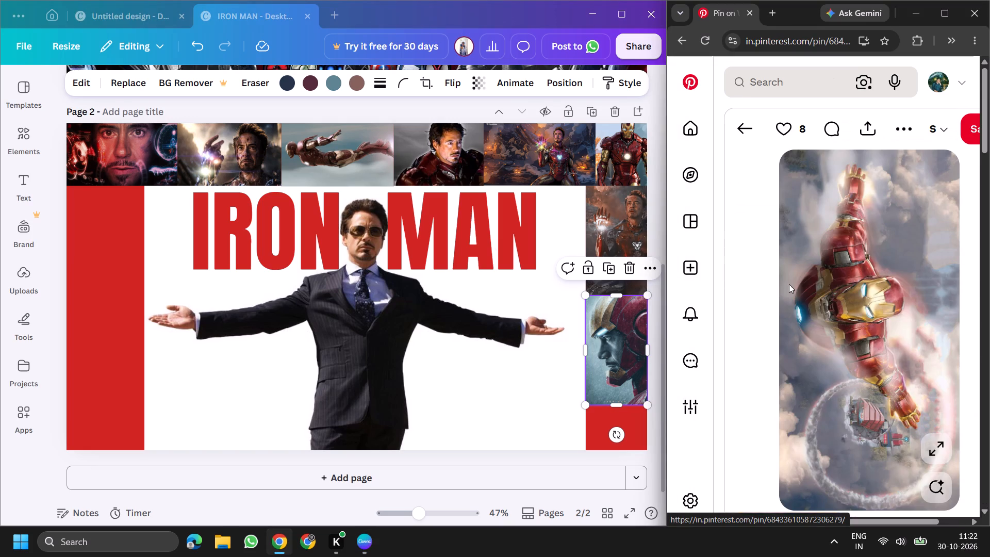
pyautogui.rightClick(844, 274)
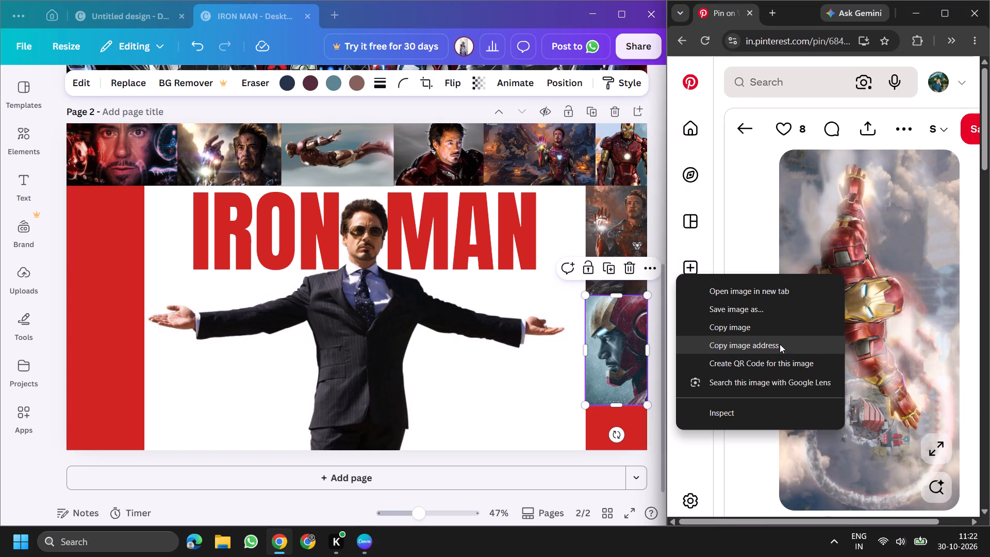
pyautogui.click(792, 331)
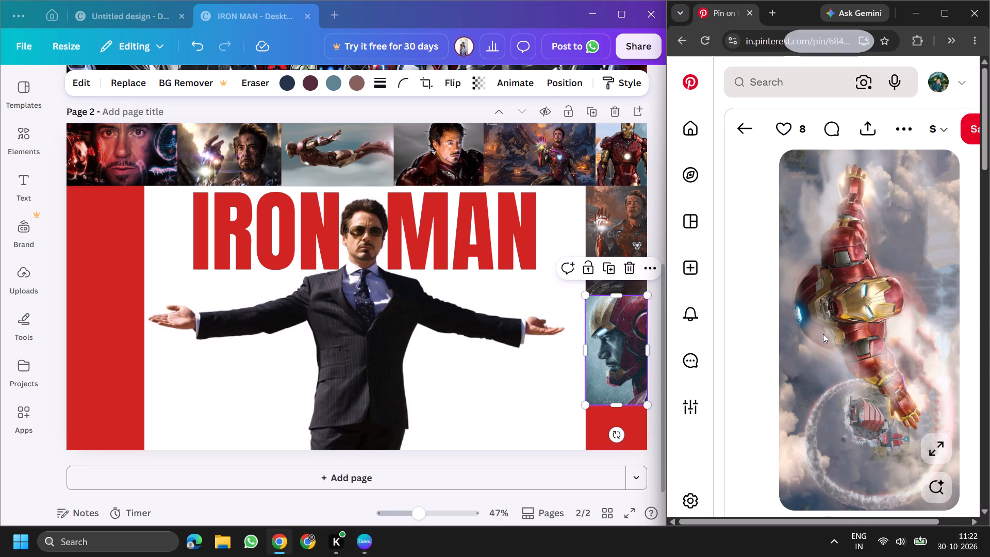
# Paste the flying Iron Man portrait onto page 2 in Canva and fit it atop the left red band, about 264 by 529.
pyautogui.rightClick(89, 208)
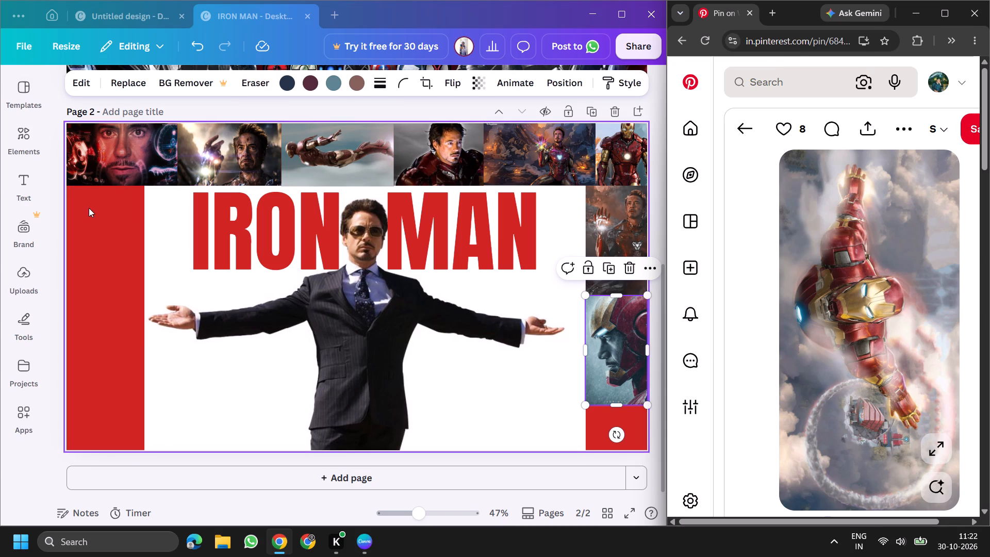
pyautogui.click(121, 288)
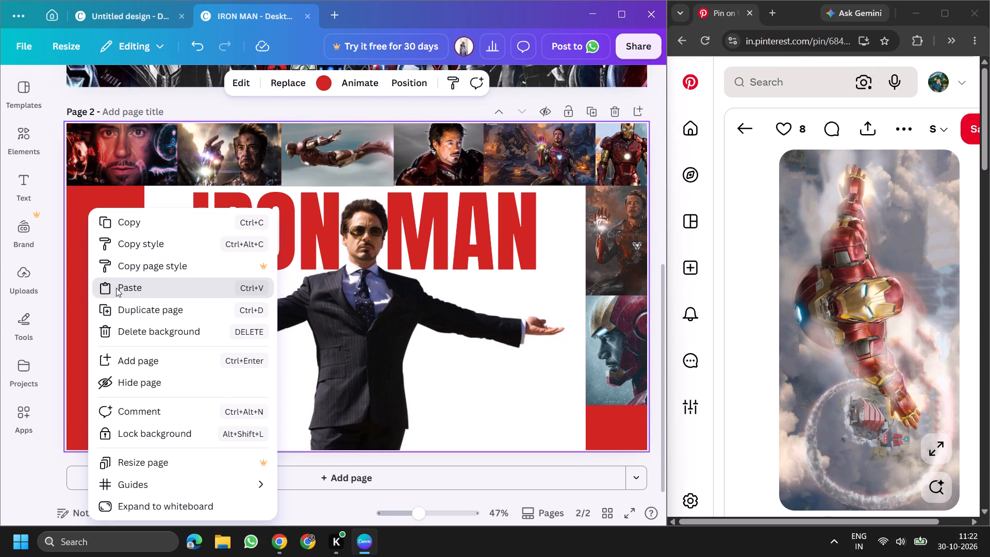
pyautogui.moveTo(361, 369); pyautogui.dragTo(293, 375)
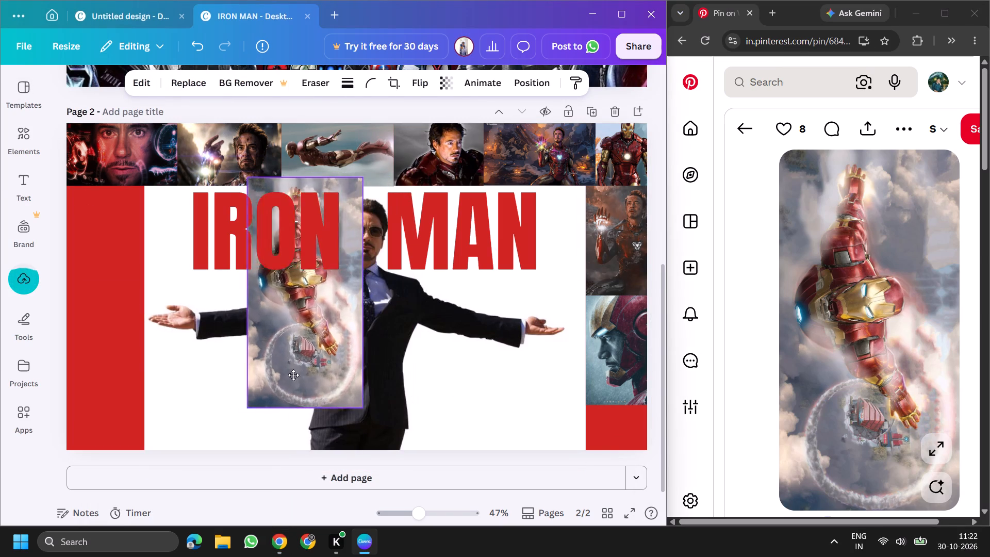
pyautogui.moveTo(293, 375); pyautogui.dragTo(160, 394)
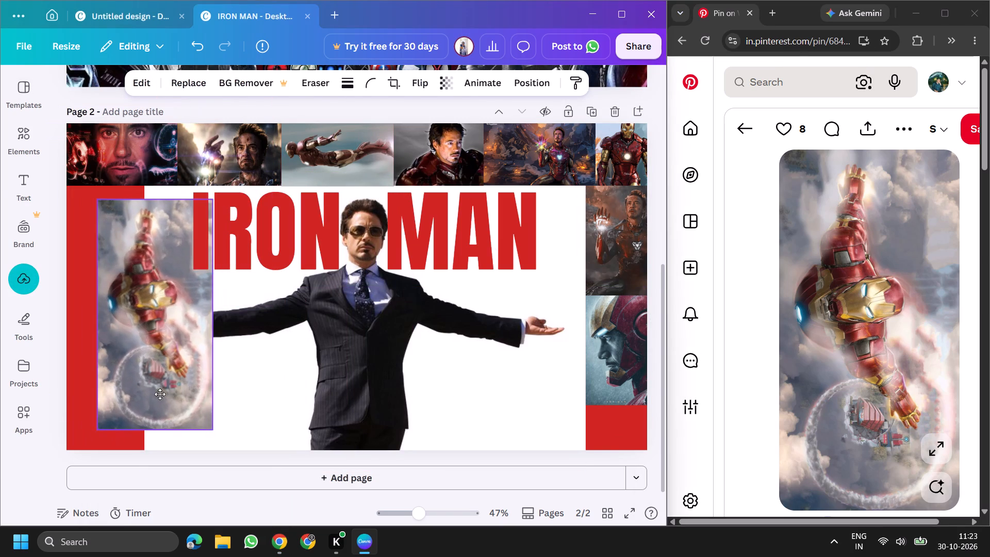
pyautogui.moveTo(160, 394); pyautogui.dragTo(131, 381)
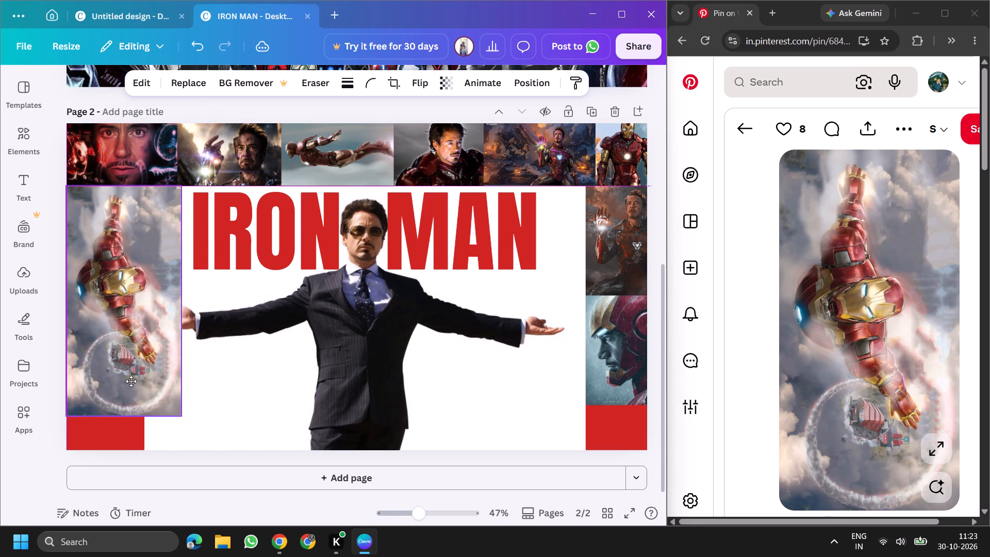
pyautogui.moveTo(131, 381); pyautogui.dragTo(128, 381)
pyautogui.moveTo(177, 415); pyautogui.dragTo(150, 333)
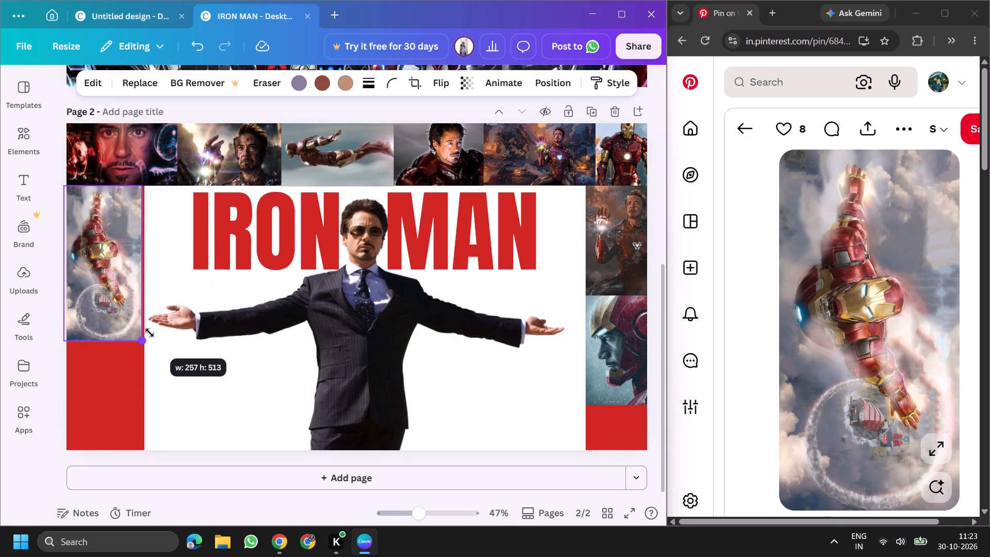
pyautogui.moveTo(150, 333); pyautogui.dragTo(162, 334)
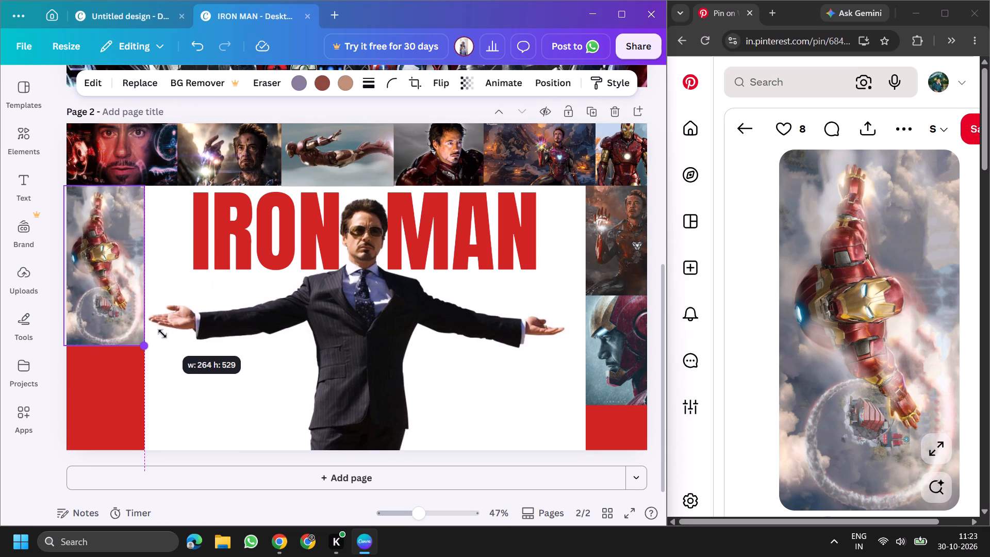
pyautogui.moveTo(162, 334); pyautogui.dragTo(163, 335)
pyautogui.click(130, 372)
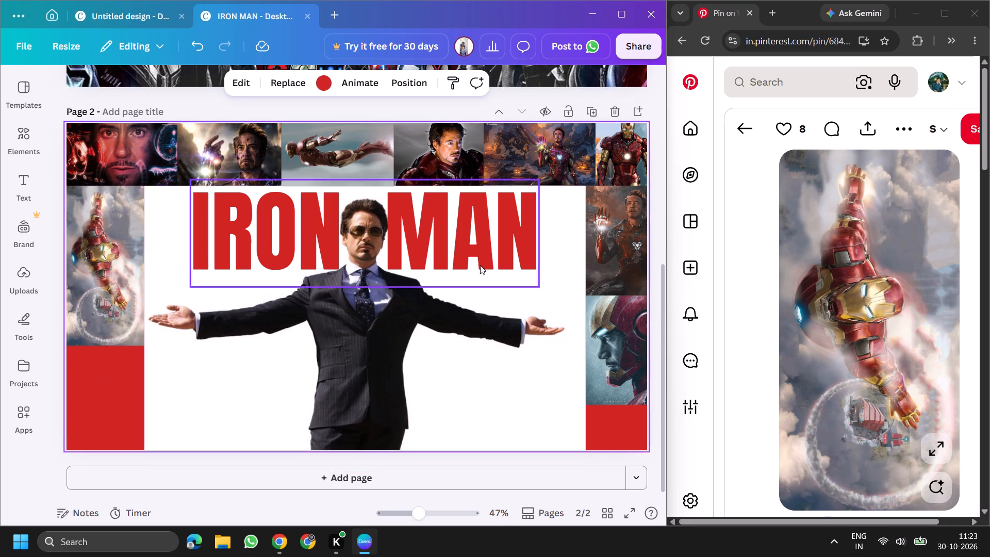
# Look through the related pins on Pinterest in Chrome for another portrait Iron Man picture for the left red band.
pyautogui.scroll(-7, 807, 210)
pyautogui.scroll(-4, 906, 168)
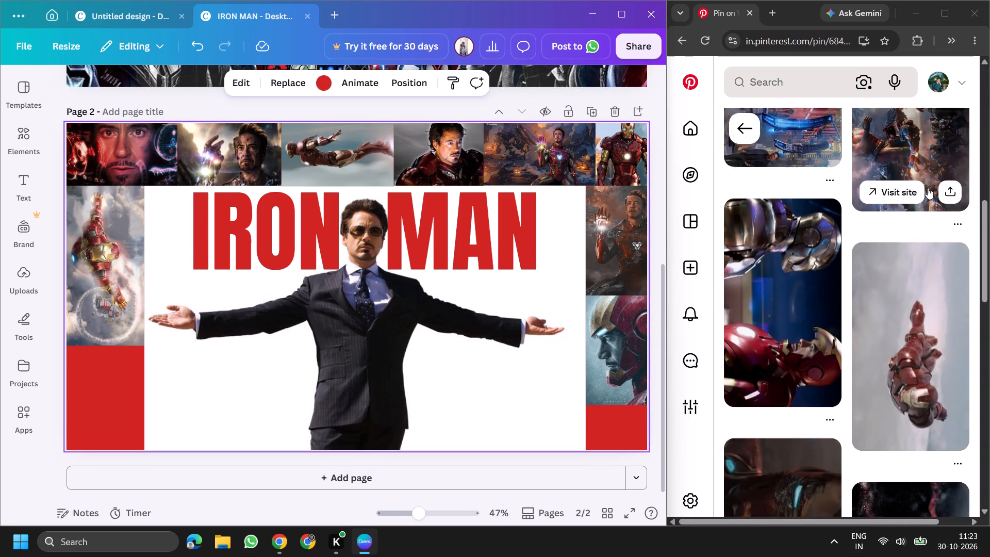
pyautogui.scroll(-6, 933, 186)
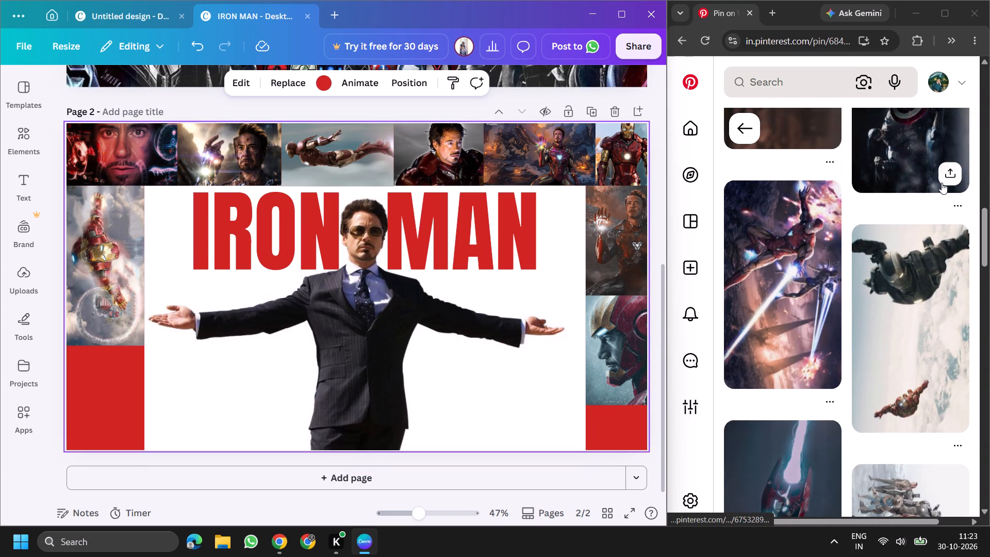
pyautogui.scroll(-3, 942, 183)
pyautogui.scroll(-1, 908, 230)
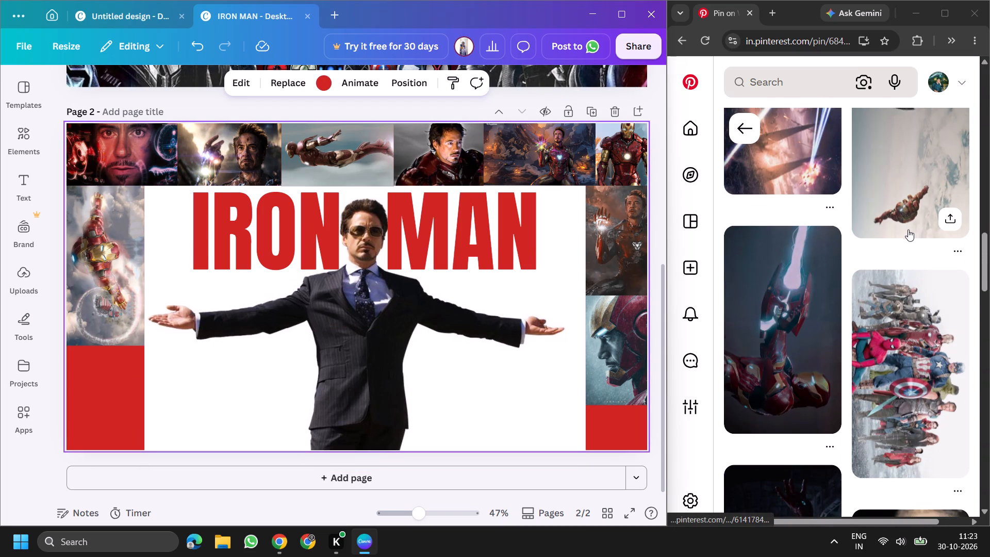
pyautogui.scroll(-2, 908, 230)
pyautogui.scroll(-6, 846, 251)
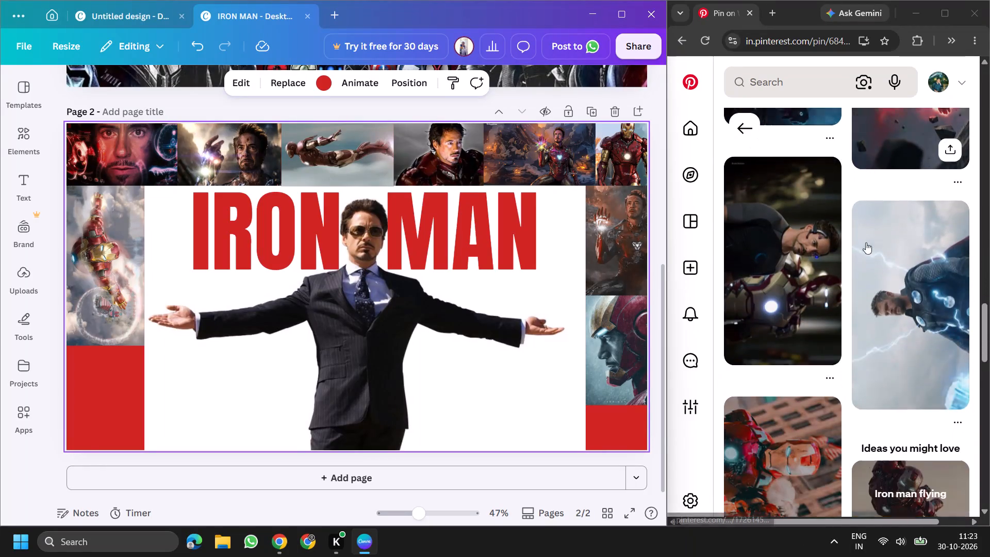
pyautogui.scroll(-15, 864, 237)
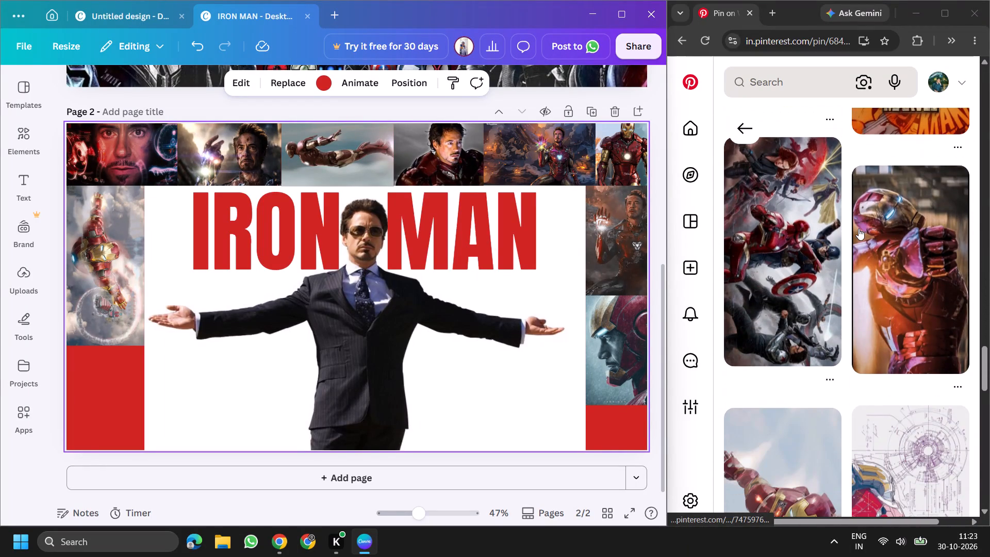
pyautogui.scroll(-5, 856, 228)
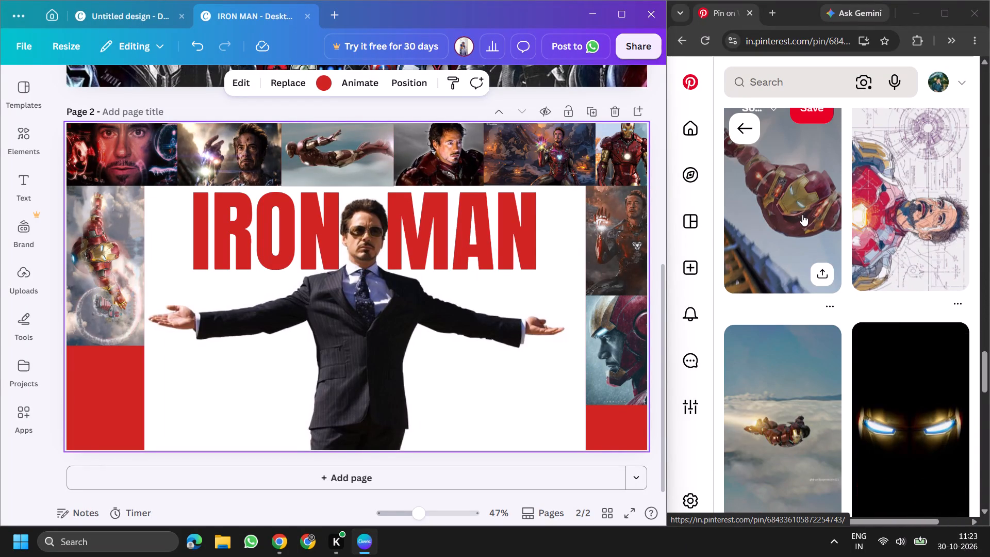
pyautogui.scroll(-15, 806, 210)
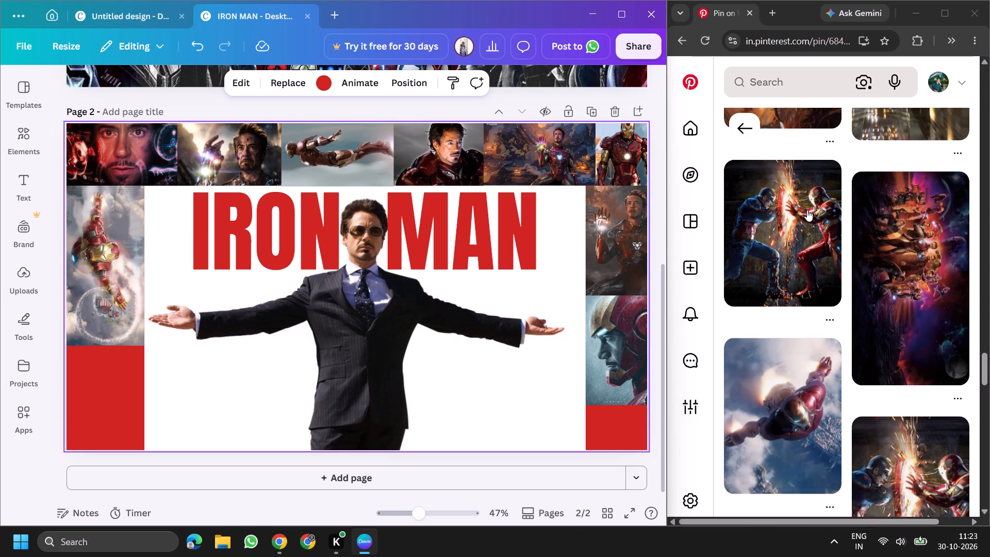
pyautogui.scroll(-5, 813, 208)
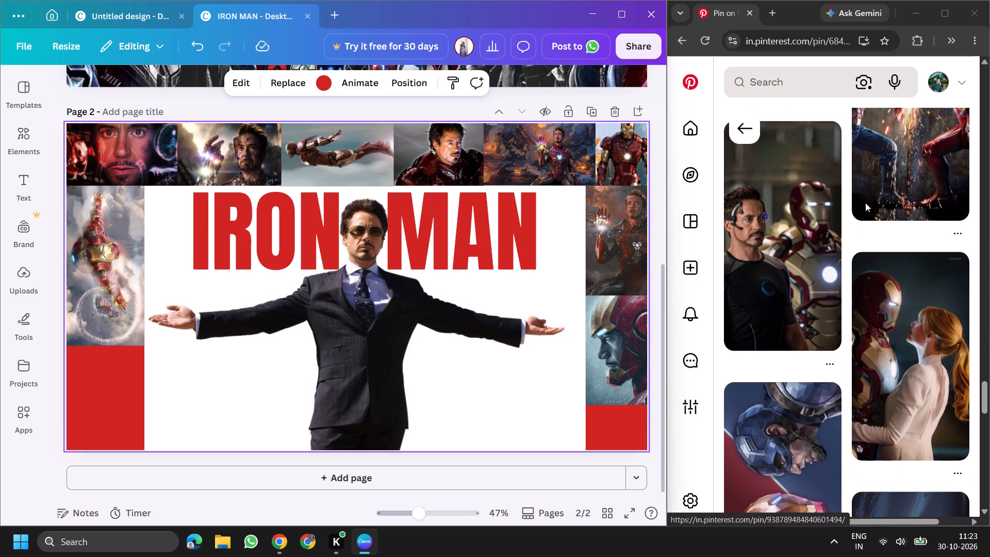
pyautogui.scroll(-2, 910, 323)
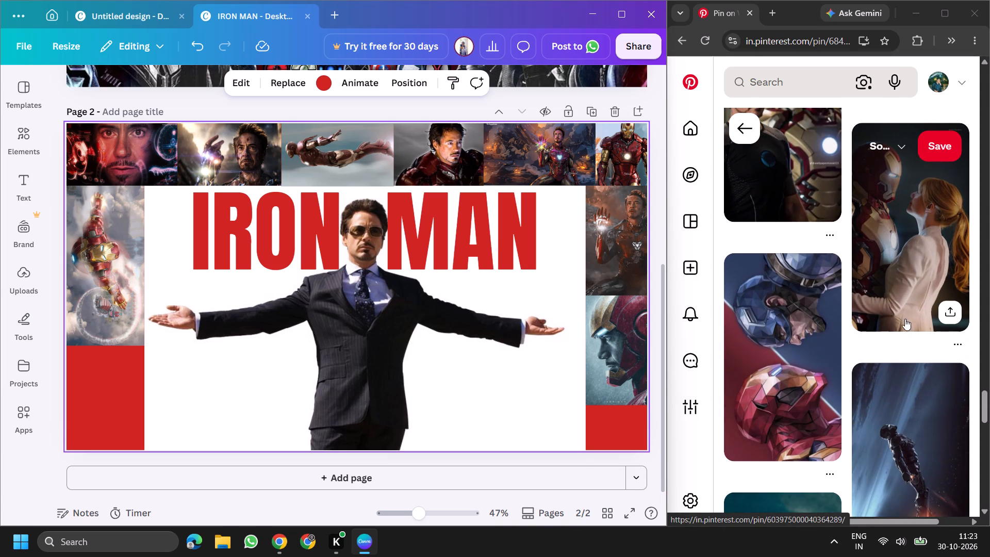
# Move the flying Iron Man portrait on page 2 to the left band's lower end, running past the page's bottom edge and leaving the upper part free.
pyautogui.moveTo(119, 286); pyautogui.dragTo(118, 394)
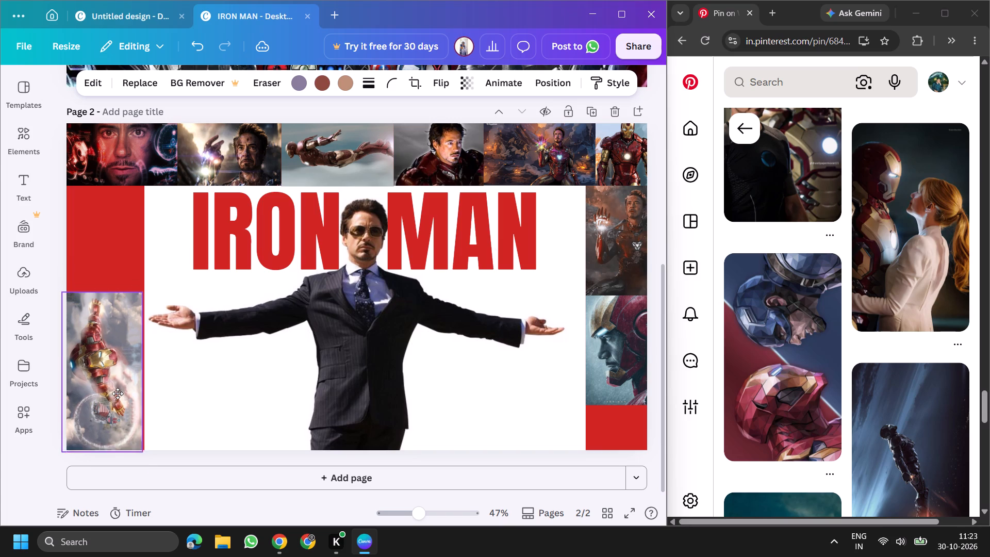
pyautogui.moveTo(118, 394); pyautogui.dragTo(125, 421)
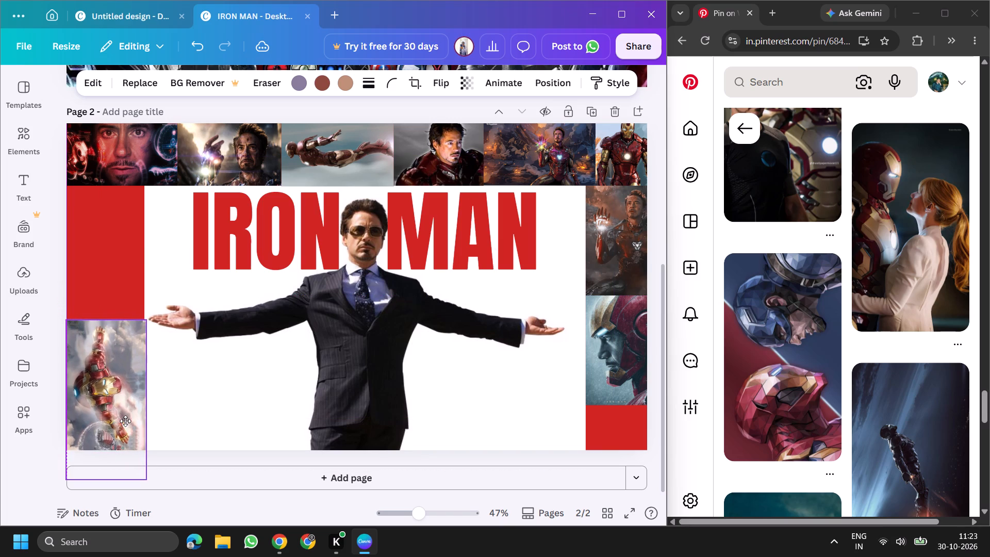
pyautogui.moveTo(125, 421); pyautogui.dragTo(120, 437)
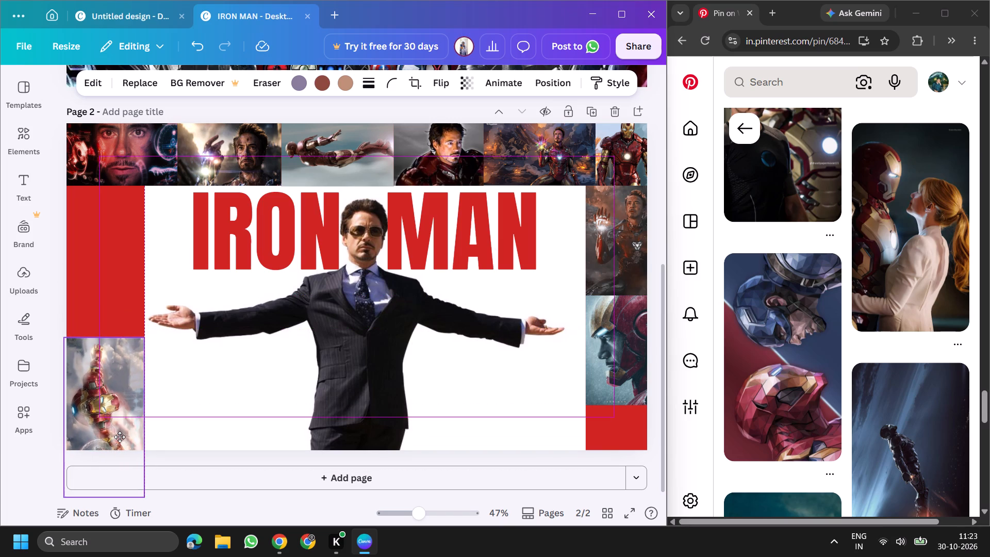
pyautogui.moveTo(120, 437); pyautogui.dragTo(124, 424)
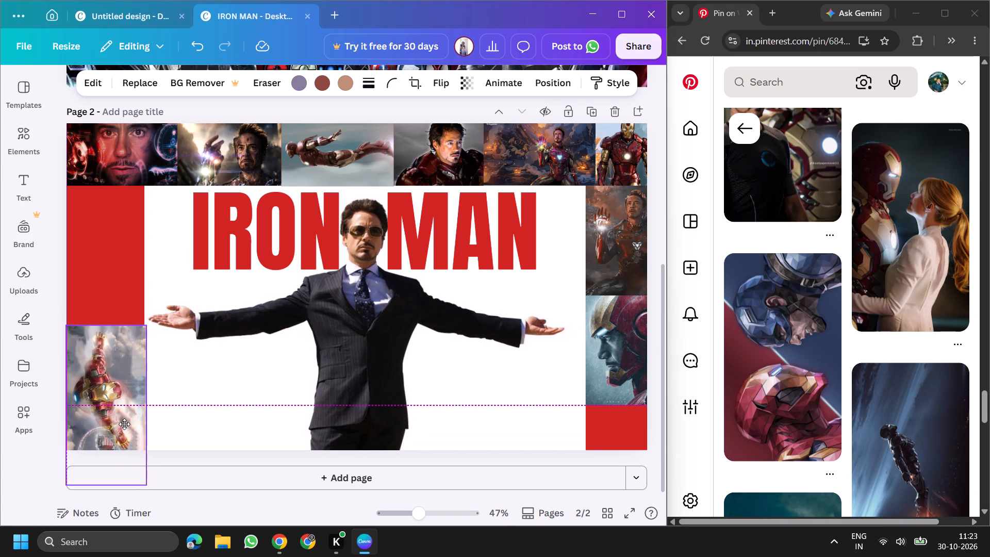
pyautogui.moveTo(124, 424); pyautogui.dragTo(116, 423)
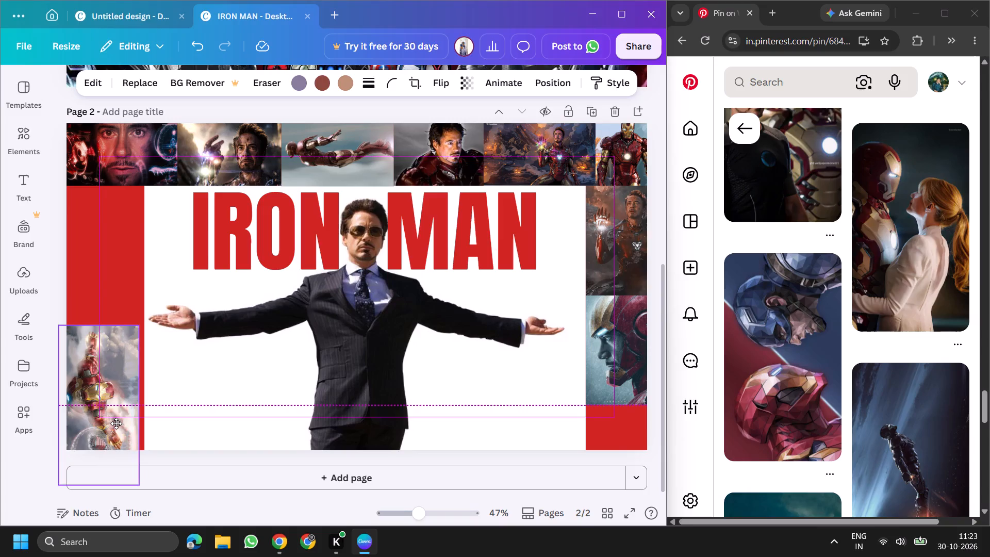
pyautogui.moveTo(116, 423); pyautogui.dragTo(119, 423)
pyautogui.click(101, 328)
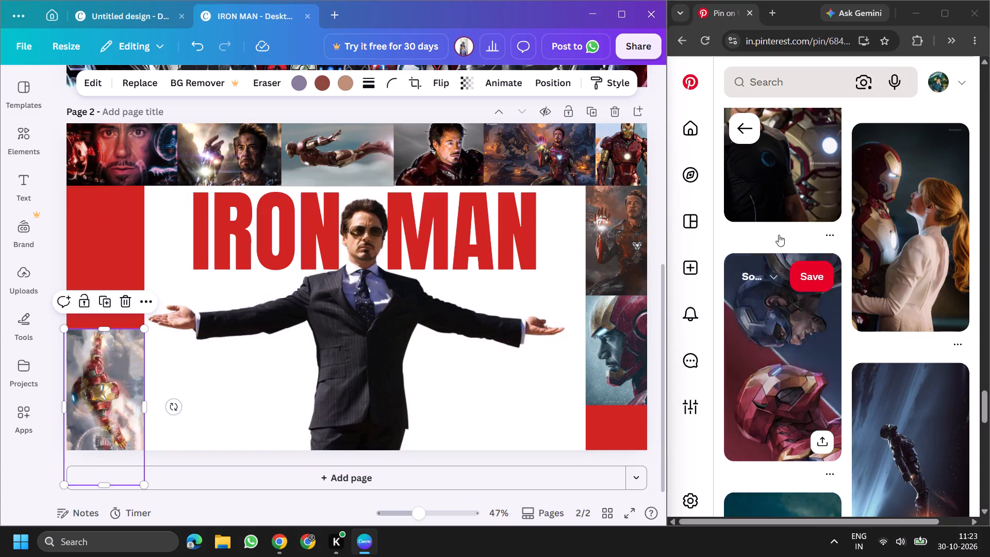
# Open the Tony and Pepper pin on Pinterest in Chrome and copy its image.
pyautogui.moveTo(886, 219); pyautogui.dragTo(886, 224, button='right')
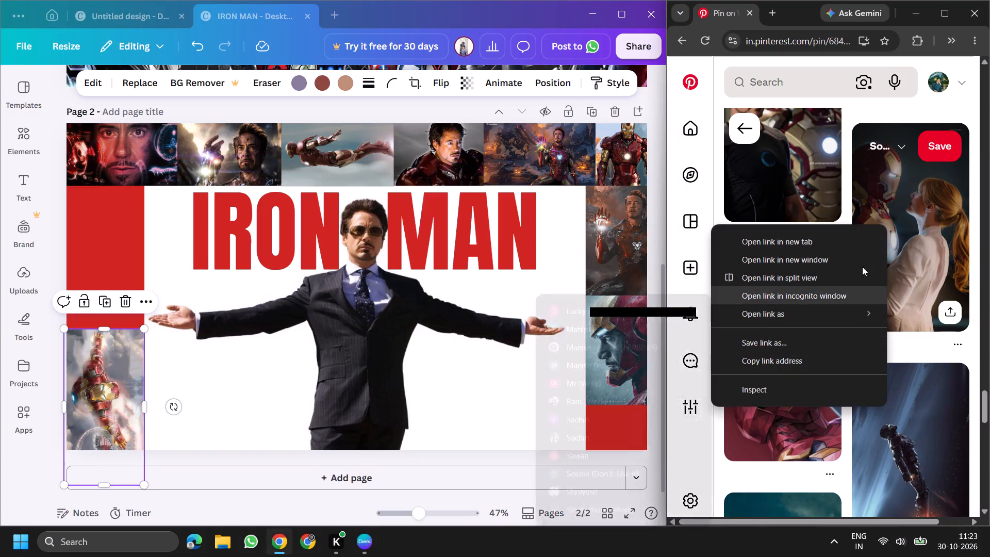
pyautogui.click(904, 226)
pyautogui.rightClick(855, 255)
pyautogui.click(783, 303)
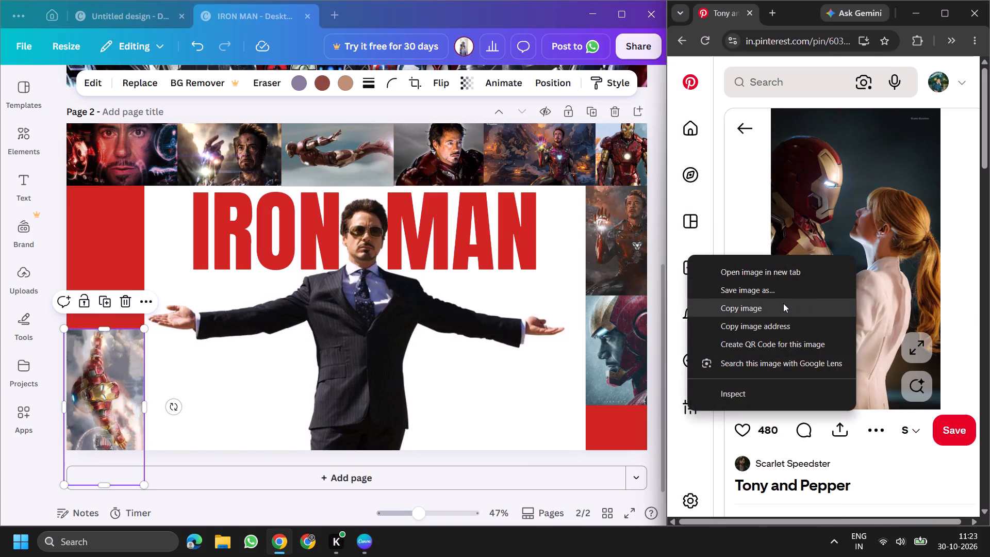
# Paste the Tony and Pepper portrait into Canva's page 2, trim its top, scale it to about 473 high and crop it to fill the left band's gap.
pyautogui.rightClick(104, 222)
pyautogui.click(140, 282)
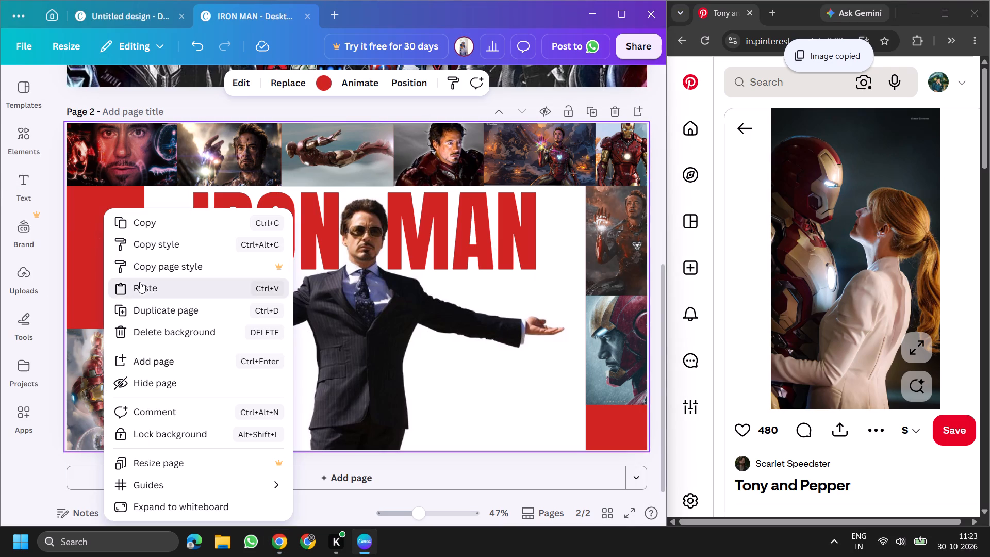
pyautogui.moveTo(383, 324); pyautogui.dragTo(181, 343)
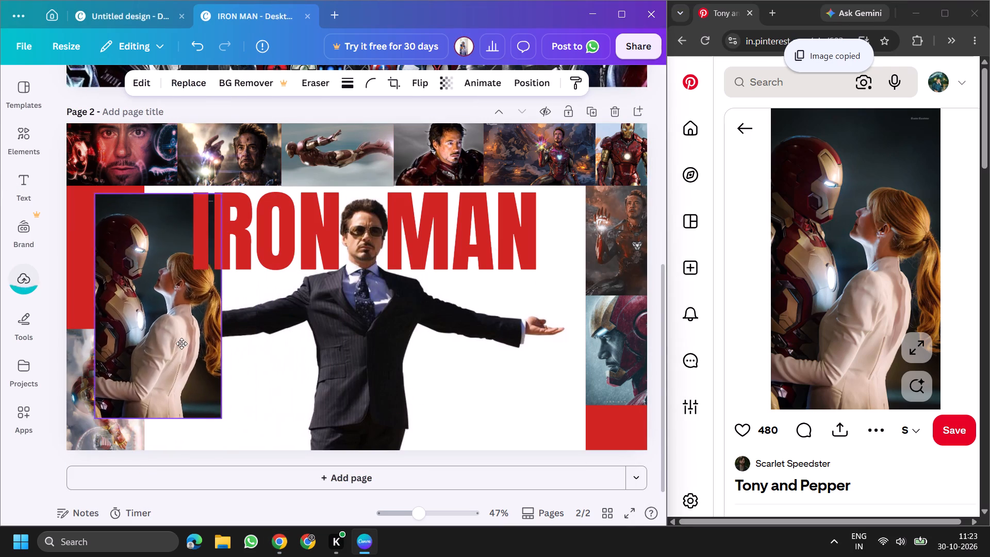
pyautogui.moveTo(181, 343); pyautogui.dragTo(156, 343)
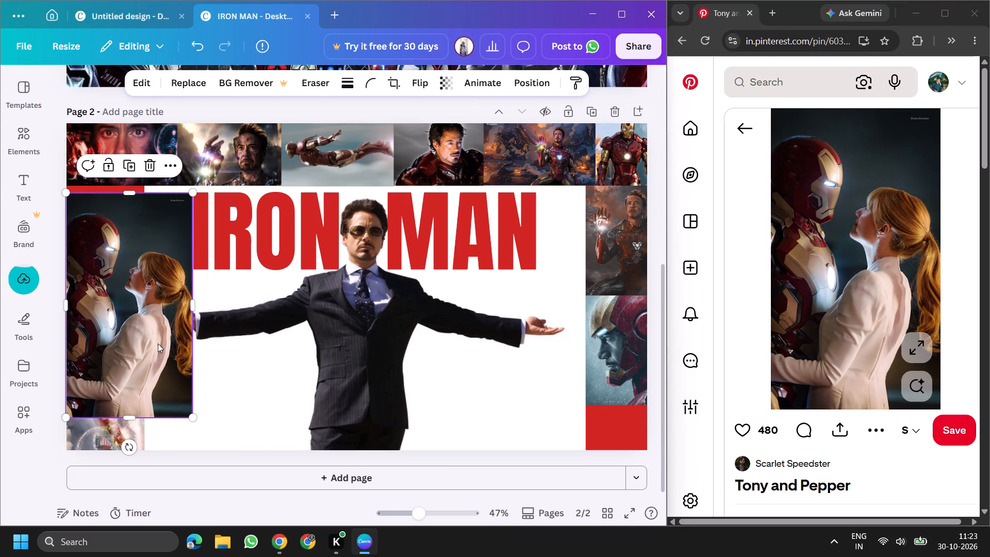
pyautogui.moveTo(127, 193); pyautogui.dragTo(127, 204)
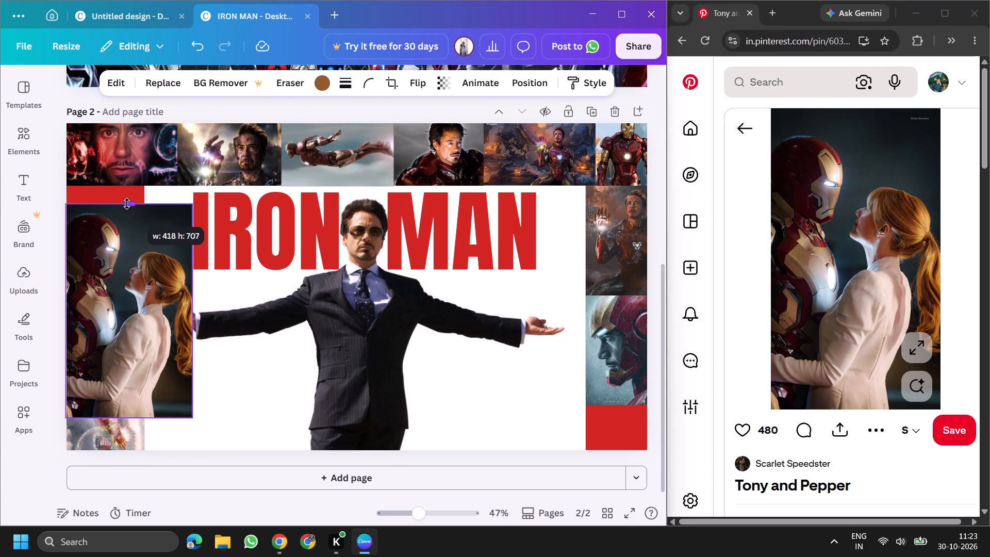
pyautogui.moveTo(127, 204); pyautogui.dragTo(127, 208)
pyautogui.moveTo(119, 276); pyautogui.dragTo(118, 253)
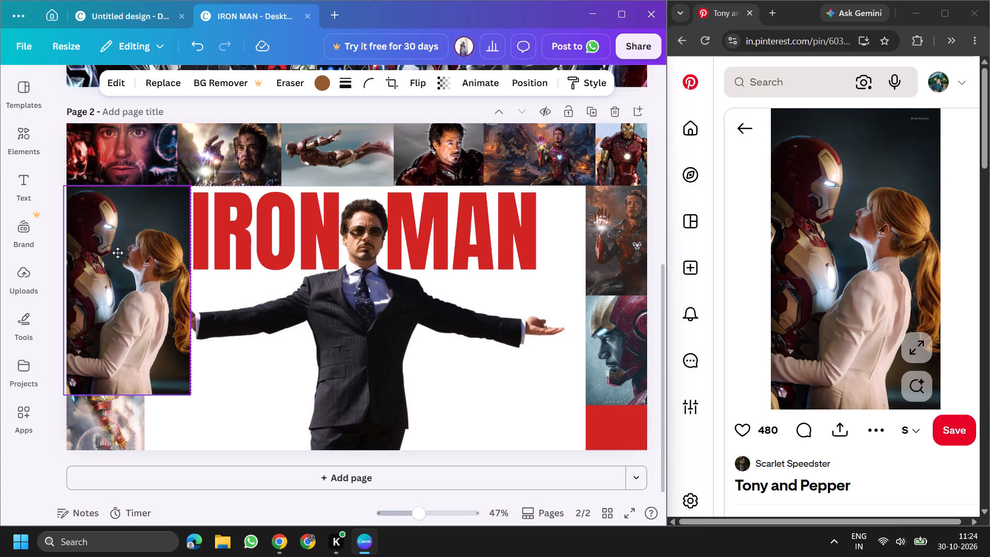
pyautogui.moveTo(118, 253); pyautogui.dragTo(123, 252)
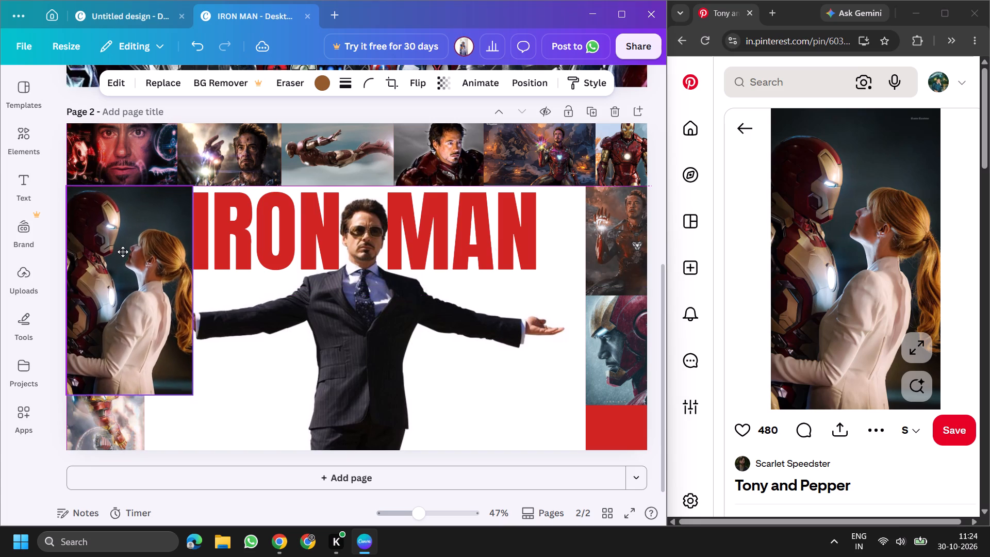
pyautogui.moveTo(123, 252); pyautogui.dragTo(123, 253)
pyautogui.moveTo(193, 392); pyautogui.dragTo(187, 387)
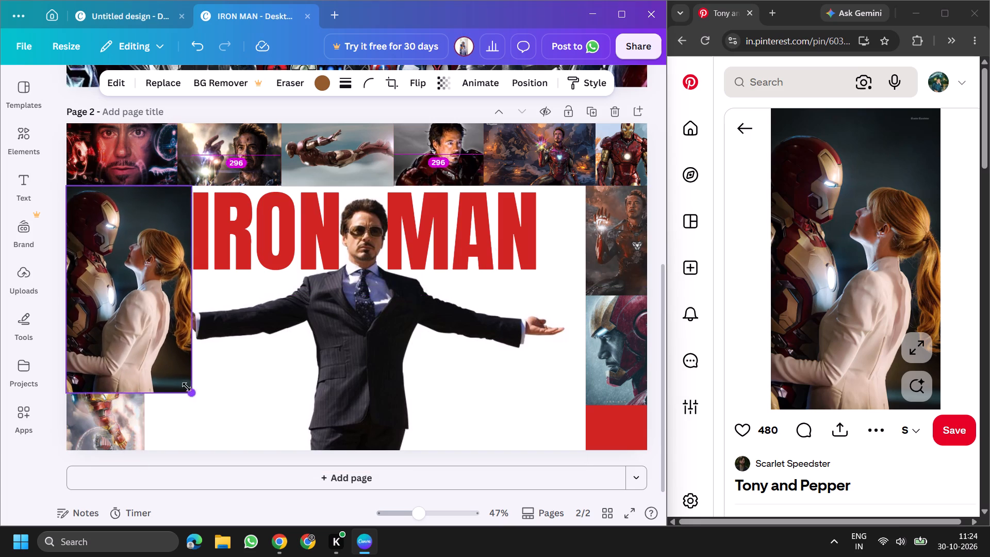
pyautogui.moveTo(187, 387); pyautogui.dragTo(120, 341)
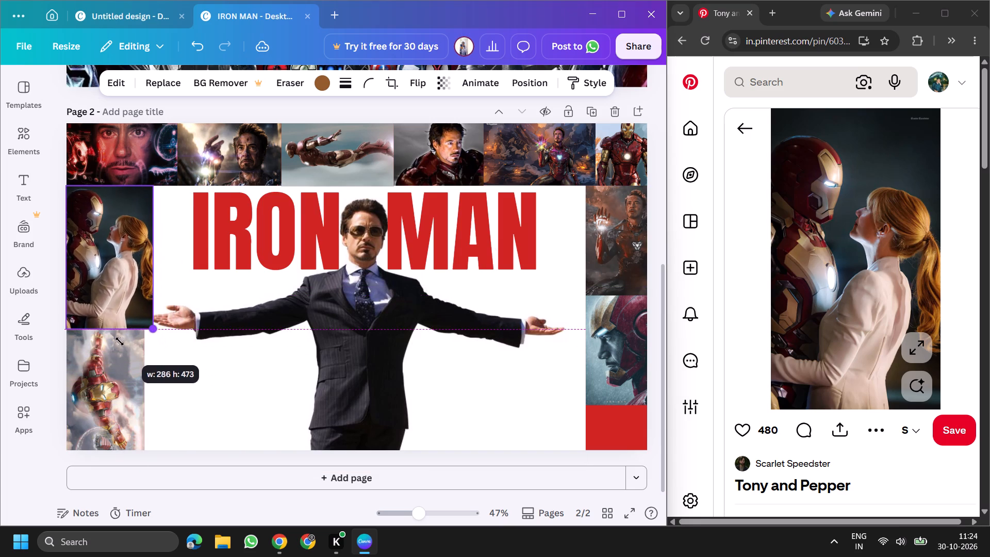
pyautogui.moveTo(120, 341); pyautogui.dragTo(115, 346)
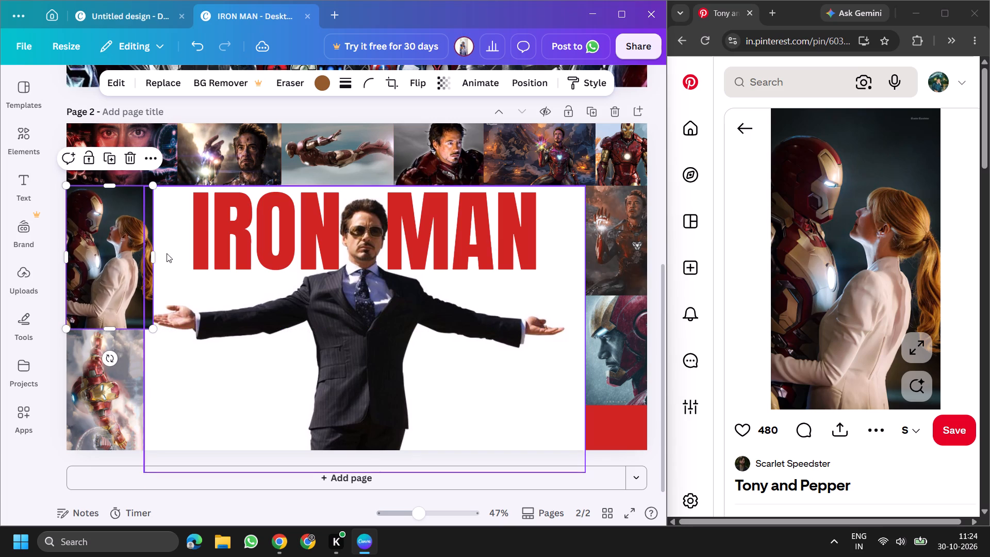
pyautogui.moveTo(153, 258); pyautogui.dragTo(145, 258)
pyautogui.click(116, 265)
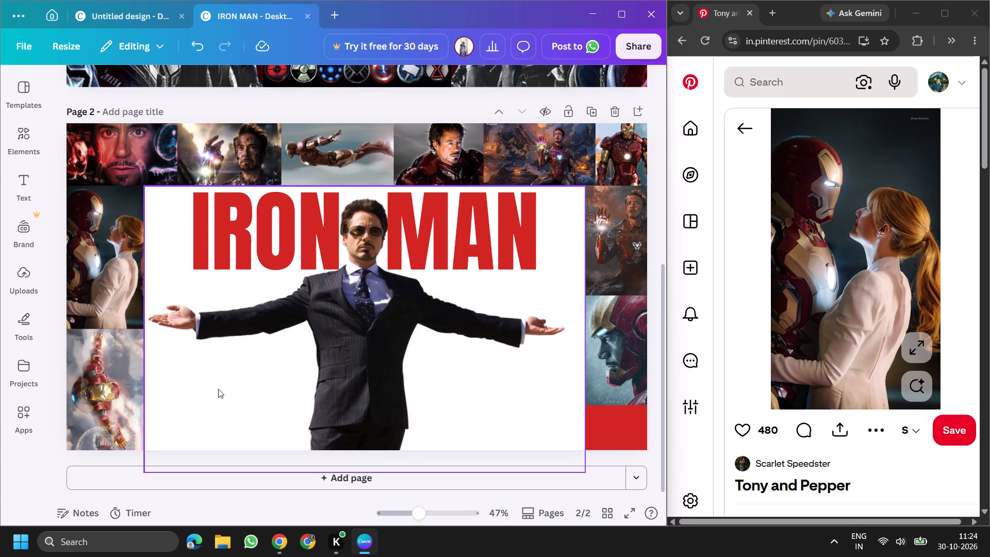
# Look through the pins related to Tony and Pepper on Pinterest for a picture to fill the right band's remaining red gap.
pyautogui.click(218, 389)
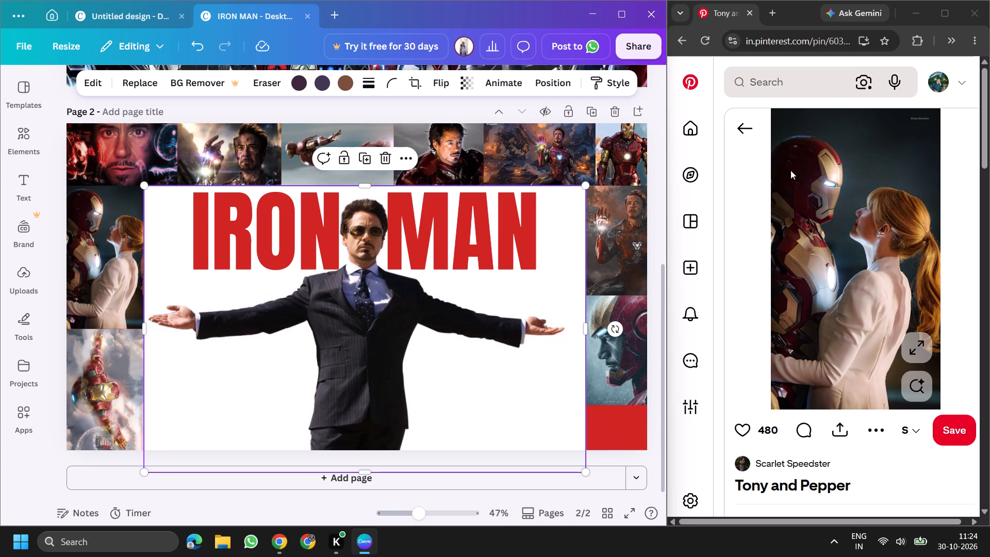
pyautogui.scroll(-10, 802, 179)
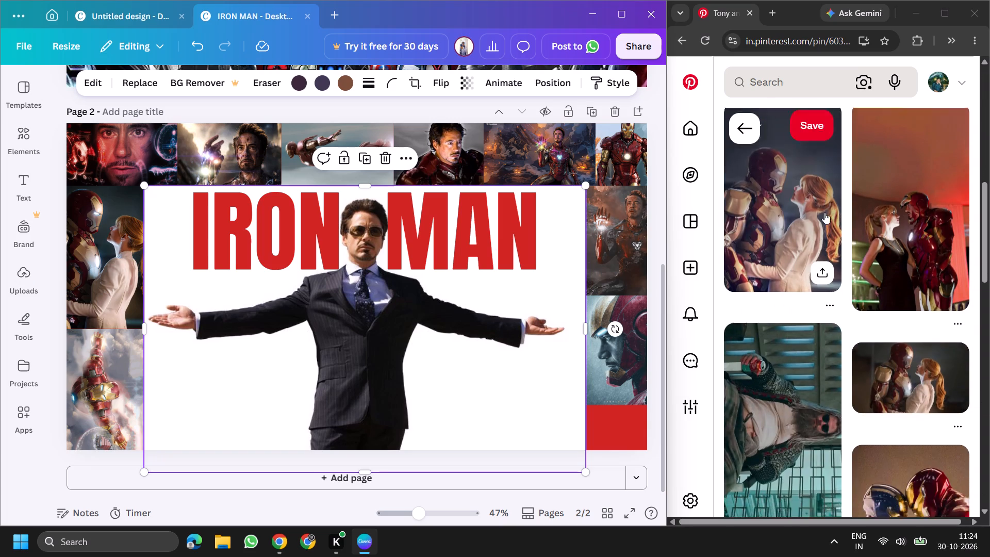
pyautogui.scroll(-7, 823, 207)
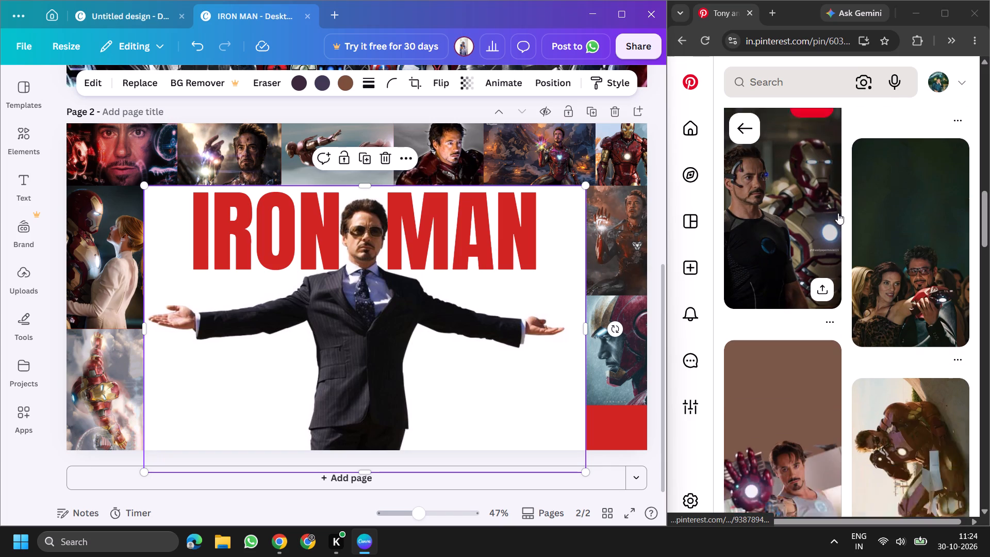
pyautogui.scroll(-3, 829, 213)
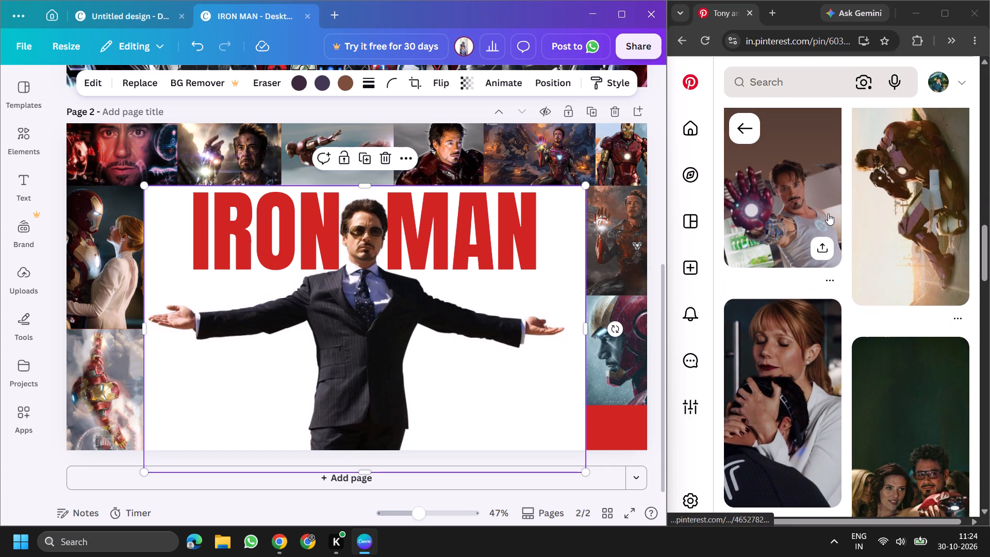
pyautogui.scroll(-3, 829, 214)
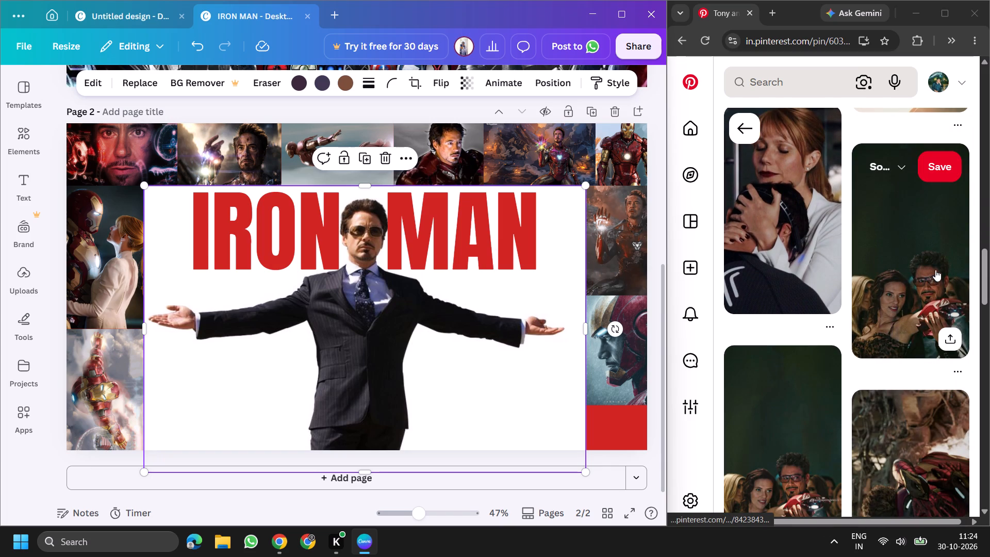
# Open the portrait pin of Tony in red glasses aiming a gauntlet beside a woman, and copy its image.
pyautogui.click(924, 270)
pyautogui.rightClick(906, 267)
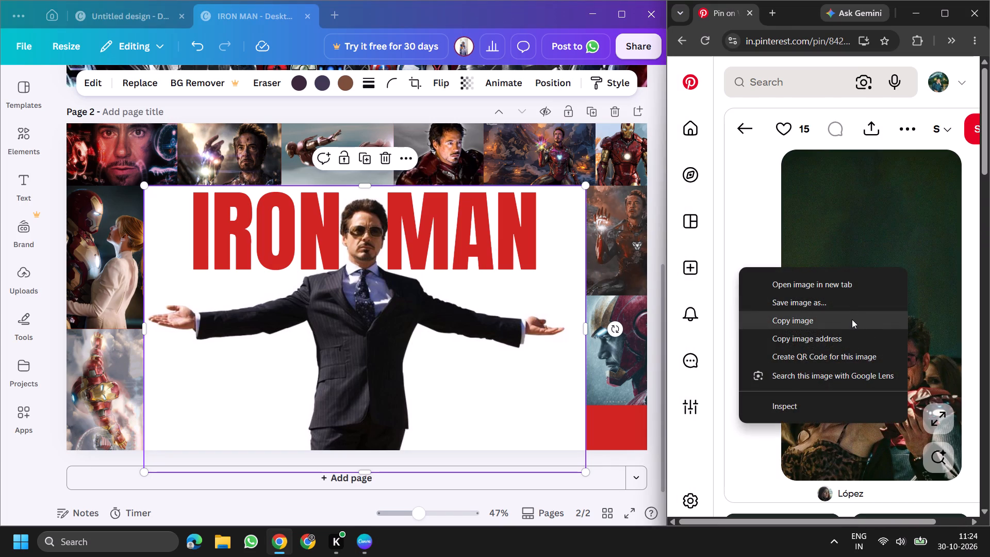
pyautogui.click(850, 324)
# Paste the copied picture of Tony aiming a gauntlet onto Canva's page 2, trim its empty top and left edge, and scale it down.
pyautogui.rightClick(608, 434)
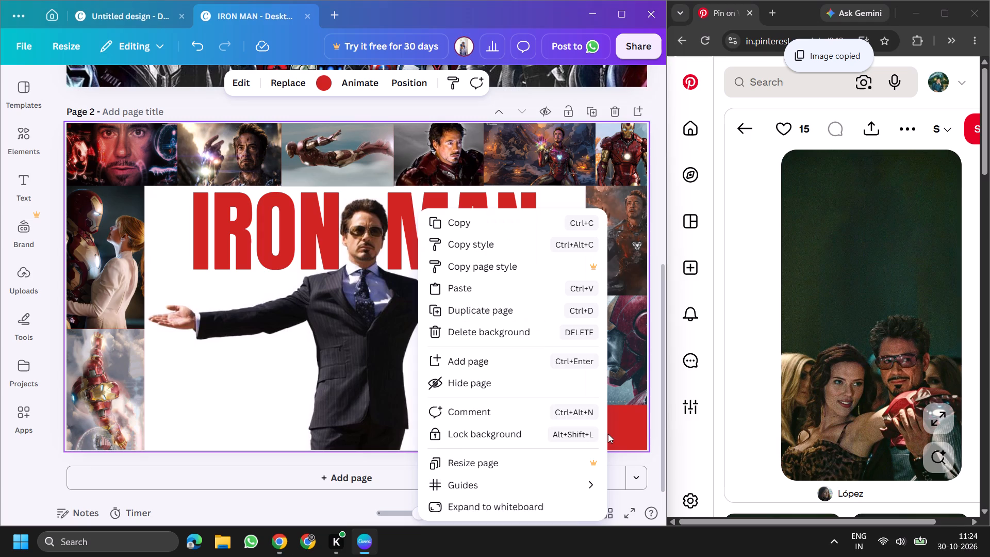
pyautogui.click(497, 282)
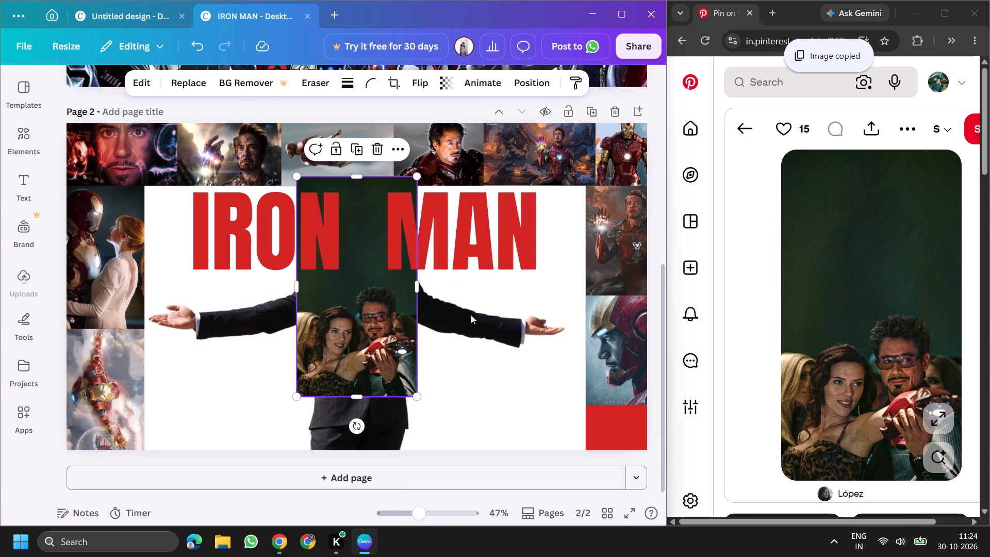
pyautogui.moveTo(358, 175); pyautogui.dragTo(345, 230)
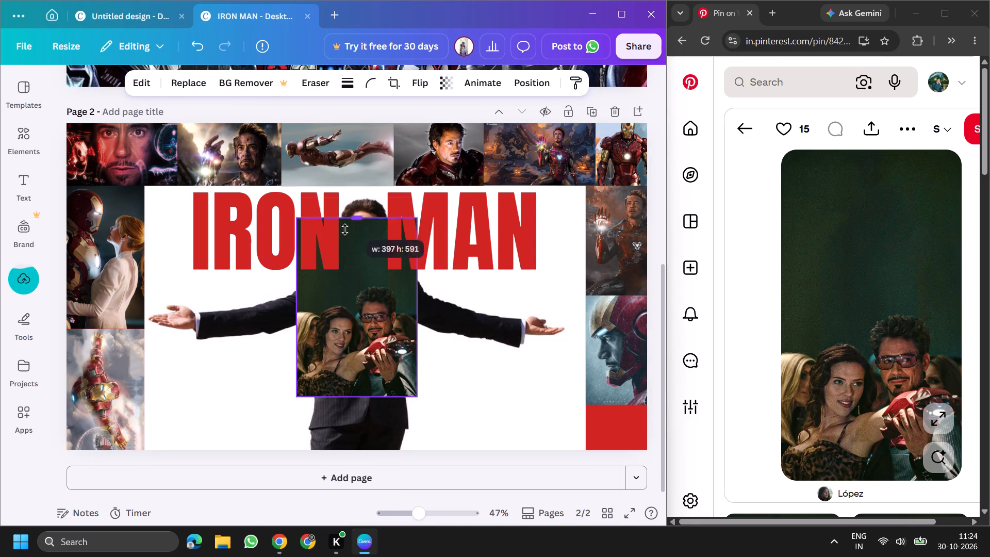
pyautogui.moveTo(345, 230); pyautogui.dragTo(353, 276)
pyautogui.moveTo(295, 333); pyautogui.dragTo(302, 334)
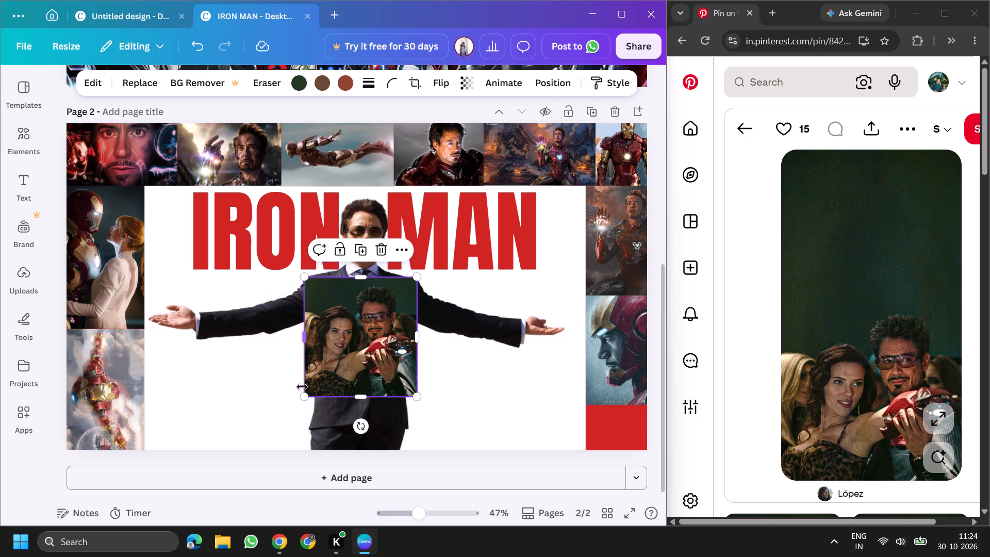
pyautogui.moveTo(303, 394); pyautogui.dragTo(353, 374)
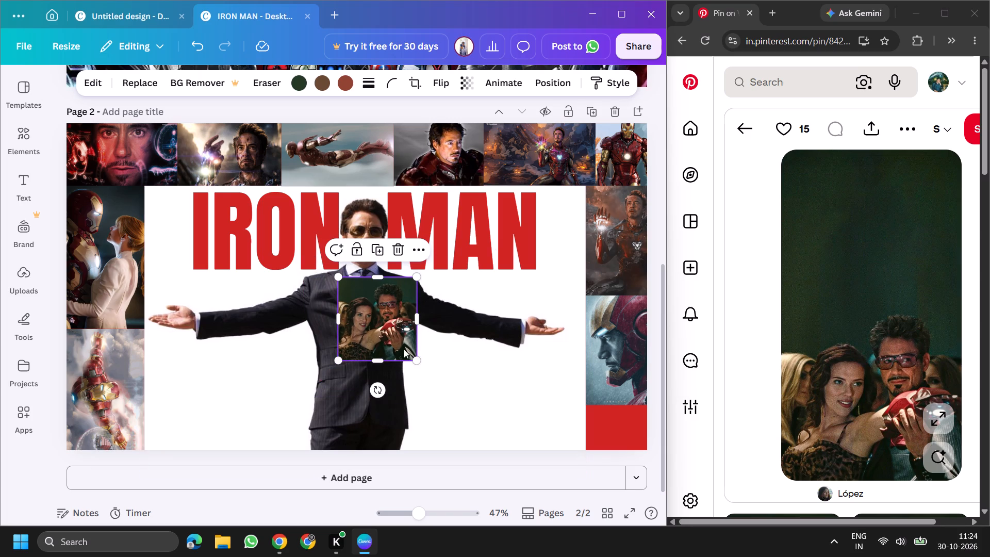
# Place the gauntlet-aiming picture in page 2's lower-right corner and scale and crop it to about 148 high, filling the right band's red gap.
pyautogui.moveTo(387, 332); pyautogui.dragTo(616, 427)
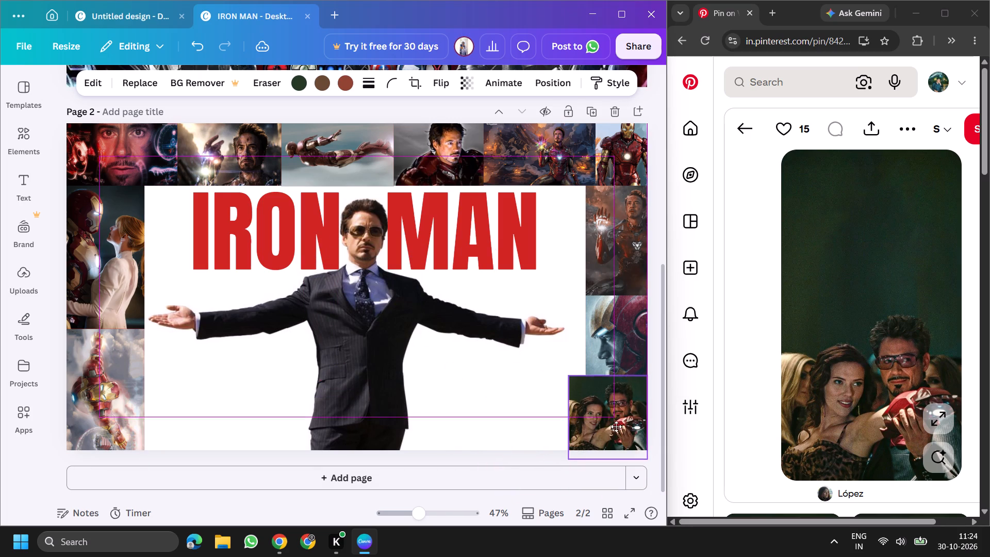
pyautogui.moveTo(616, 427); pyautogui.dragTo(616, 422)
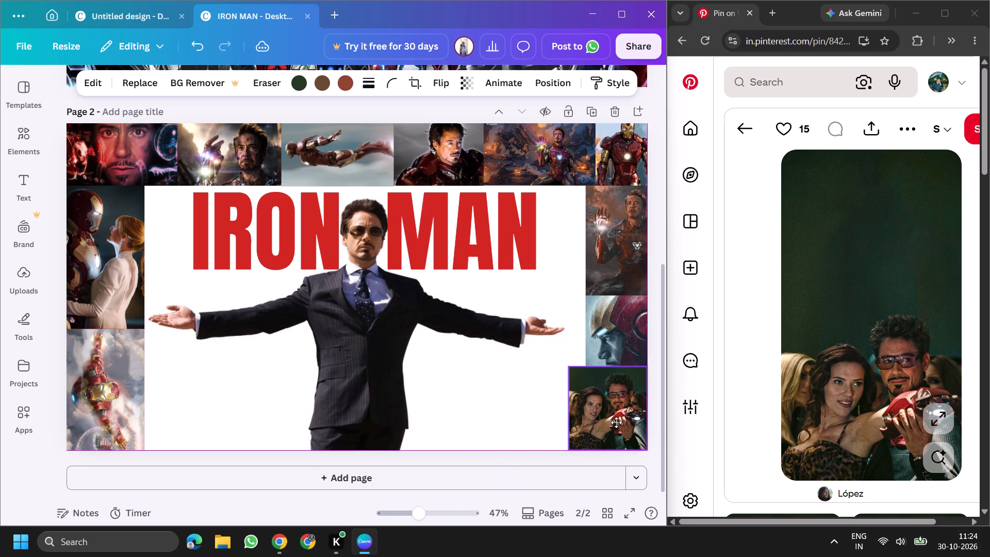
pyautogui.moveTo(616, 422); pyautogui.dragTo(619, 422)
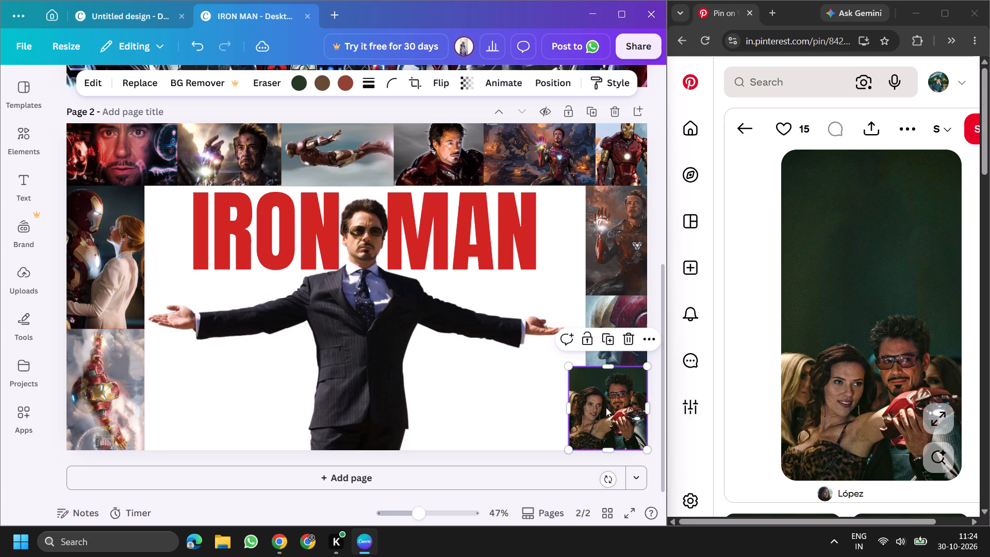
pyautogui.moveTo(567, 369); pyautogui.dragTo(588, 405)
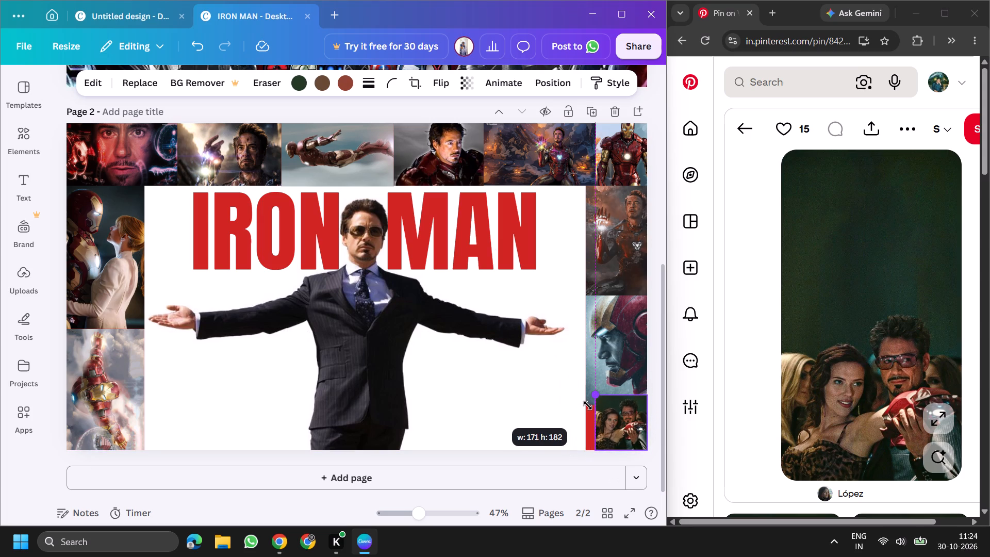
pyautogui.moveTo(588, 405); pyautogui.dragTo(587, 405)
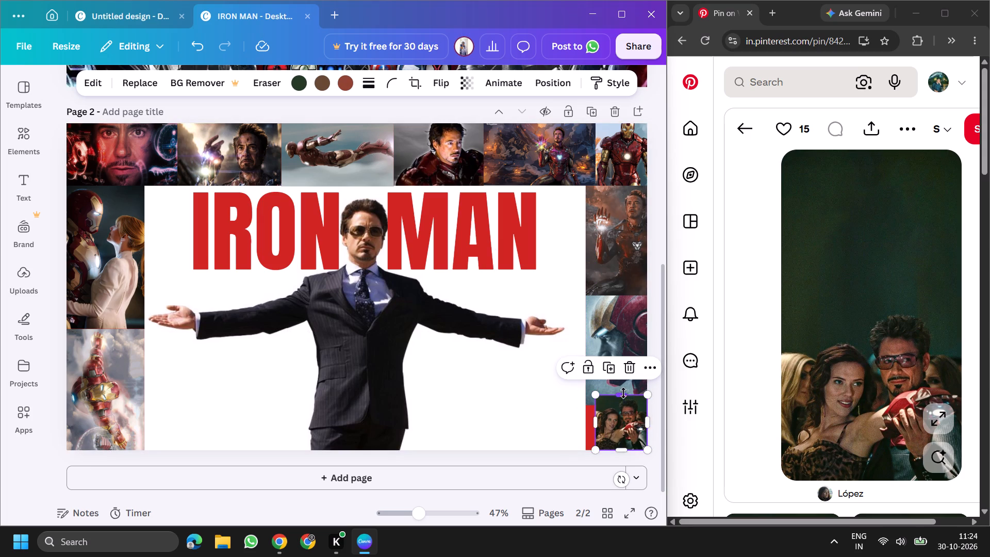
pyautogui.click(621, 402)
pyautogui.moveTo(618, 392); pyautogui.dragTo(619, 394)
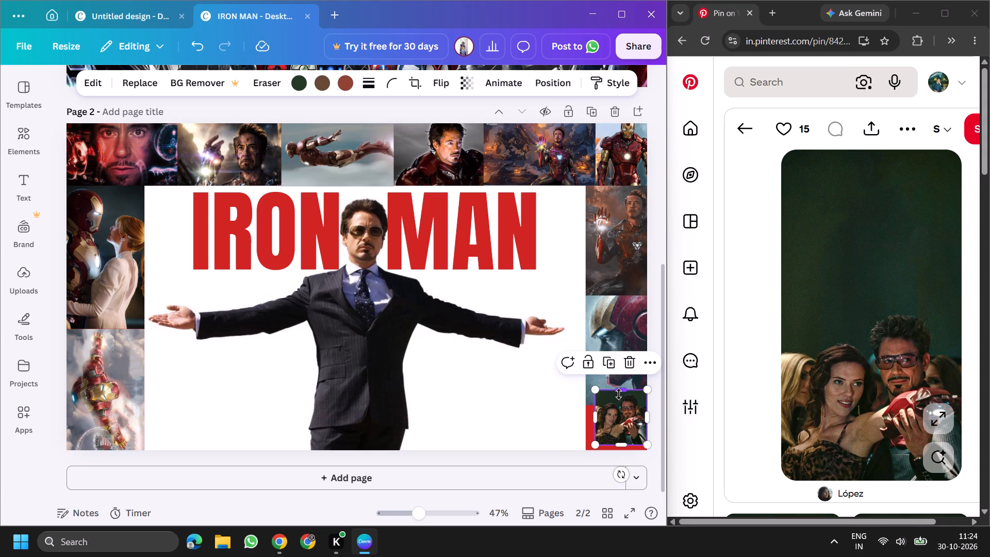
pyautogui.moveTo(619, 394); pyautogui.dragTo(618, 398)
pyautogui.click(620, 413)
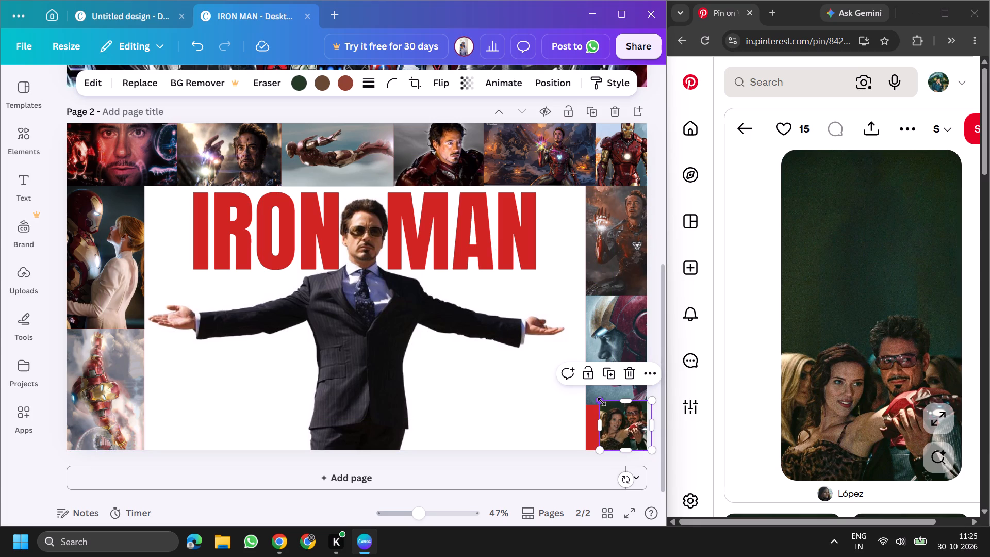
pyautogui.click(602, 402)
pyautogui.moveTo(601, 428); pyautogui.dragTo(597, 426)
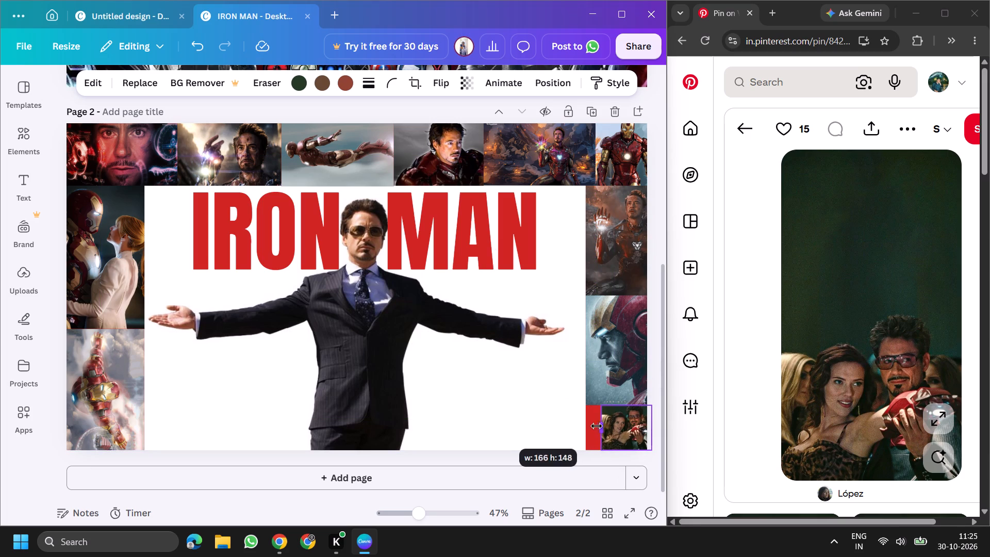
pyautogui.moveTo(597, 426); pyautogui.dragTo(584, 423)
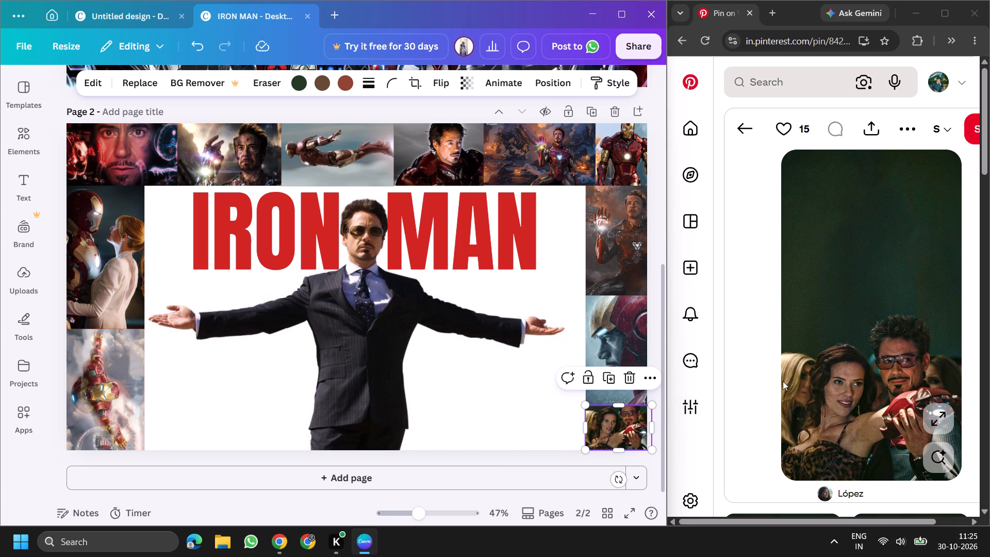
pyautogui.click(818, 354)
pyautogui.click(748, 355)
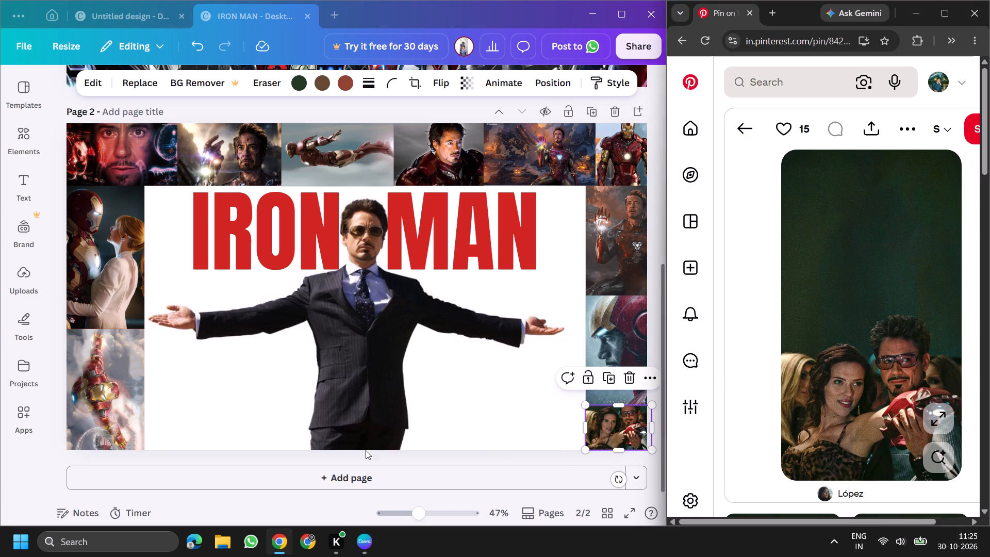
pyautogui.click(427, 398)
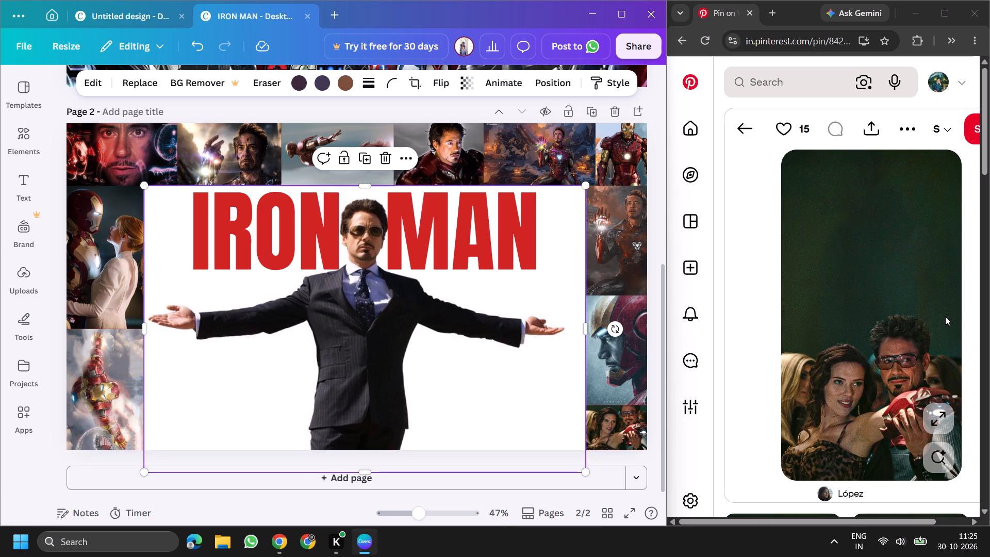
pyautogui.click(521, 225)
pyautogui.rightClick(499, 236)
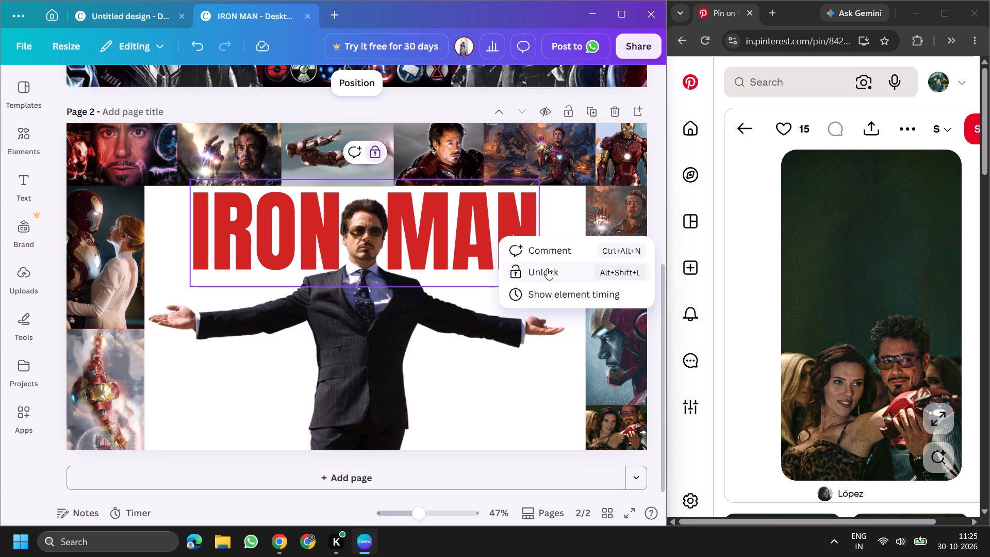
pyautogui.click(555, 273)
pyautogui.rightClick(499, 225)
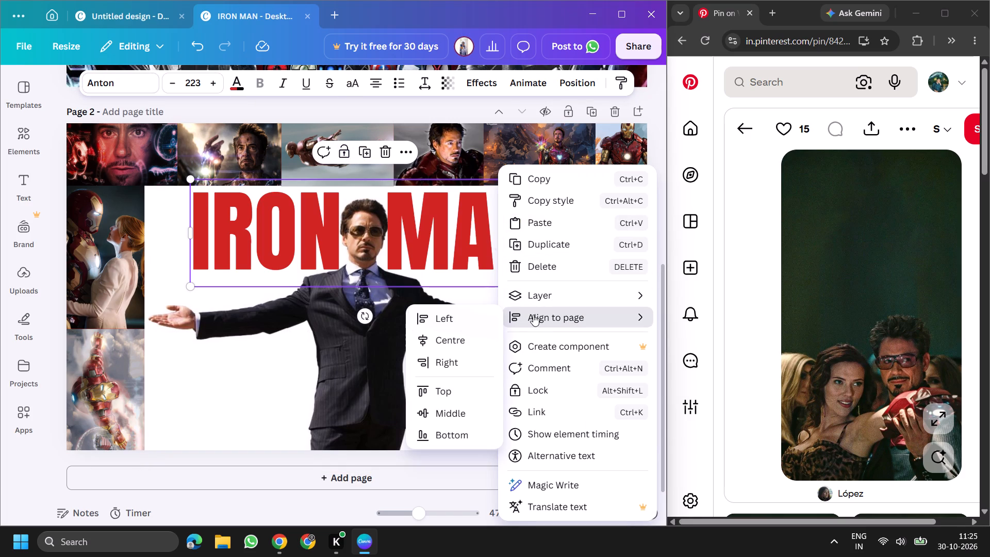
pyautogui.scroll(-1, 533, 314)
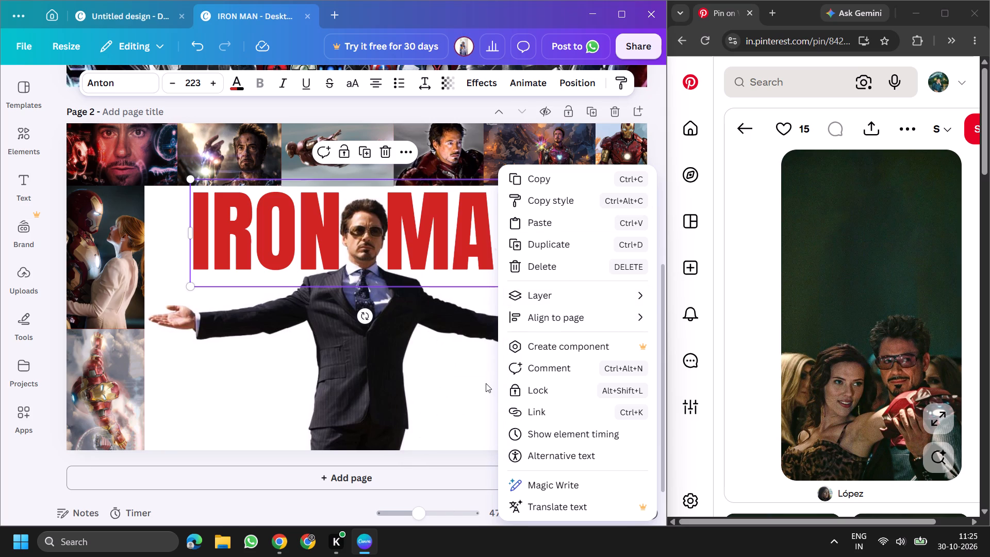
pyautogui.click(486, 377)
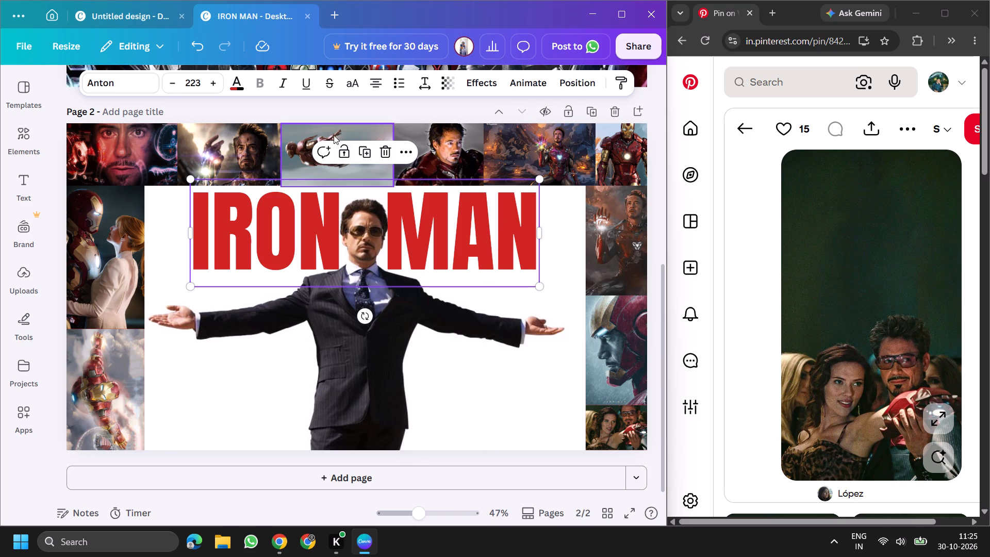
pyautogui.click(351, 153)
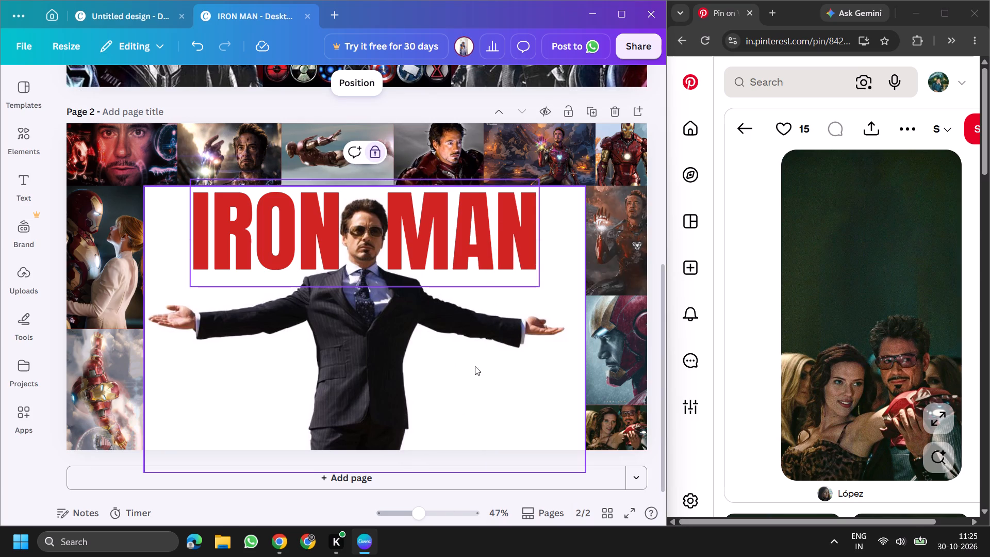
# Browse the related pins on Pinterest in Chrome, open the pin of red Iron Man fists in a circle, and copy its image.
pyautogui.scroll(-4, 980, 126)
pyautogui.scroll(-5, 947, 156)
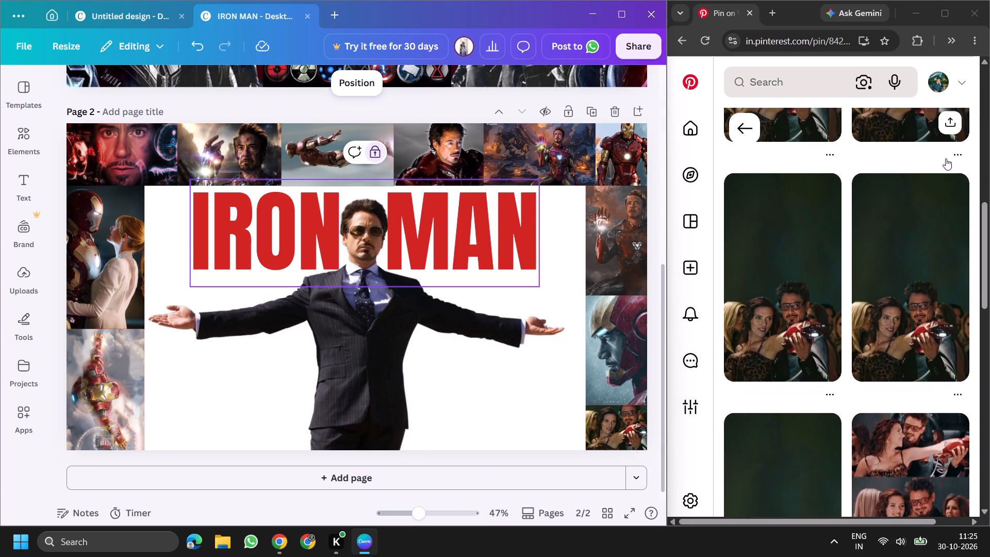
pyautogui.scroll(-4, 946, 158)
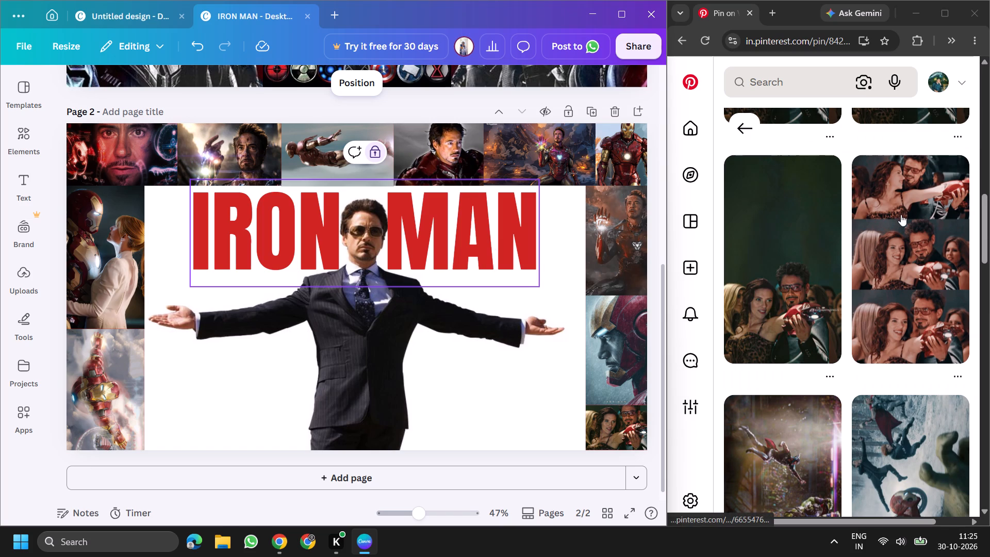
pyautogui.scroll(-4, 907, 223)
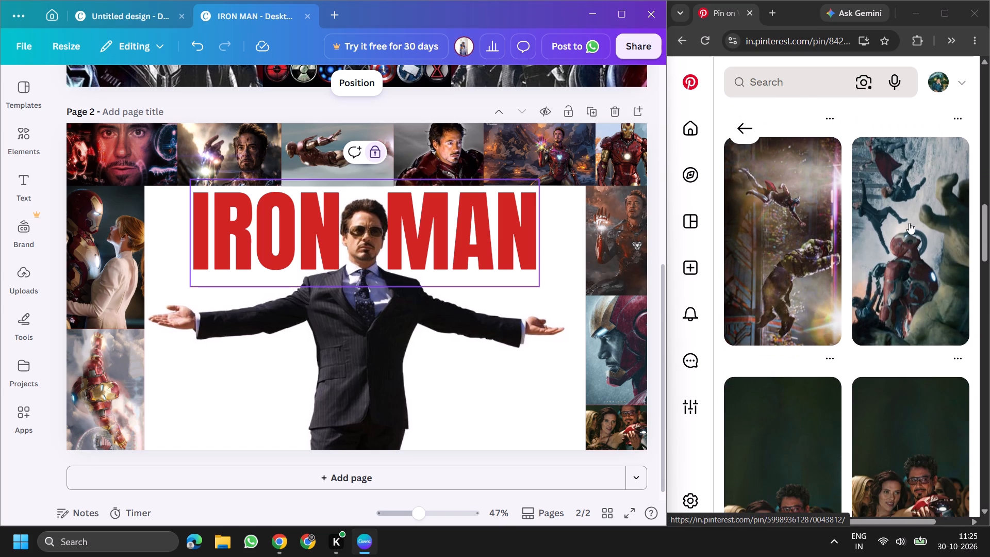
pyautogui.scroll(-7, 795, 270)
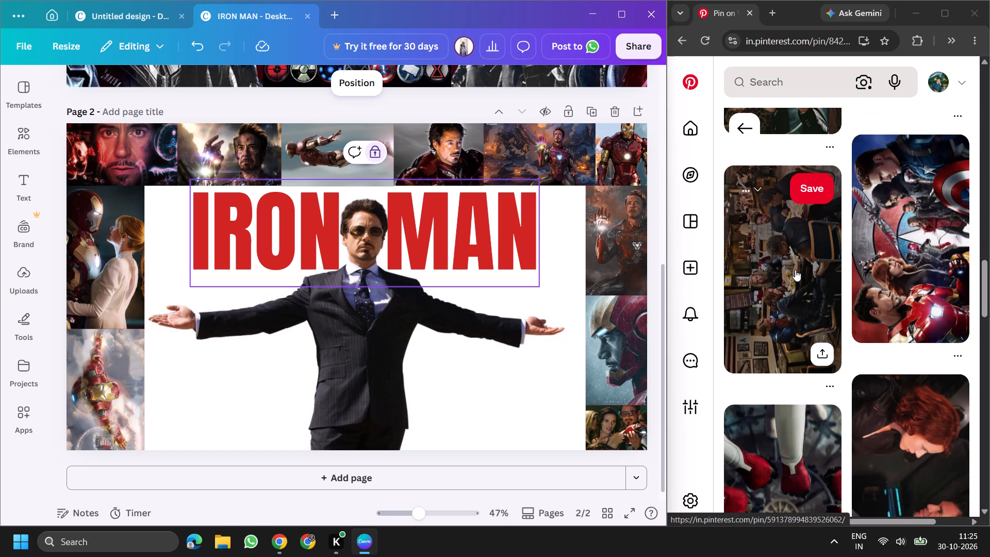
pyautogui.scroll(-4, 795, 270)
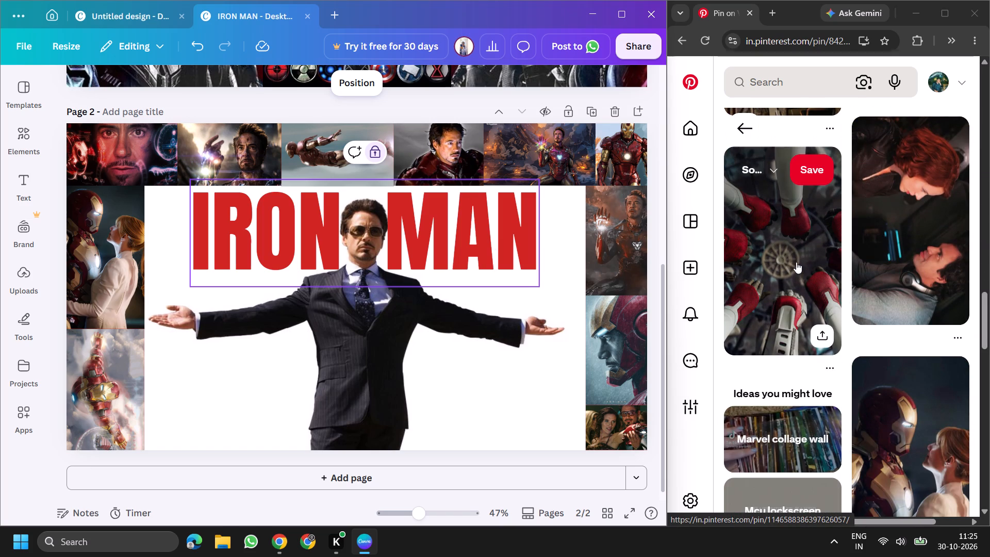
pyautogui.scroll(-3, 797, 262)
pyautogui.scroll(2, 797, 262)
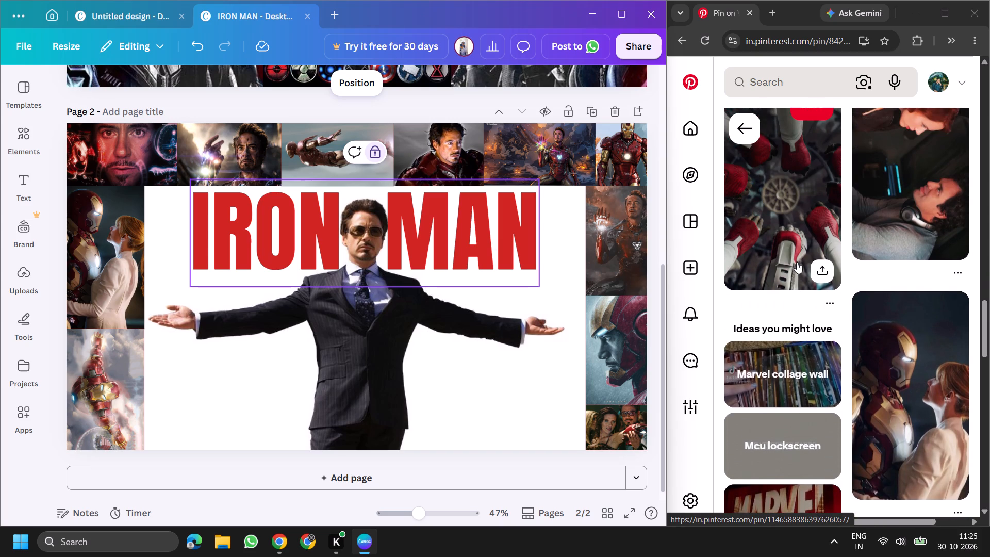
pyautogui.click(786, 243)
pyautogui.rightClick(855, 239)
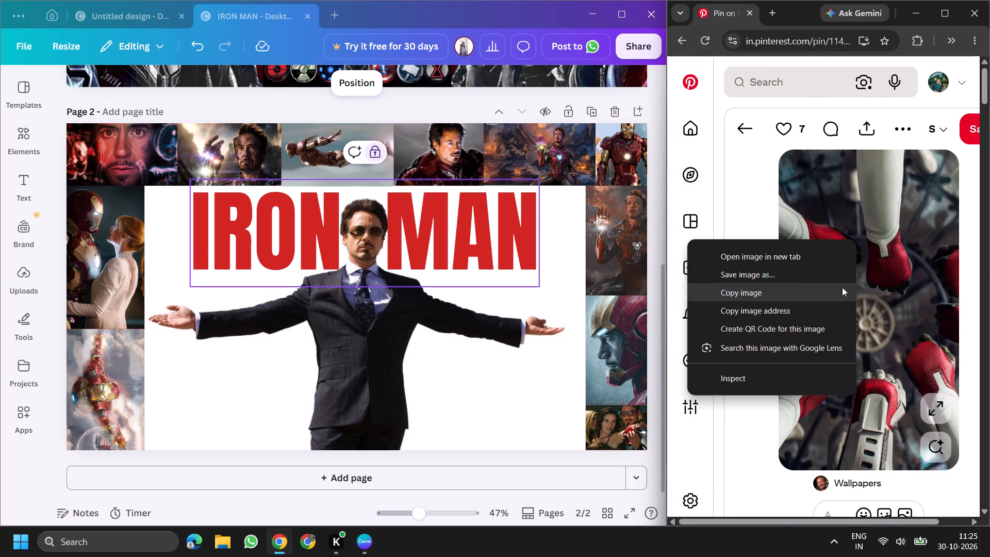
pyautogui.click(759, 299)
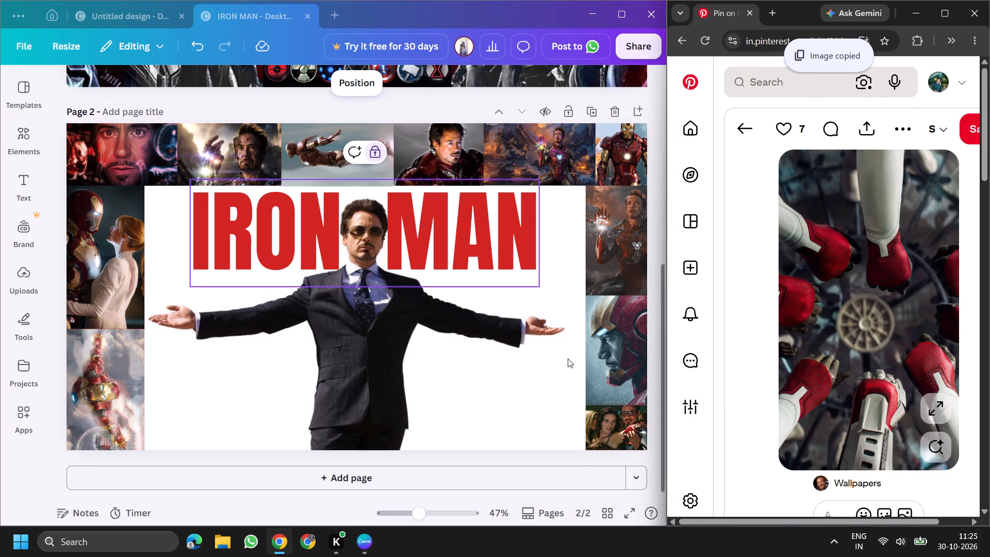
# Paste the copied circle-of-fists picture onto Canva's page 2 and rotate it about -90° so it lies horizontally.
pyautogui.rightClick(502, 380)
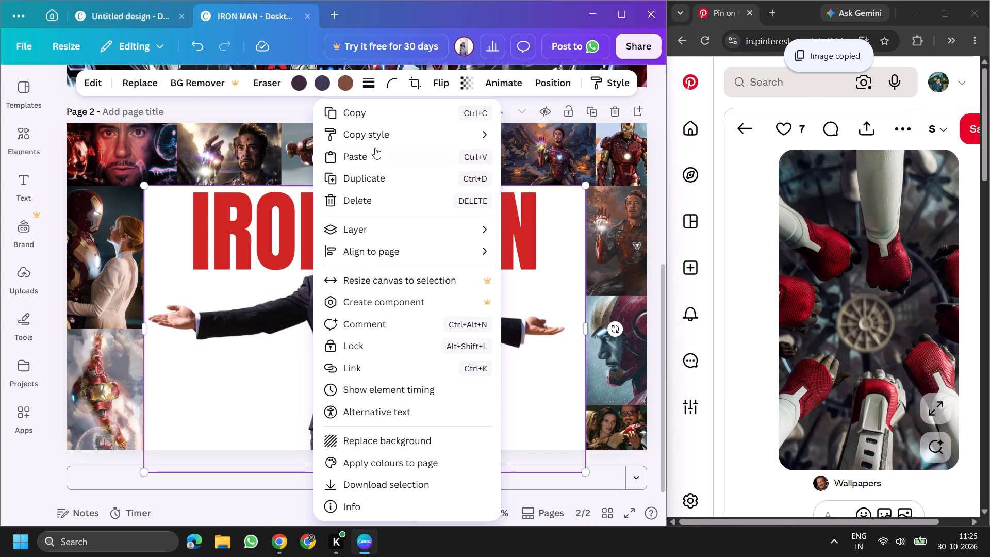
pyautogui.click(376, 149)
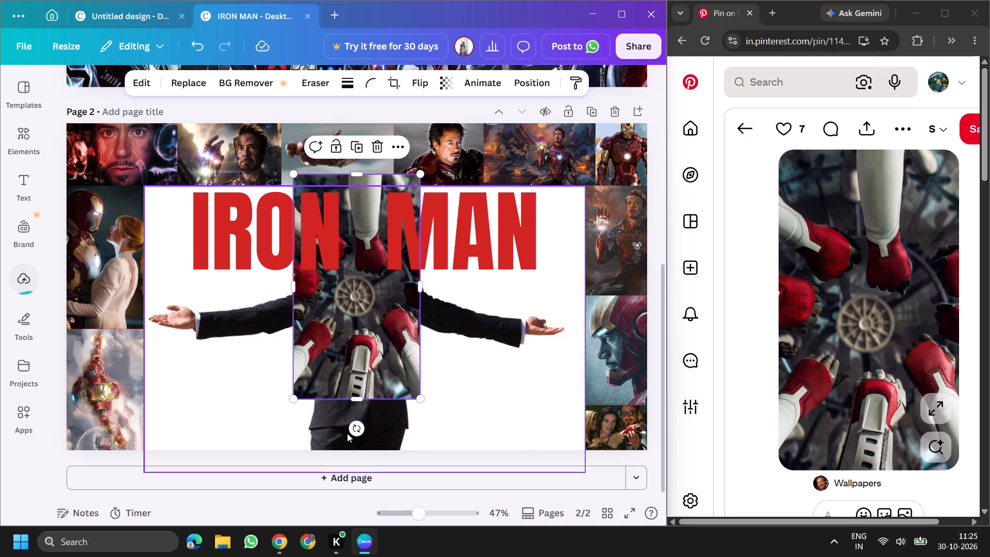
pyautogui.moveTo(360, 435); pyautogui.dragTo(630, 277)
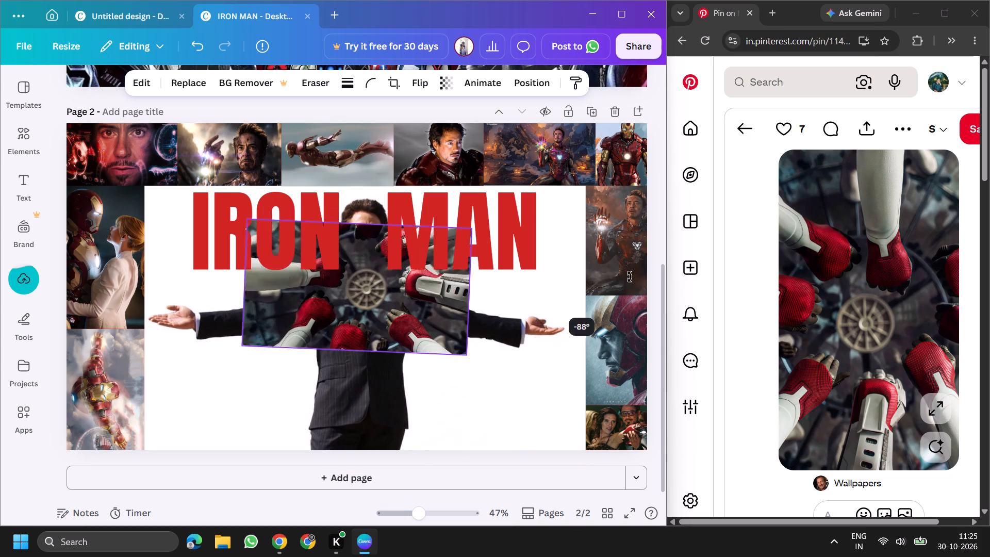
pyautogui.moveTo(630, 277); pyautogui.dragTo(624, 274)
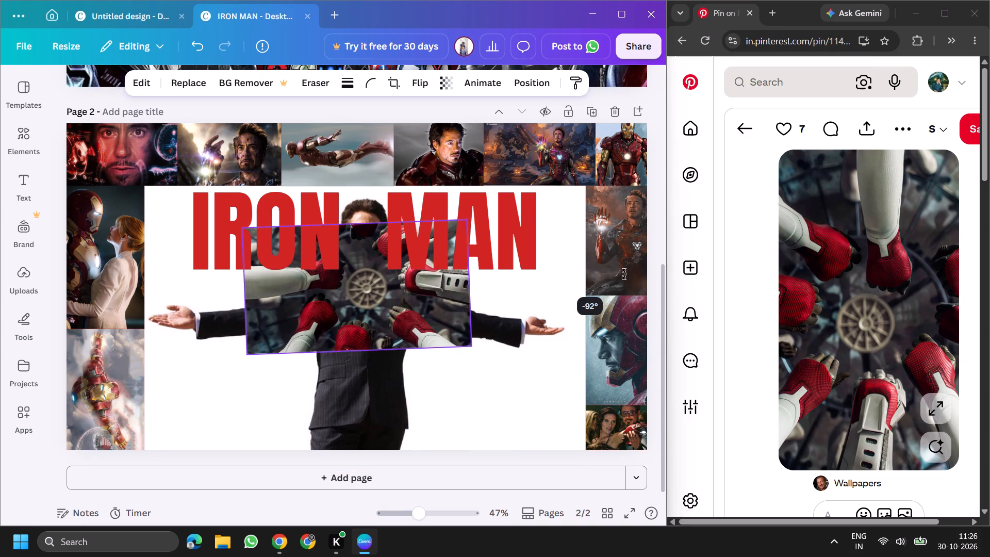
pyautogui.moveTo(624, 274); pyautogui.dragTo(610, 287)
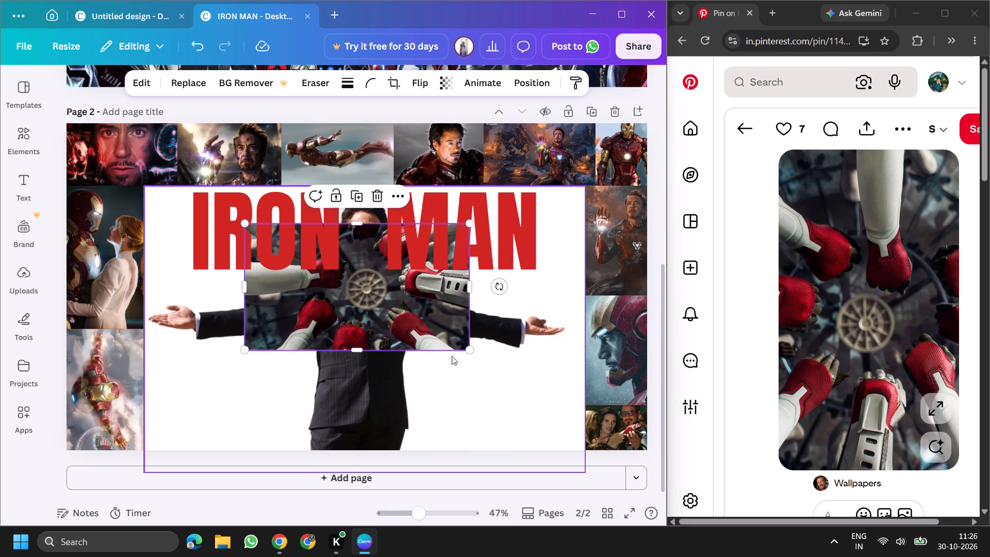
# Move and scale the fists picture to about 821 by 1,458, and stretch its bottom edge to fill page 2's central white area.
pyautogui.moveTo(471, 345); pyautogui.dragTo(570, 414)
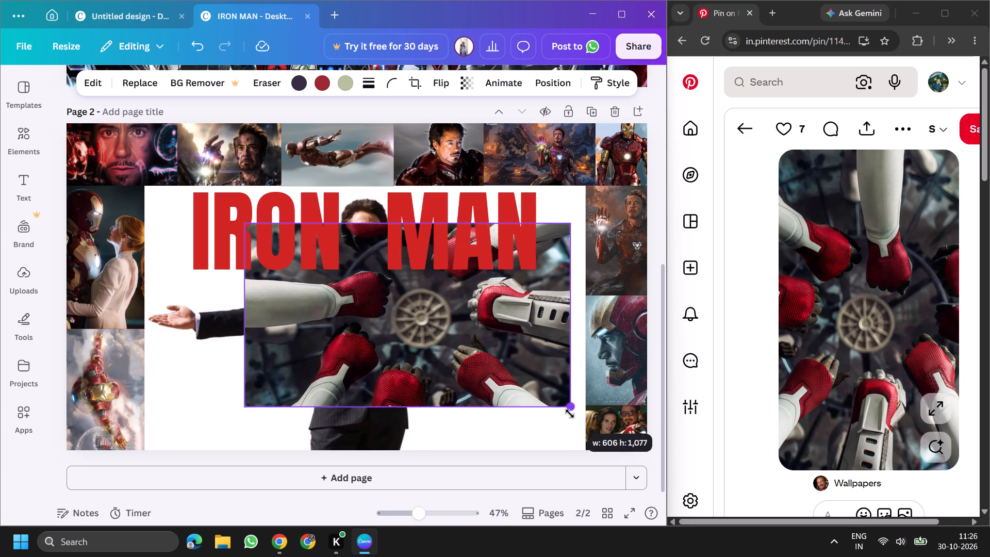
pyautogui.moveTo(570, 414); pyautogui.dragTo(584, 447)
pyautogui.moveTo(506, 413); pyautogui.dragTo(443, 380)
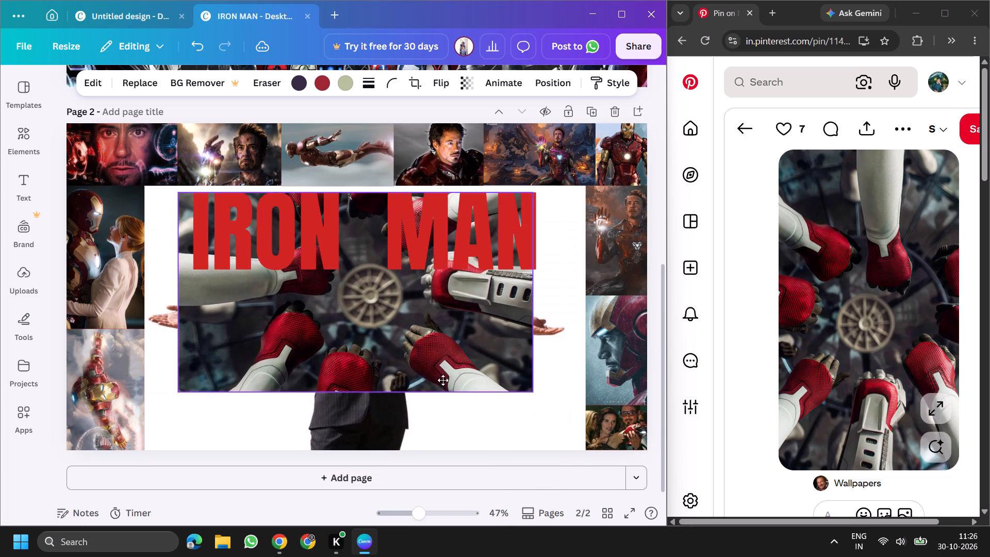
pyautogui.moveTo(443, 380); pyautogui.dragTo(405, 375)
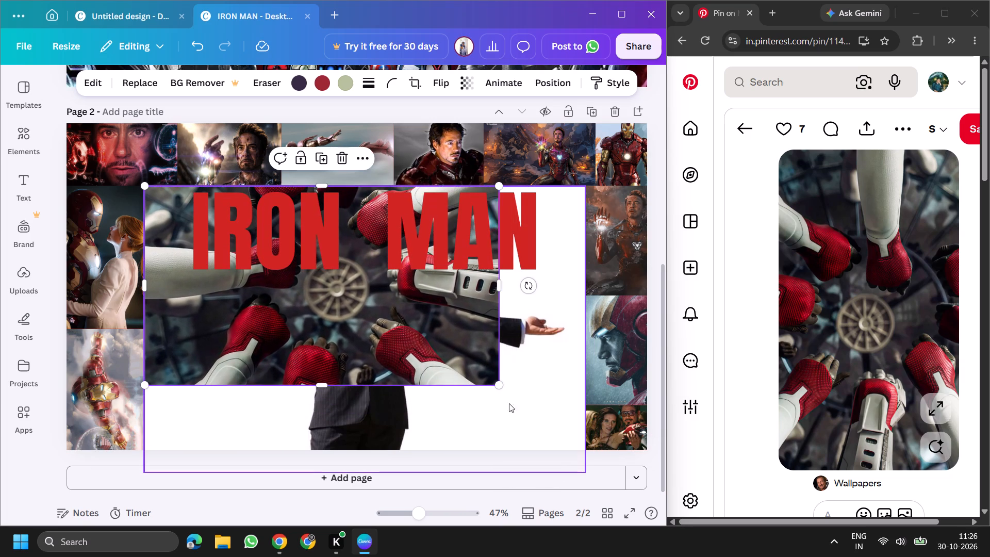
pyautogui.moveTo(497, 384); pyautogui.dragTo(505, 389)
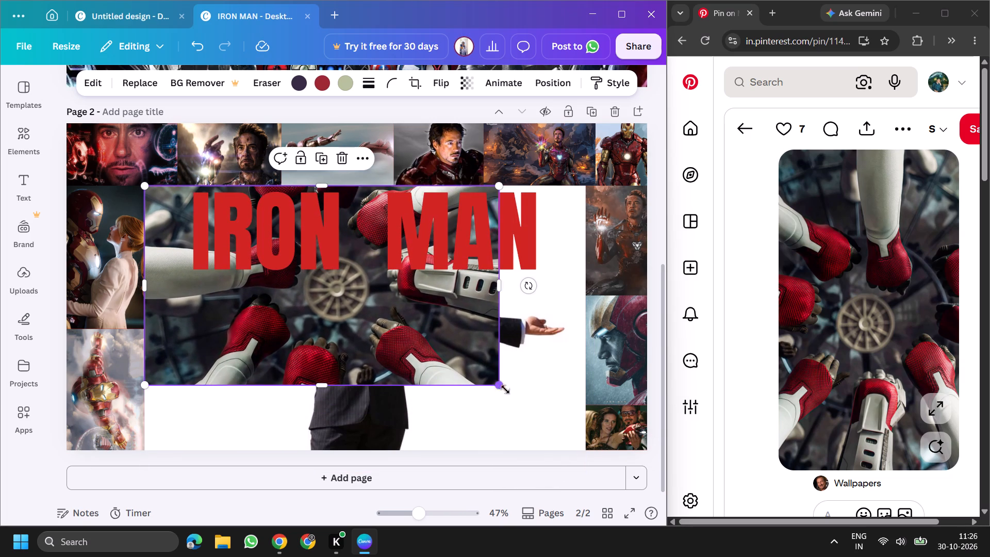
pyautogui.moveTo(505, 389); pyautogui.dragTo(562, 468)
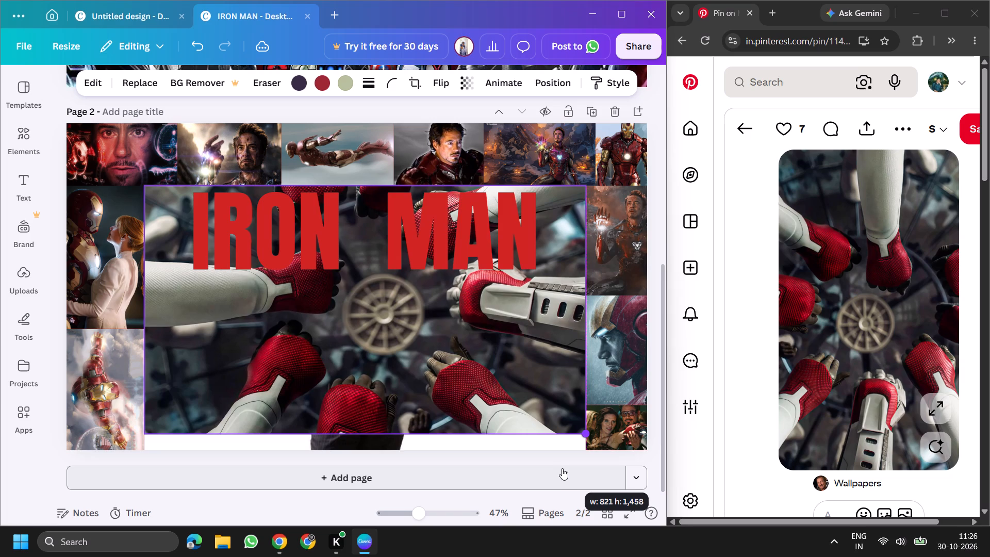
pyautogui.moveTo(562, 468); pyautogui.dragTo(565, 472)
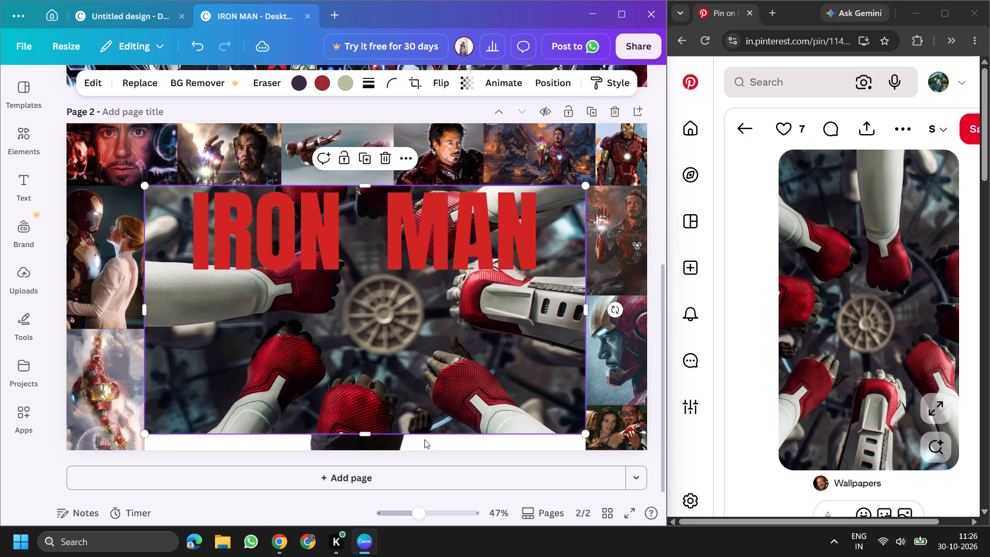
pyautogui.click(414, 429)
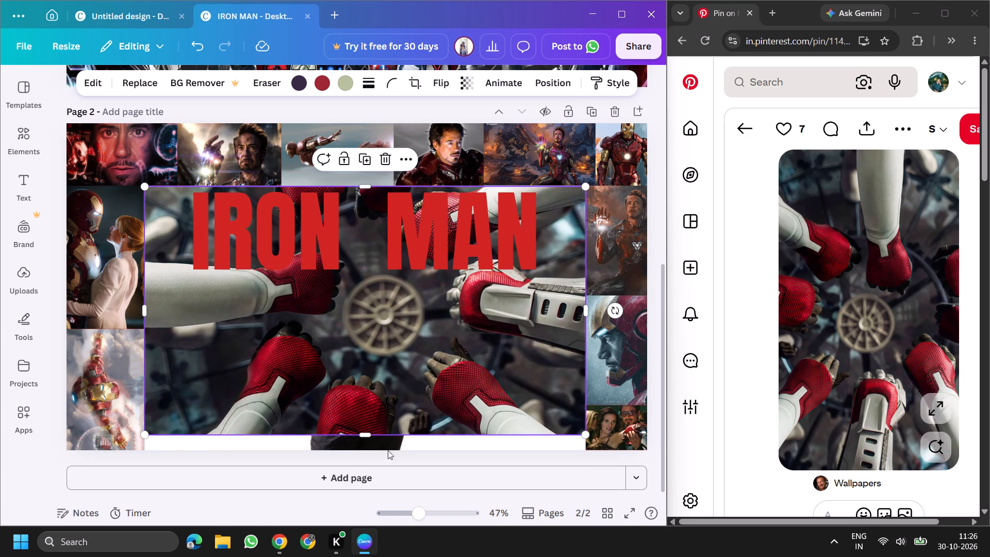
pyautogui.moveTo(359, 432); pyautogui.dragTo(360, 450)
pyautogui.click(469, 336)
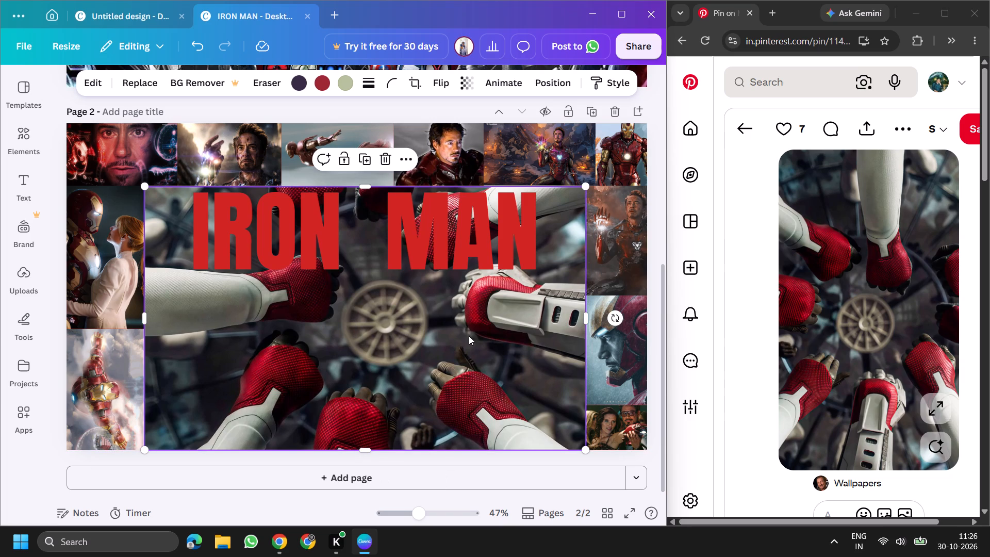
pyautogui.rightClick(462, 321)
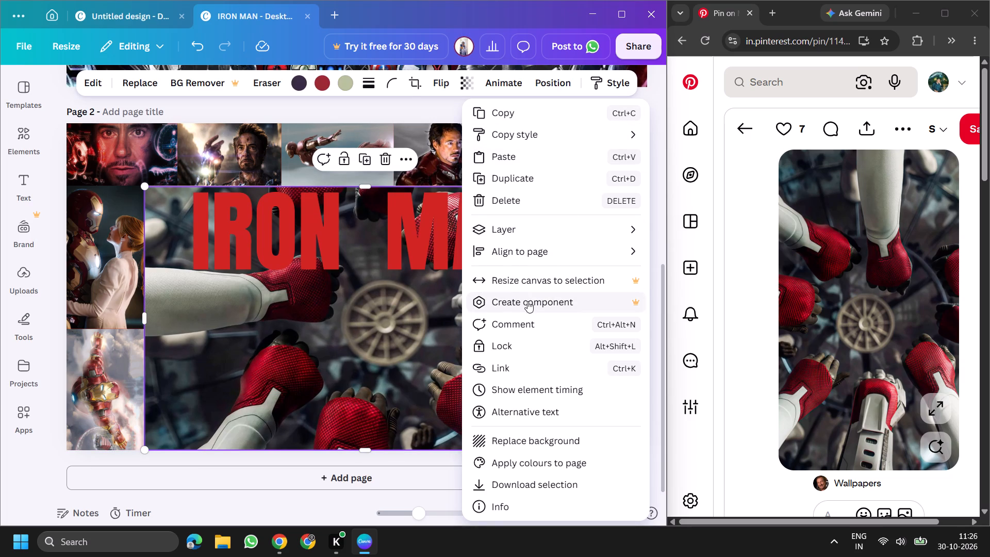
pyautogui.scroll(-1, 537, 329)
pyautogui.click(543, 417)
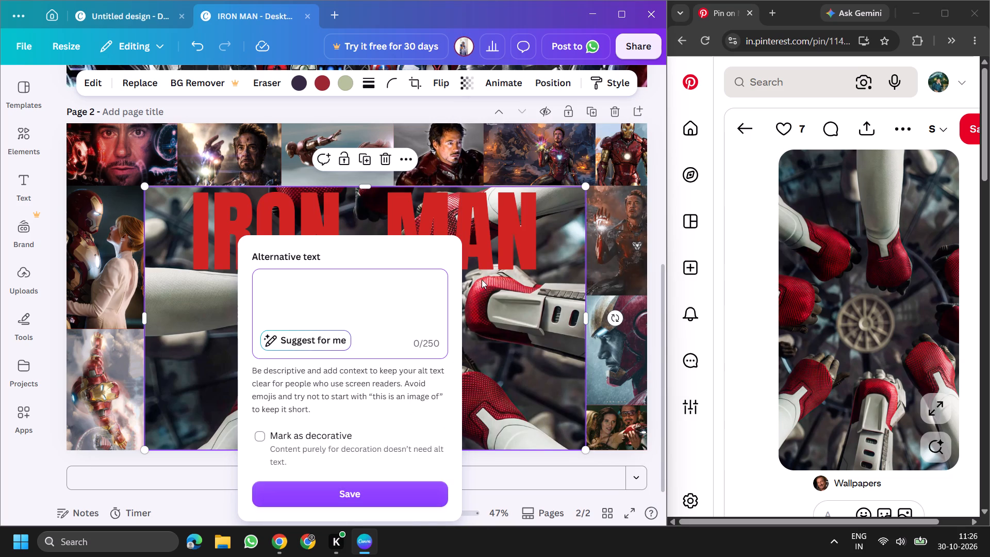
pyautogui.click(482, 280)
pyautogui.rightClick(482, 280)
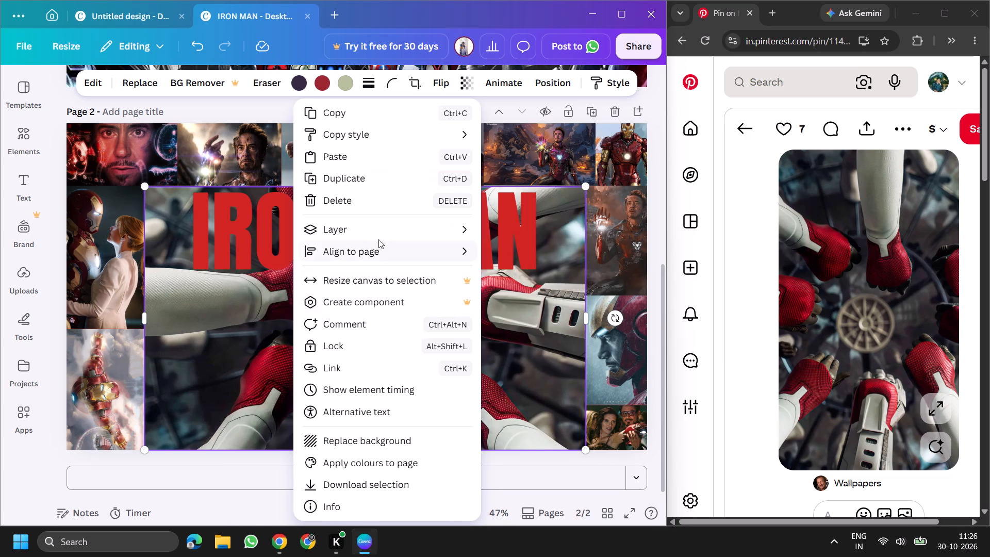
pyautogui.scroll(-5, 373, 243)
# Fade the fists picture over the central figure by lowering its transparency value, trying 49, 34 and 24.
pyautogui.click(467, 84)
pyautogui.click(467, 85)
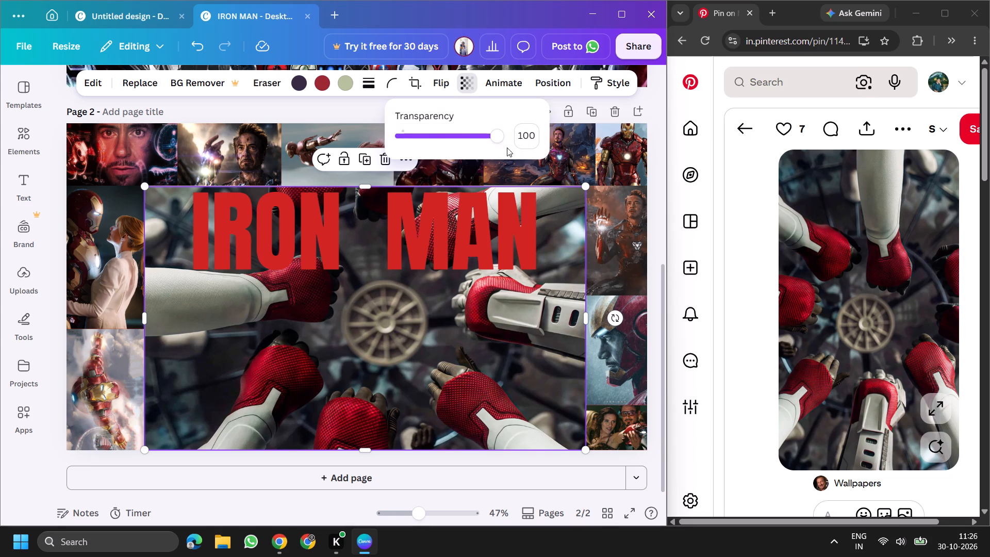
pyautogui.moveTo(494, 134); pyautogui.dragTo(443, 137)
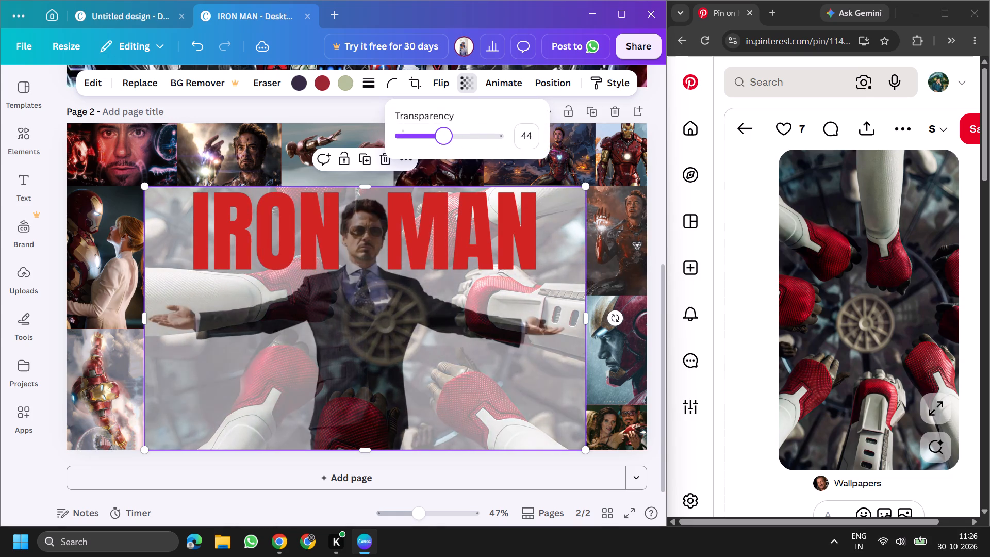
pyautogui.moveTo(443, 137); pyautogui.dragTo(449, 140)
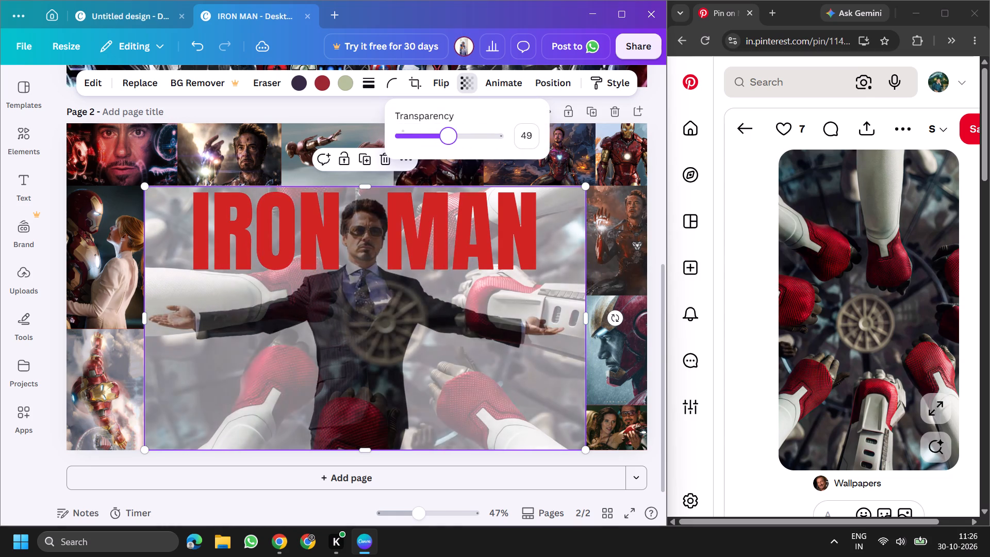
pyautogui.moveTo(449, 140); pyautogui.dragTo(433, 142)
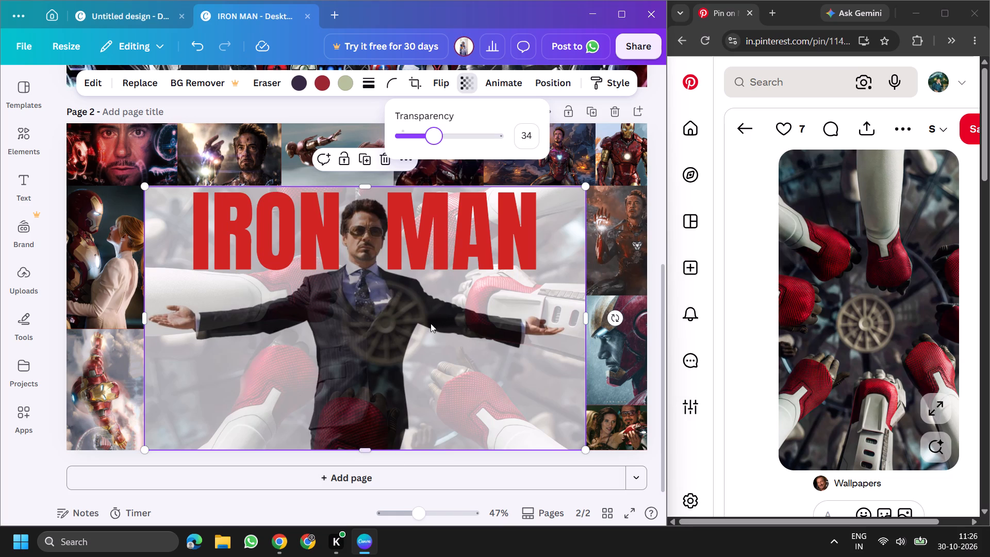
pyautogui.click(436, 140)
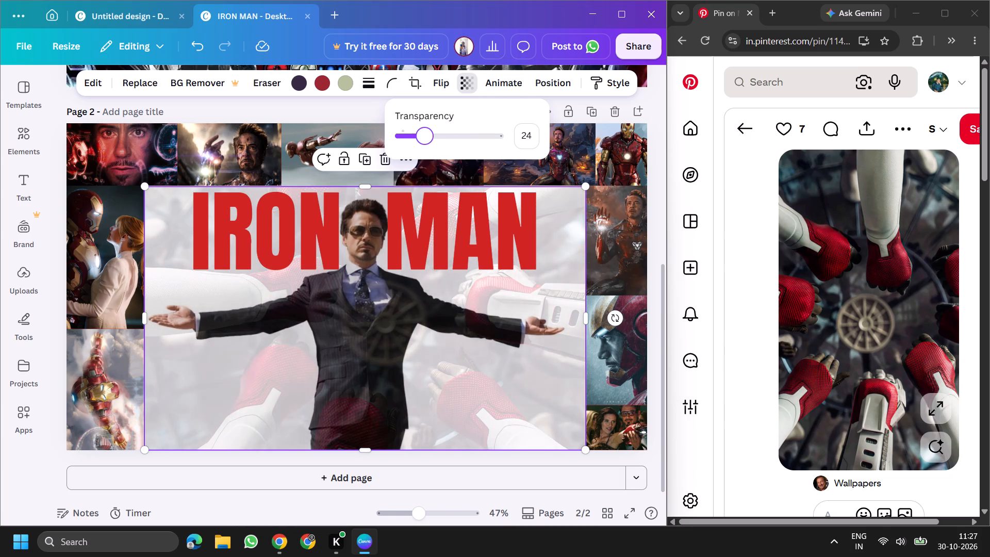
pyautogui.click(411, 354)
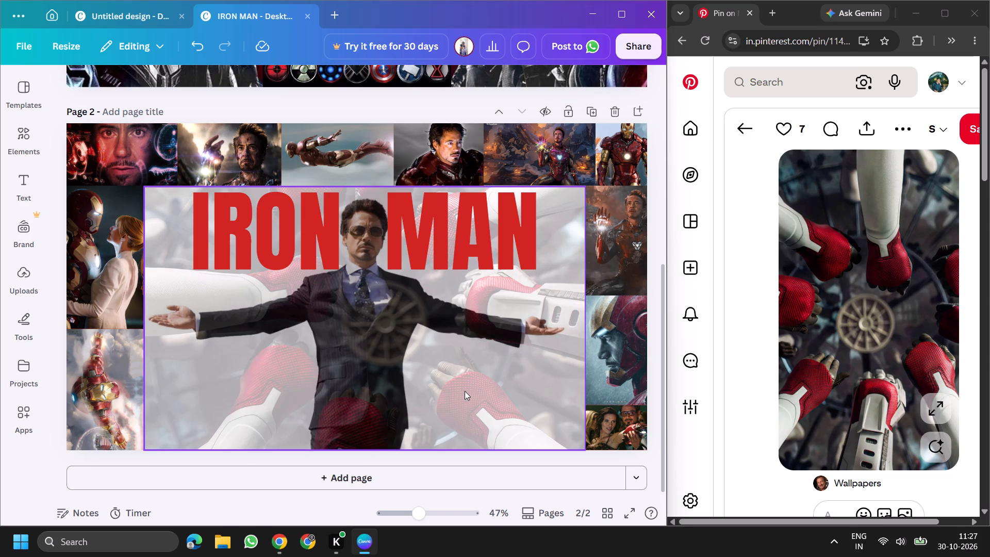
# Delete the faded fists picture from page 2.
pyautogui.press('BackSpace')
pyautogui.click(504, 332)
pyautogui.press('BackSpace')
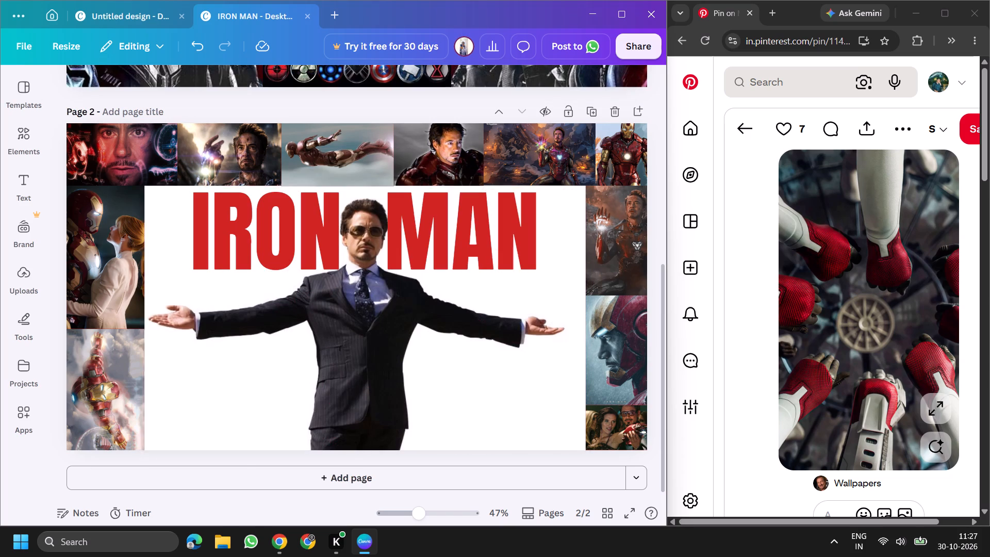
# Browse more related pins on Pinterest in Chrome for a background picture, and search for "iron man".
pyautogui.scroll(-6, 920, 219)
pyautogui.scroll(-4, 825, 298)
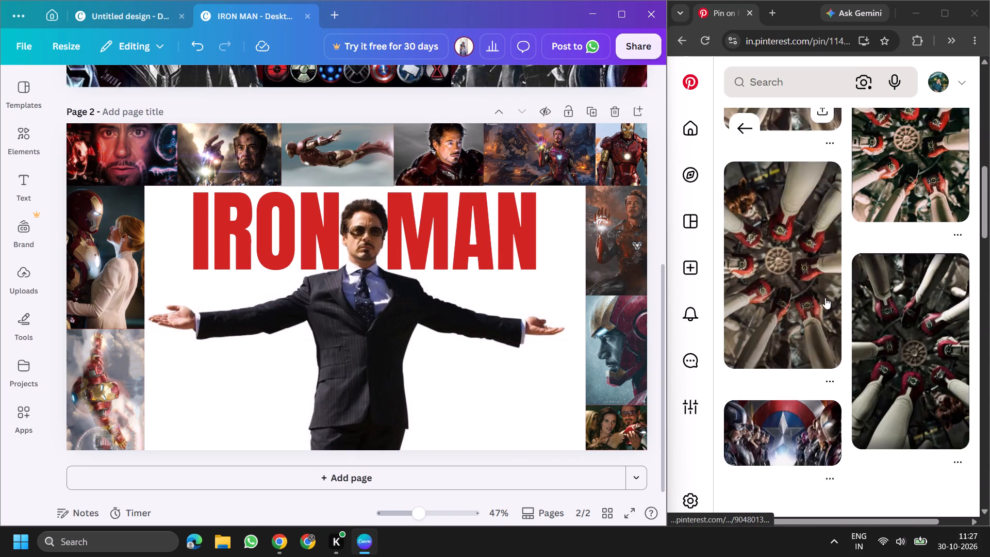
pyautogui.scroll(-8, 828, 284)
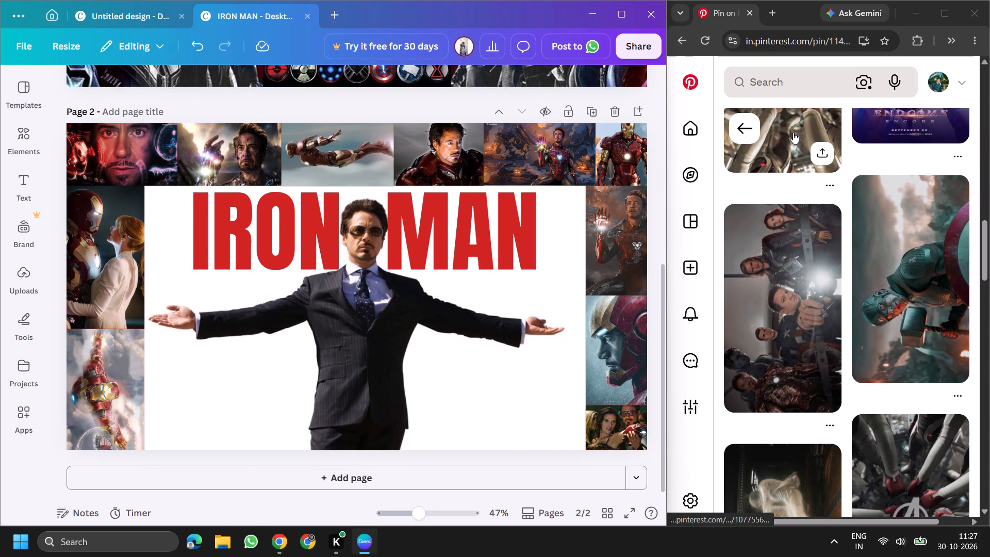
pyautogui.scroll(-4, 790, 100)
pyautogui.scroll(2, 768, 214)
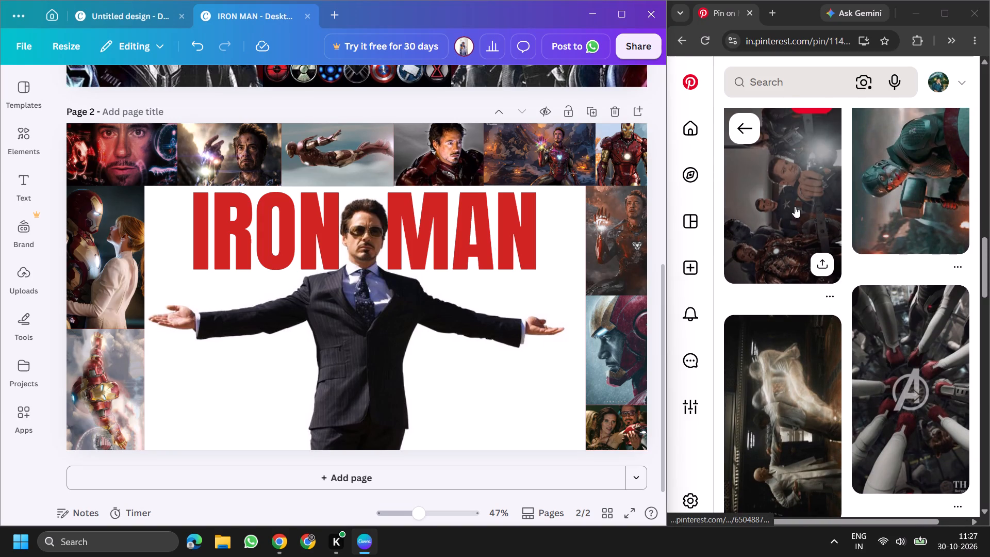
pyautogui.click(787, 87)
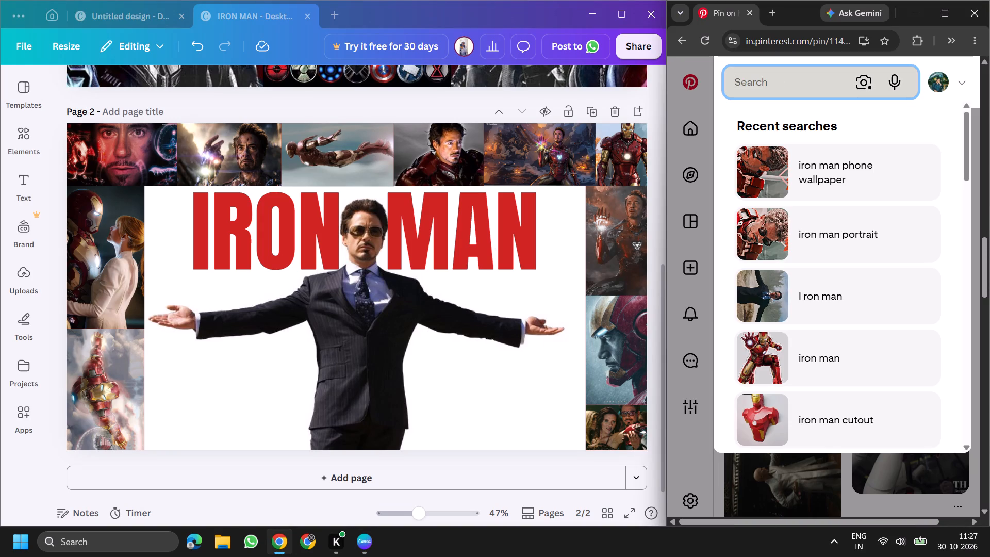
pyautogui.write('IRON')
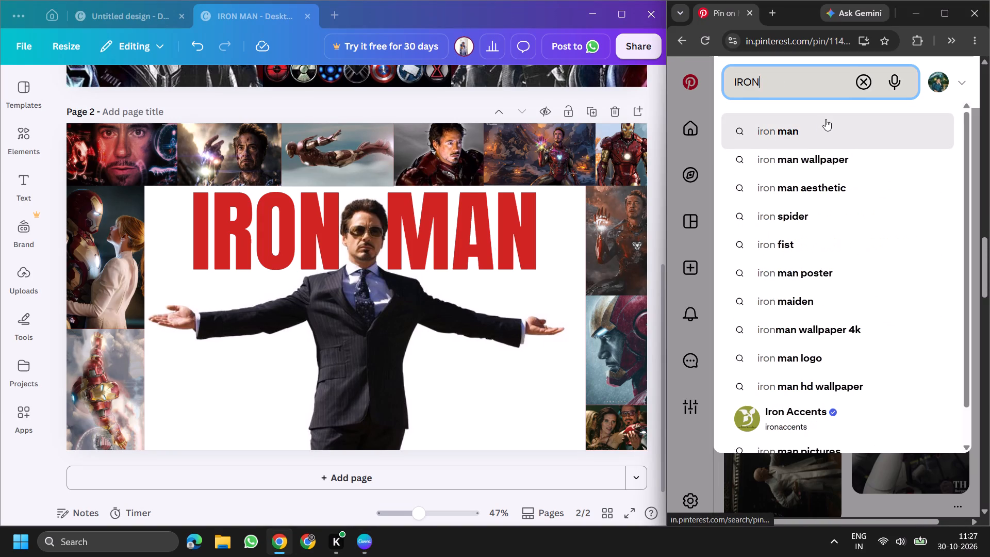
pyautogui.click(816, 127)
# Extend the Pinterest search to "iron man multiple screens" using the suggested query.
pyautogui.click(790, 83)
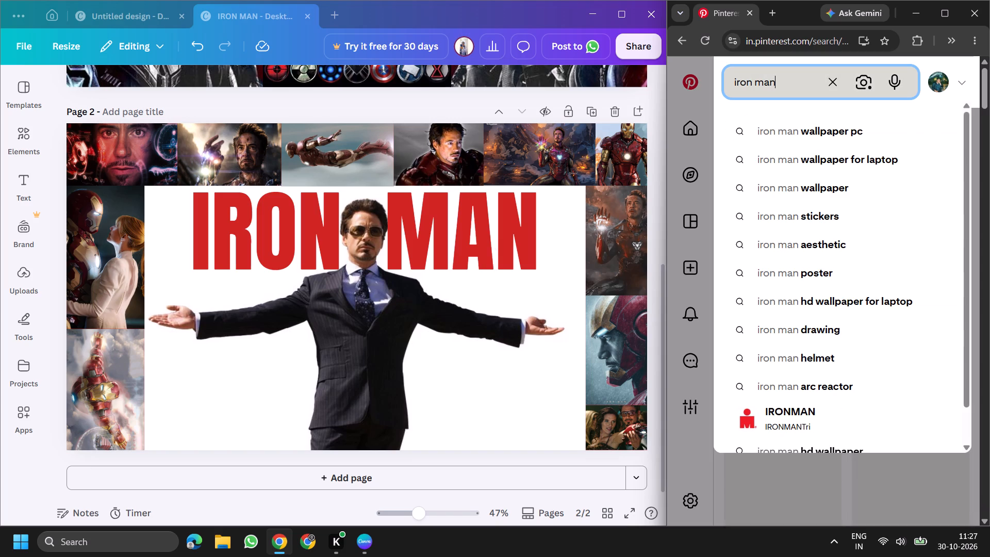
pyautogui.press('space')
pyautogui.write('MU')
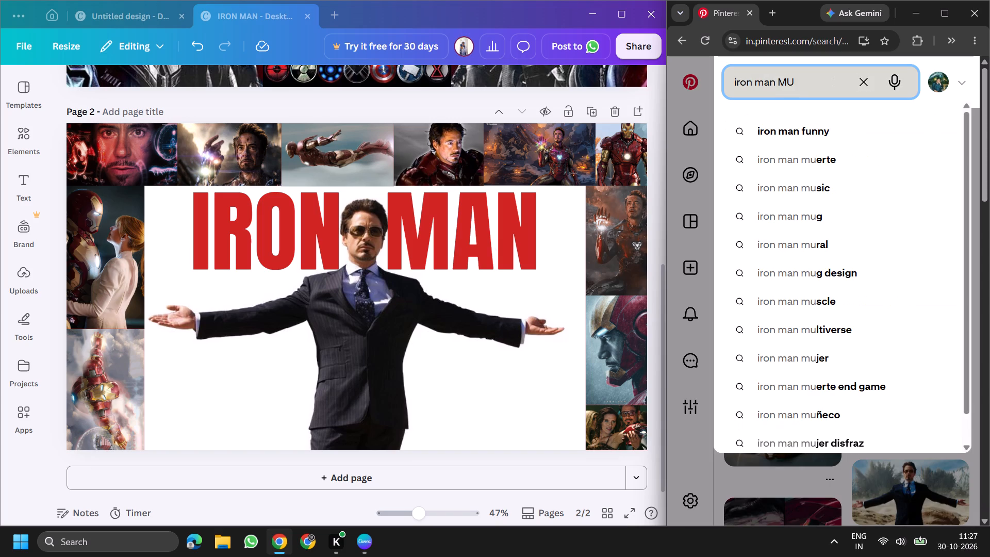
pyautogui.press('u')
pyautogui.press('BackSpace')
pyautogui.press('BackSpace')
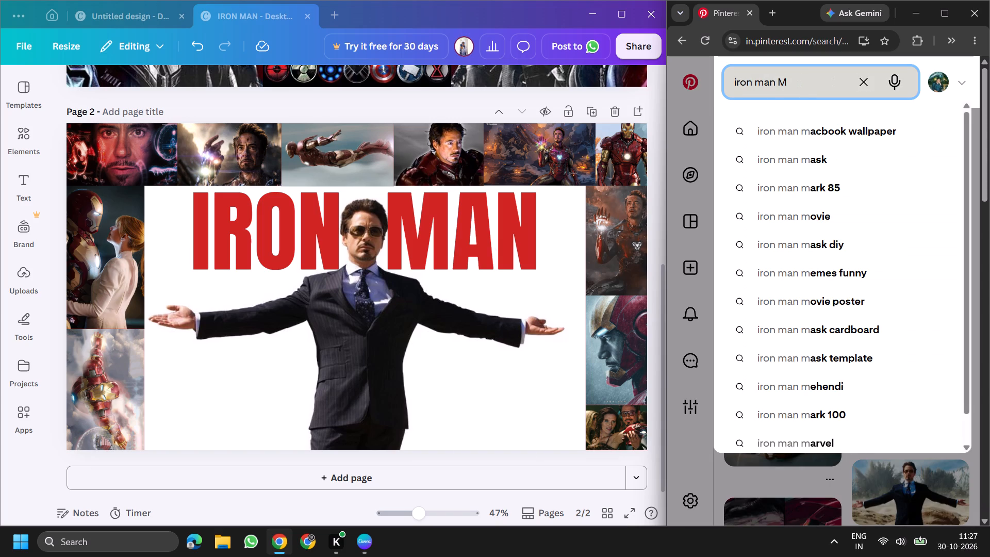
pyautogui.write('ulti')
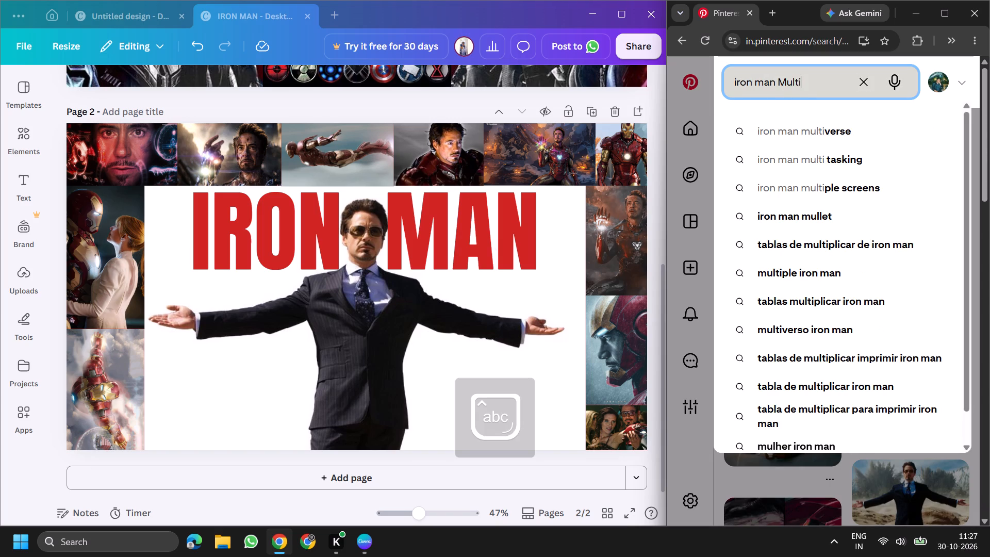
pyautogui.write('ple')
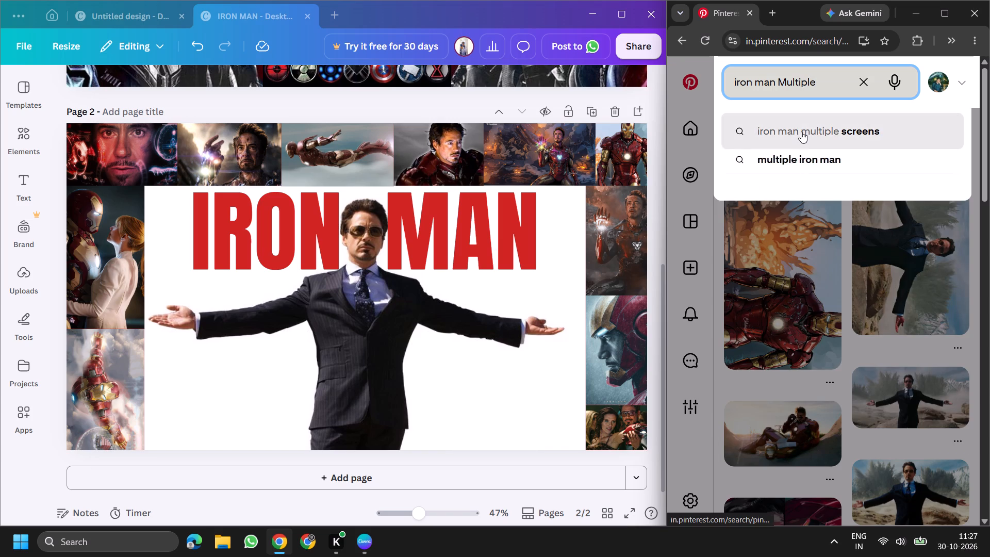
pyautogui.click(801, 132)
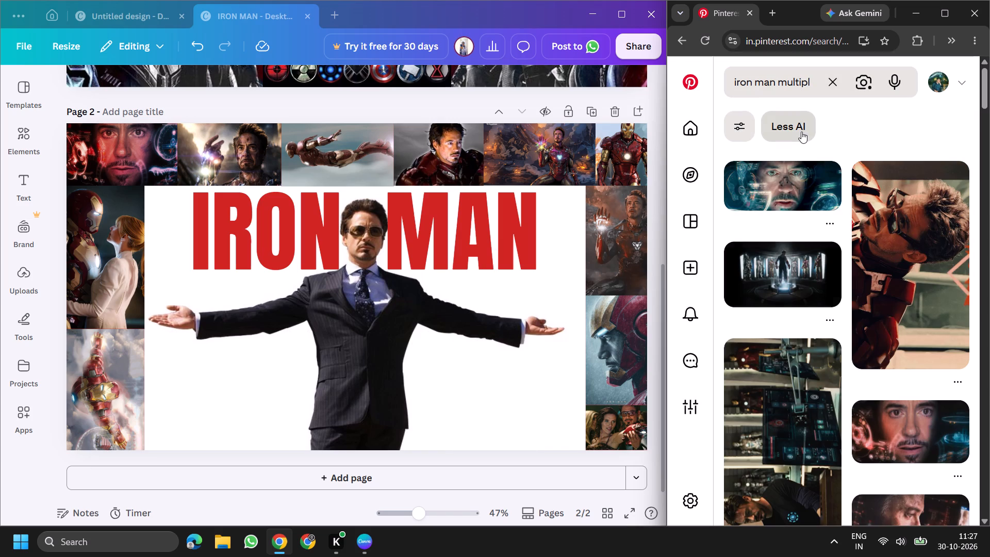
# Change the Pinterest search to "iron man multiple images" and run it.
pyautogui.click(803, 83)
pyautogui.click(803, 83)
pyautogui.press('Right')
pyautogui.press('Right')
pyautogui.press('Right')
pyautogui.press('Right')
pyautogui.press('Right')
pyautogui.press('Right')
pyautogui.press('Right')
pyautogui.press('Right')
pyautogui.press('Right')
pyautogui.press('Right')
pyautogui.press('Right')
pyautogui.press('Right')
pyautogui.press('Right')
pyautogui.press('Right')
pyautogui.press('Right')
pyautogui.press('Right')
pyautogui.press('Right')
pyautogui.press('Right')
pyautogui.press('Right')
pyautogui.press('Right')
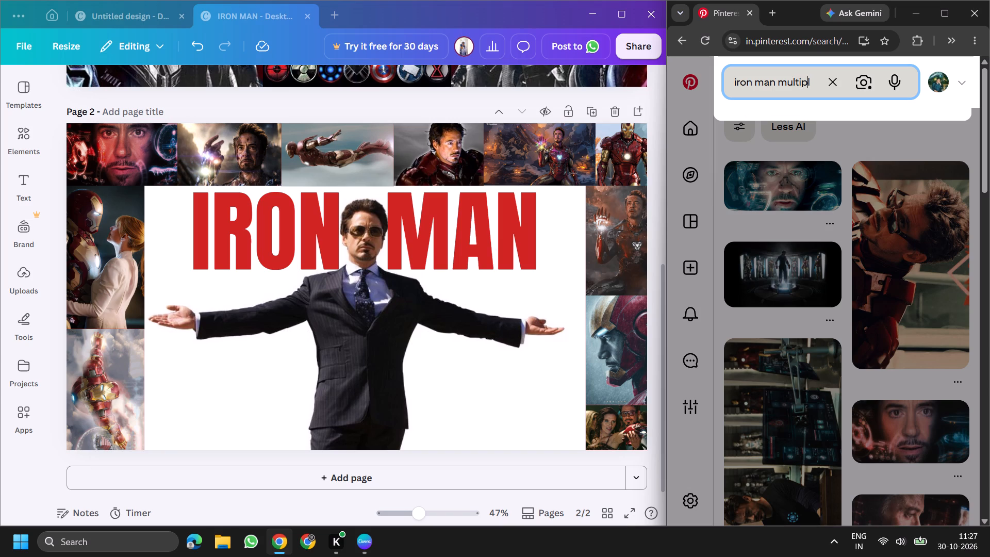
pyautogui.press('BackSpace')
pyautogui.press('BackSpace')
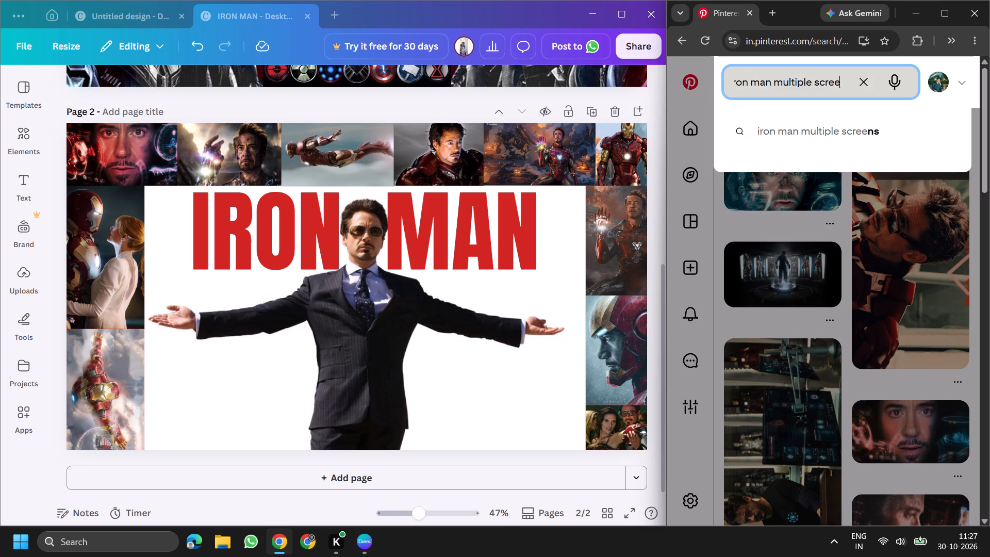
pyautogui.press('BackSpace')
pyautogui.press('BackSpace')
pyautogui.press('BackSpace')
pyautogui.press('BackSpace')
pyautogui.press('BackSpace')
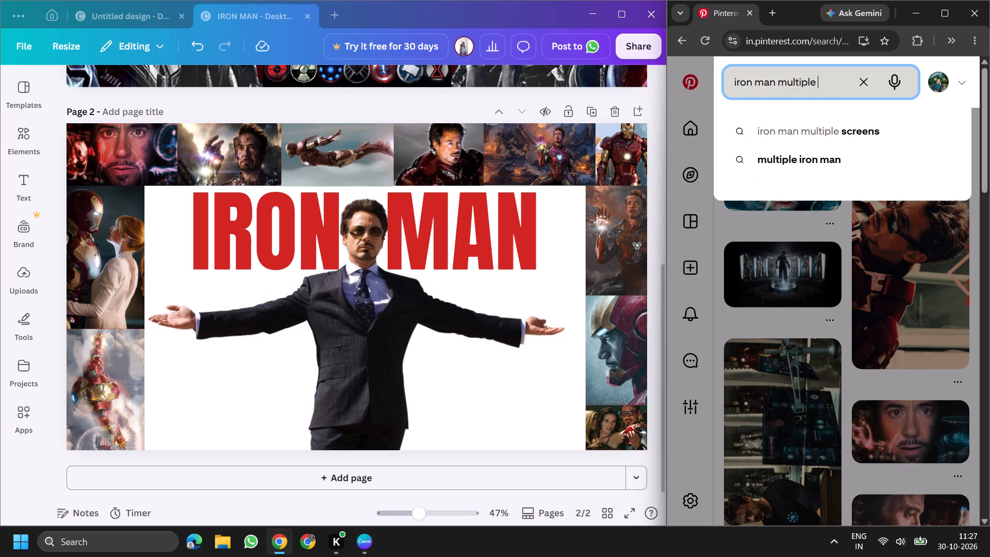
pyautogui.press('i')
pyautogui.write('mages')
pyautogui.press('Return')
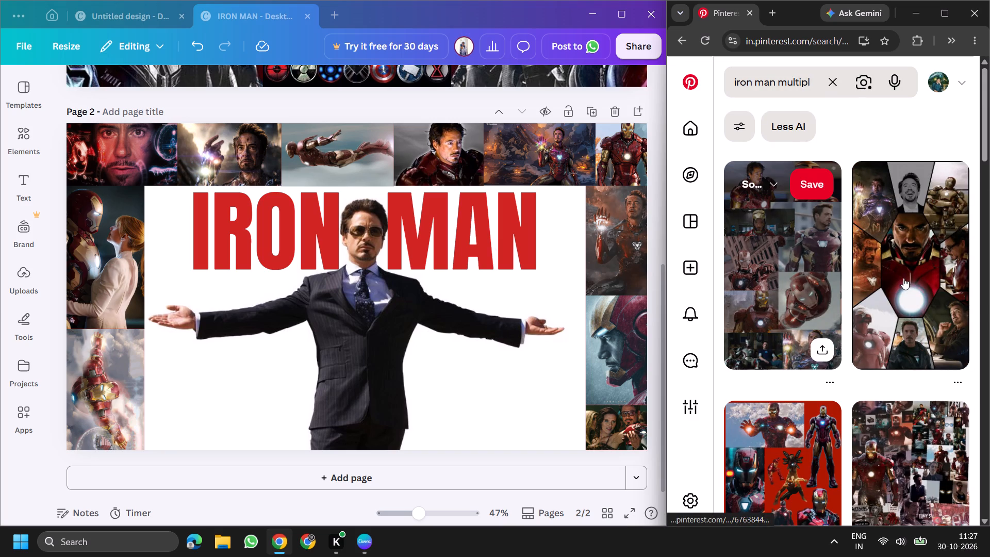
# Open the tall Iron Man photo-collage pin from the search results and copy its image.
pyautogui.scroll(-2, 881, 331)
pyautogui.click(903, 365)
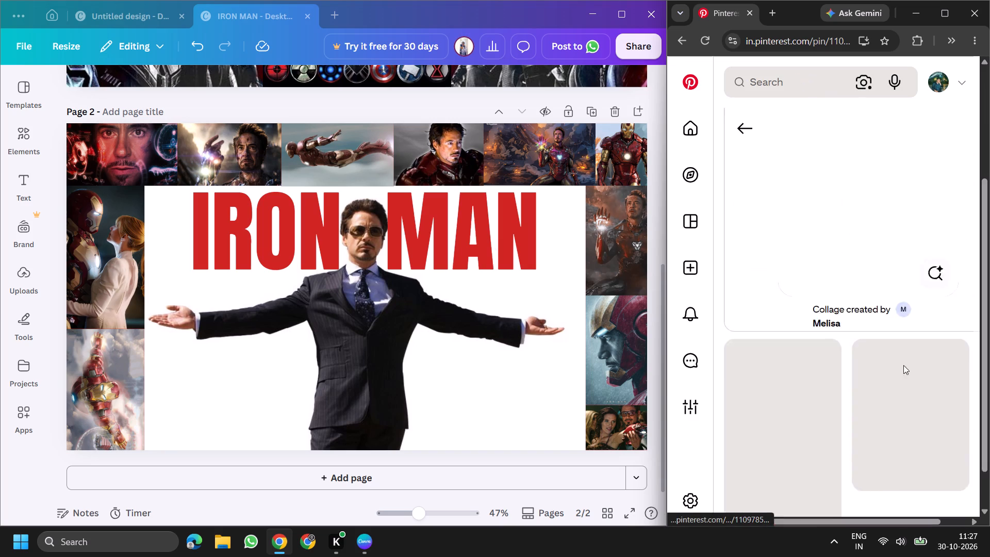
pyautogui.rightClick(886, 303)
pyautogui.click(906, 332)
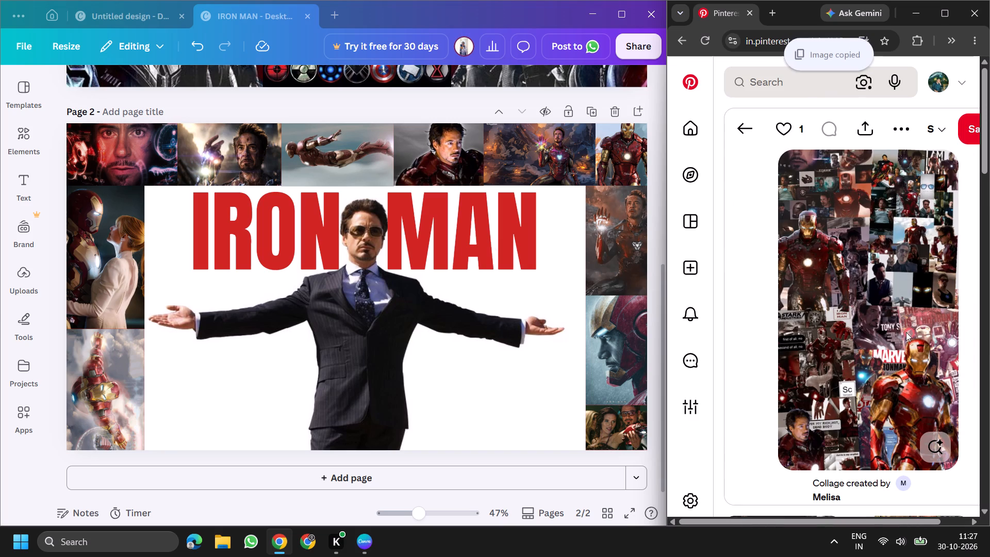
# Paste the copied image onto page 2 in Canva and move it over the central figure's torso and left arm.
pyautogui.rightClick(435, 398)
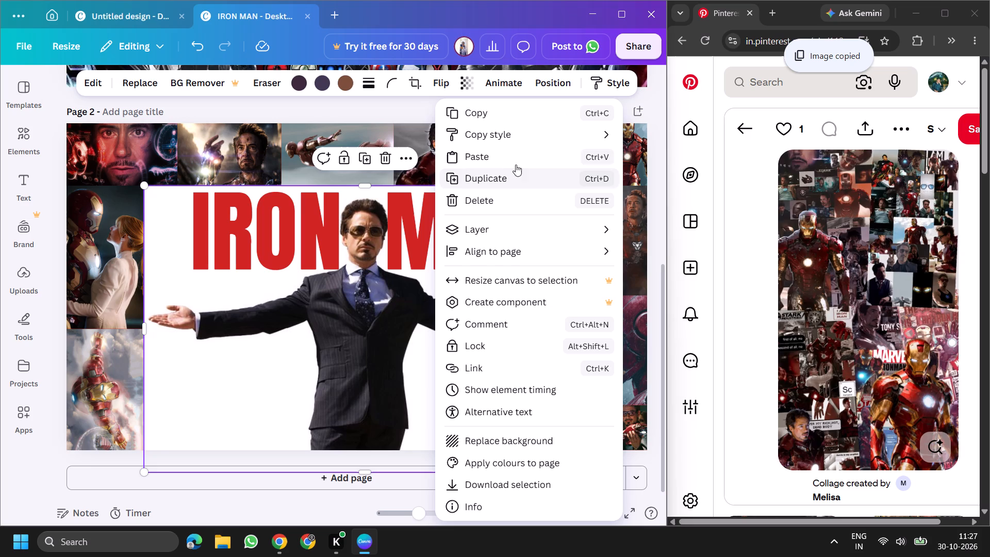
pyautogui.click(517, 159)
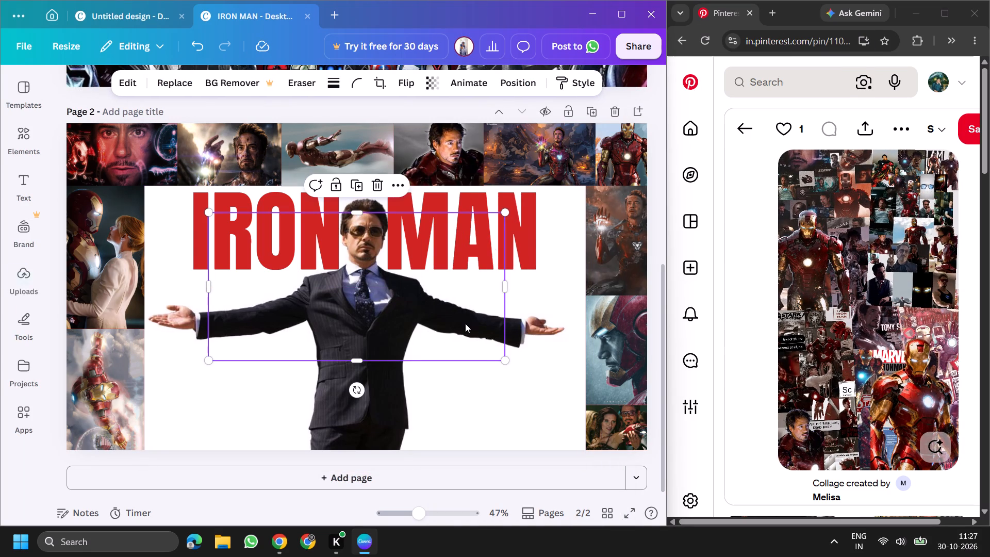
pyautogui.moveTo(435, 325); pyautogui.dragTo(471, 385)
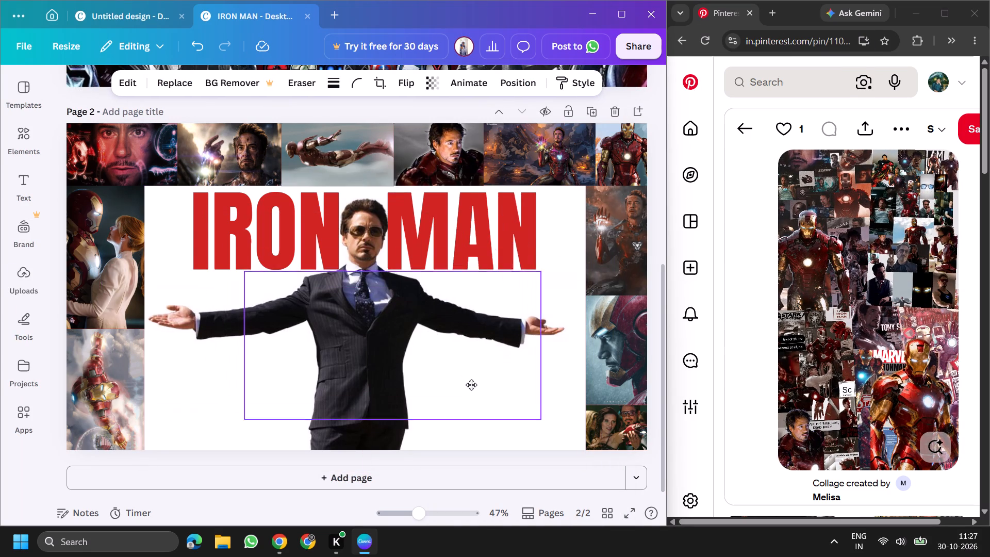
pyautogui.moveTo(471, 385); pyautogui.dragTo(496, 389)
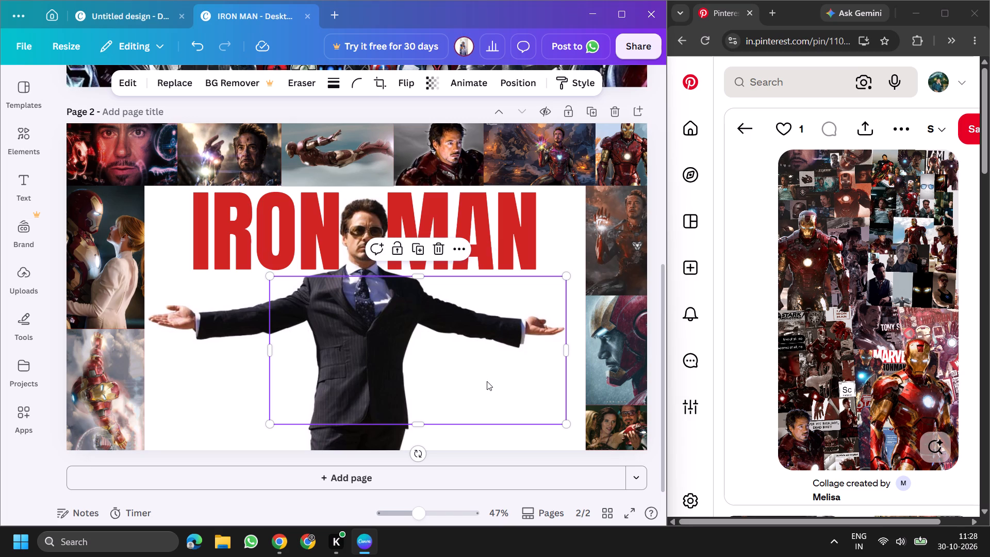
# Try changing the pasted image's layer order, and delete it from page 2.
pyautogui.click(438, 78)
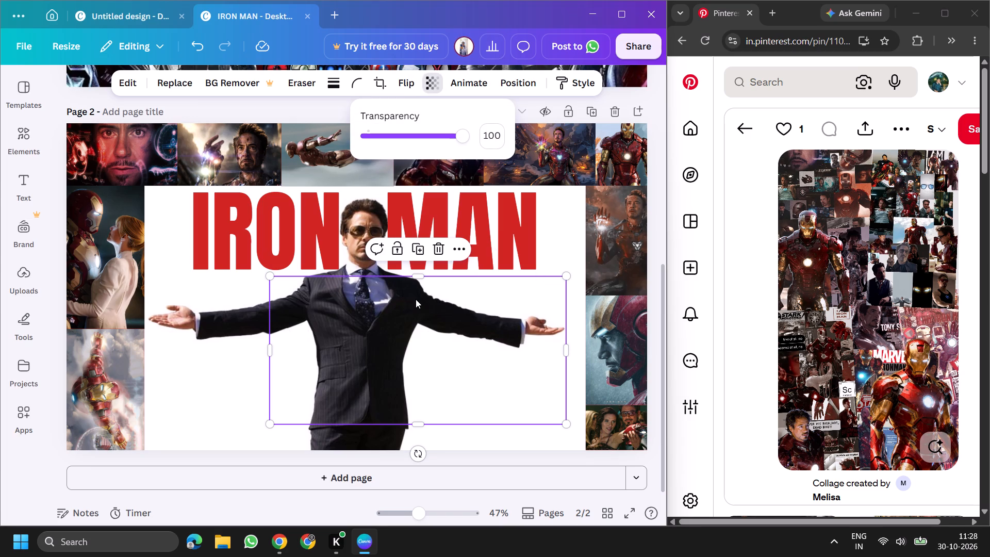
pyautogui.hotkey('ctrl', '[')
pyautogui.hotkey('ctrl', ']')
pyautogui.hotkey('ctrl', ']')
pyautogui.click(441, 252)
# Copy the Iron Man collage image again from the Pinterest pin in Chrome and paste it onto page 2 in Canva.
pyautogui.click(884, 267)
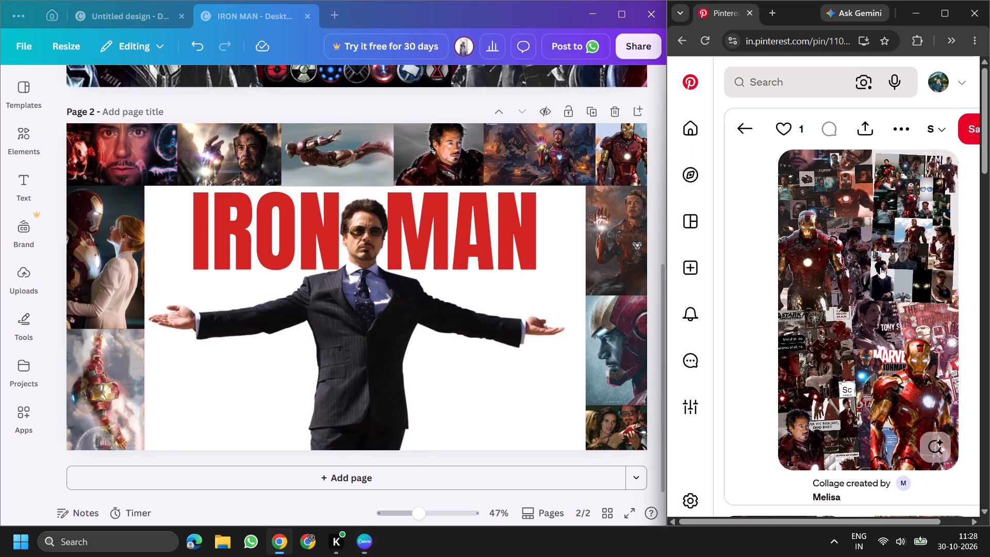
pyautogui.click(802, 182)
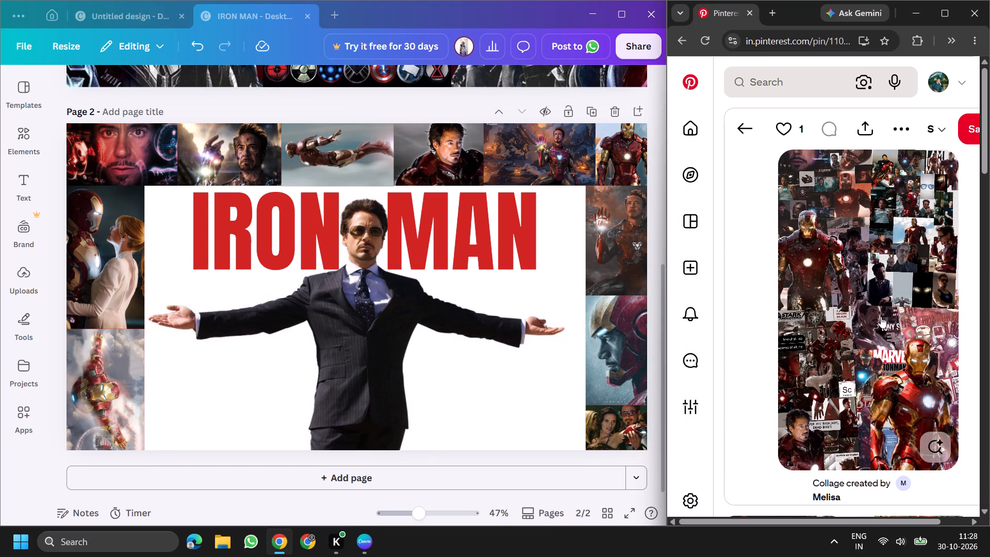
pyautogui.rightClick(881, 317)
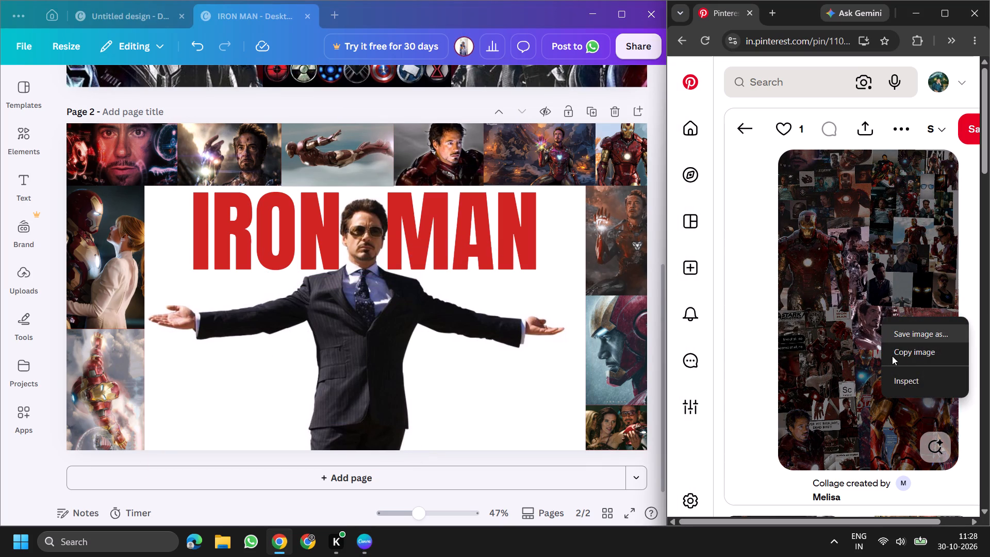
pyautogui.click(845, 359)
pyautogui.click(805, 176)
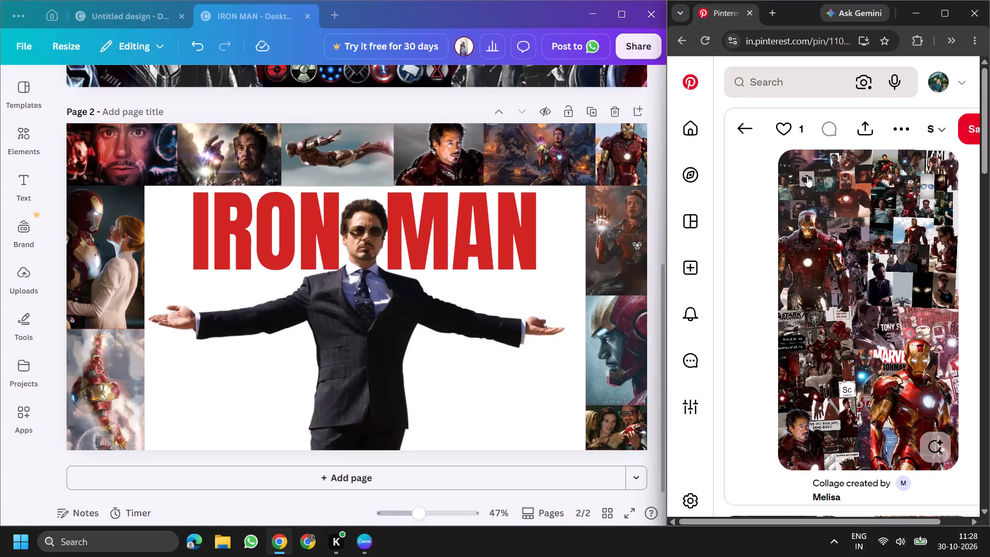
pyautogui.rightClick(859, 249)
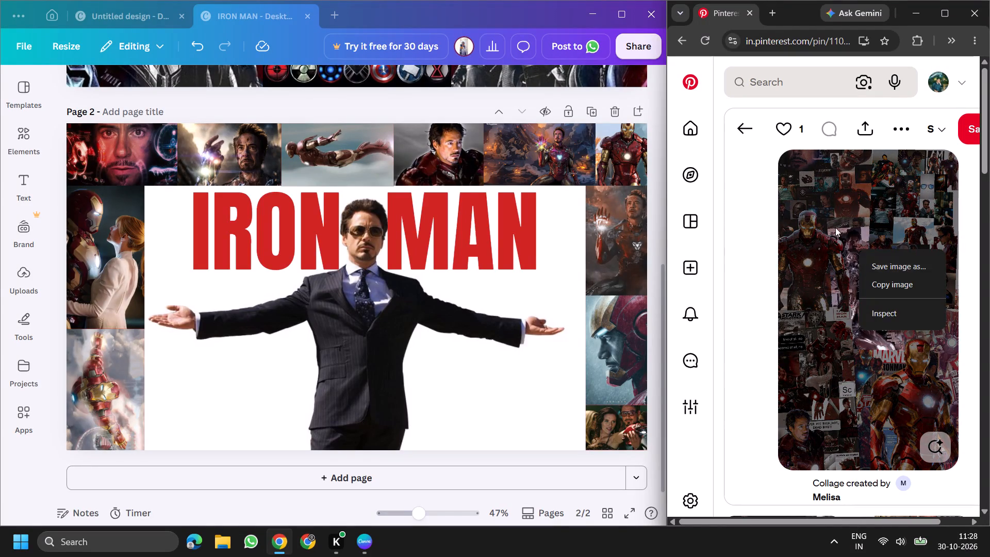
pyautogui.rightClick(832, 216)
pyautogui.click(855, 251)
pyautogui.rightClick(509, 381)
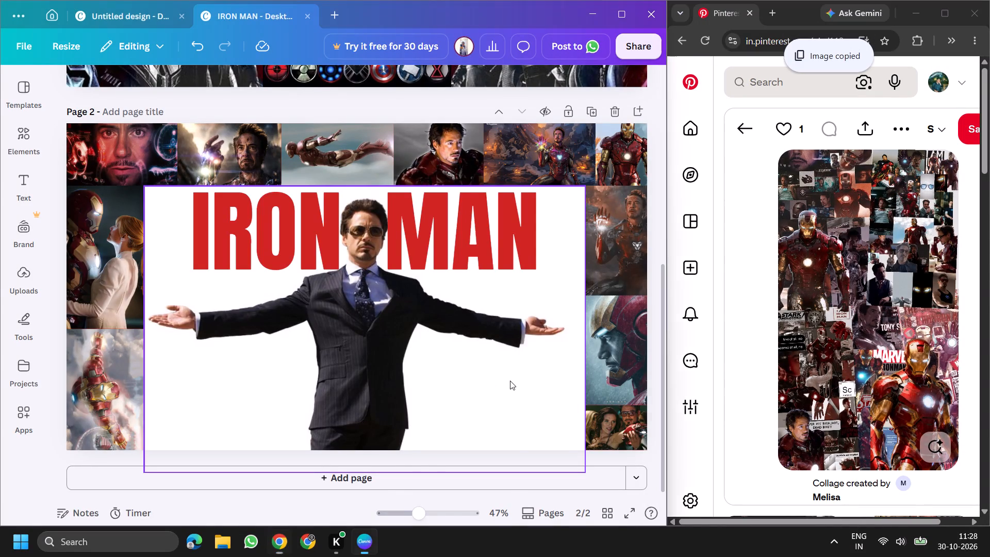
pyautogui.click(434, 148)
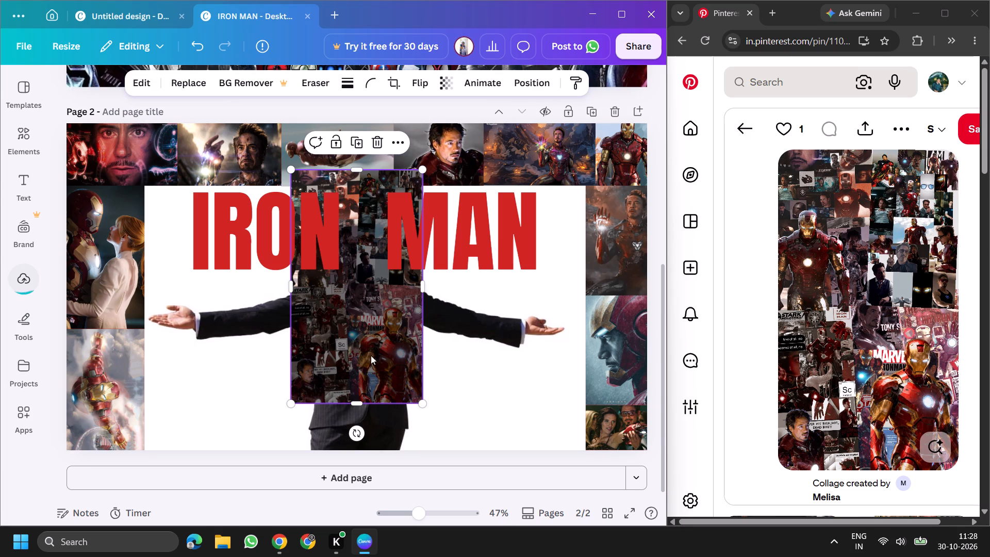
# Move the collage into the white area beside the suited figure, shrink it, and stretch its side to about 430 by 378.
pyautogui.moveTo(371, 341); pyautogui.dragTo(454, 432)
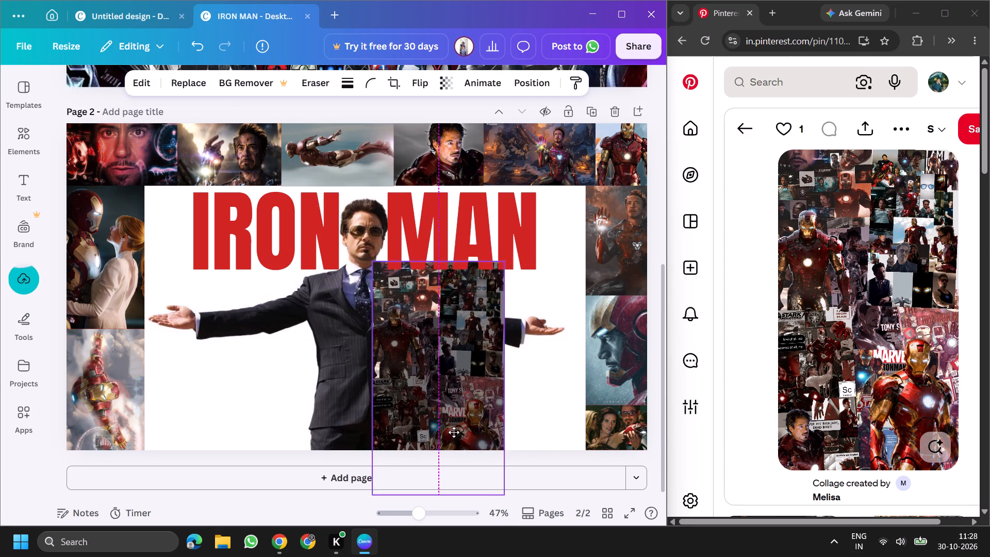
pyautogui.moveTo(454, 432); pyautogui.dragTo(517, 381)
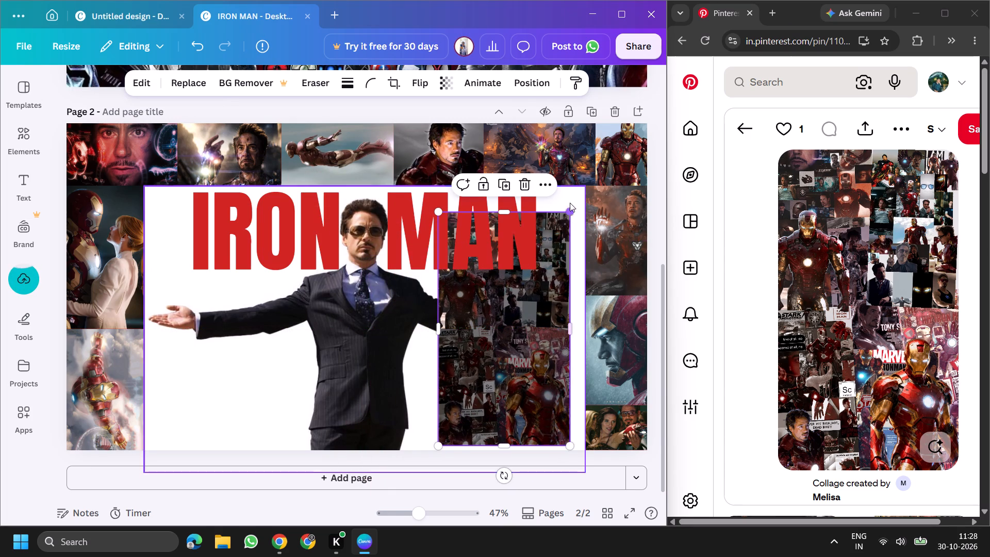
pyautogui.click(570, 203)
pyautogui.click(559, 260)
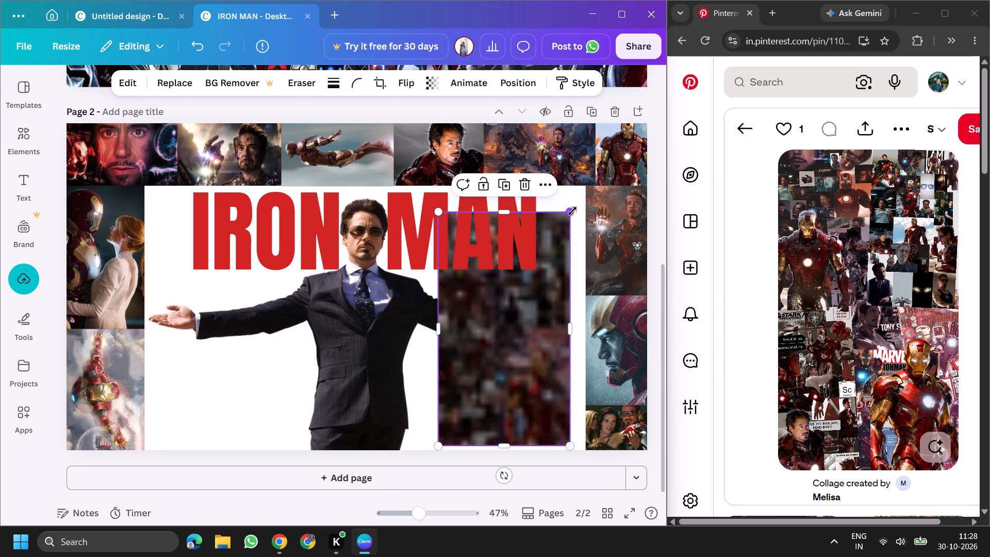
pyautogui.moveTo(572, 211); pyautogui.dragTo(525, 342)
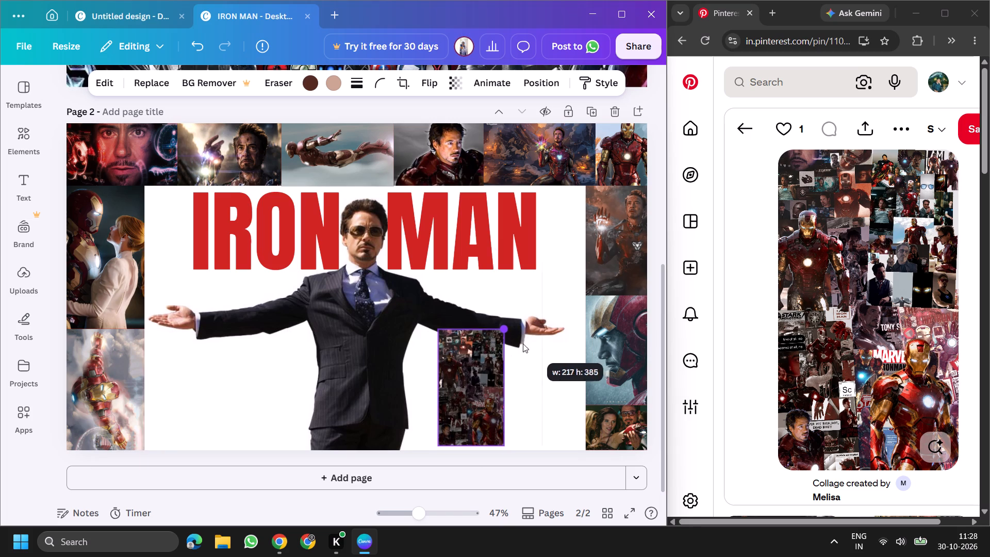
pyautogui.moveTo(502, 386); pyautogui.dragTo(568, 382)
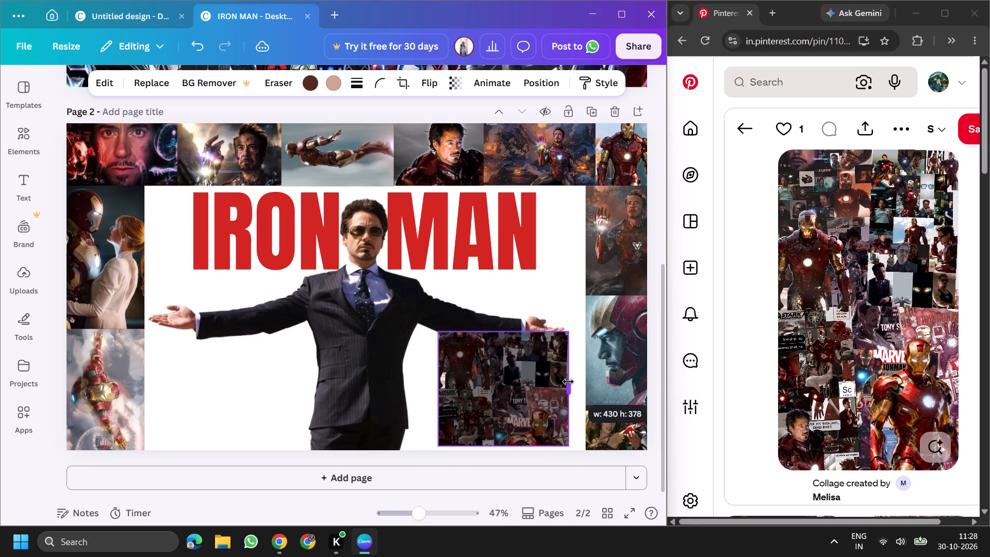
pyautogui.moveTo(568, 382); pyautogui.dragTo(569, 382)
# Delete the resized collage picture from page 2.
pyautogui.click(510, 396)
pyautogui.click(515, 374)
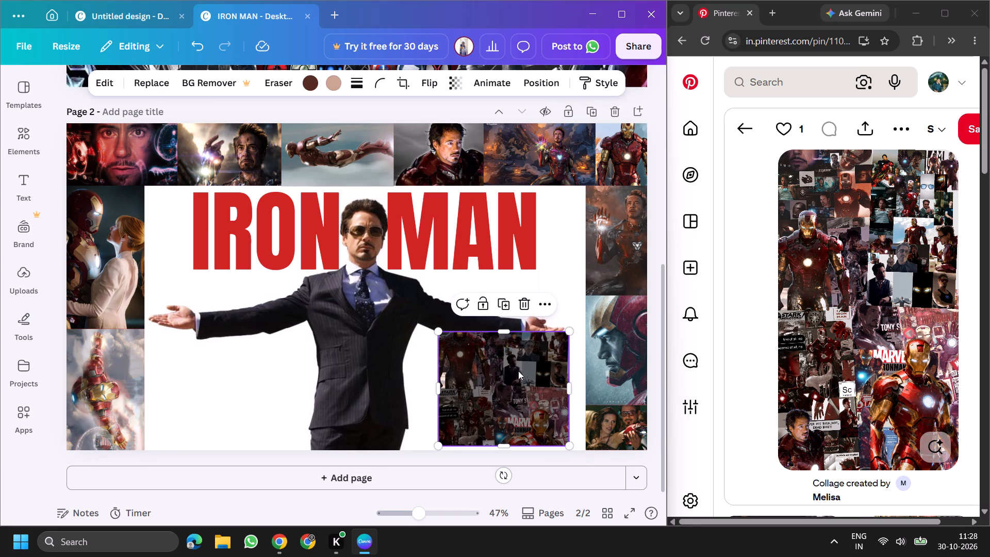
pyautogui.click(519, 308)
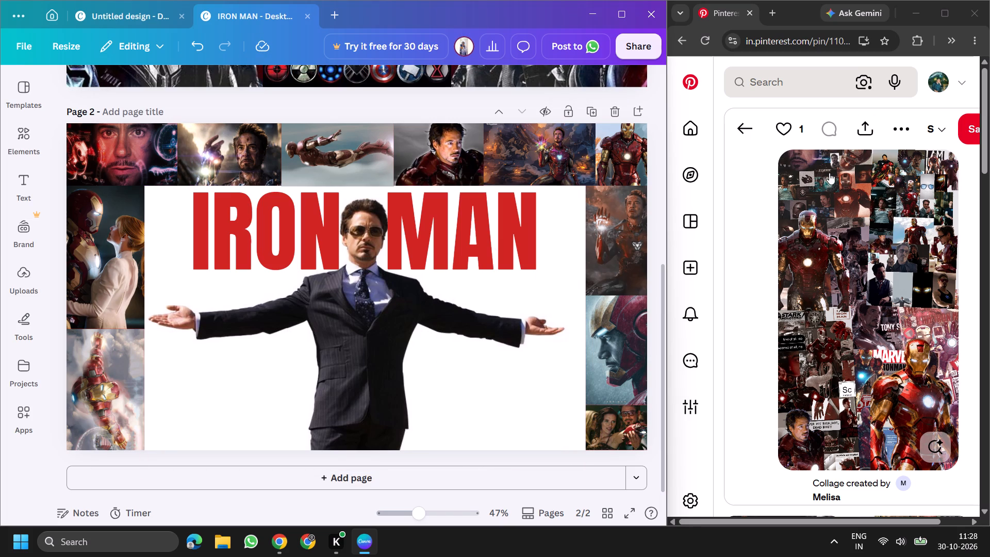
# Open the collage pin's individual cutouts in Chrome, copy the collage image, and paste it onto page 2 in Canva.
pyautogui.click(809, 171)
pyautogui.rightClick(876, 223)
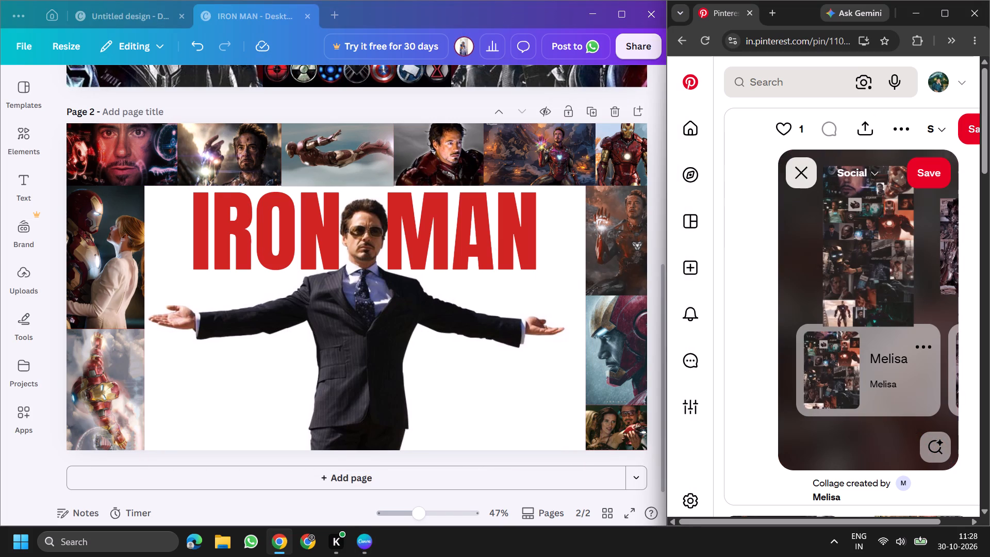
pyautogui.click(799, 284)
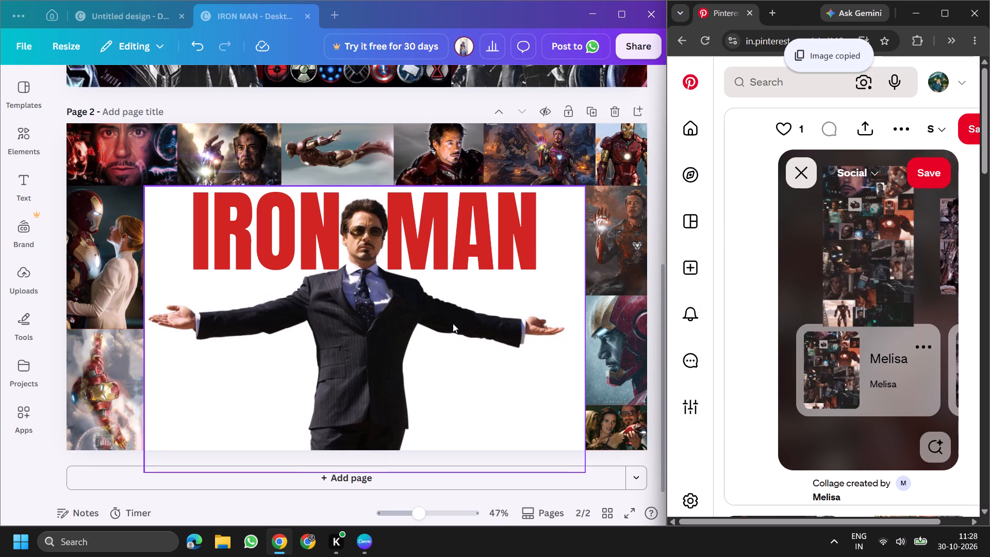
pyautogui.rightClick(481, 406)
pyautogui.click(365, 152)
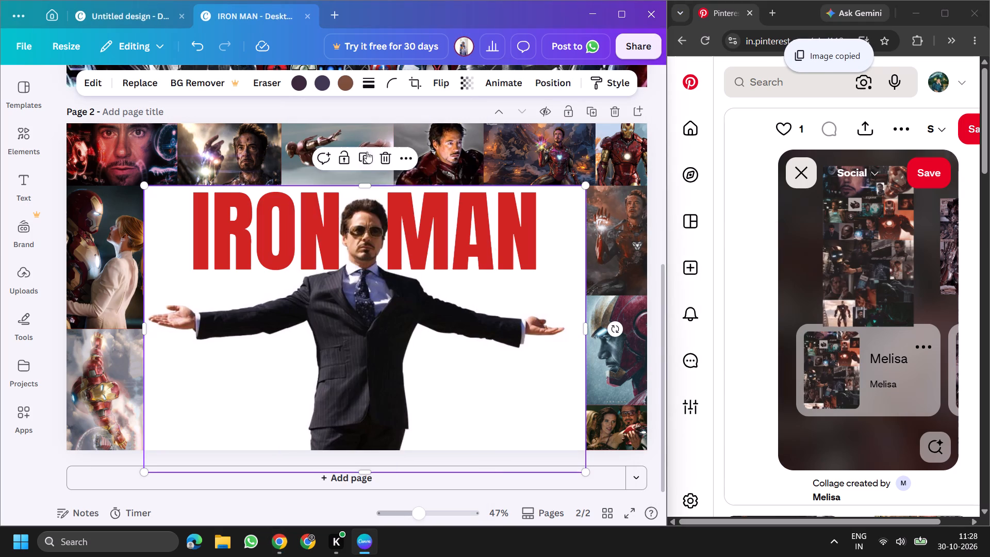
# Move the pasted collage to the upper corner of the white area beside MAN and shrink it until it ends above the outstretched hand.
pyautogui.moveTo(381, 331); pyautogui.dragTo(468, 390)
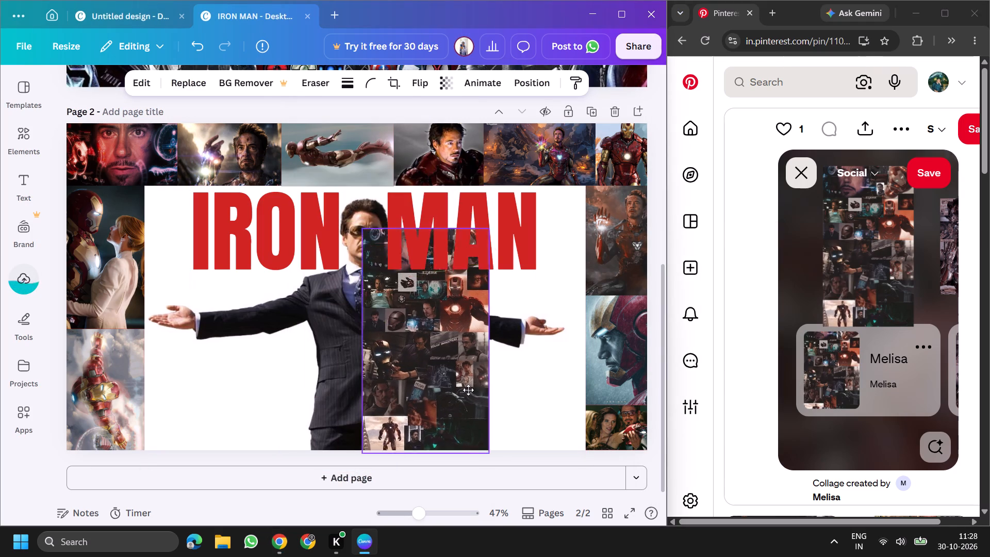
pyautogui.moveTo(468, 390); pyautogui.dragTo(549, 346)
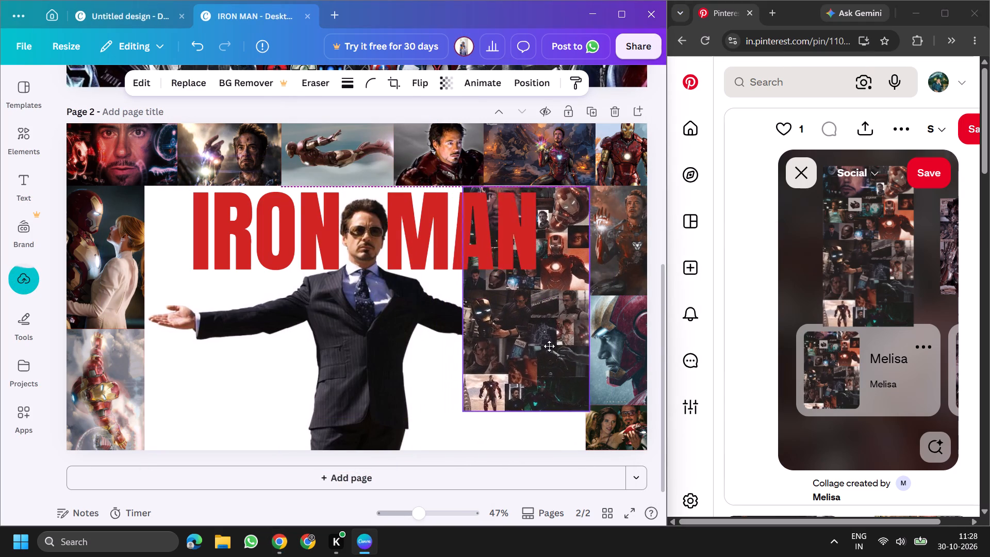
pyautogui.moveTo(549, 346); pyautogui.dragTo(540, 347)
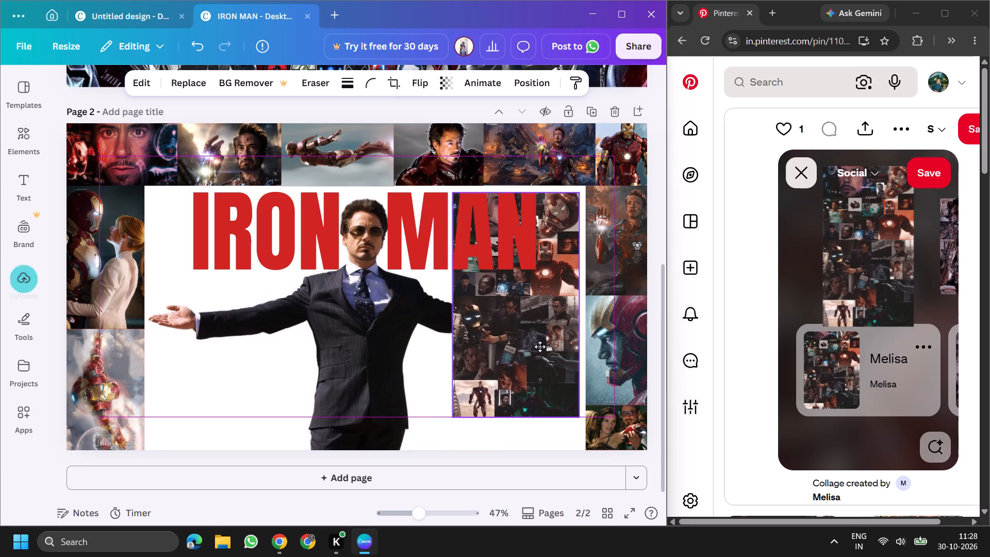
pyautogui.moveTo(540, 347); pyautogui.dragTo(544, 341)
pyautogui.click(519, 406)
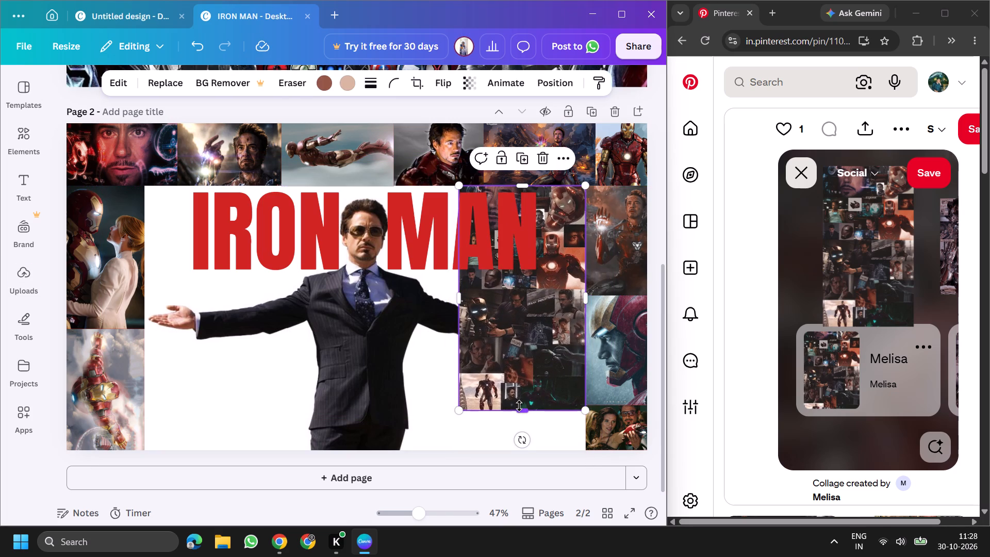
pyautogui.moveTo(464, 410); pyautogui.dragTo(518, 329)
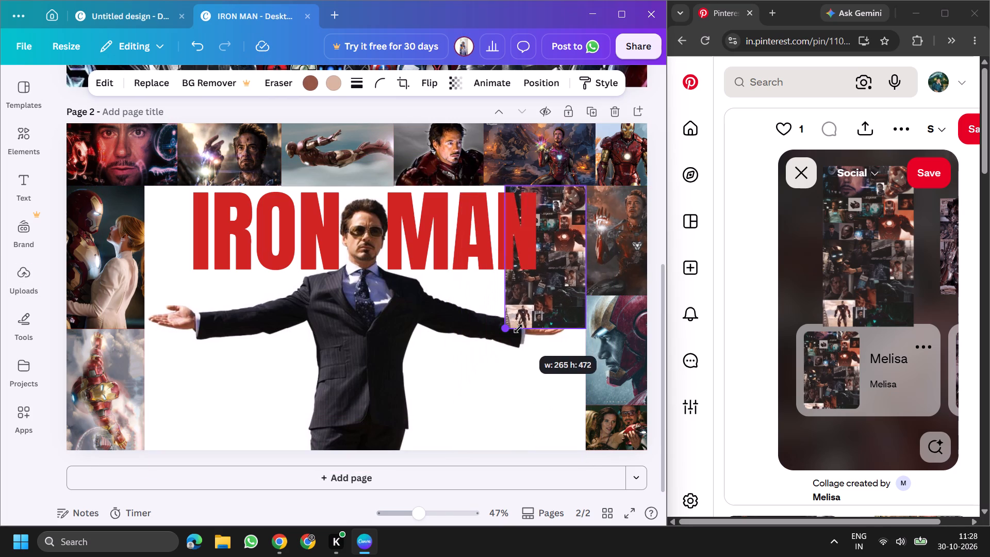
pyautogui.moveTo(518, 329); pyautogui.dragTo(510, 316)
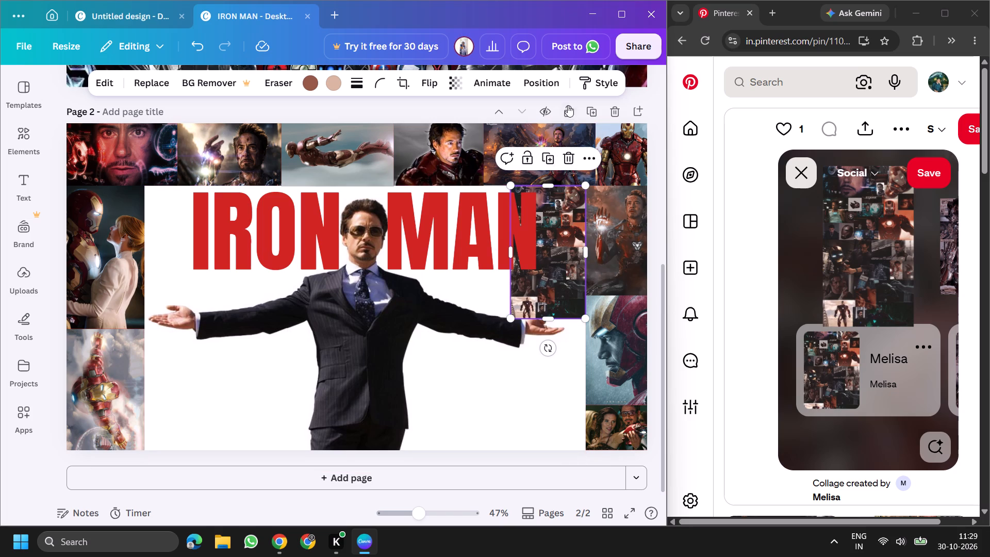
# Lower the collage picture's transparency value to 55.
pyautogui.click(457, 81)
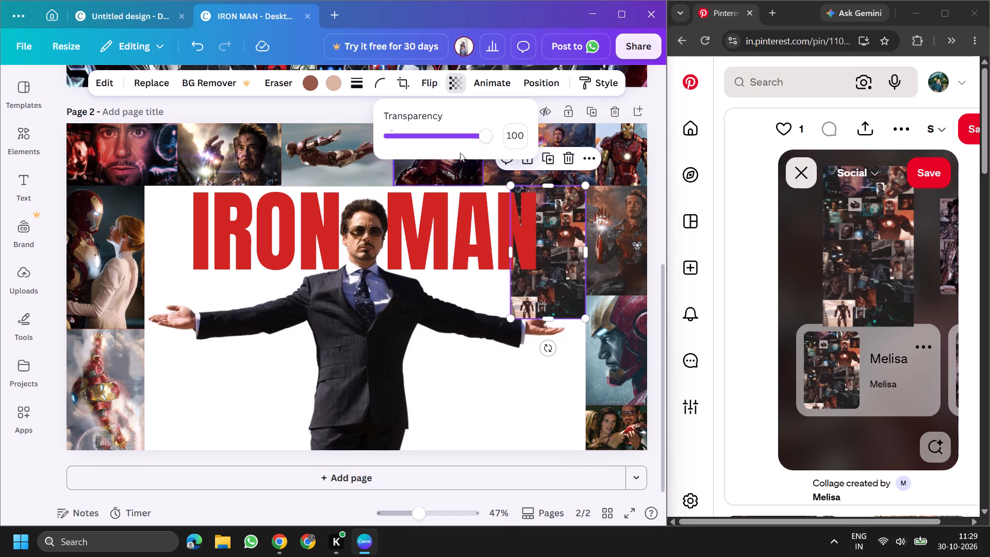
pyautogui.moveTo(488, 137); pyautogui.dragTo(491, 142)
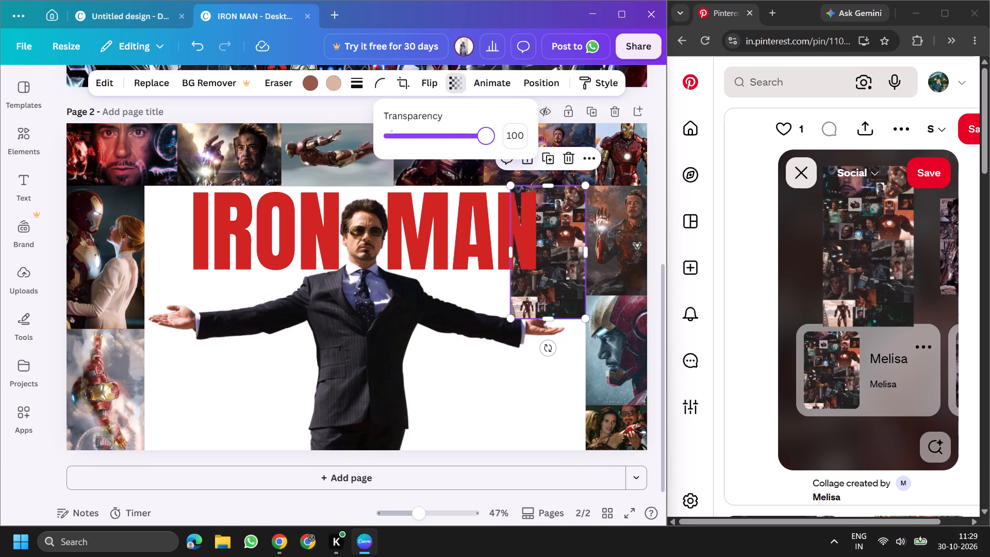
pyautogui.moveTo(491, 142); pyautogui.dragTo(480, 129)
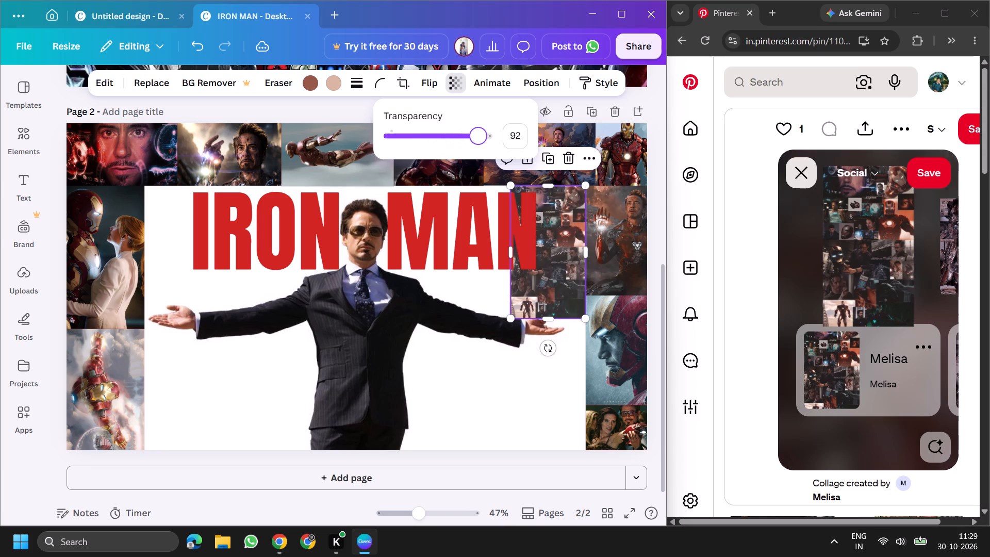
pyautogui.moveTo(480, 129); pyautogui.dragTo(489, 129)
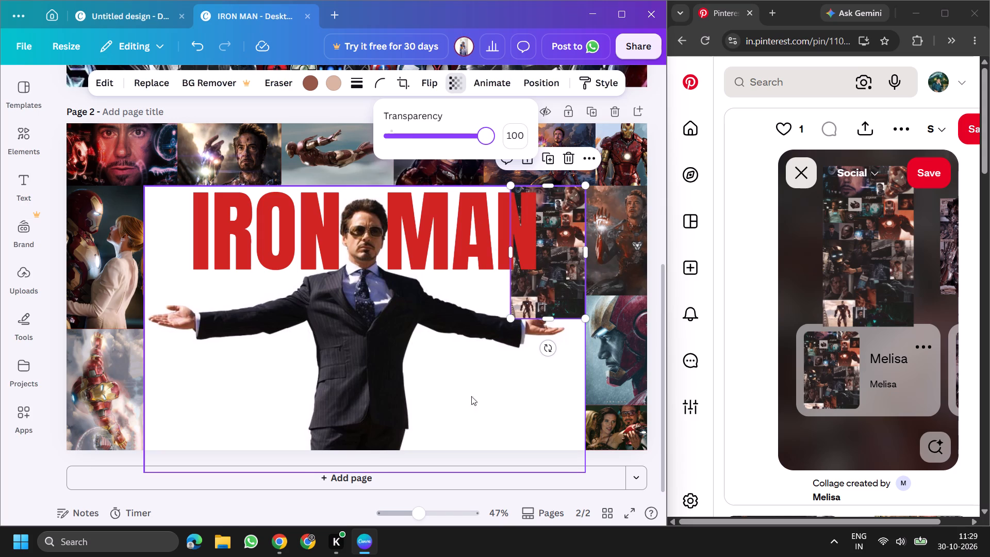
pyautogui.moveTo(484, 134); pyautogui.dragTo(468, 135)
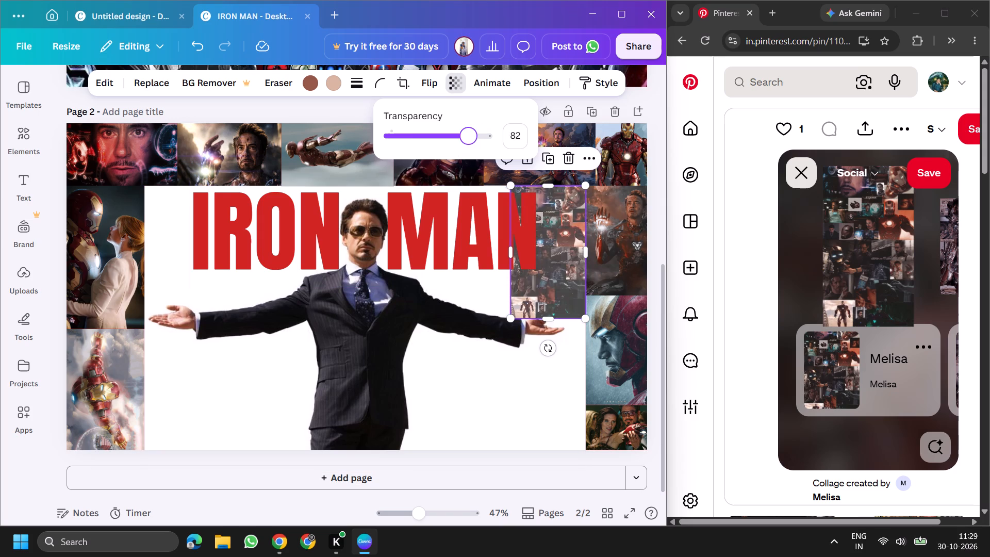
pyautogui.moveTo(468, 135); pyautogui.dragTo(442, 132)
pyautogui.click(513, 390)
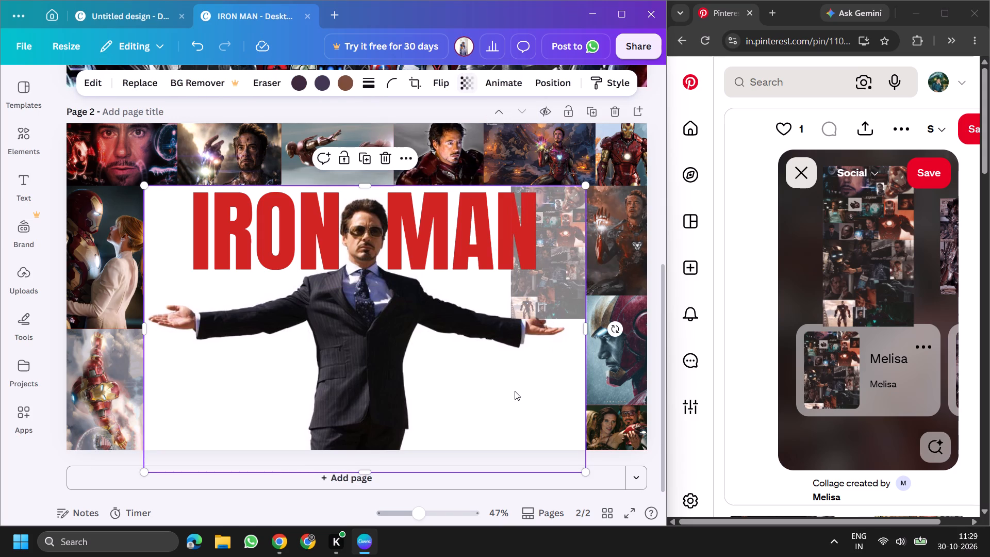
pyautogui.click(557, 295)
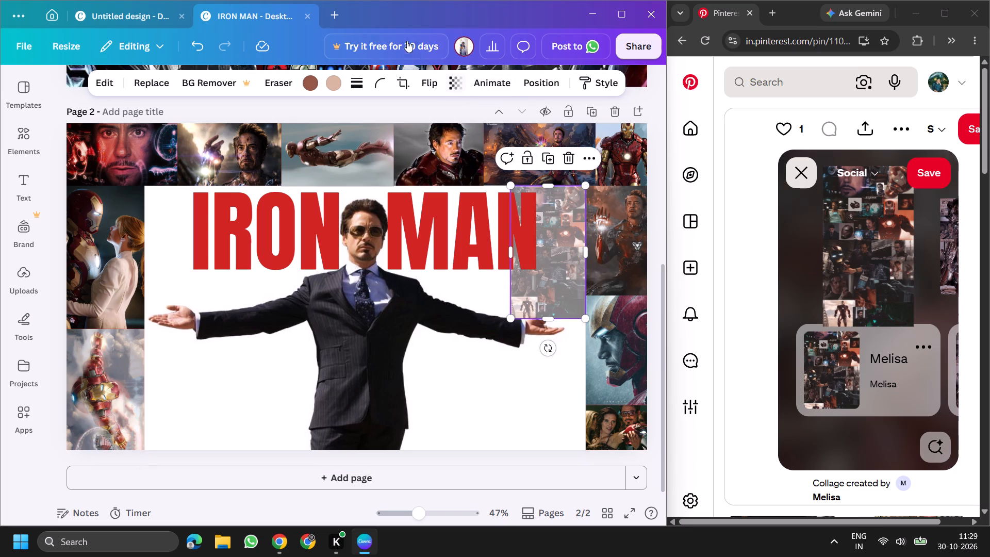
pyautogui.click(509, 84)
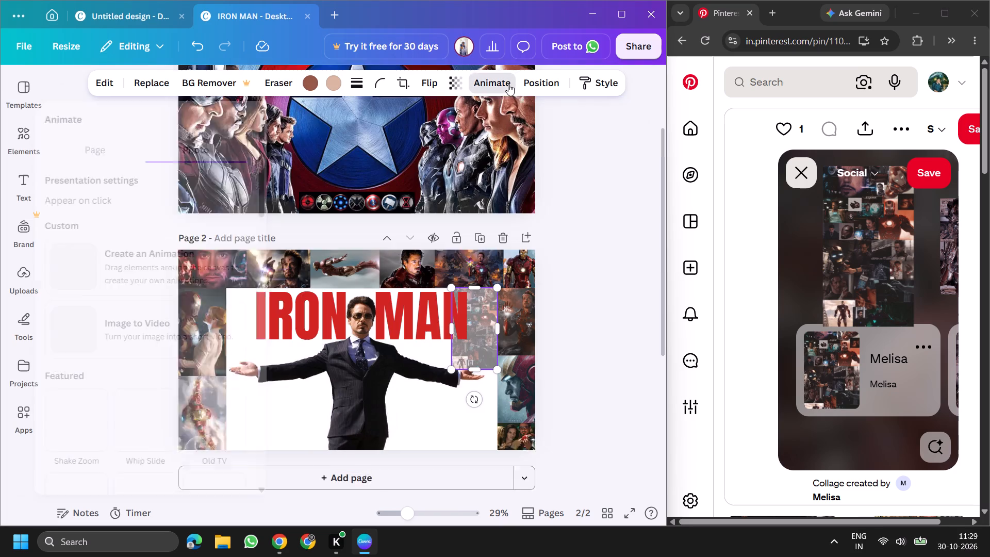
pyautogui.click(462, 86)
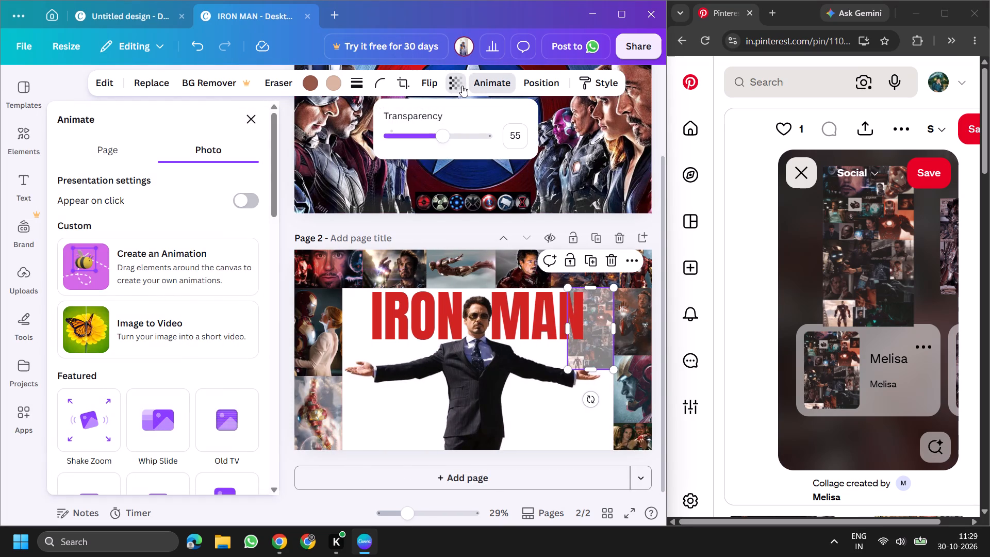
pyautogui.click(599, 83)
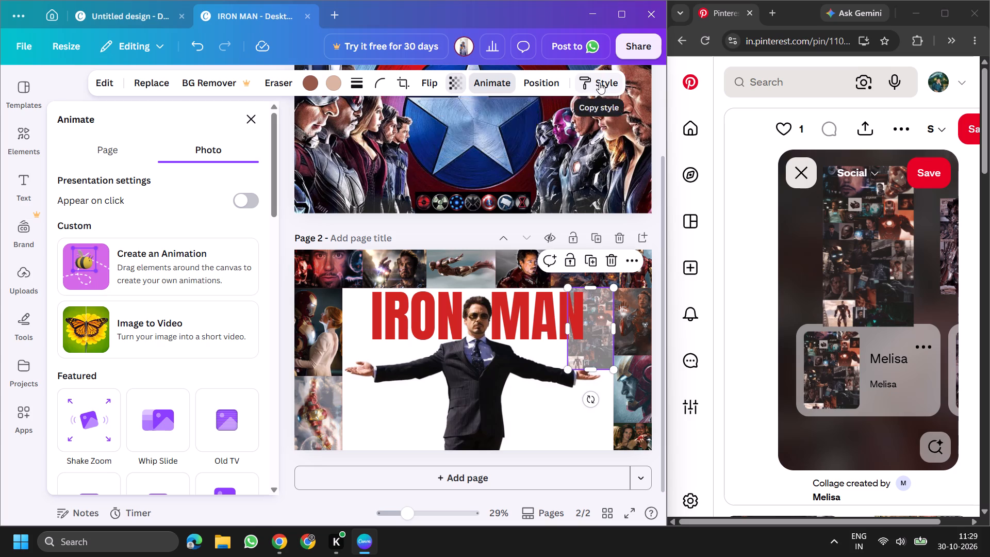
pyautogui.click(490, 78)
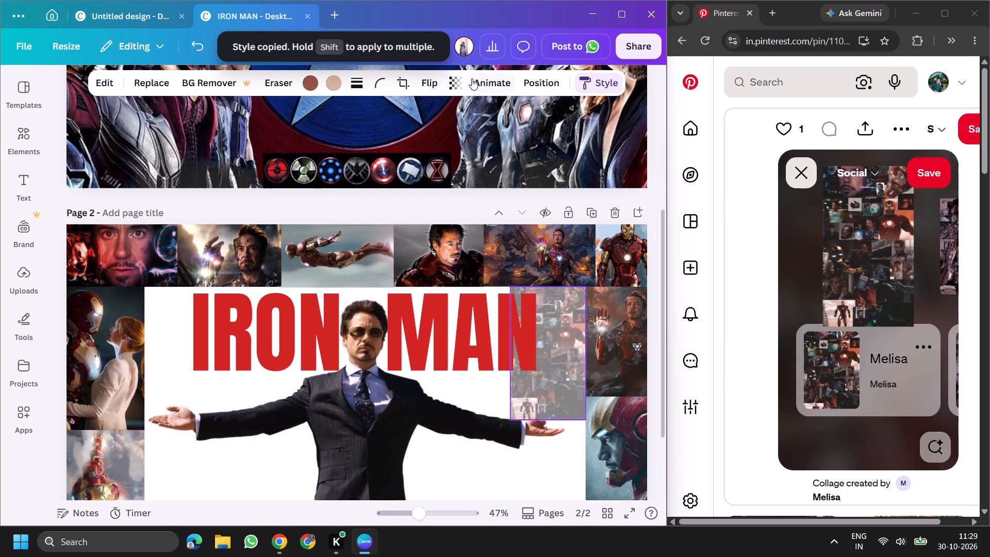
# Erase a strip along the collage picture's bottom edge with the Pixel Eraser at size 20.
pyautogui.click(280, 74)
pyautogui.click(297, 142)
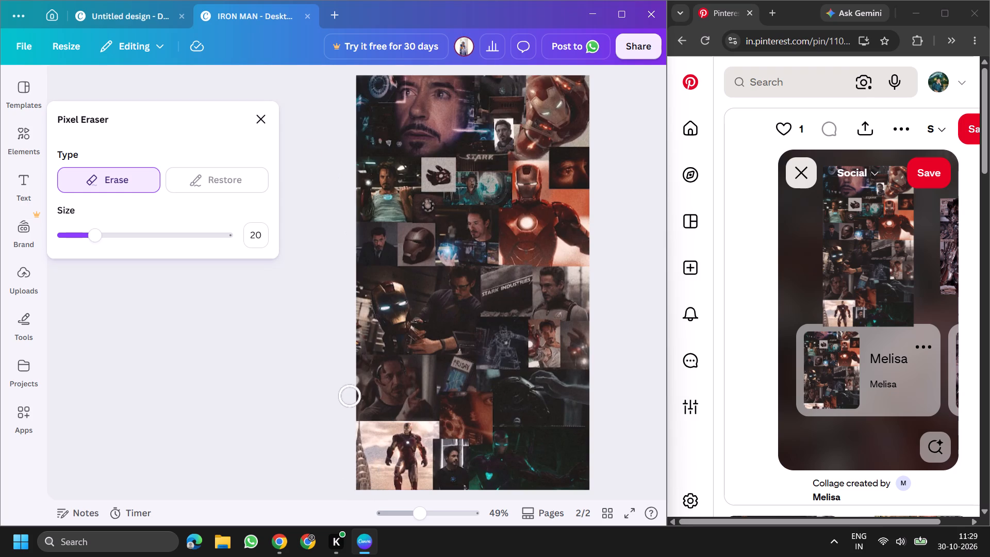
pyautogui.moveTo(356, 490); pyautogui.dragTo(569, 488)
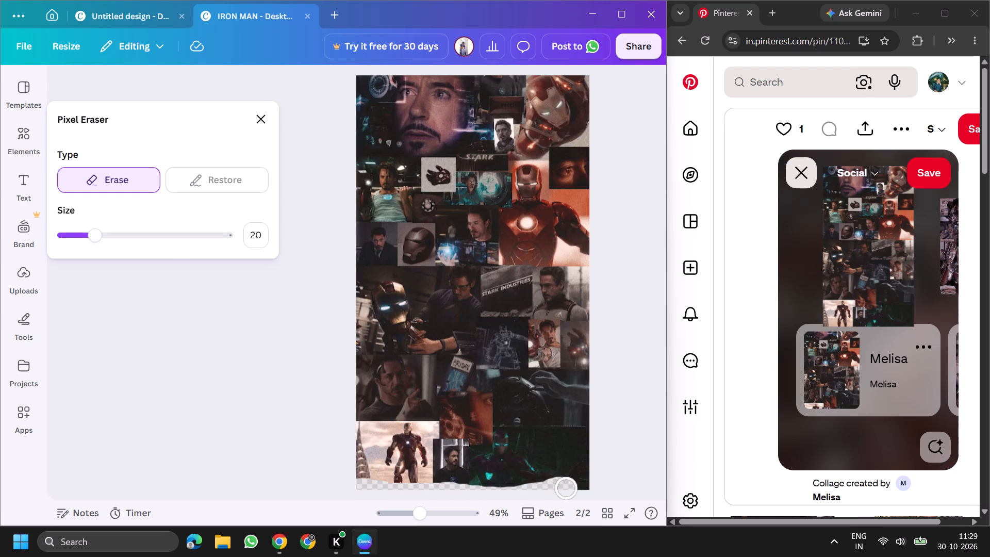
pyautogui.moveTo(569, 488); pyautogui.dragTo(612, 478)
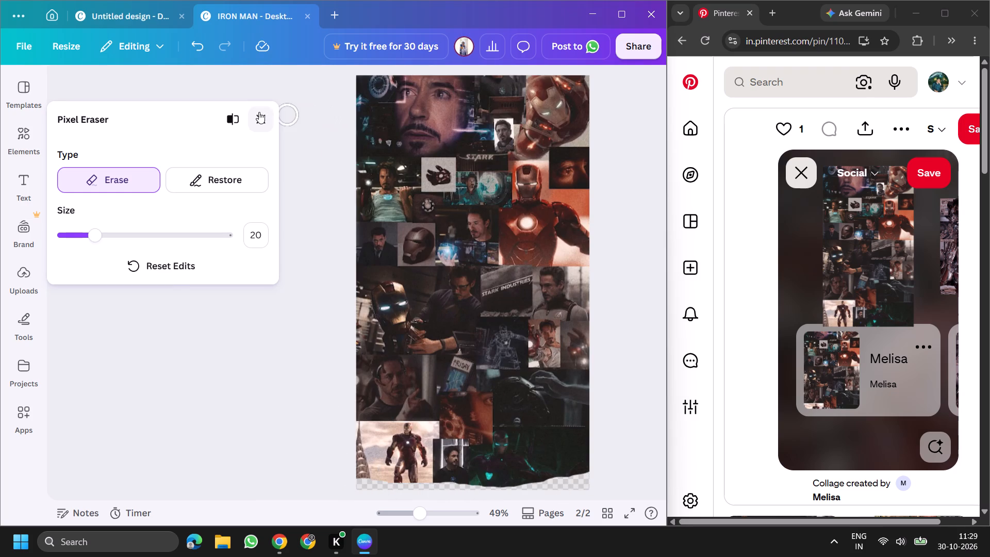
pyautogui.click(259, 112)
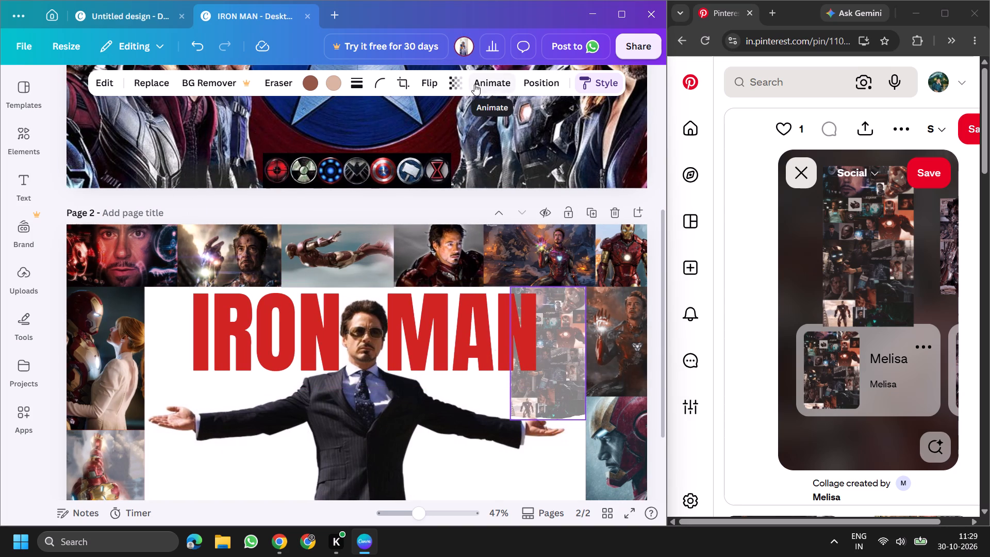
# Raise the collage picture's transparency value to 100.
pyautogui.click(450, 80)
pyautogui.moveTo(440, 137); pyautogui.dragTo(511, 144)
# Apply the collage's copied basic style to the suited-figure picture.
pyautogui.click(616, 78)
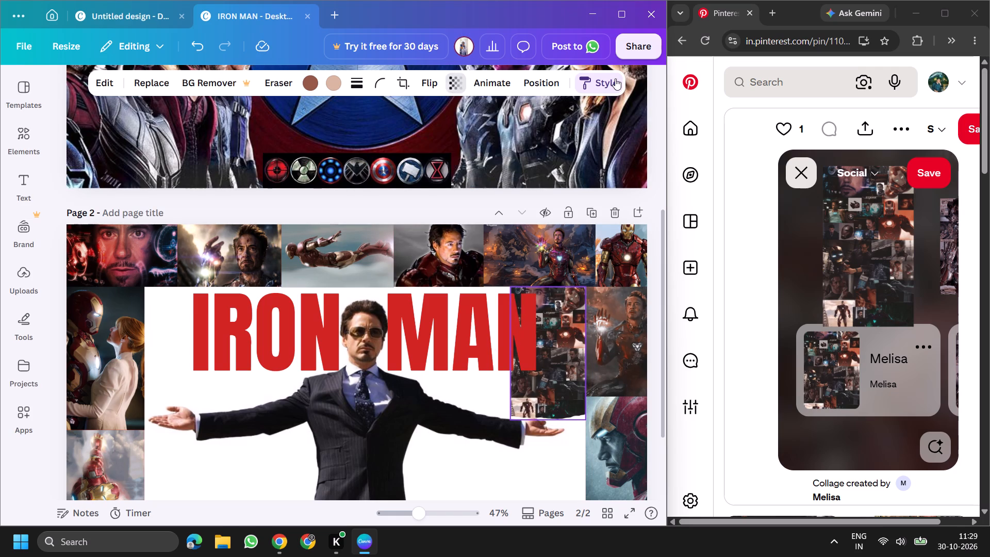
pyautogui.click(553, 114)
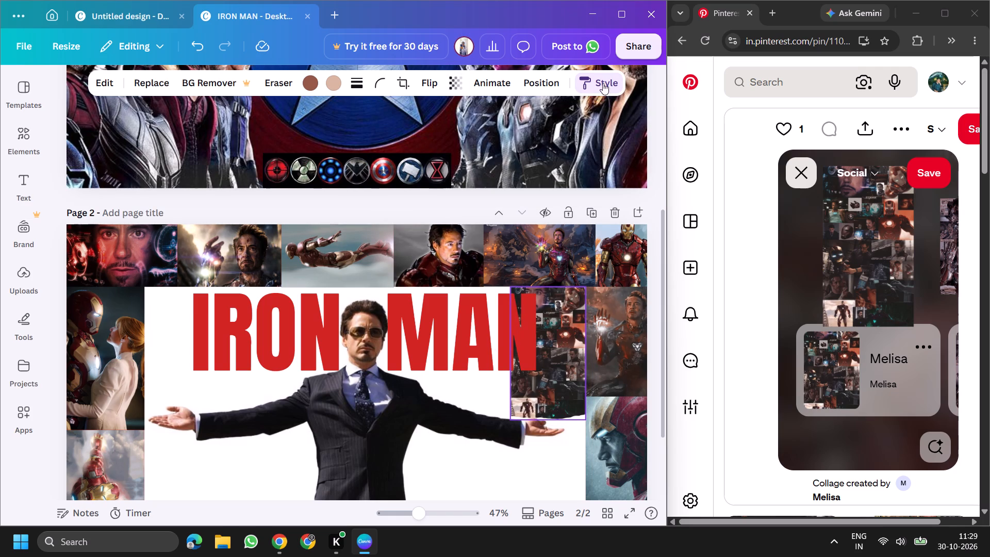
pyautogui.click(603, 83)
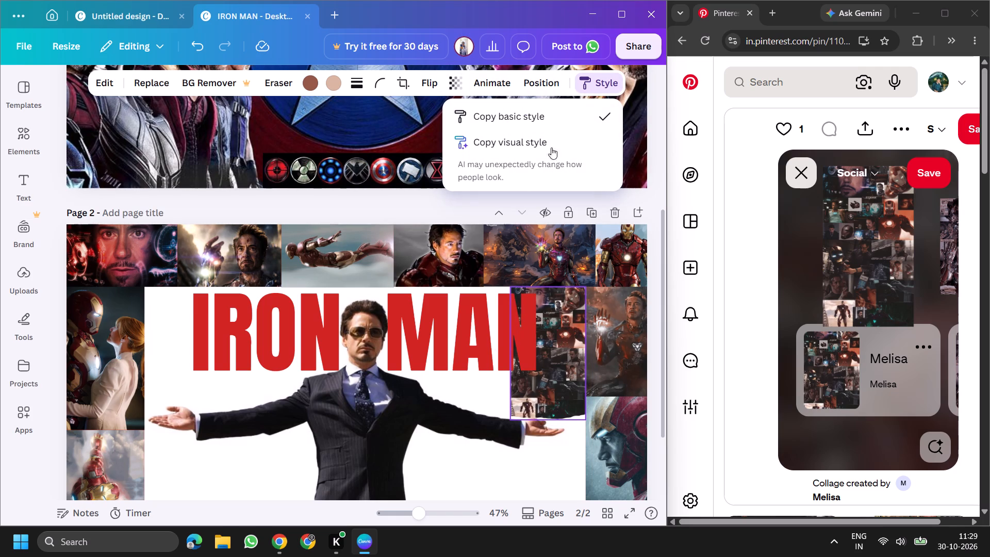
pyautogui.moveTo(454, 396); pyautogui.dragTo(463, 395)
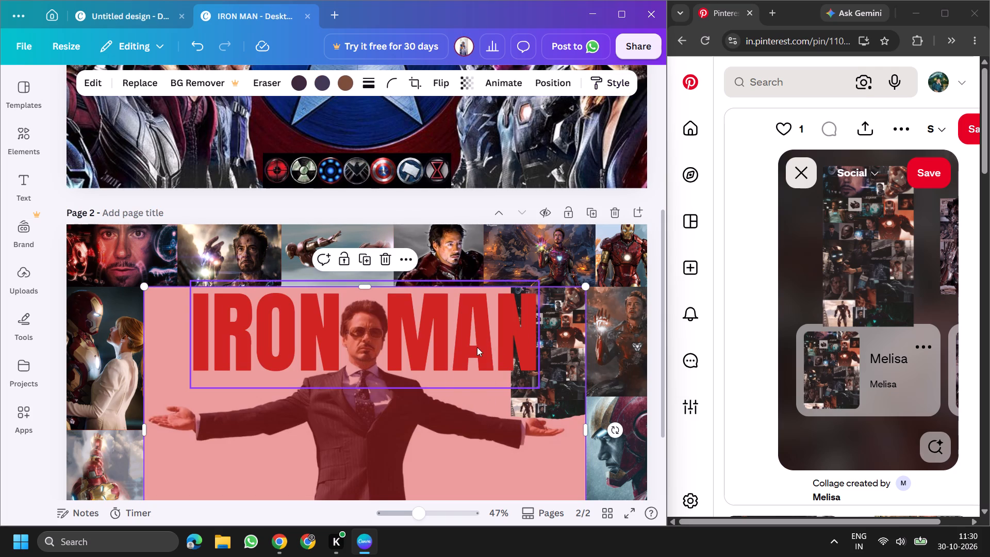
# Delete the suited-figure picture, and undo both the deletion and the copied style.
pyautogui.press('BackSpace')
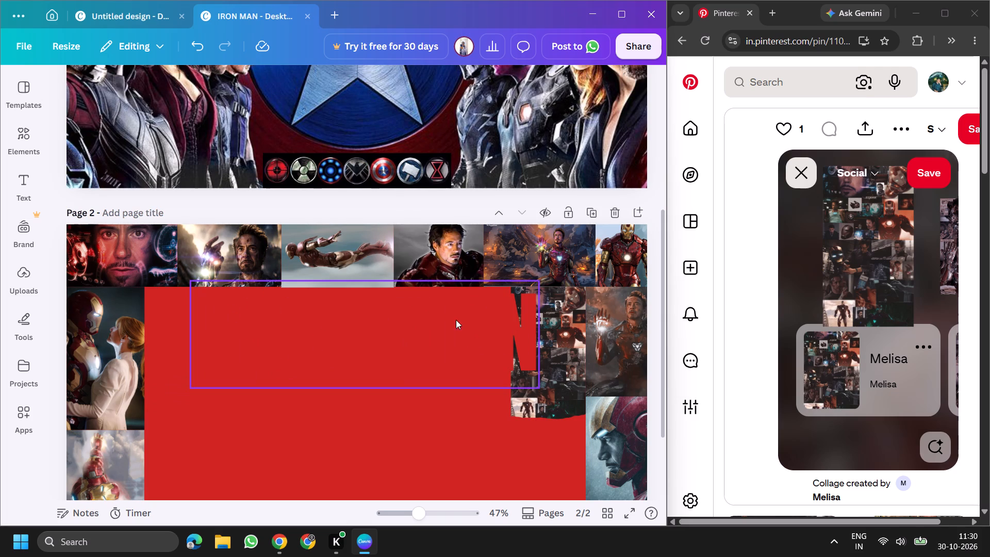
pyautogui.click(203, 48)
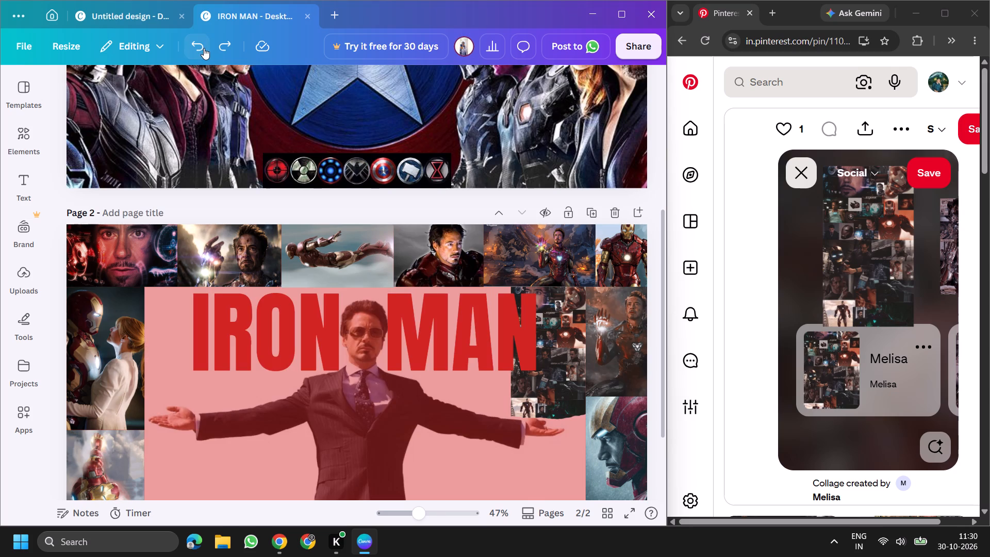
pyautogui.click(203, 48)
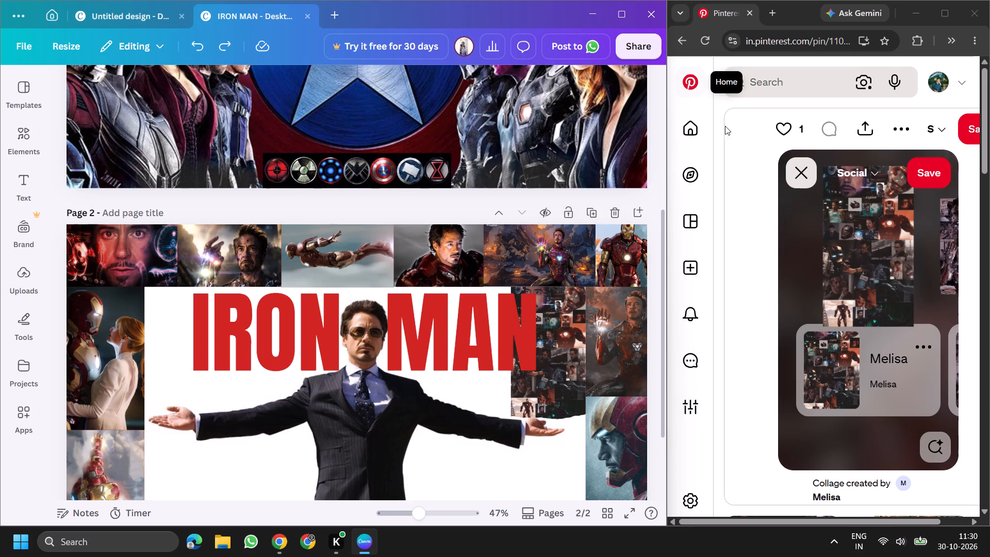
# Show the pin's next collage cutout in Chrome, copy its image, and paste it onto page 2 in Canva.
pyautogui.scroll(-1, 968, 271)
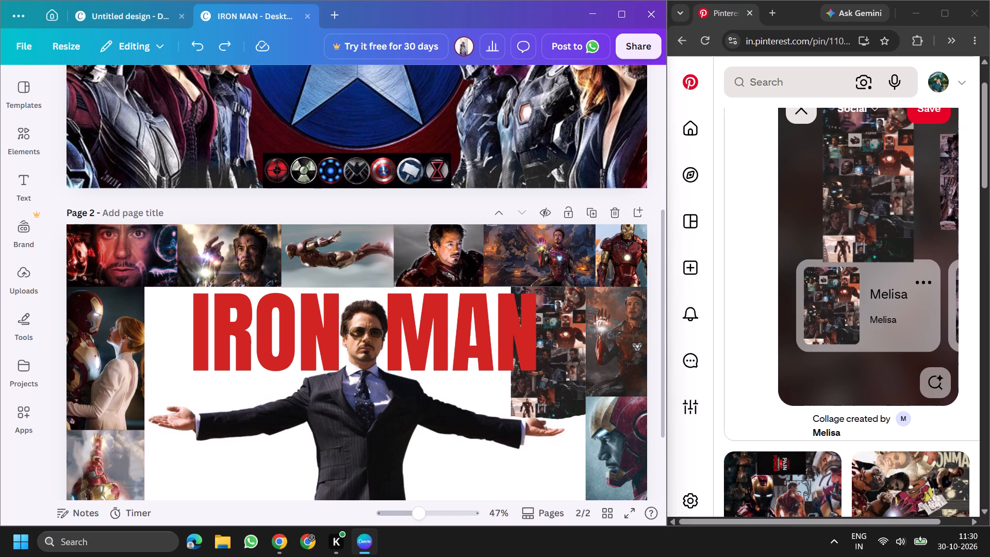
pyautogui.scroll(-3, 877, 324)
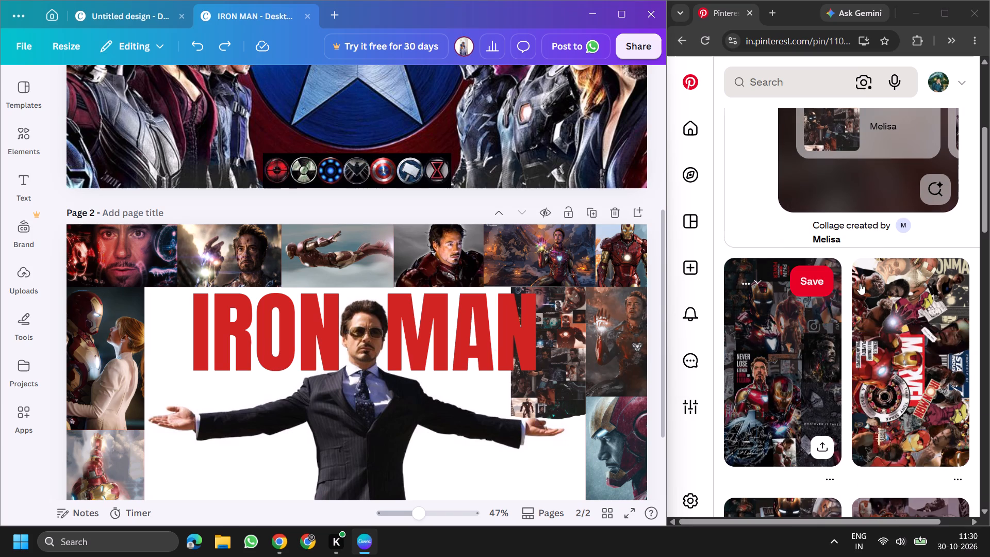
pyautogui.scroll(5, 920, 189)
pyautogui.click(812, 158)
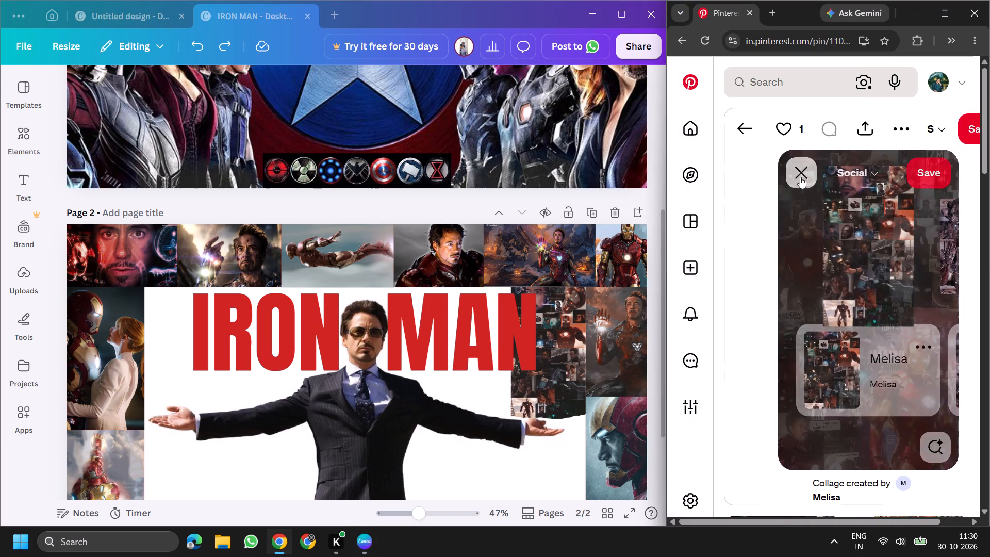
pyautogui.click(921, 234)
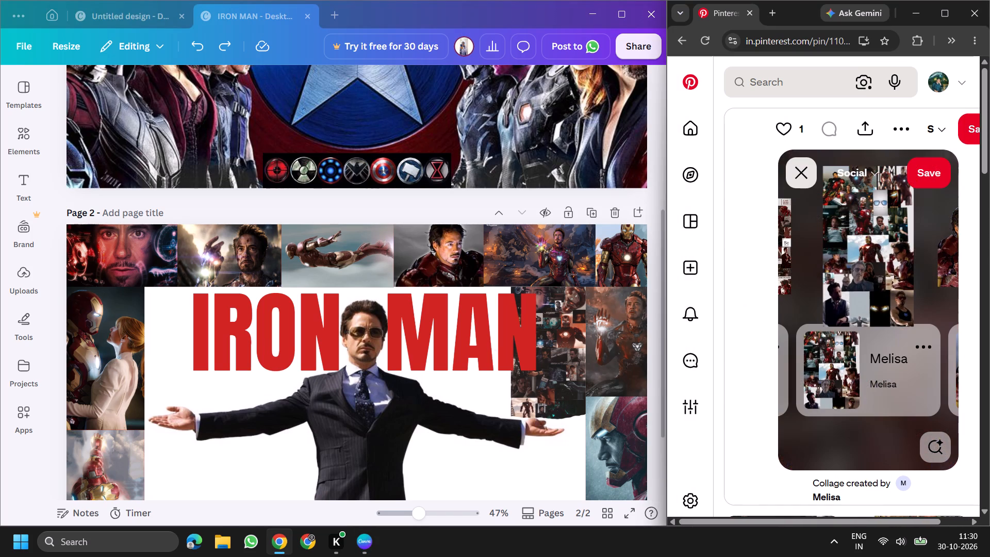
pyautogui.rightClick(890, 258)
pyautogui.click(824, 314)
pyautogui.rightClick(436, 450)
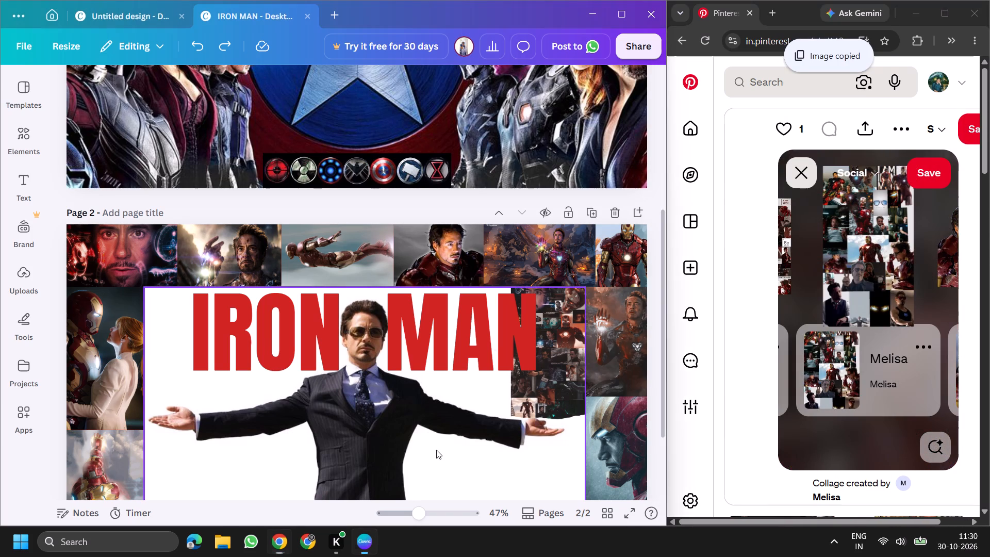
pyautogui.click(498, 162)
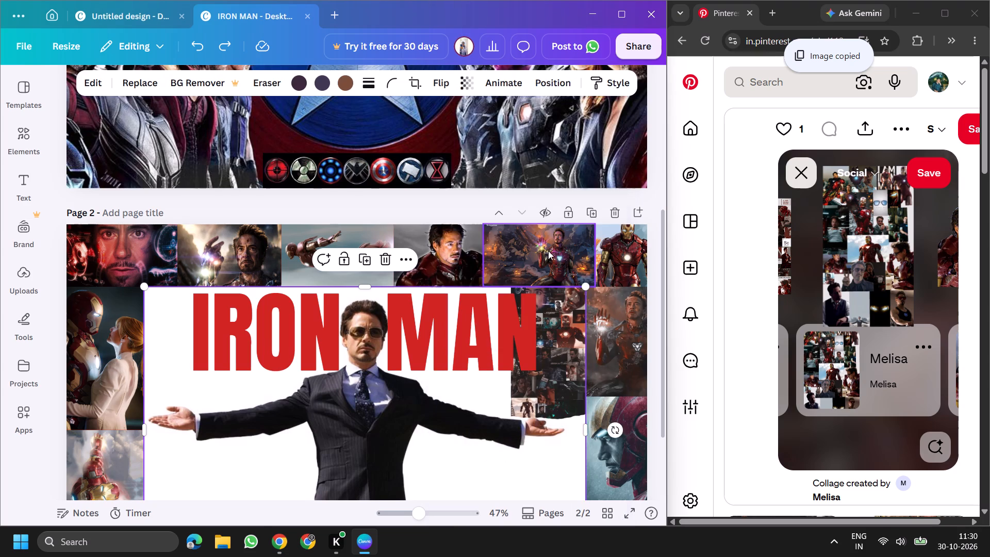
# Move the pasted Iron Man collage on page 2 over the word MAN, covering the suited figure's shoulder and arm.
pyautogui.moveTo(311, 479); pyautogui.dragTo(425, 375)
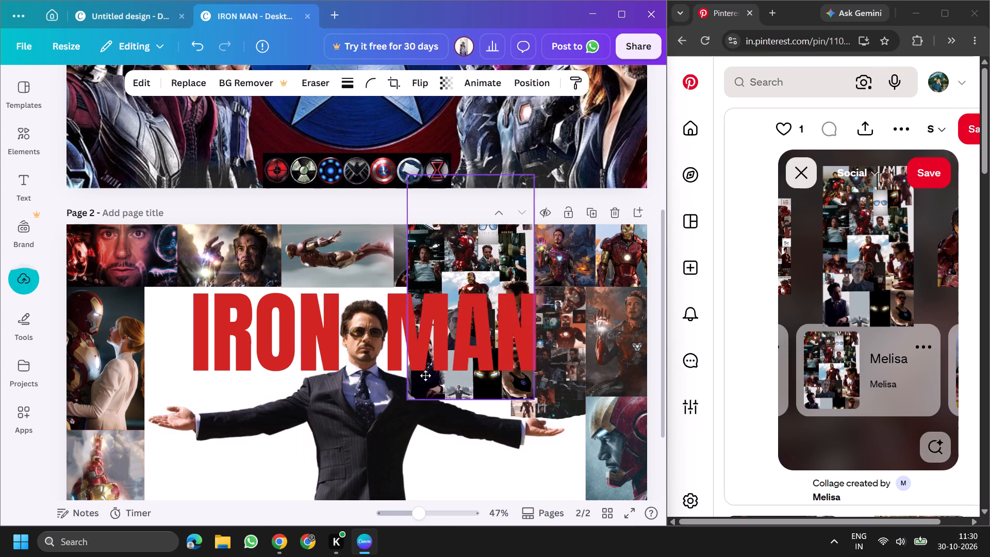
pyautogui.moveTo(425, 375); pyautogui.dragTo(407, 395)
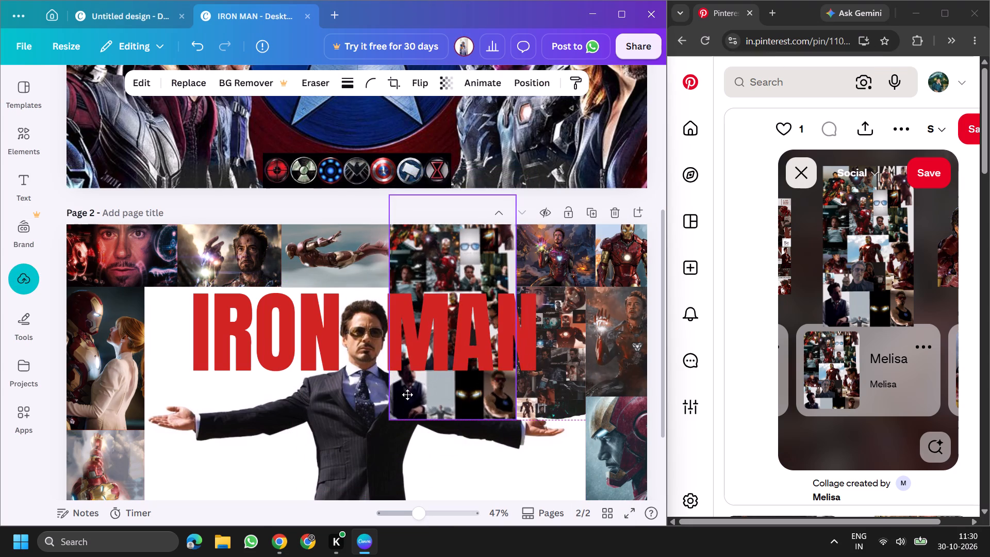
pyautogui.moveTo(407, 395); pyautogui.dragTo(406, 391)
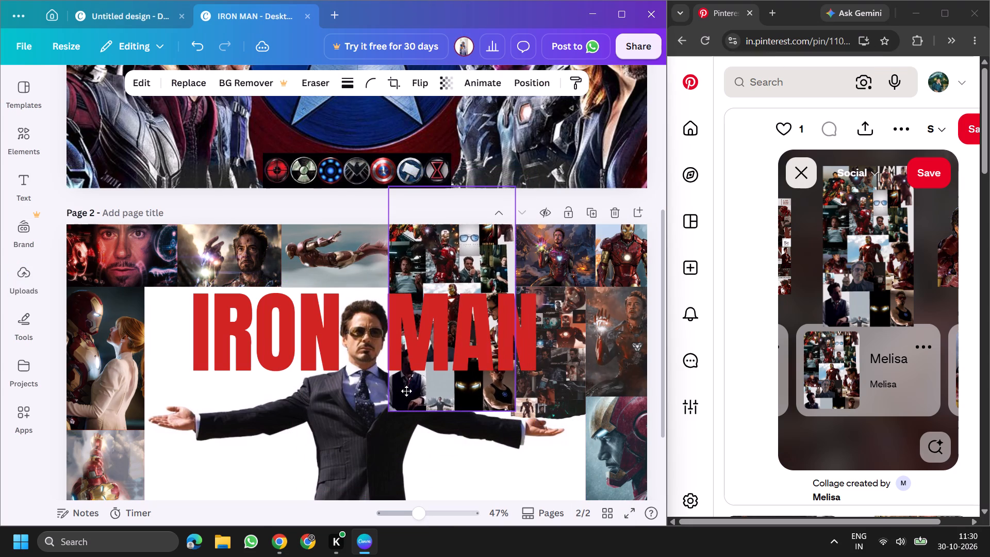
pyautogui.moveTo(406, 391); pyautogui.dragTo(383, 441)
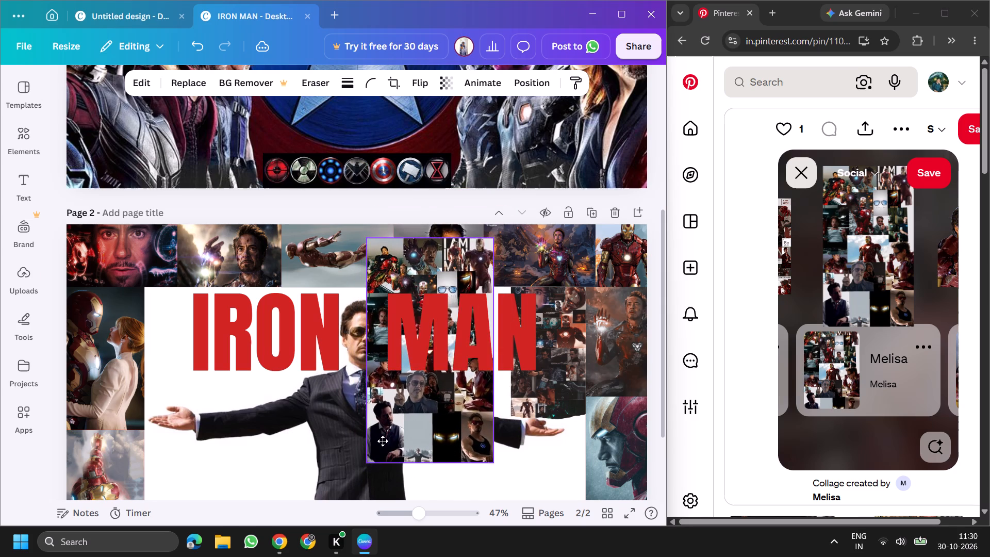
pyautogui.moveTo(383, 441); pyautogui.dragTo(381, 436)
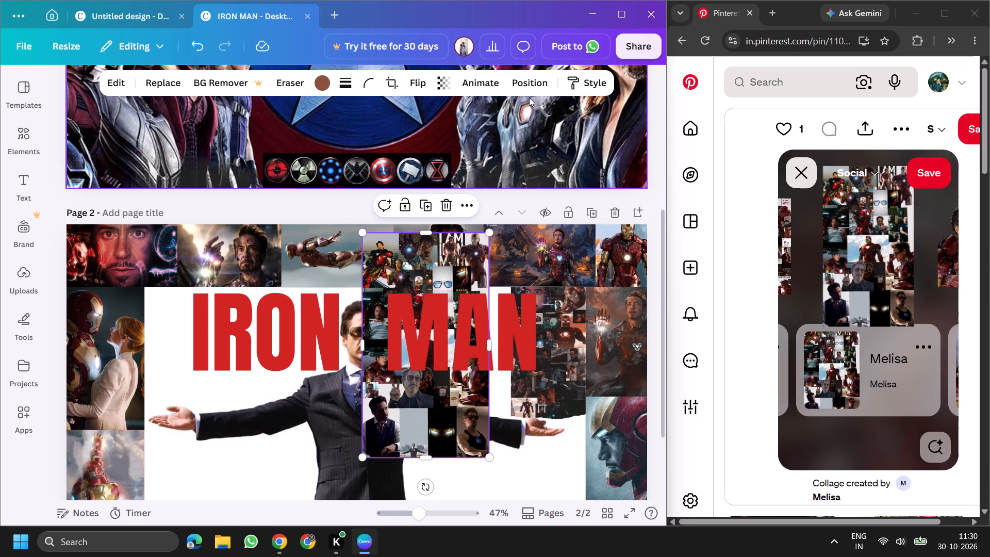
# Open the pasted collage in the Pixel Eraser.
pyautogui.click(294, 77)
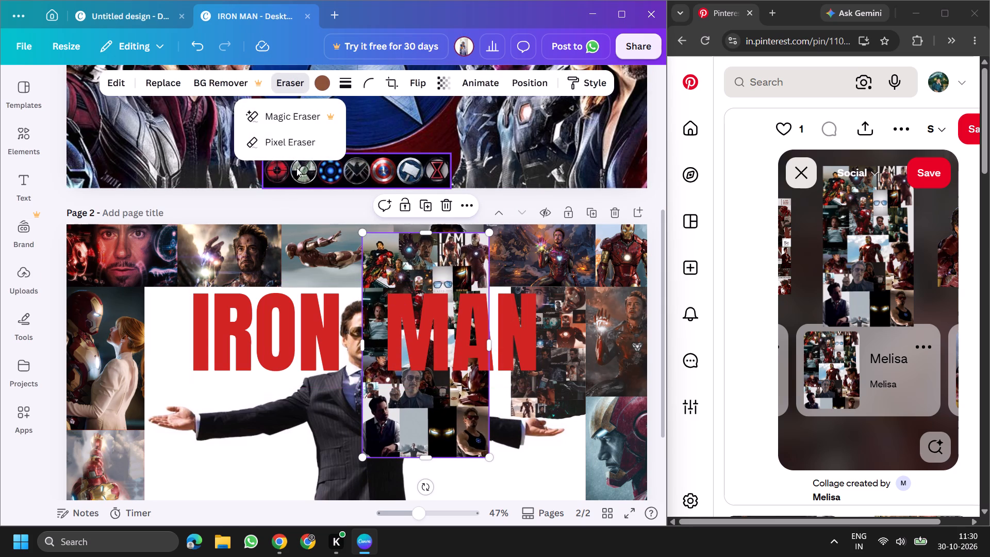
pyautogui.click(295, 136)
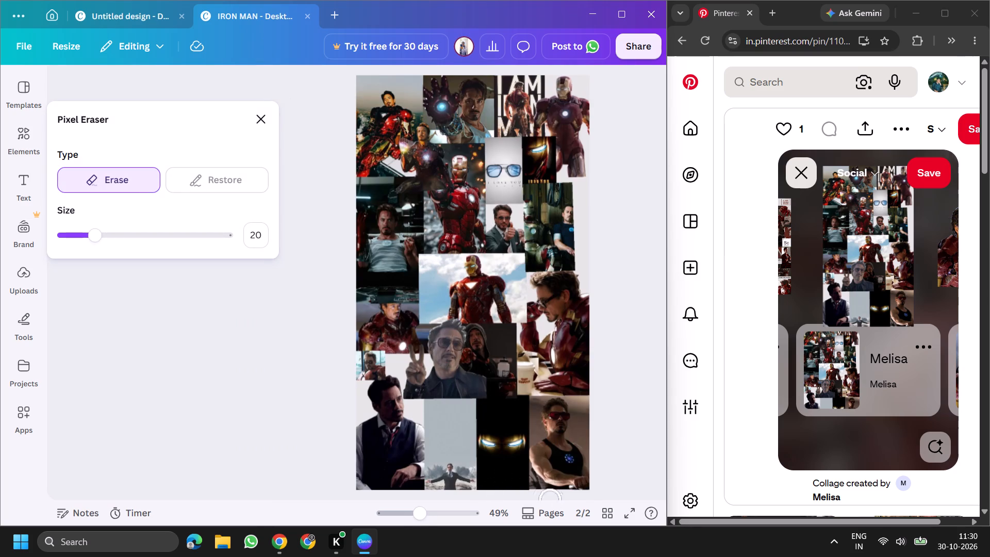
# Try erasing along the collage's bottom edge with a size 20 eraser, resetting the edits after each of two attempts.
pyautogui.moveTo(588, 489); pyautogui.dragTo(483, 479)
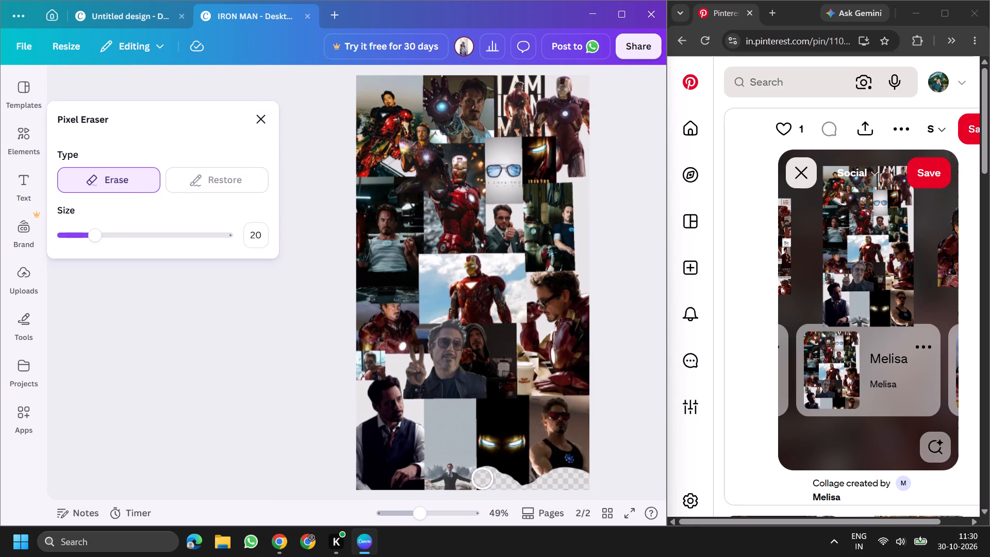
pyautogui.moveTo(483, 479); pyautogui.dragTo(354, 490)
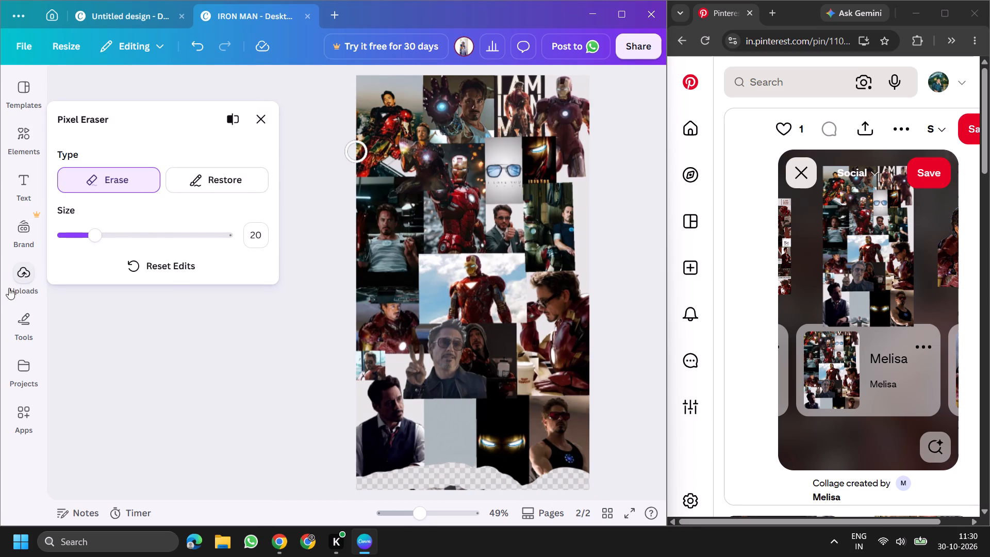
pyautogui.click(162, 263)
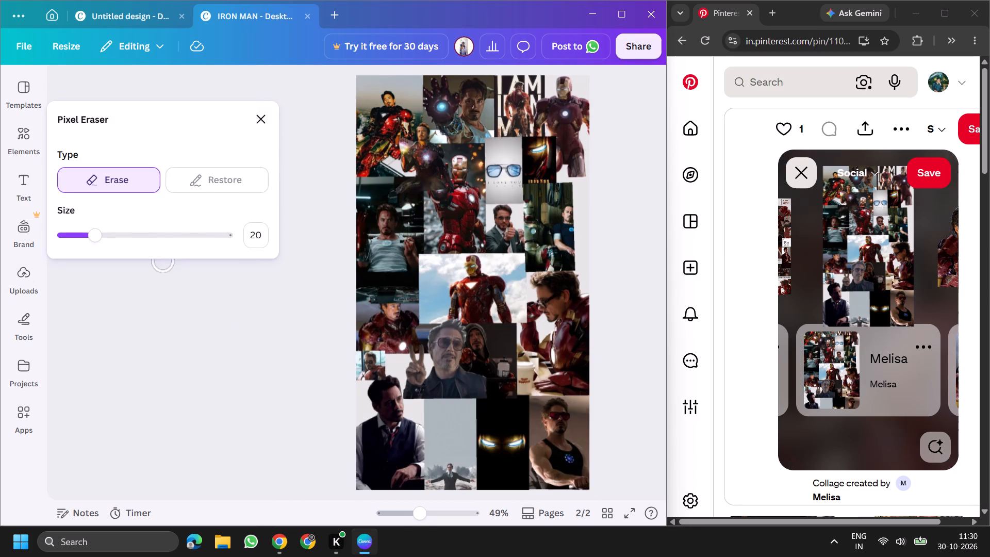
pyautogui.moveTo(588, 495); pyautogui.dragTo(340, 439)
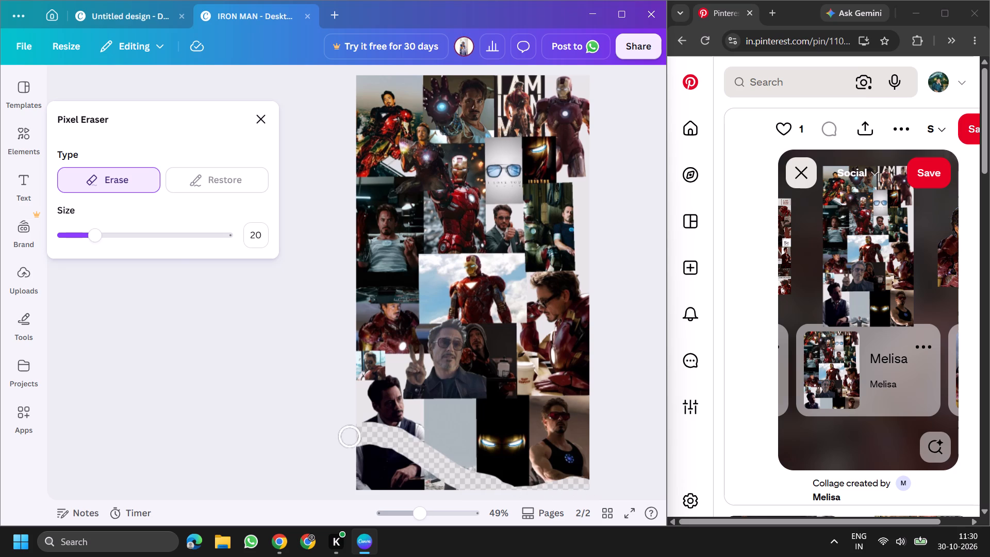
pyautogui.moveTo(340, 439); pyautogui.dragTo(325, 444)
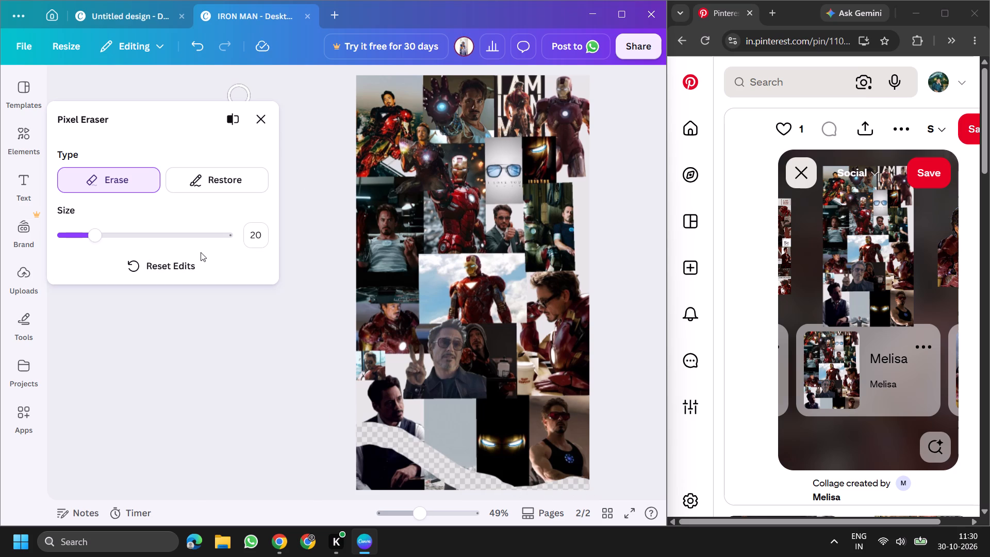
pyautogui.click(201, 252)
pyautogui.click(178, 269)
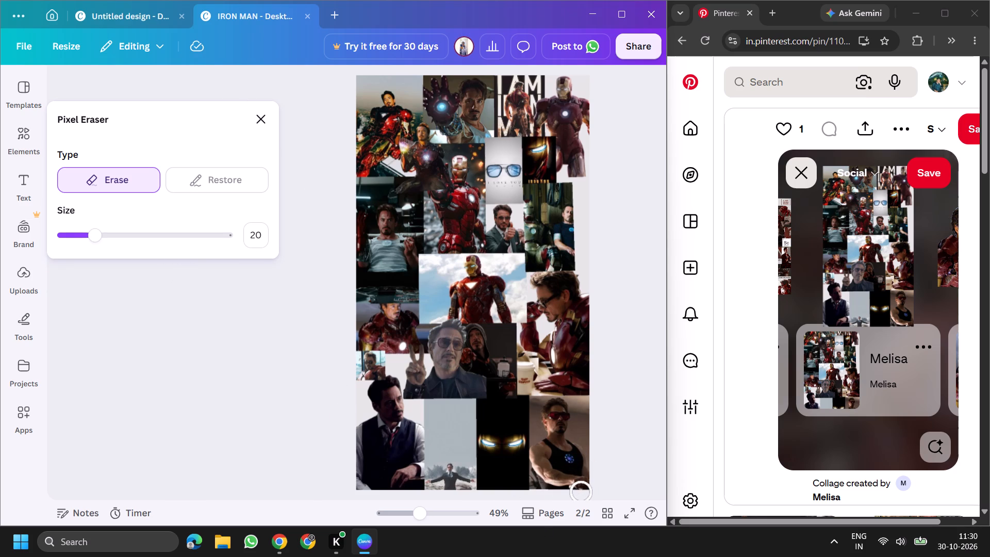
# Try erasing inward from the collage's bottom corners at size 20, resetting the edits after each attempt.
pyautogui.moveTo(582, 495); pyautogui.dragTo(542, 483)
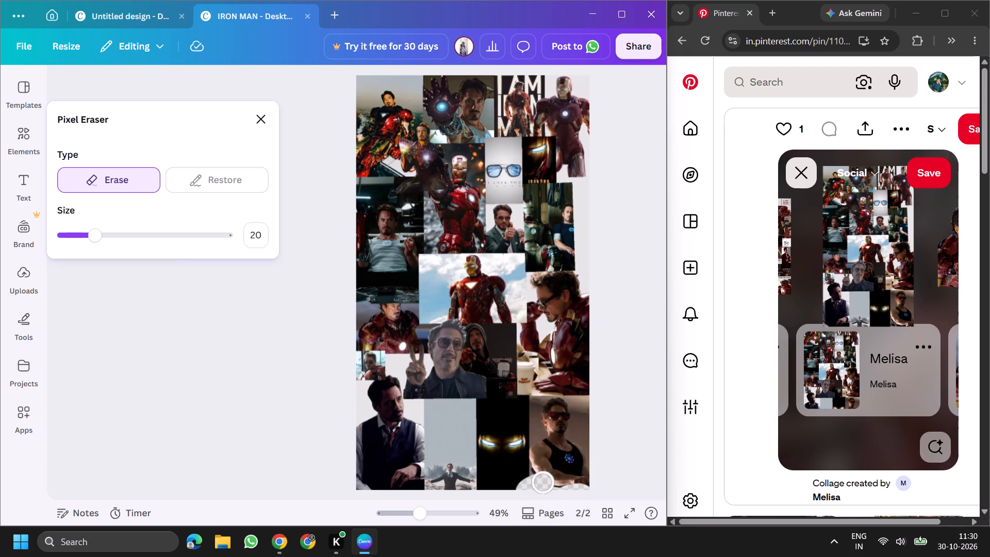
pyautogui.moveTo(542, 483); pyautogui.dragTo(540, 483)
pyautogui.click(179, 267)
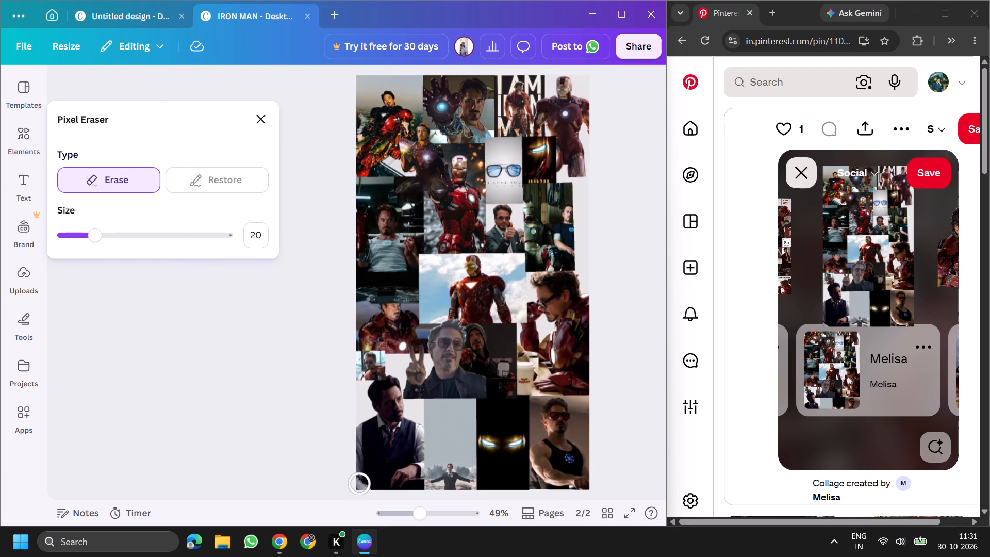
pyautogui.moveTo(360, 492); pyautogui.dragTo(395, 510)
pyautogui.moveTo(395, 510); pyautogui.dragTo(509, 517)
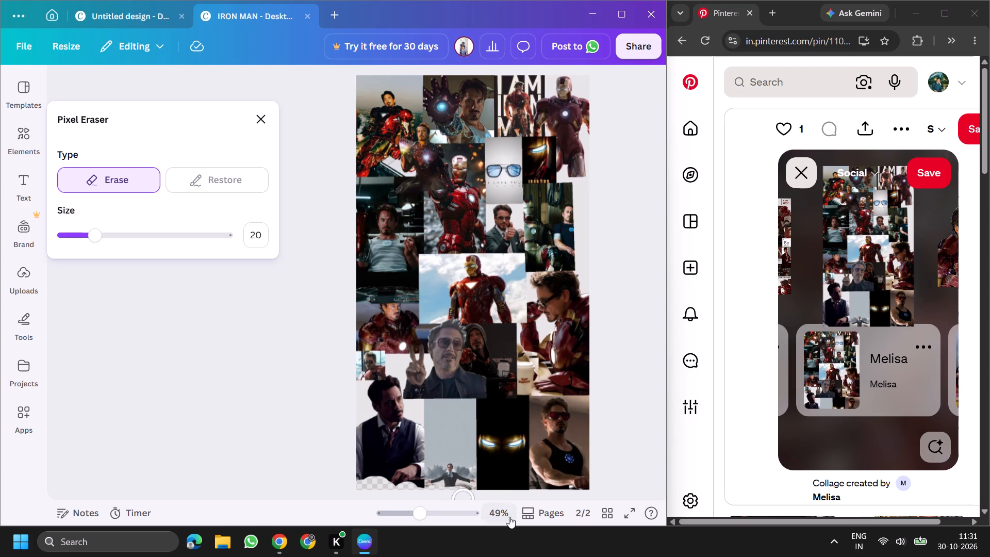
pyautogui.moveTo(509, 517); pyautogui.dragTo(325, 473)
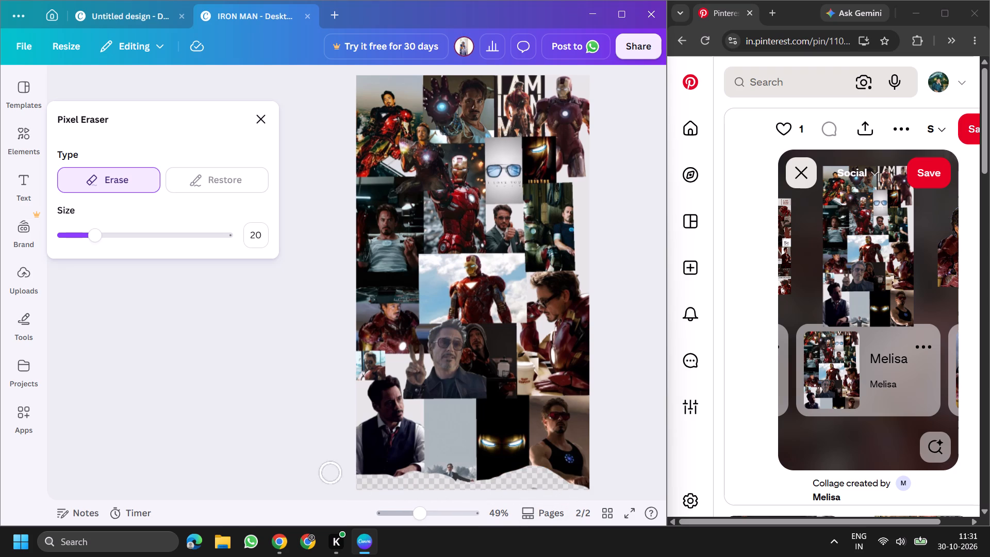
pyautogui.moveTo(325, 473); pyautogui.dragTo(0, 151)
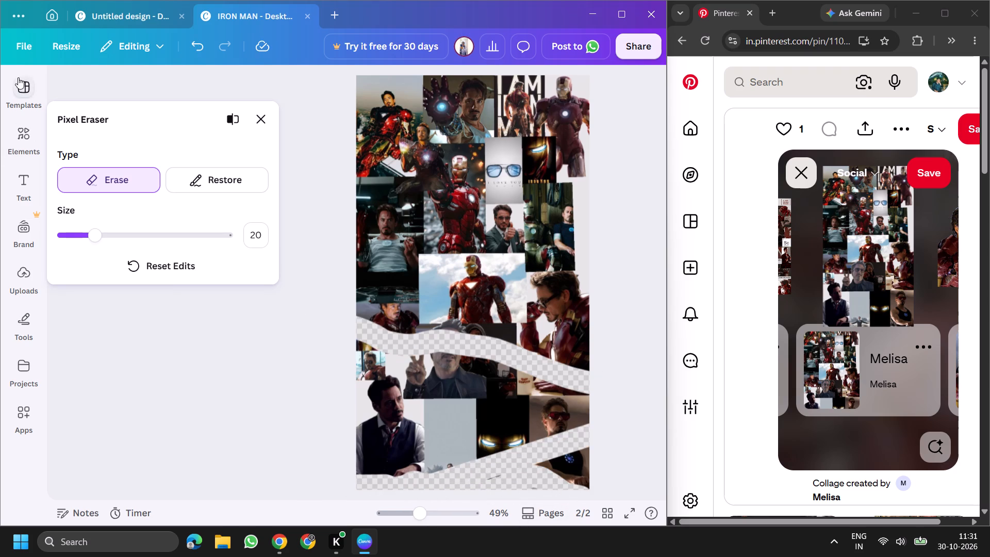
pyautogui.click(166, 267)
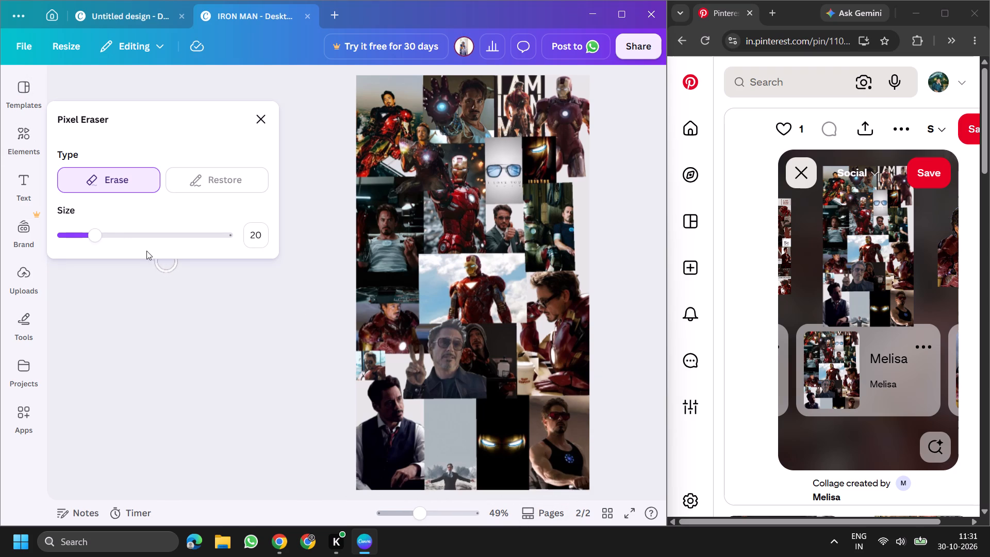
# Set the eraser size to 1 and erase a thin jagged line across the collage just above its bottom edge.
pyautogui.scroll(-3, 565, 248)
pyautogui.moveTo(88, 237); pyautogui.dragTo(58, 240)
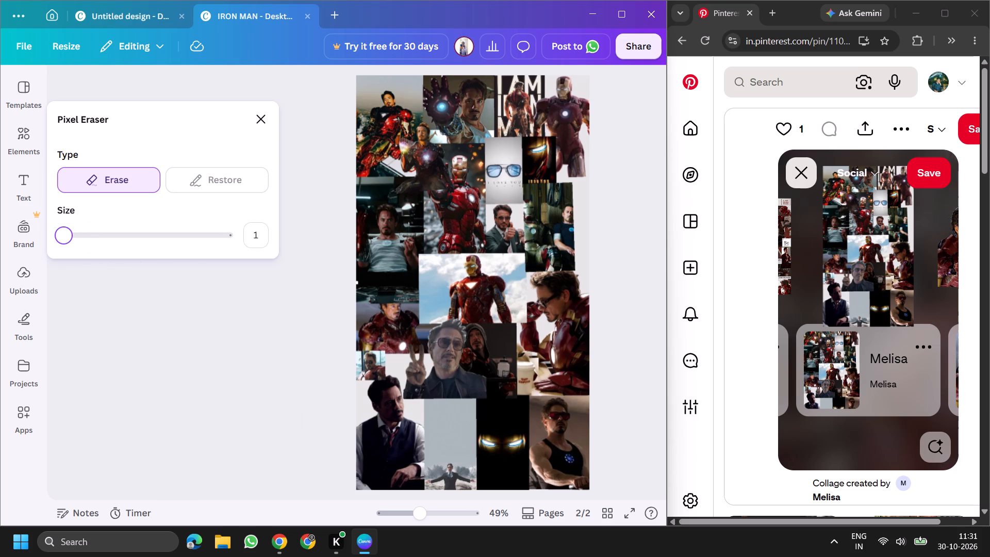
pyautogui.moveTo(58, 240); pyautogui.dragTo(58, 240)
pyautogui.moveTo(587, 491); pyautogui.dragTo(561, 487)
pyautogui.moveTo(561, 487); pyautogui.dragTo(355, 481)
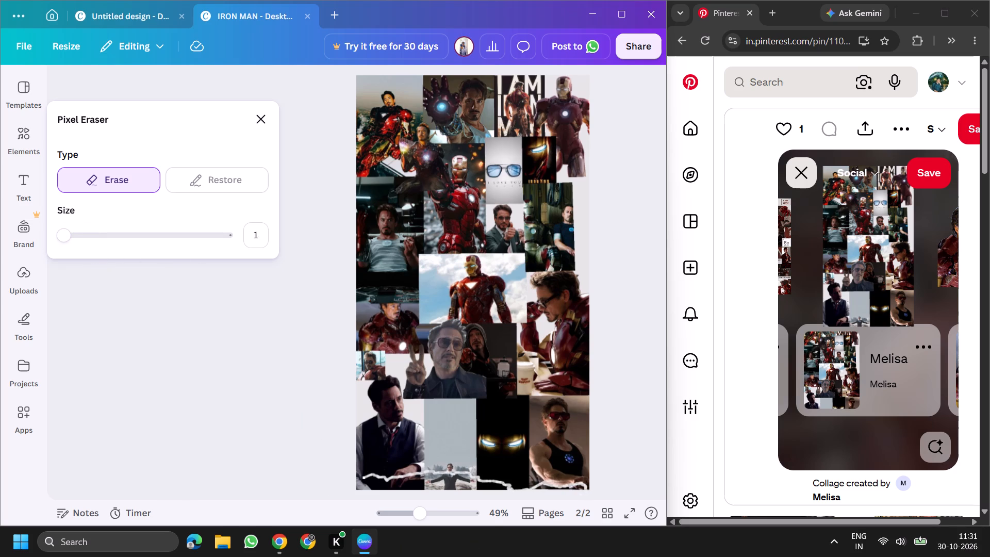
pyautogui.moveTo(355, 481); pyautogui.dragTo(346, 485)
# Set the eraser size to 36 and erase the strip beneath the jagged line along the collage's whole bottom edge.
pyautogui.moveTo(110, 234); pyautogui.dragTo(195, 255)
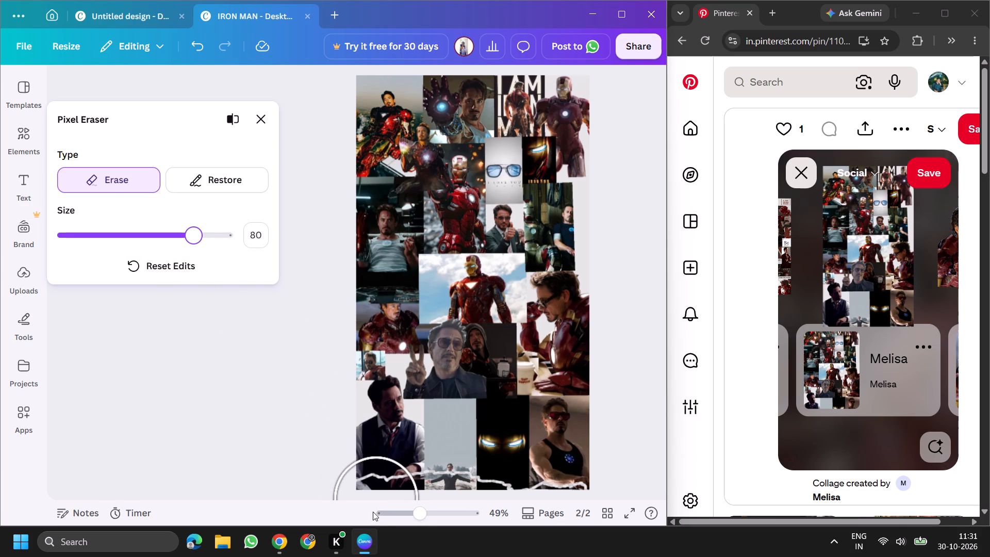
pyautogui.moveTo(194, 228); pyautogui.dragTo(163, 237)
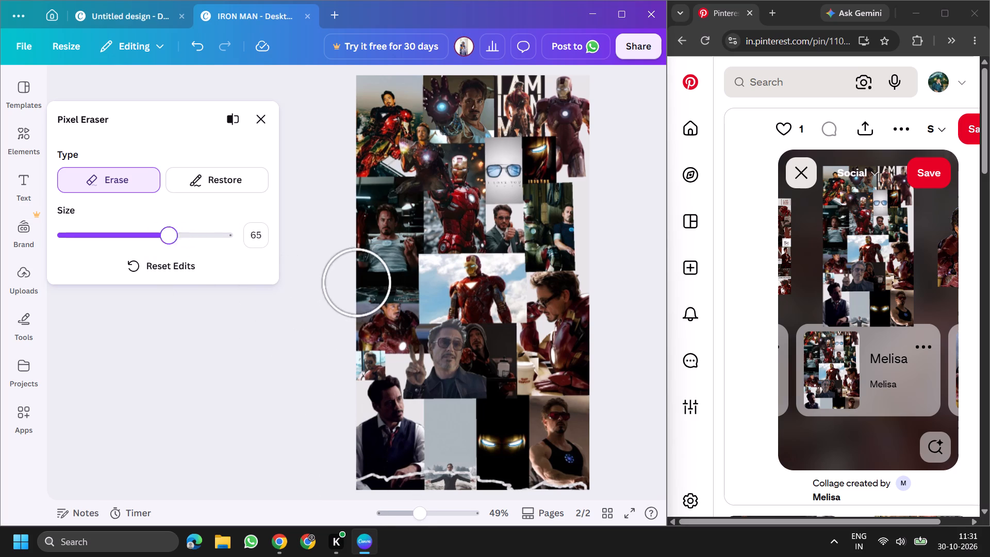
pyautogui.moveTo(163, 237); pyautogui.dragTo(121, 243)
pyautogui.moveTo(368, 495); pyautogui.dragTo(368, 496)
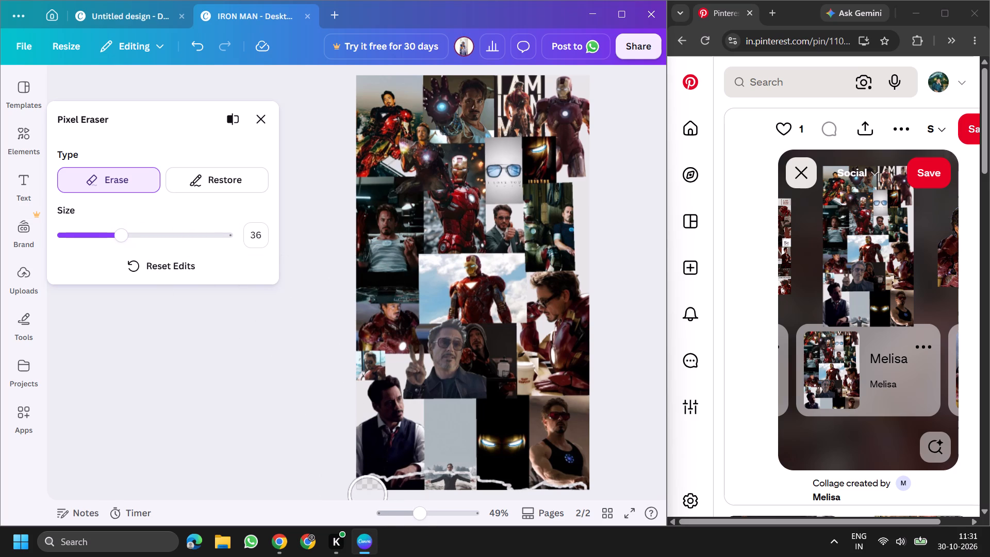
pyautogui.moveTo(368, 496); pyautogui.dragTo(395, 497)
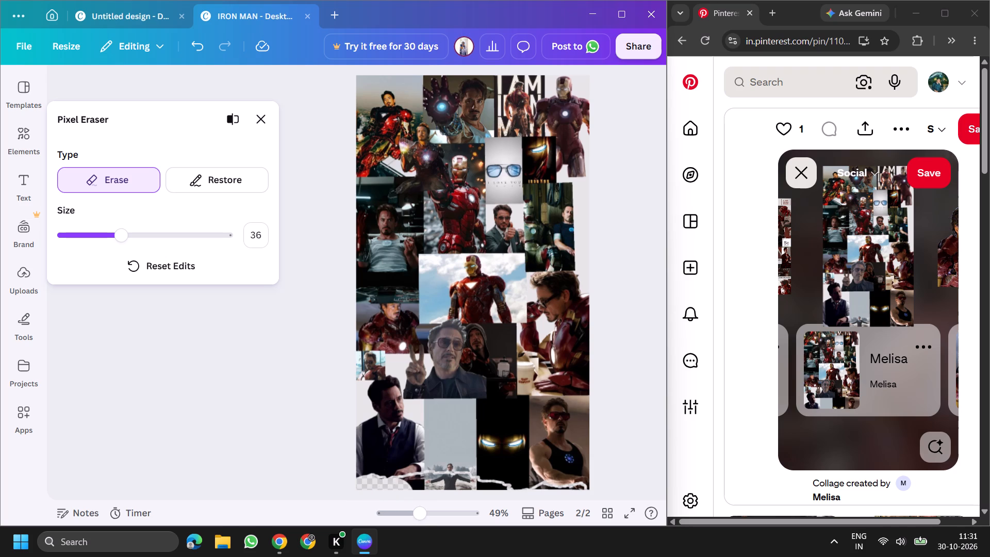
pyautogui.moveTo(395, 497); pyautogui.dragTo(416, 495)
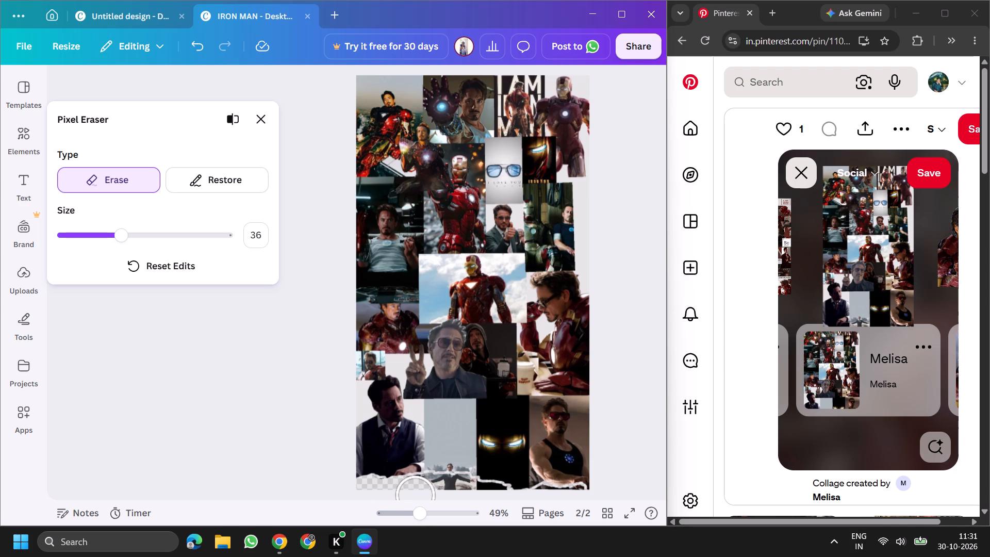
pyautogui.moveTo(416, 495); pyautogui.dragTo(439, 491)
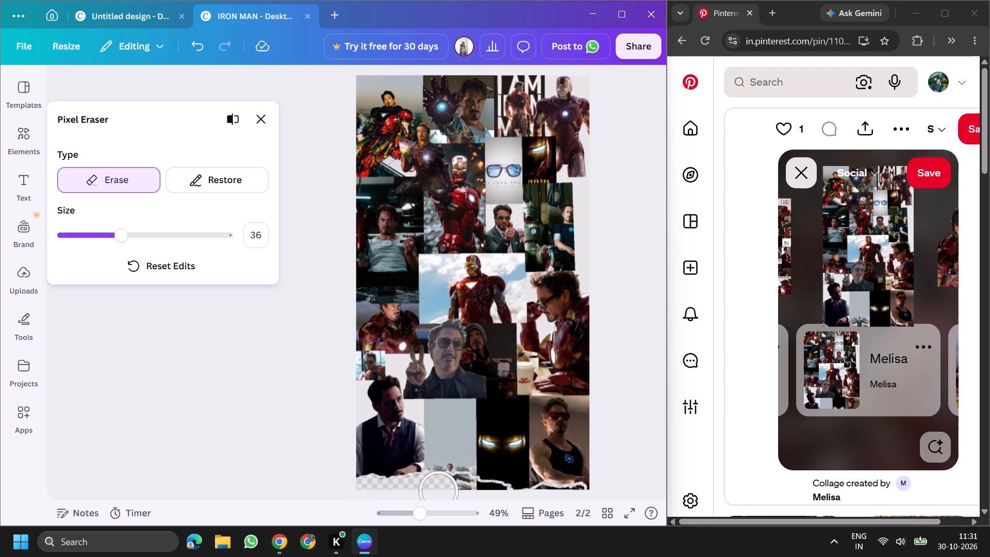
pyautogui.moveTo(439, 491); pyautogui.dragTo(479, 503)
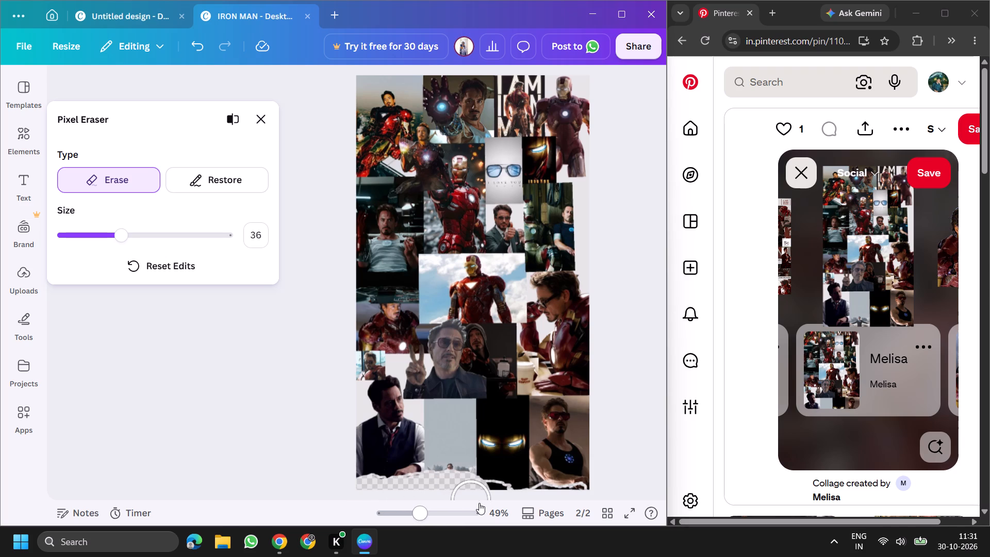
pyautogui.moveTo(479, 503); pyautogui.dragTo(521, 508)
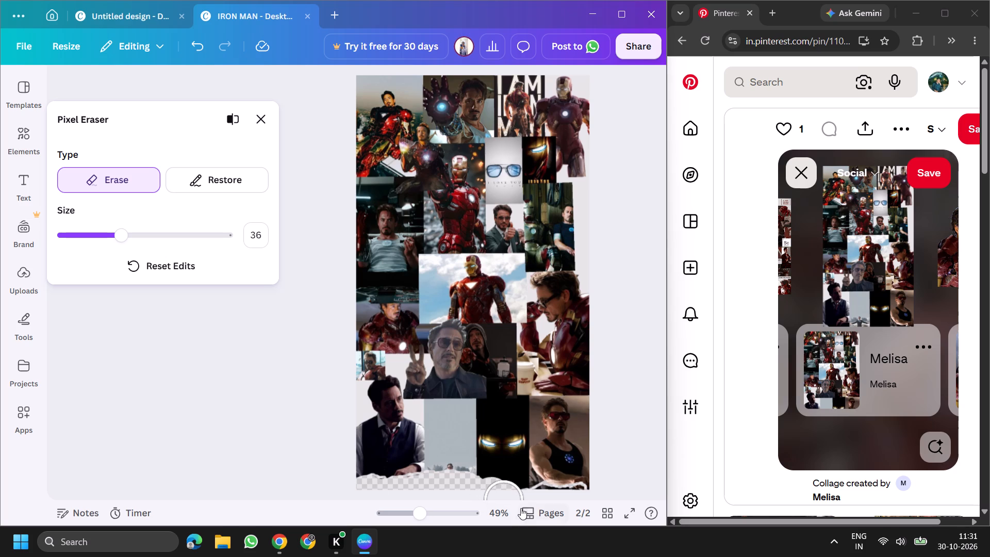
pyautogui.moveTo(521, 508); pyautogui.dragTo(625, 498)
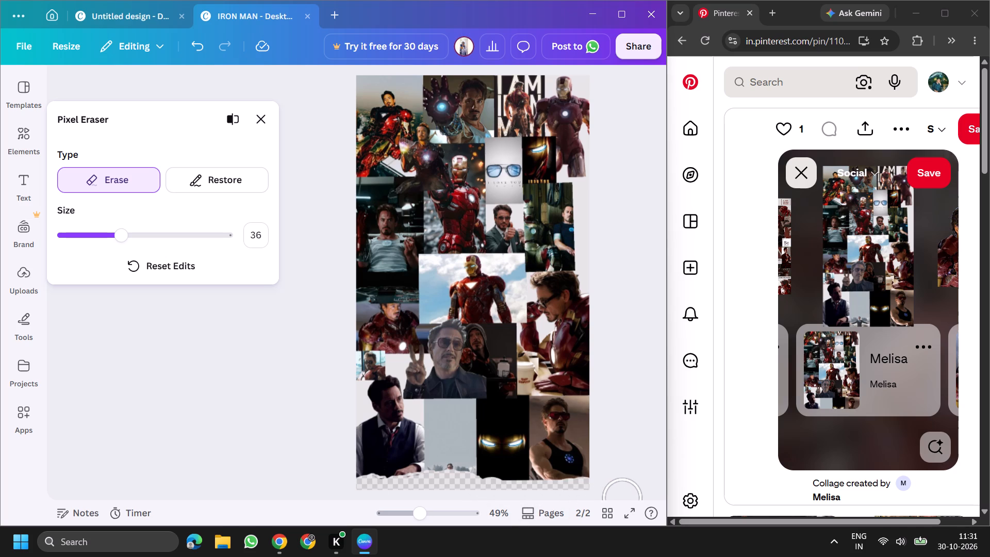
pyautogui.moveTo(625, 498); pyautogui.dragTo(553, 490)
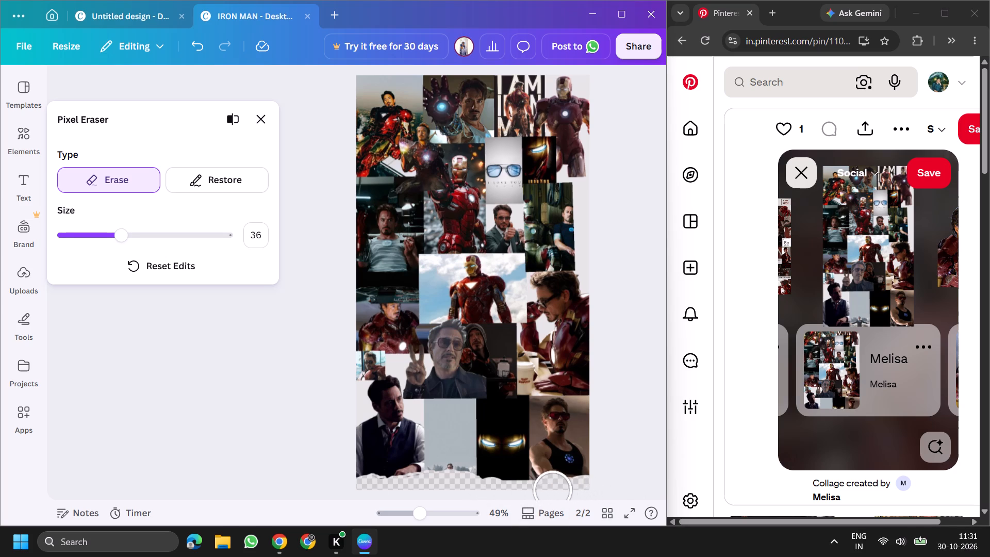
# Erase the remaining strip beneath the jagged line at the collage's bottom edge and close the Pixel Eraser.
pyautogui.moveTo(553, 490); pyautogui.dragTo(487, 515)
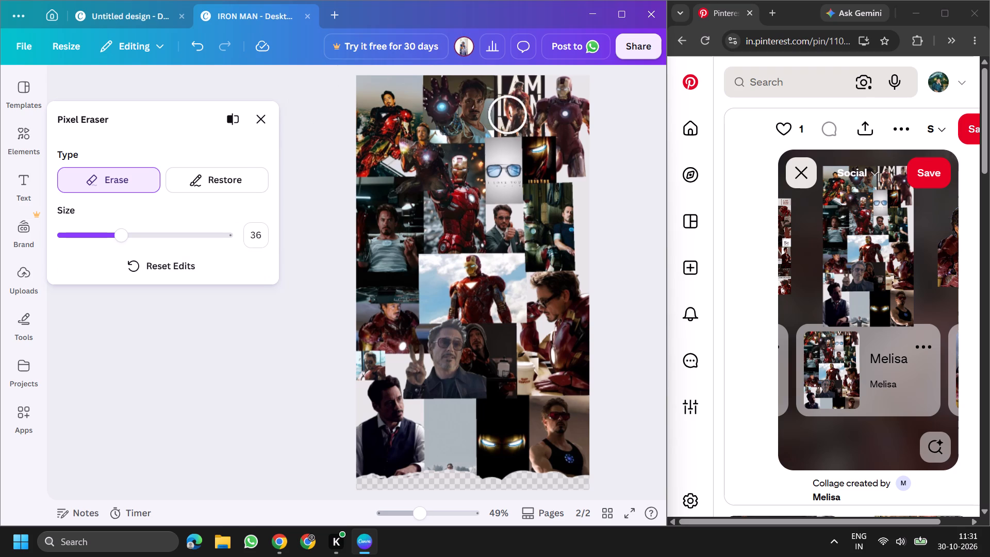
pyautogui.click(261, 115)
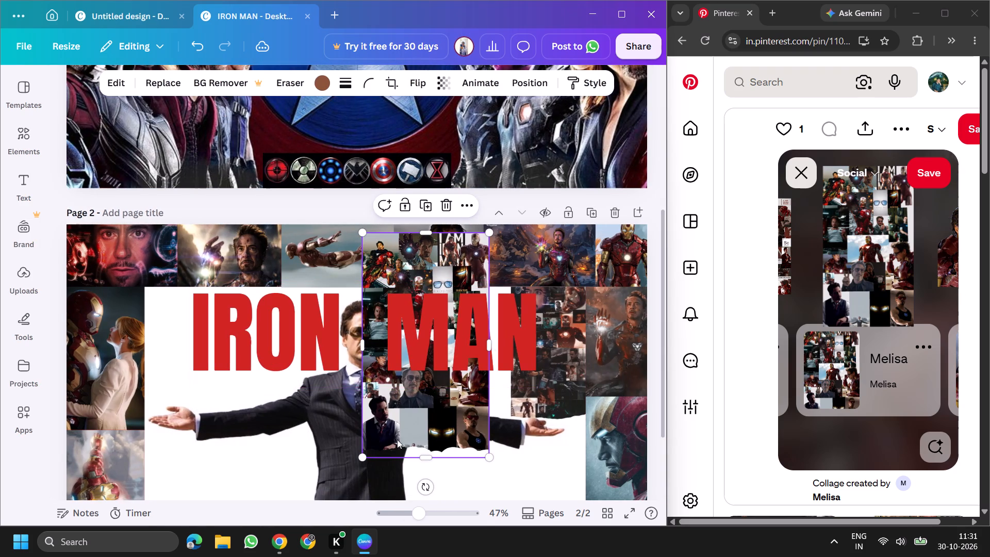
# Shrink the torn-edge collage on page 2 and fit it under the top photo row, against the existing collage behind the MAN lettering.
pyautogui.moveTo(363, 460); pyautogui.dragTo(455, 380)
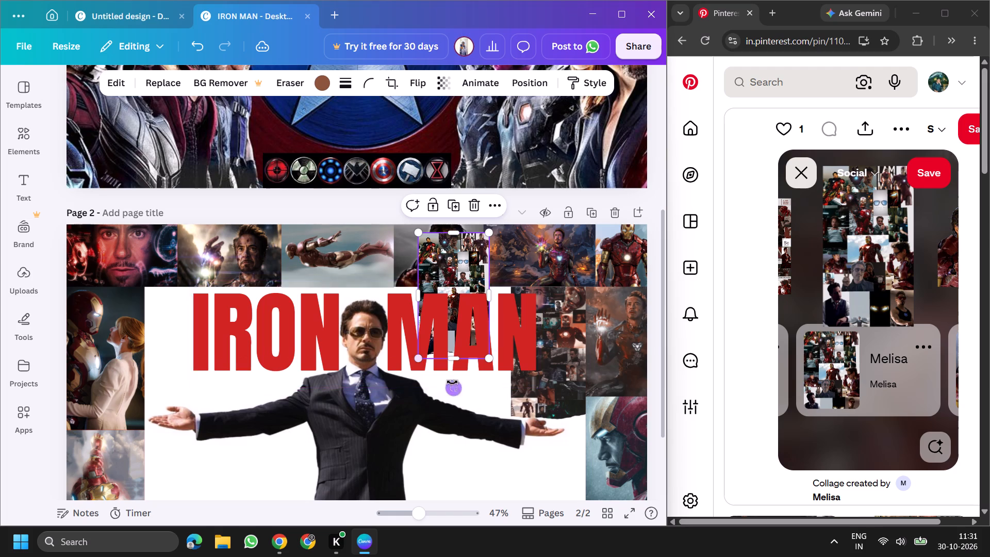
pyautogui.moveTo(466, 249); pyautogui.dragTo(486, 303)
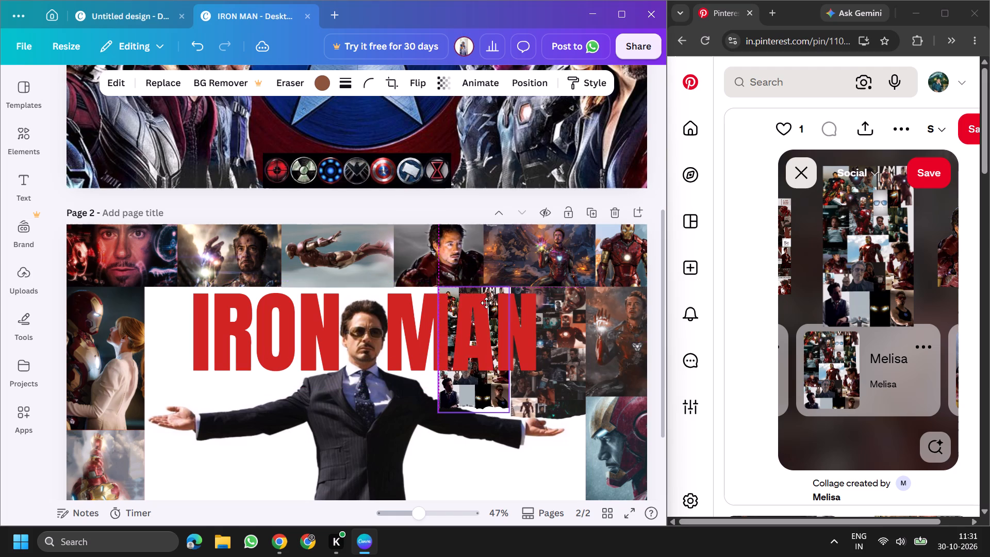
pyautogui.moveTo(486, 303); pyautogui.dragTo(492, 308)
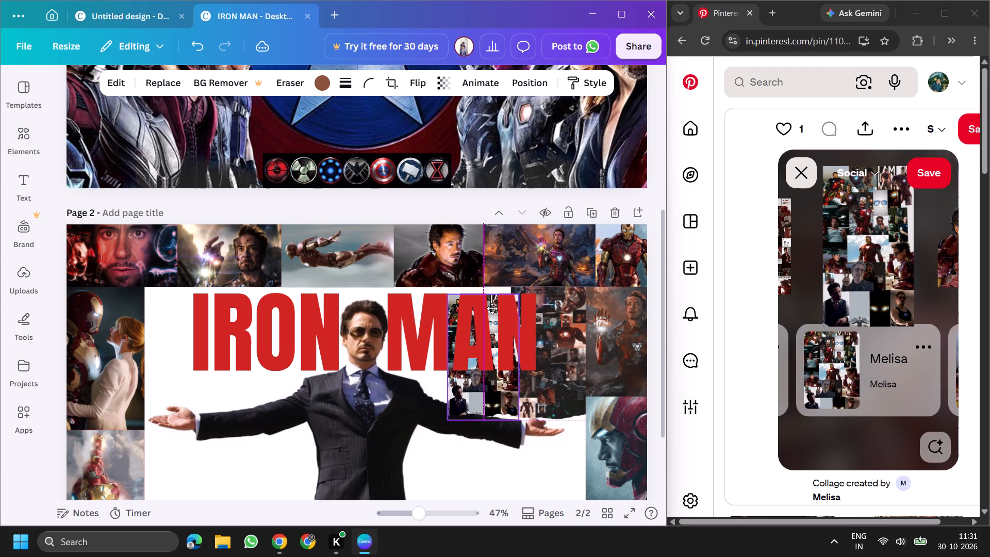
pyautogui.moveTo(492, 308); pyautogui.dragTo(488, 303)
pyautogui.moveTo(442, 407); pyautogui.dragTo(455, 386)
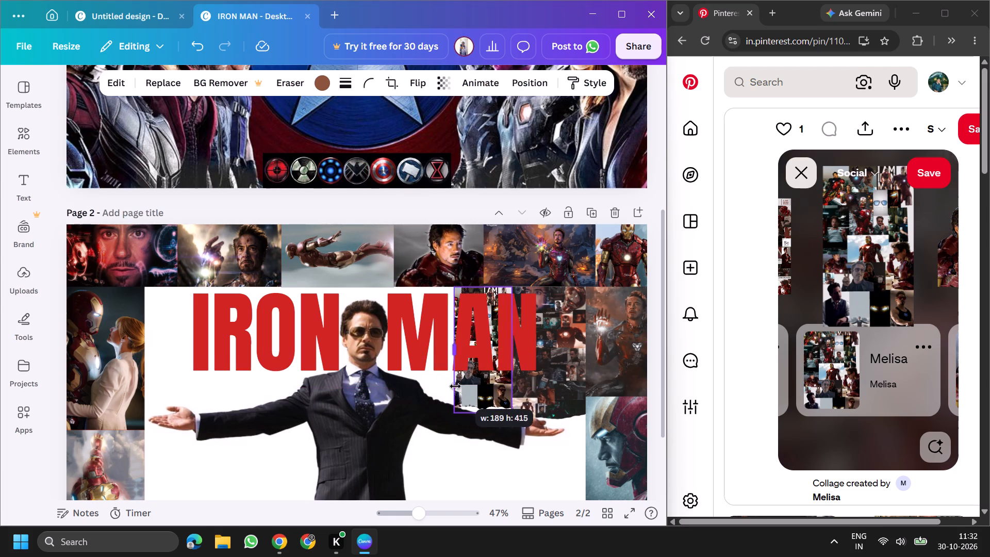
pyautogui.moveTo(455, 386); pyautogui.dragTo(437, 383)
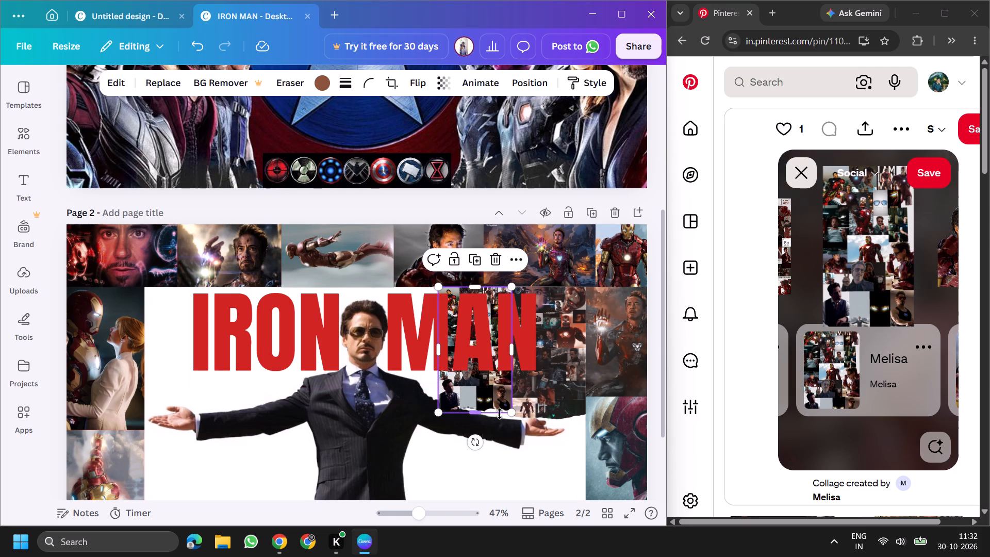
pyautogui.click(472, 406)
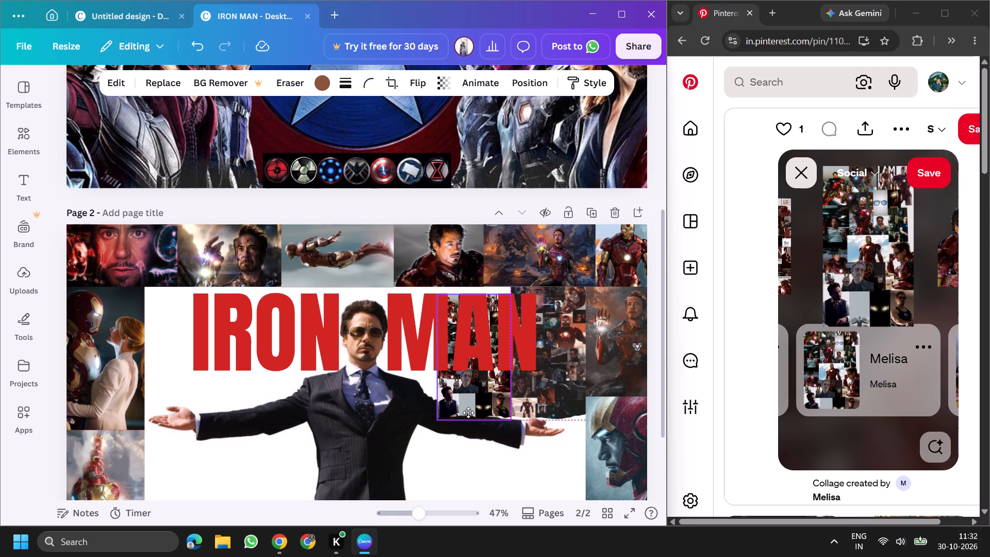
pyautogui.moveTo(478, 394); pyautogui.dragTo(479, 389)
pyautogui.click(472, 411)
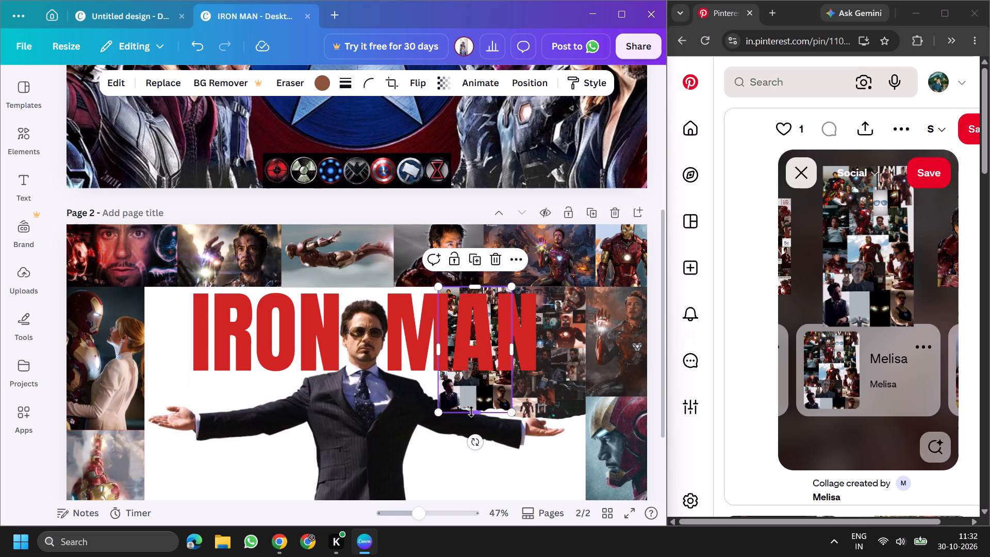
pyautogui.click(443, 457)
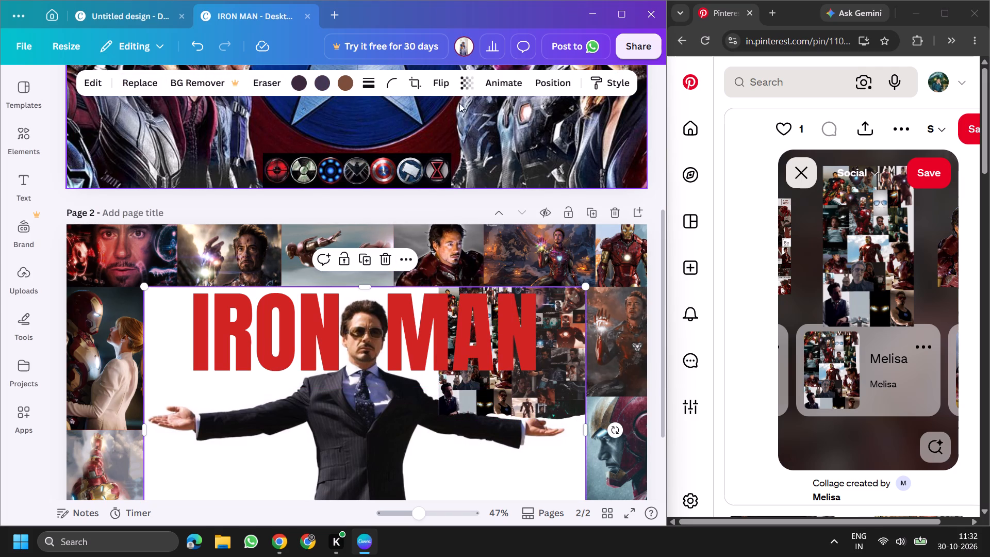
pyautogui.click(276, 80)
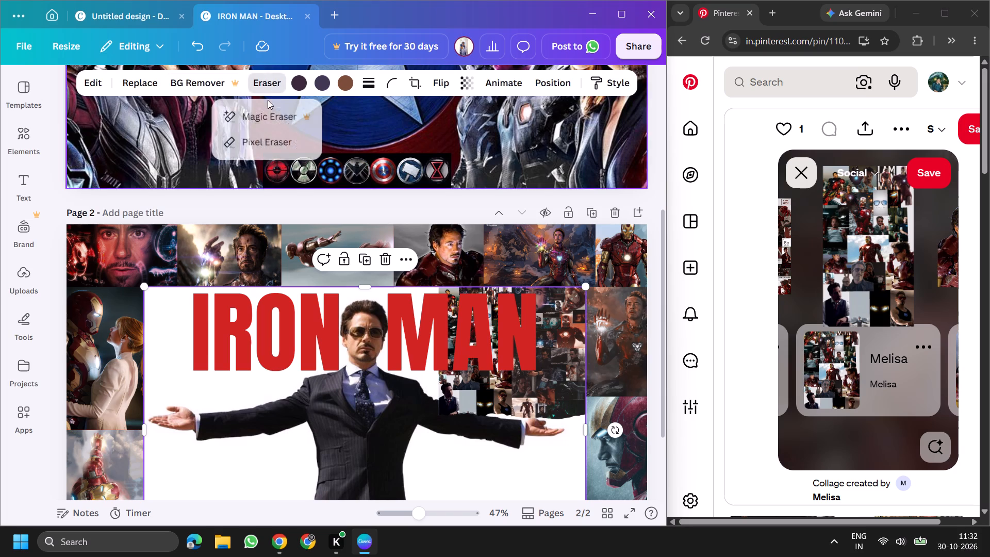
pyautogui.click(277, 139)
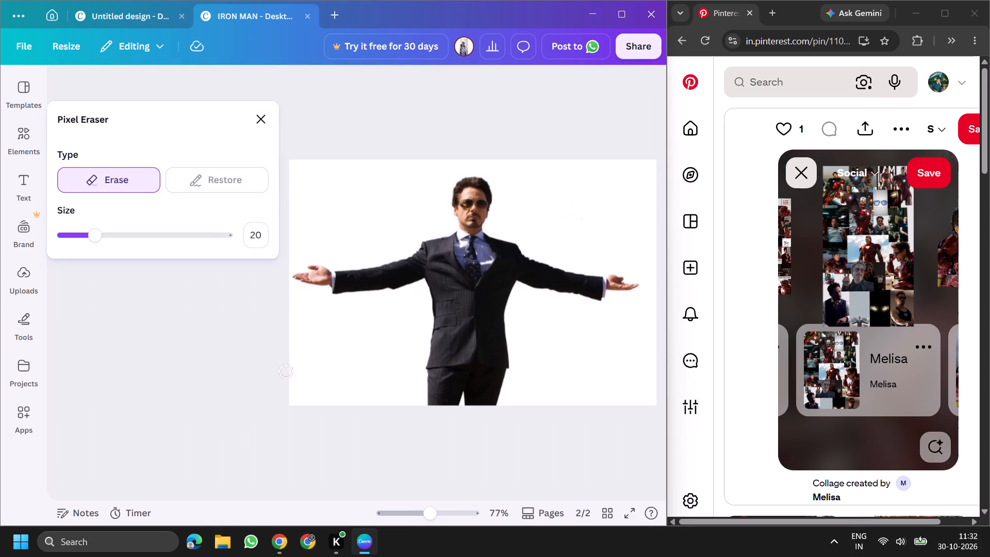
# Close the Canva window and relaunch Canva from the desktop.
pyautogui.click(657, 14)
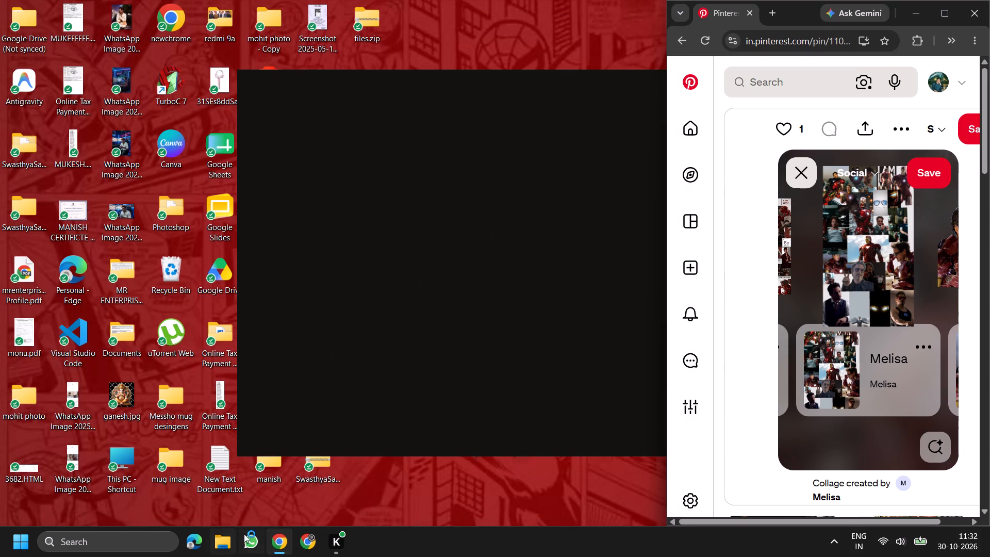
pyautogui.doubleClick(173, 146)
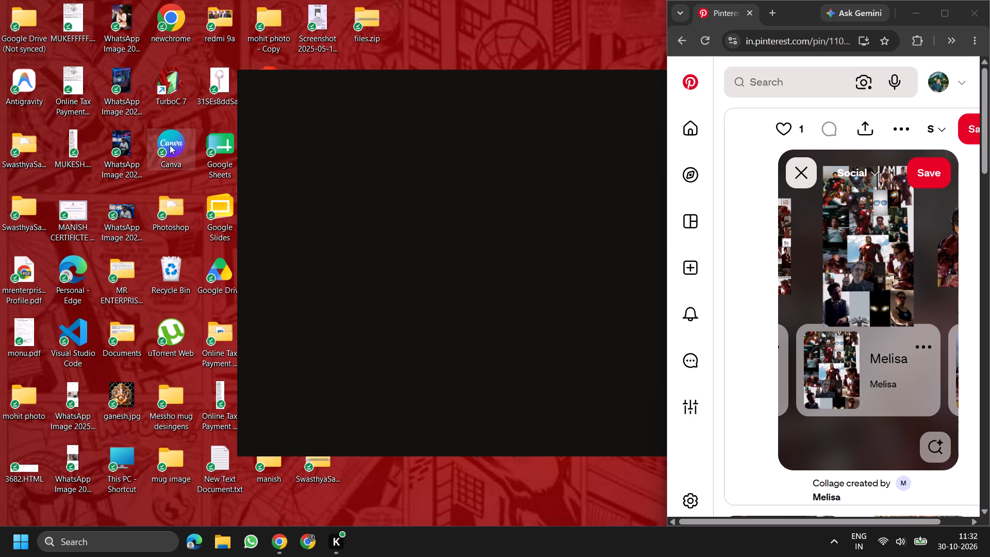
pyautogui.click(170, 145)
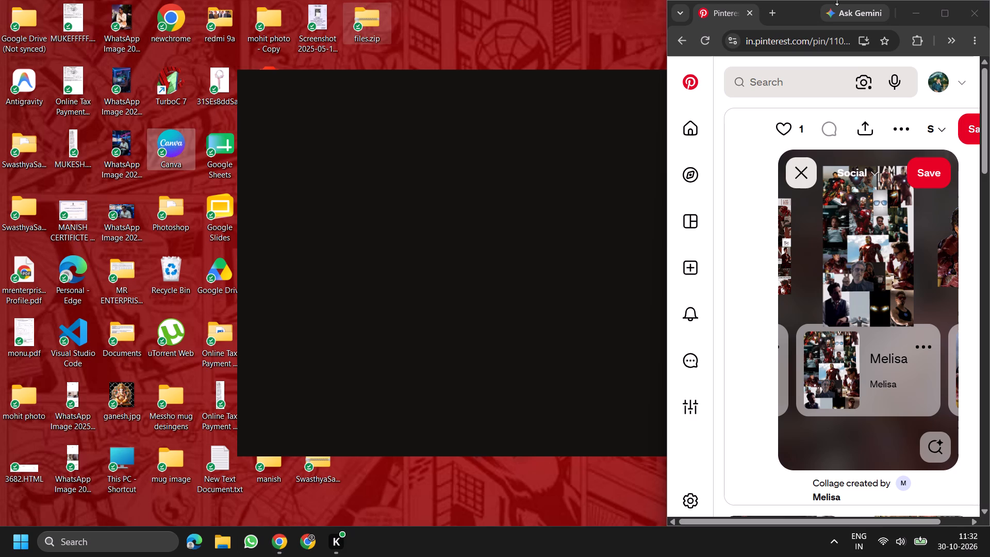
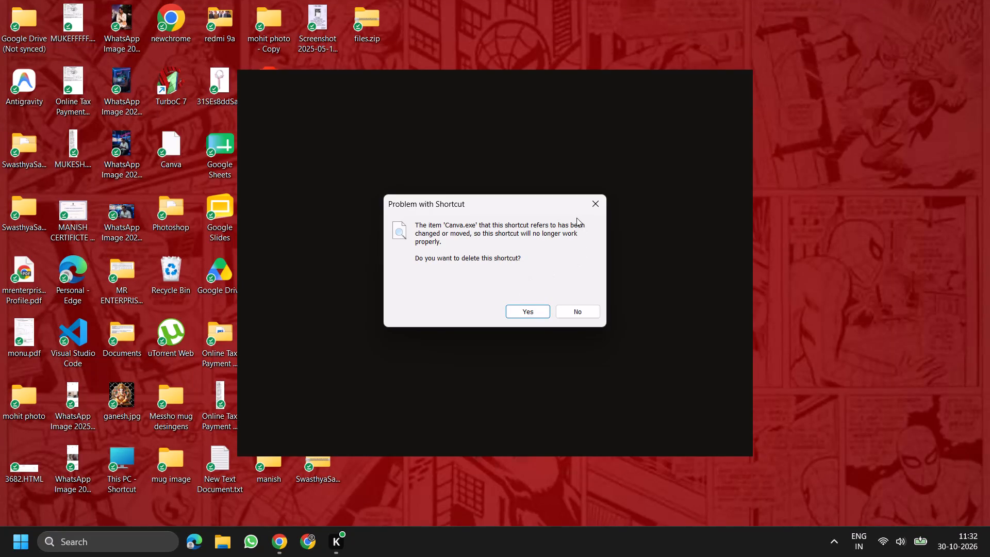
# Agree to delete the broken Canva shortcut from the desktop.
pyautogui.click(536, 314)
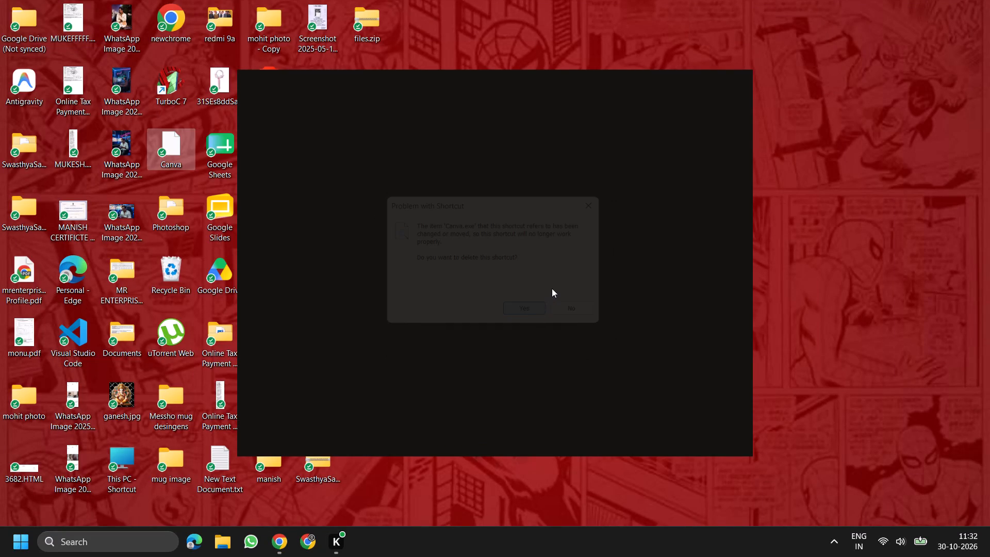
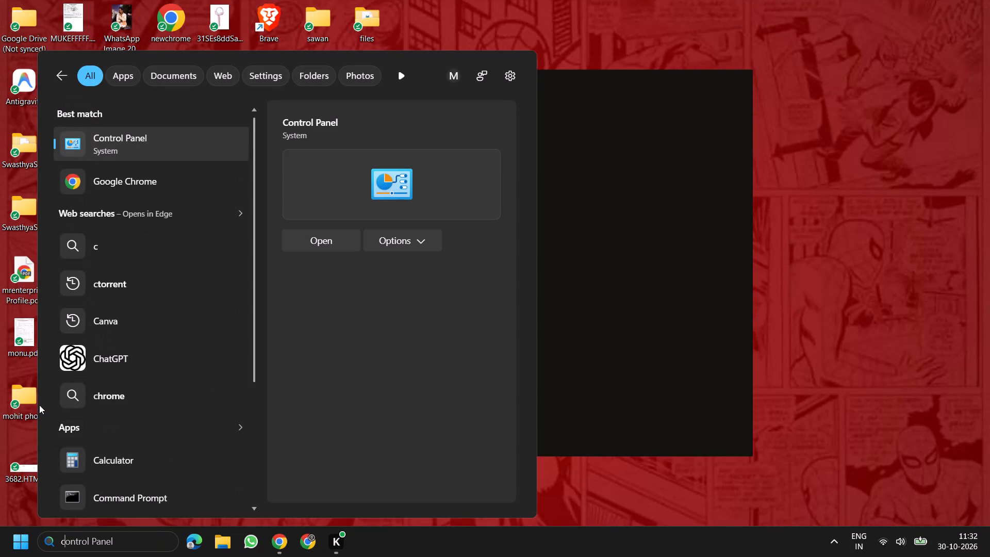
# Search for the installed Canva app and launch it.
pyautogui.write('an')
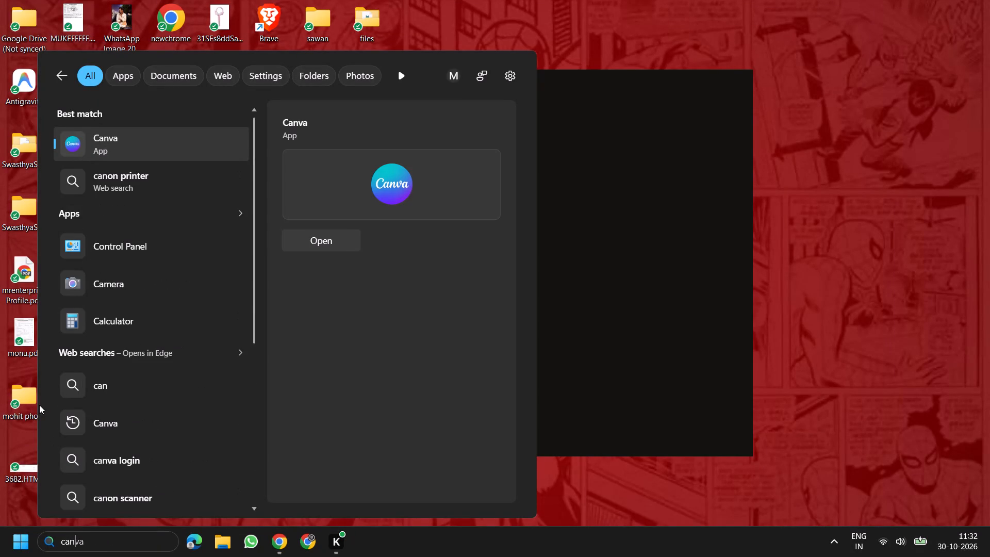
pyautogui.click(332, 233)
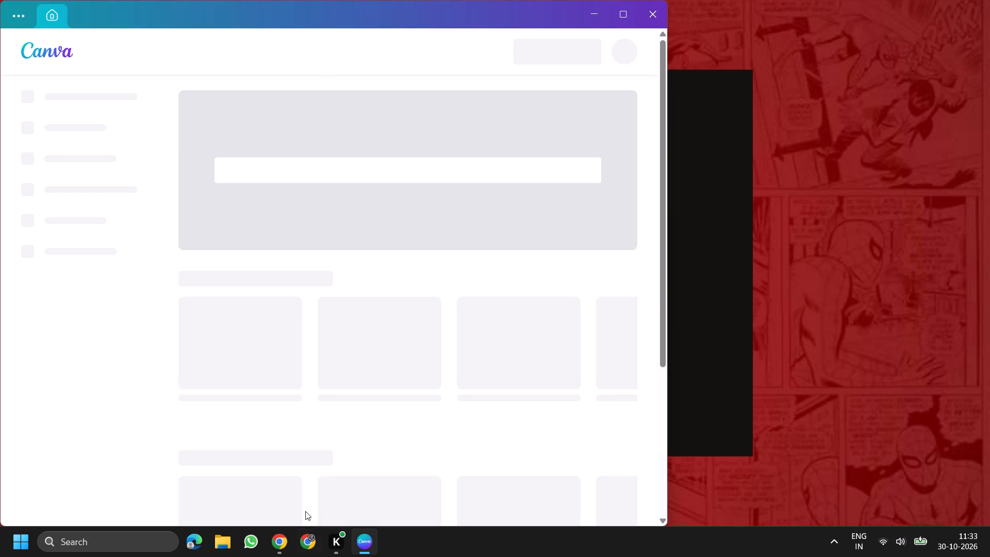
# Arrange the IRON MAN design window in Canva side by side with the Pinterest window in Chrome.
pyautogui.click(272, 481)
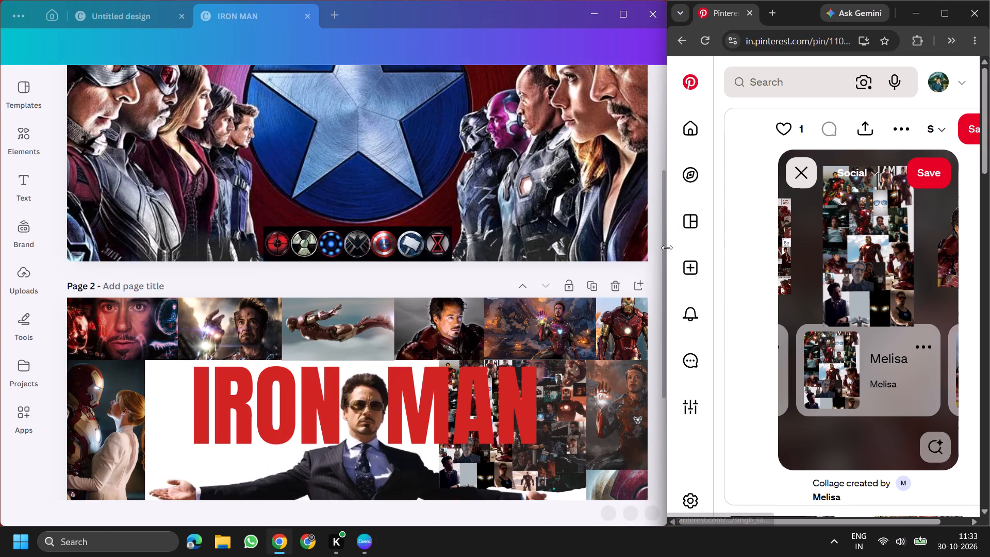
pyautogui.moveTo(667, 248); pyautogui.dragTo(718, 232)
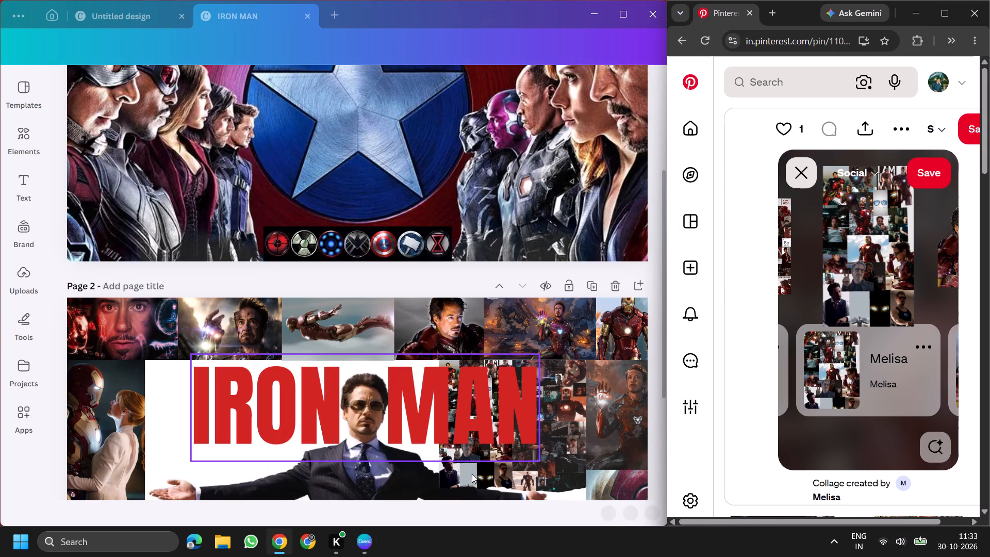
pyautogui.click(465, 479)
pyautogui.click(469, 480)
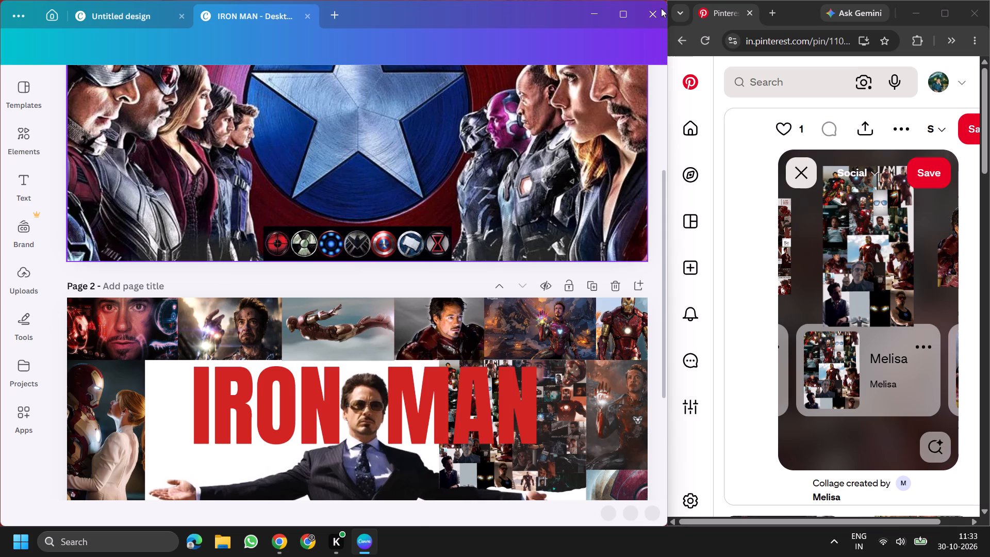
pyautogui.click(574, 40)
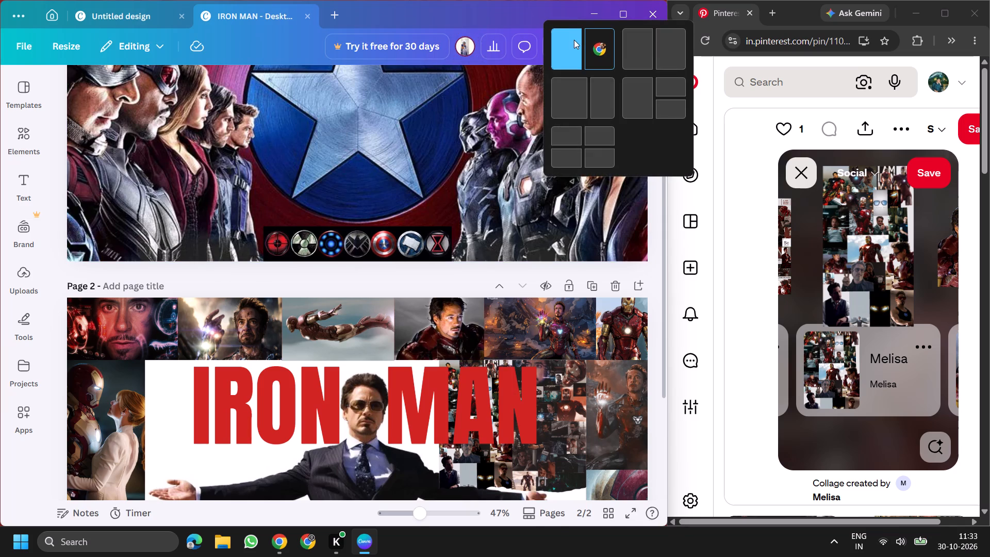
pyautogui.moveTo(497, 228); pyautogui.dragTo(919, 132)
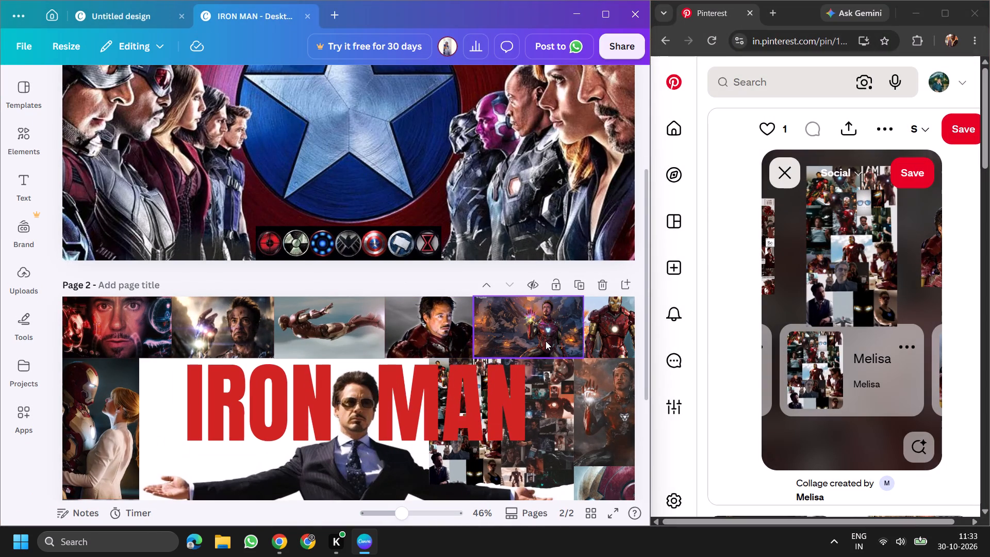
# Erase along the bottom edge of the narrow collage image behind MAN on page 2, using the Pixel Eraser at size 20.
pyautogui.scroll(-2, 546, 341)
pyautogui.click(448, 338)
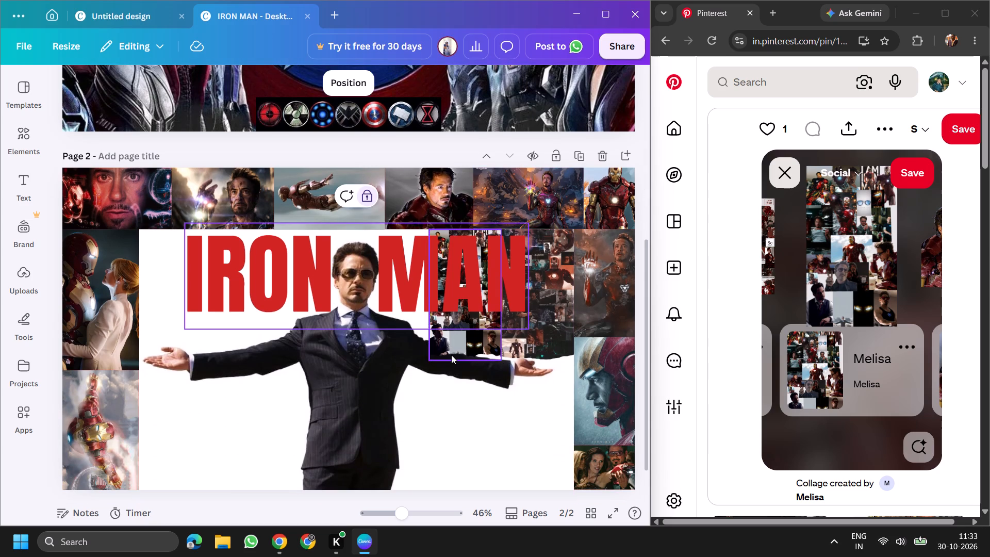
pyautogui.click(451, 355)
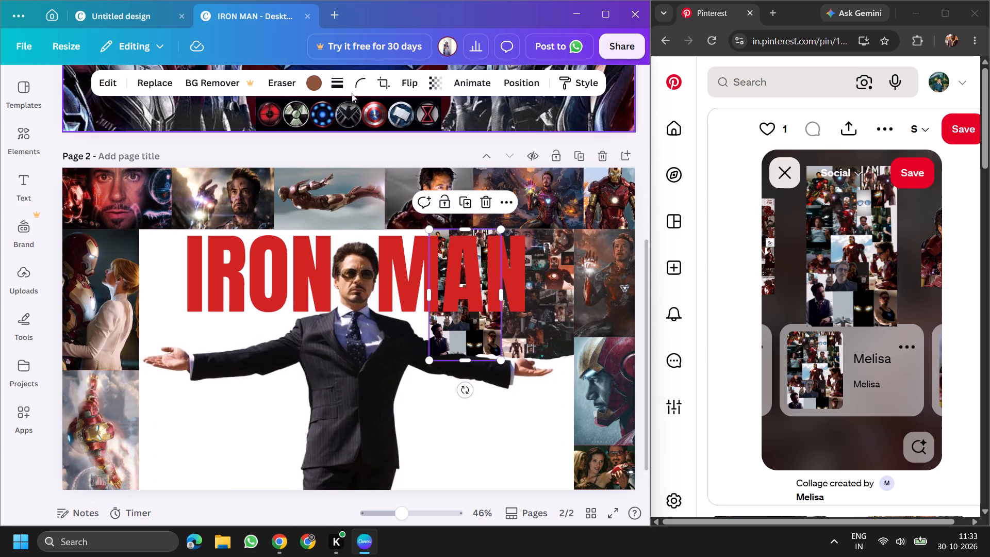
pyautogui.click(287, 86)
pyautogui.click(292, 141)
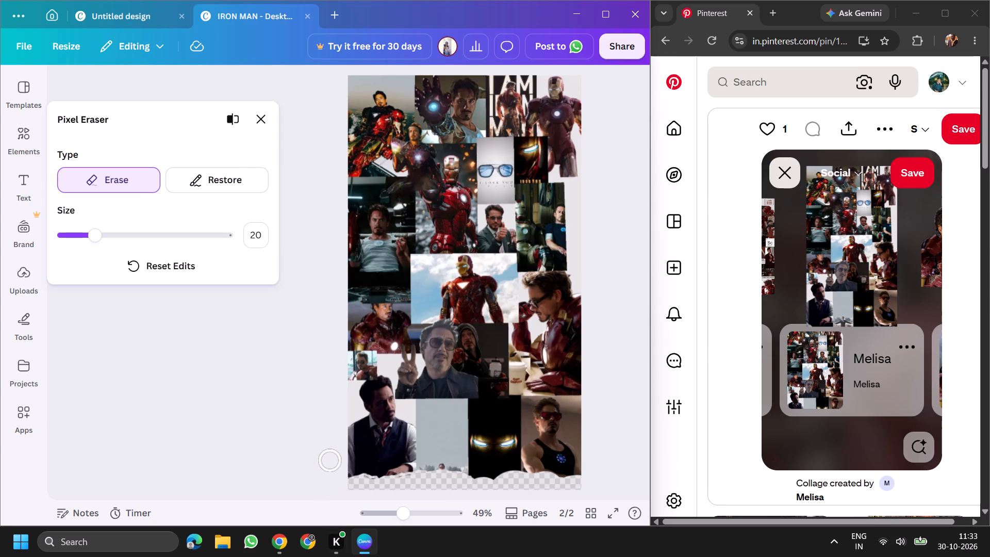
pyautogui.moveTo(330, 456); pyautogui.dragTo(455, 497)
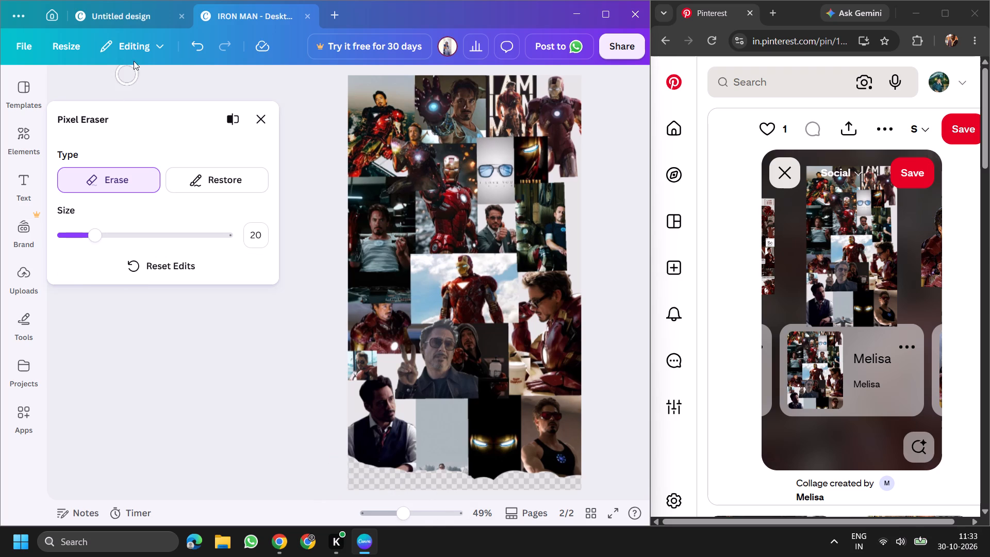
pyautogui.click(264, 118)
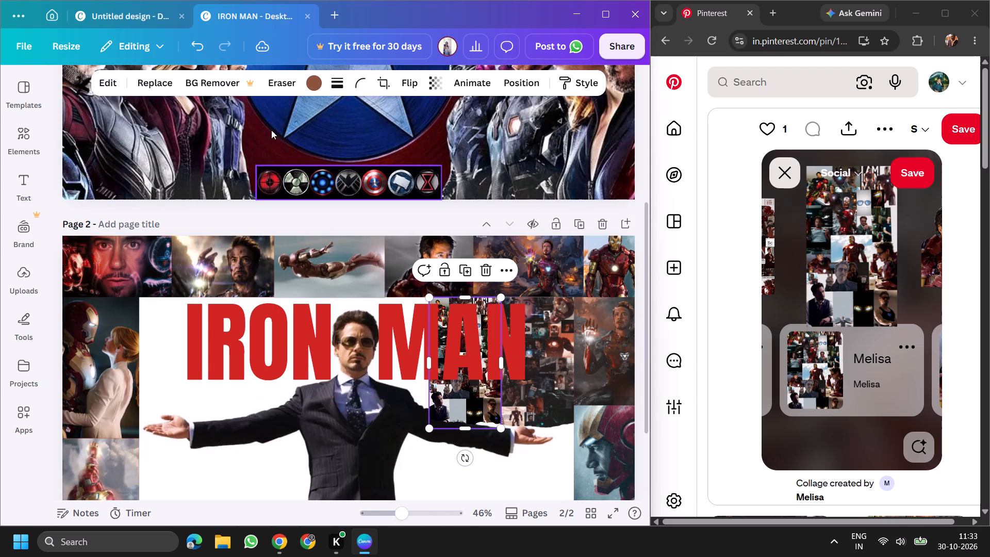
# Erase more of the same collage's lower-left edge with the Pixel Eraser, sloping down along the figure's outstretched arm.
pyautogui.click(278, 80)
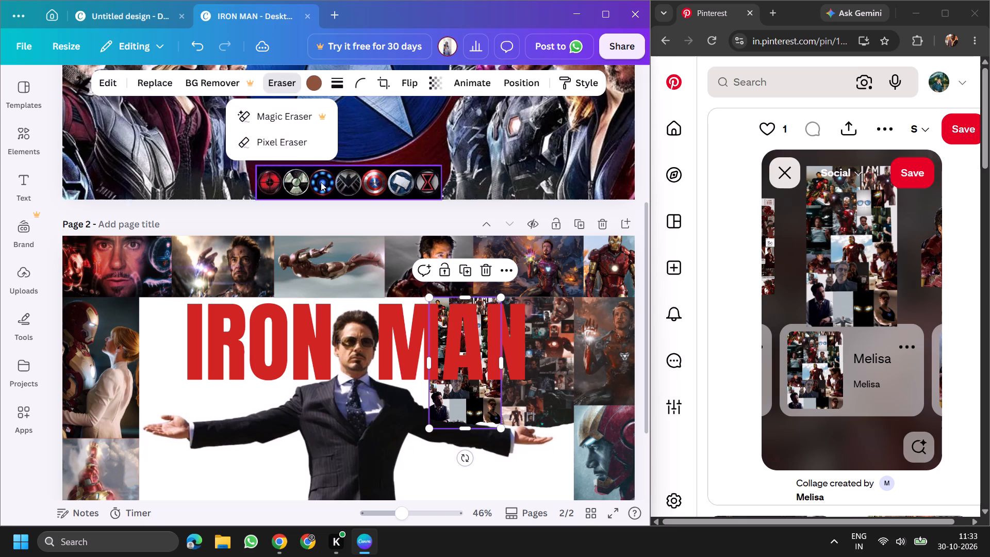
pyautogui.click(286, 140)
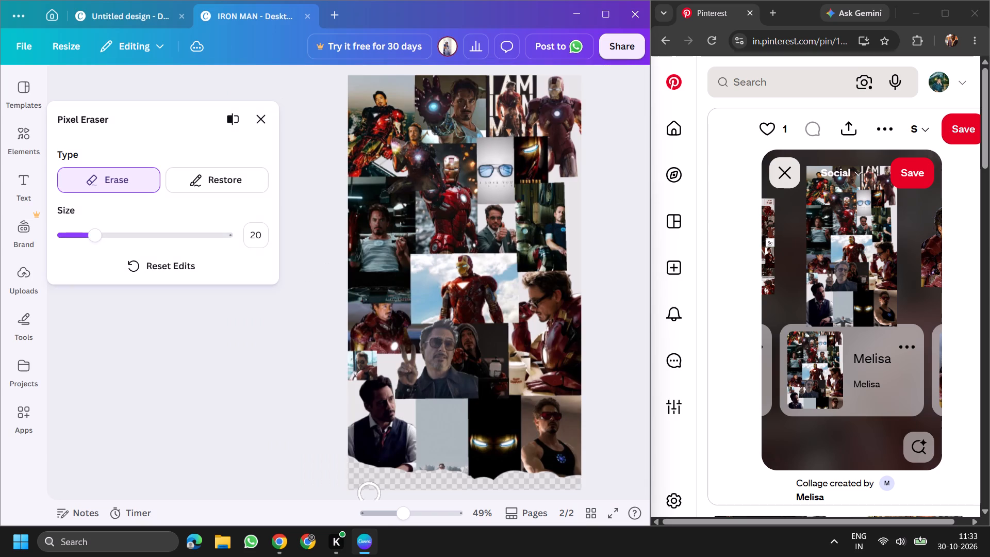
pyautogui.moveTo(343, 443); pyautogui.dragTo(421, 481)
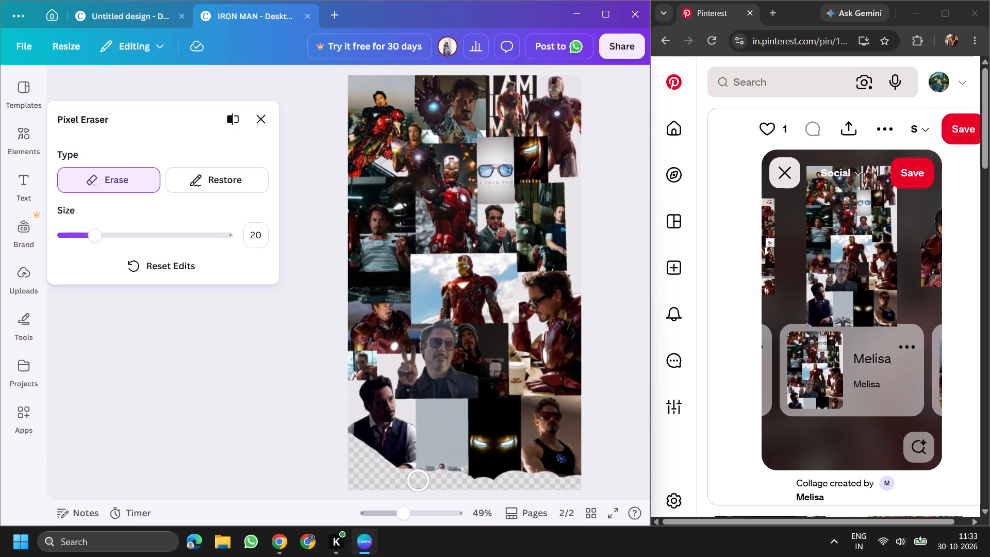
pyautogui.moveTo(421, 481); pyautogui.dragTo(341, 435)
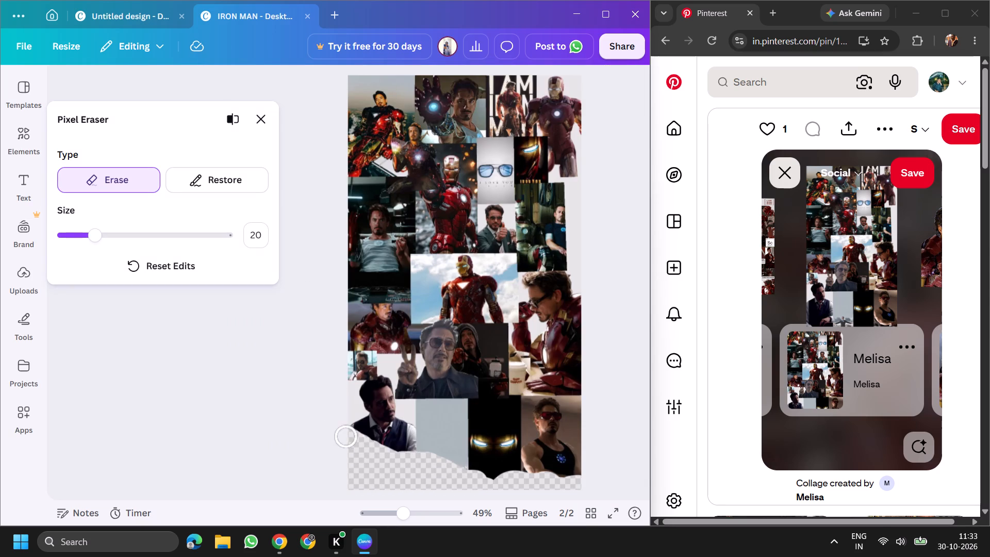
pyautogui.moveTo(341, 435); pyautogui.dragTo(335, 433)
pyautogui.click(267, 118)
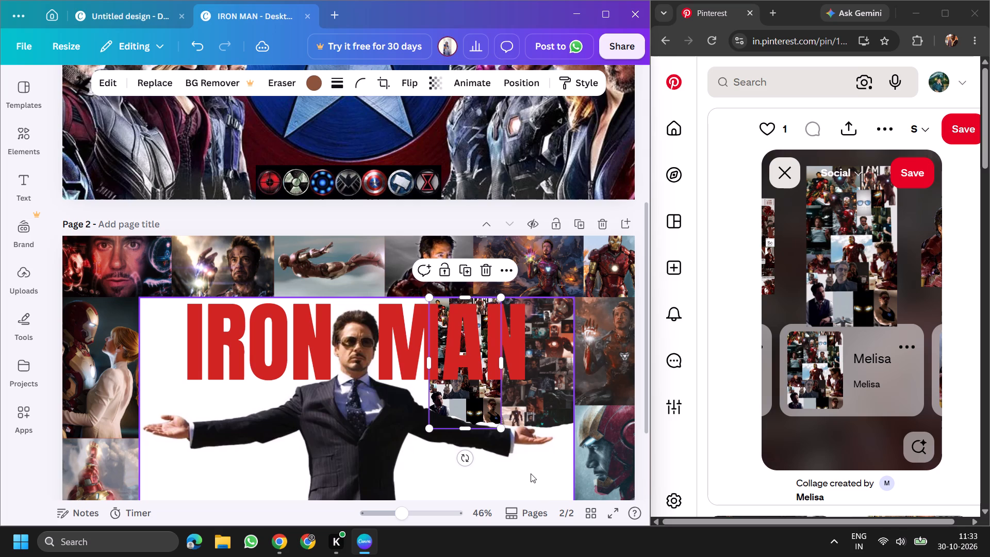
# Open the tall Stark Industries collage piece in the Pinterest Iron Man collage and copy its image.
pyautogui.scroll(-3, 885, 278)
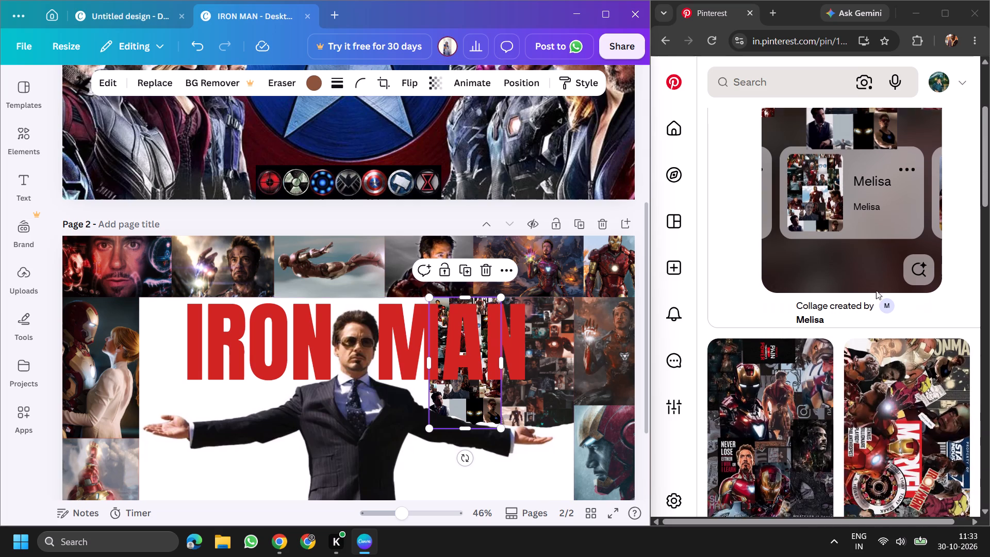
pyautogui.scroll(3, 871, 300)
pyautogui.moveTo(931, 256); pyautogui.dragTo(926, 249)
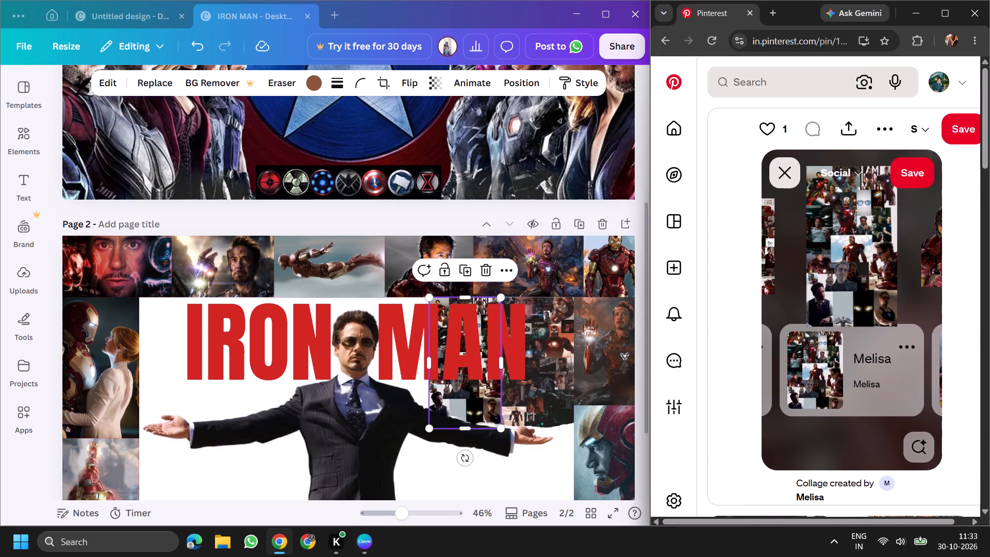
pyautogui.click(932, 266)
pyautogui.click(931, 266)
pyautogui.click(931, 266)
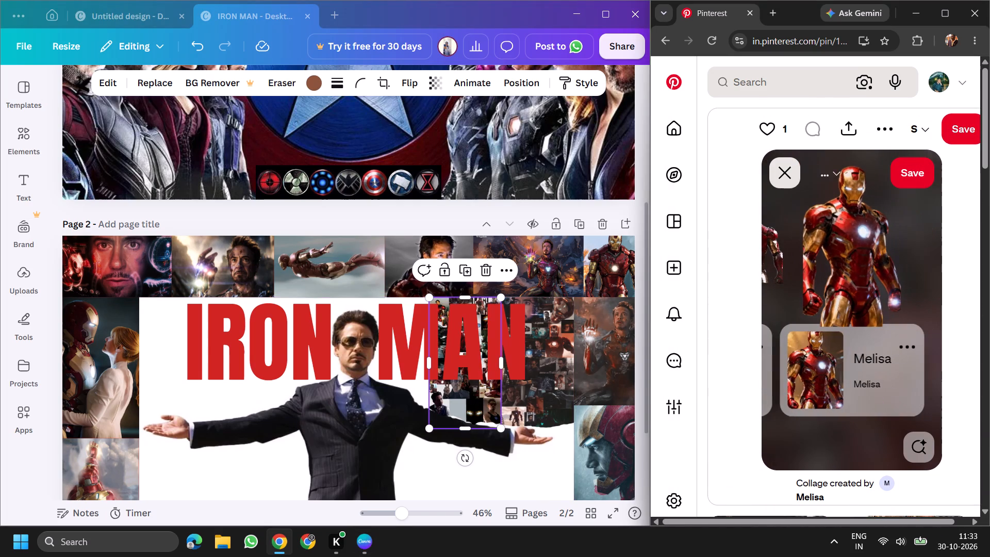
pyautogui.click(922, 266)
pyautogui.click(791, 190)
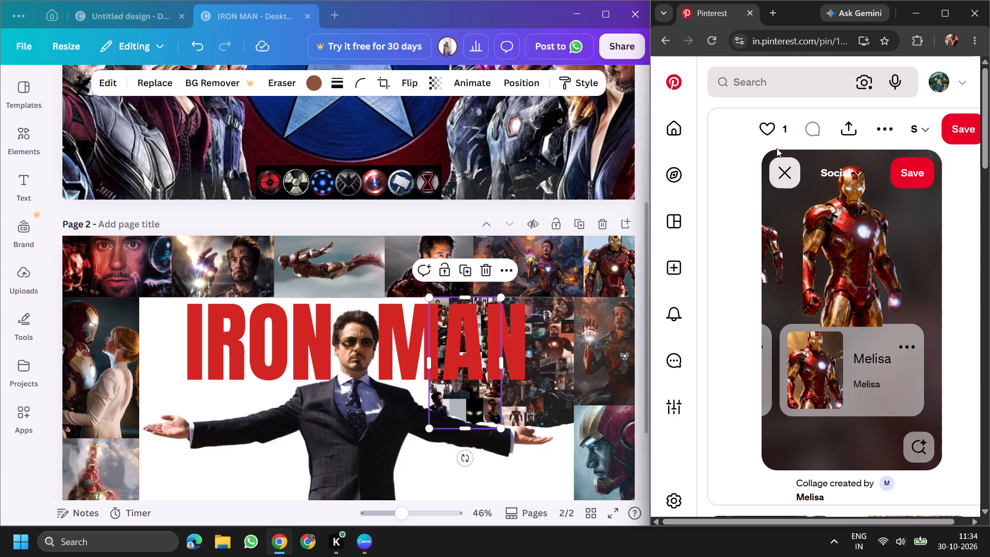
pyautogui.click(785, 166)
pyautogui.scroll(-1, 882, 286)
pyautogui.click(820, 312)
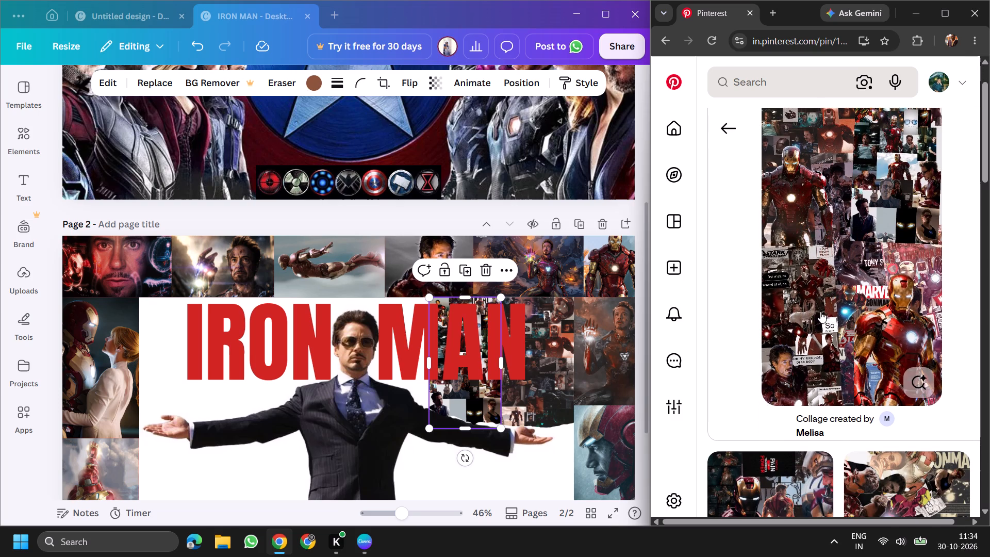
pyautogui.rightClick(855, 205)
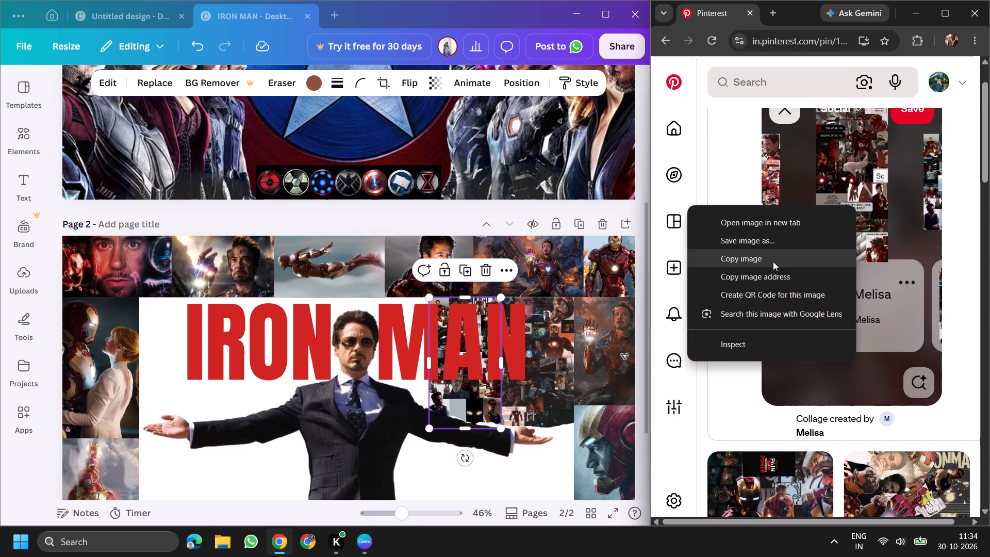
pyautogui.click(772, 257)
# Paste the copied collage onto page 2 and place it against the left edge of the white background, behind IR.
pyautogui.rightClick(230, 455)
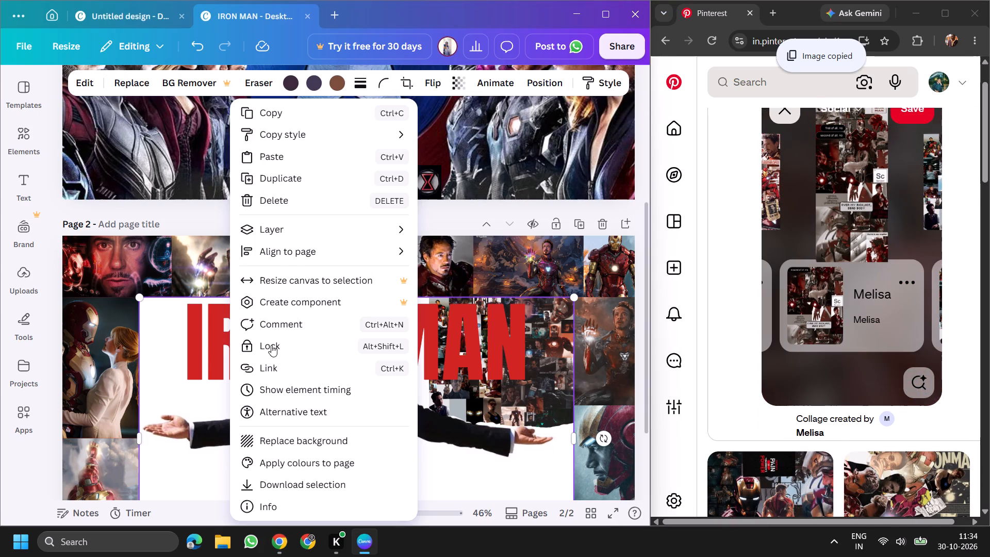
pyautogui.click(289, 152)
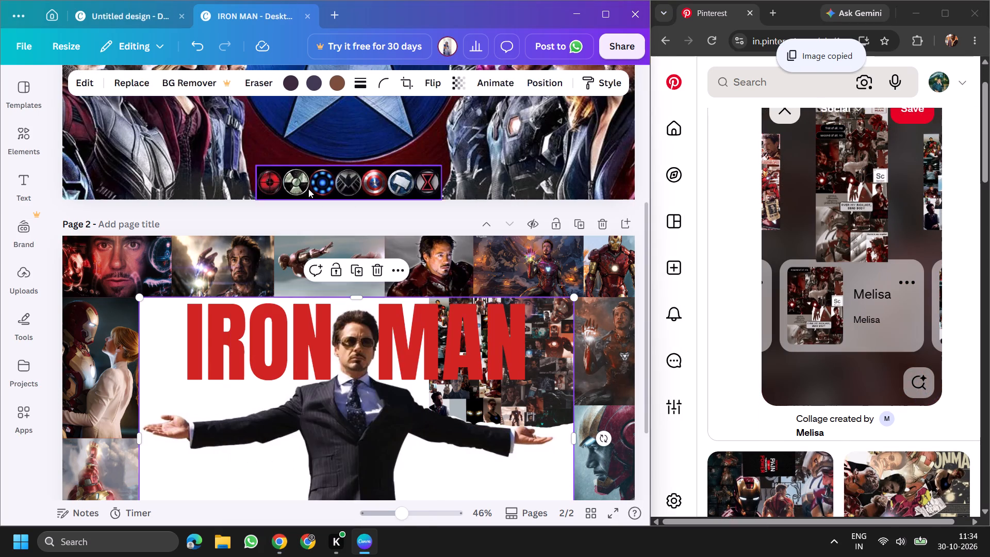
pyautogui.scroll(-3, 199, 407)
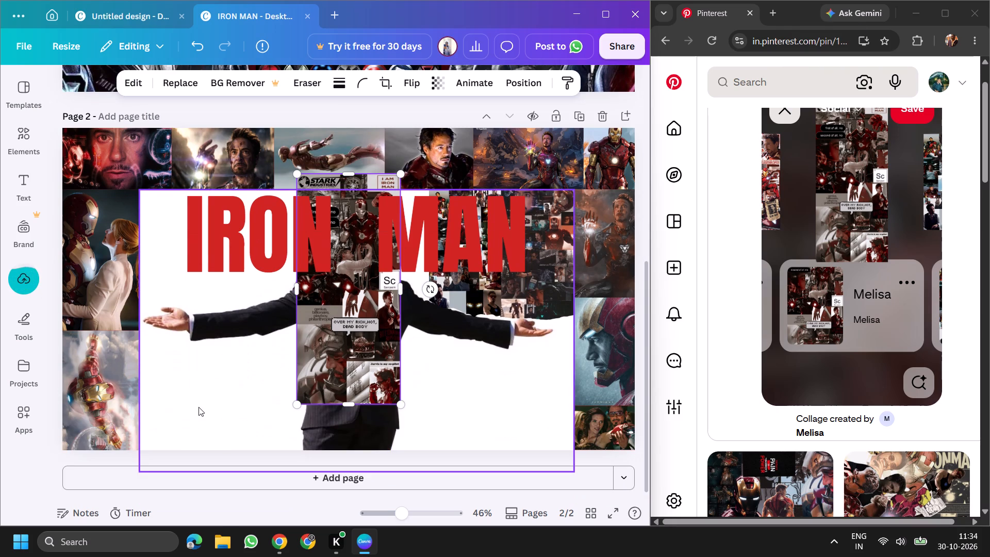
pyautogui.scroll(-1, 199, 407)
pyautogui.moveTo(344, 336); pyautogui.dragTo(360, 359)
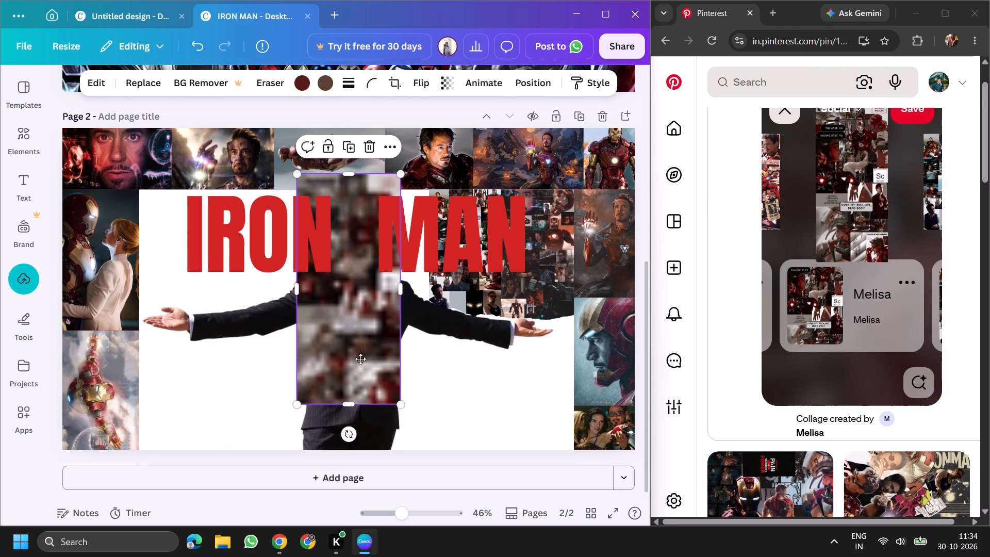
pyautogui.moveTo(360, 359); pyautogui.dragTo(265, 359)
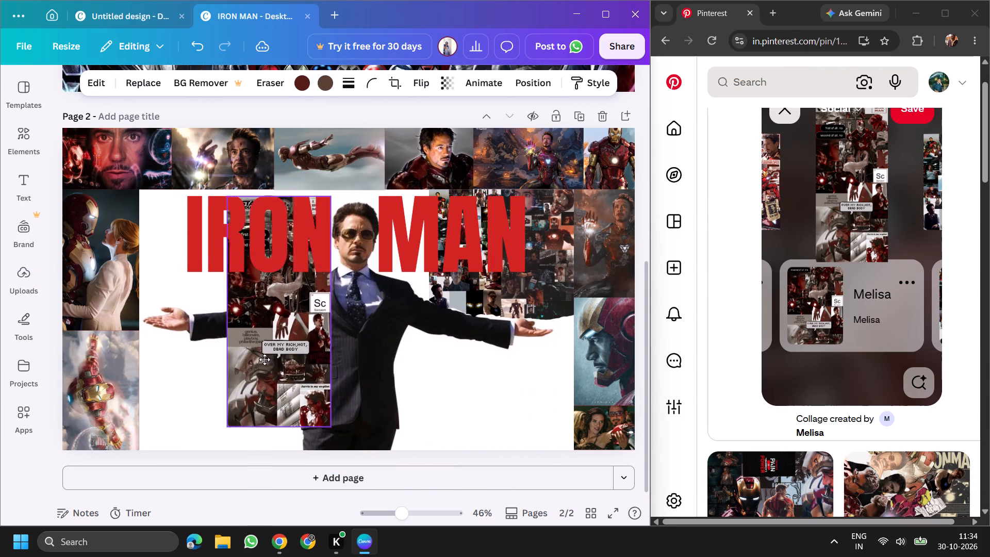
pyautogui.moveTo(265, 359); pyautogui.dragTo(187, 350)
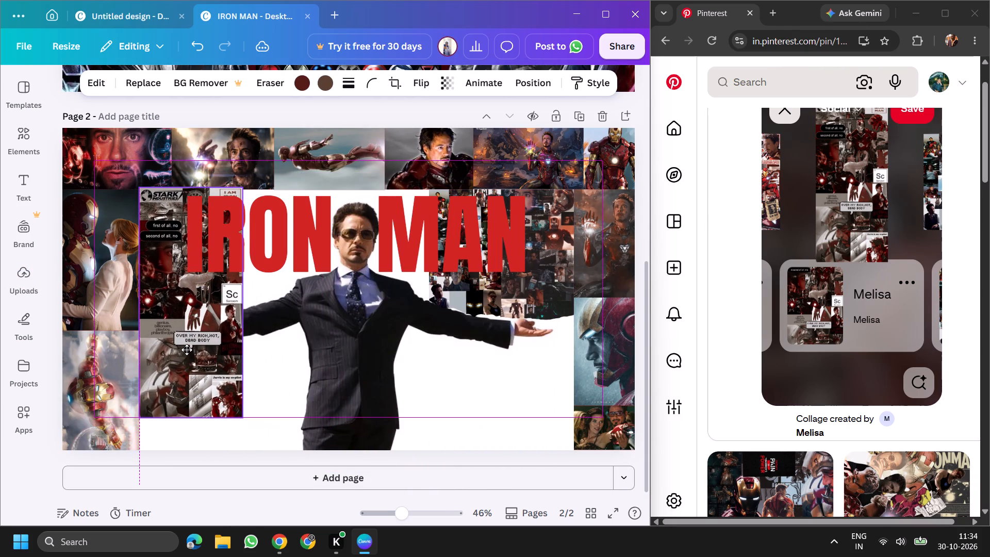
pyautogui.moveTo(187, 350); pyautogui.dragTo(184, 359)
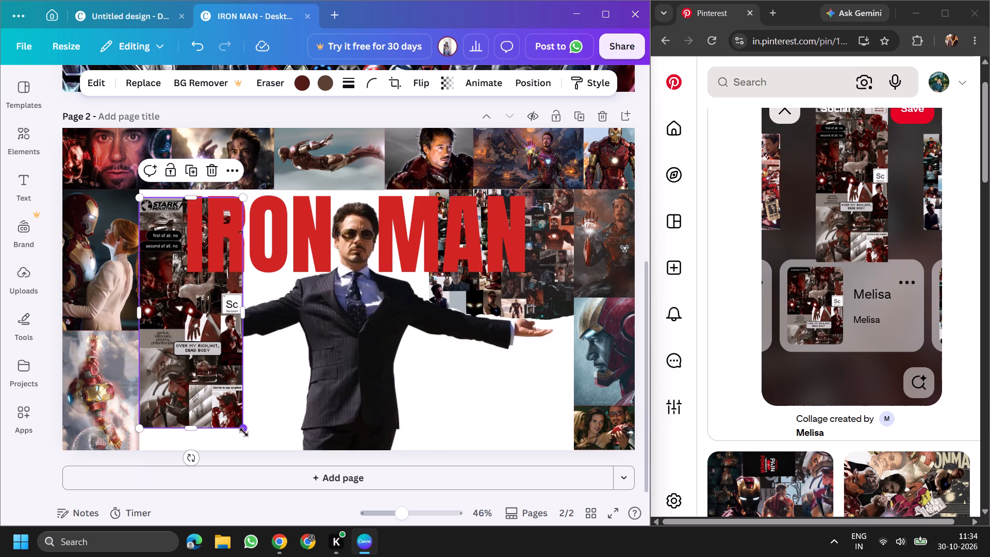
# Enlarge the pasted collage to span the white background's full height and align it with the background's left edge.
pyautogui.moveTo(245, 429); pyautogui.dragTo(260, 448)
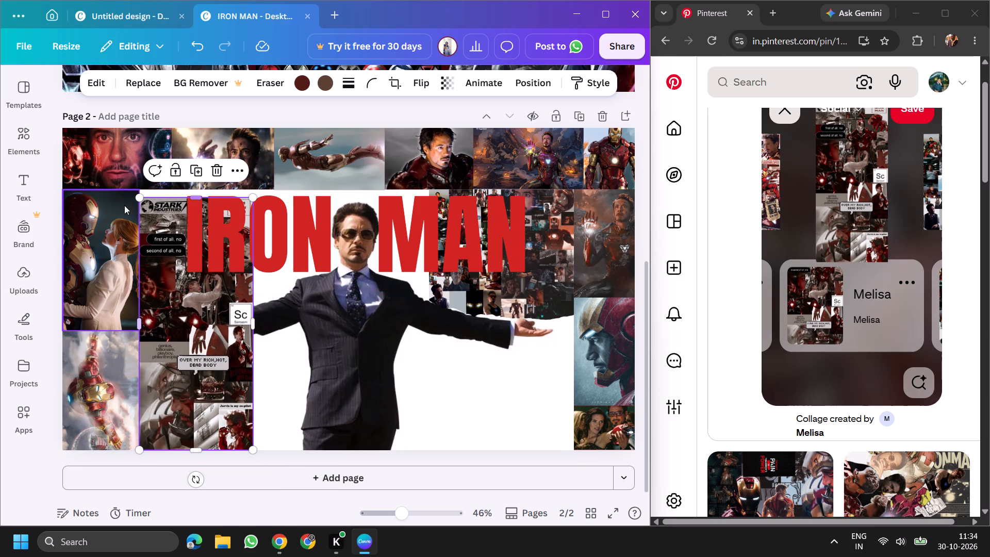
pyautogui.moveTo(141, 197); pyautogui.dragTo(148, 190)
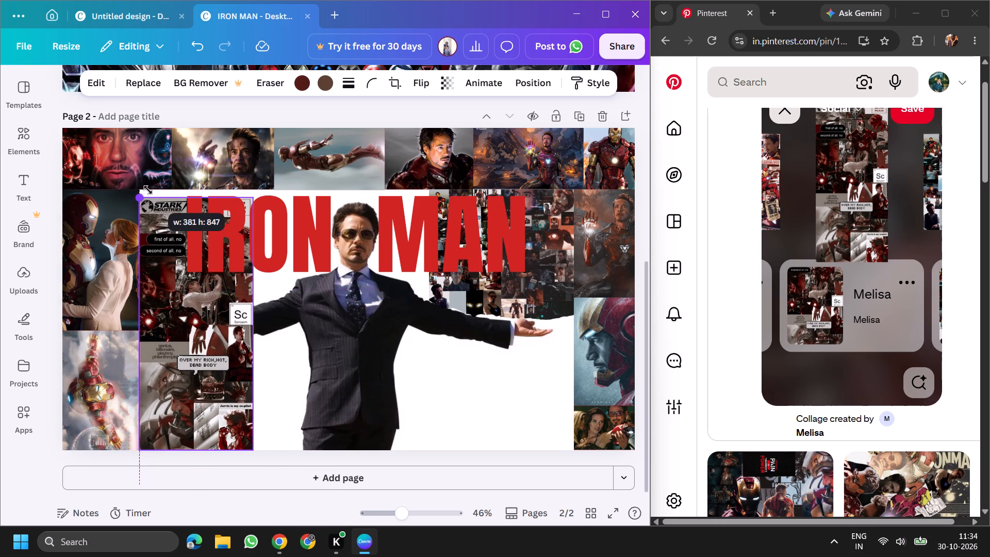
pyautogui.moveTo(148, 190); pyautogui.dragTo(151, 186)
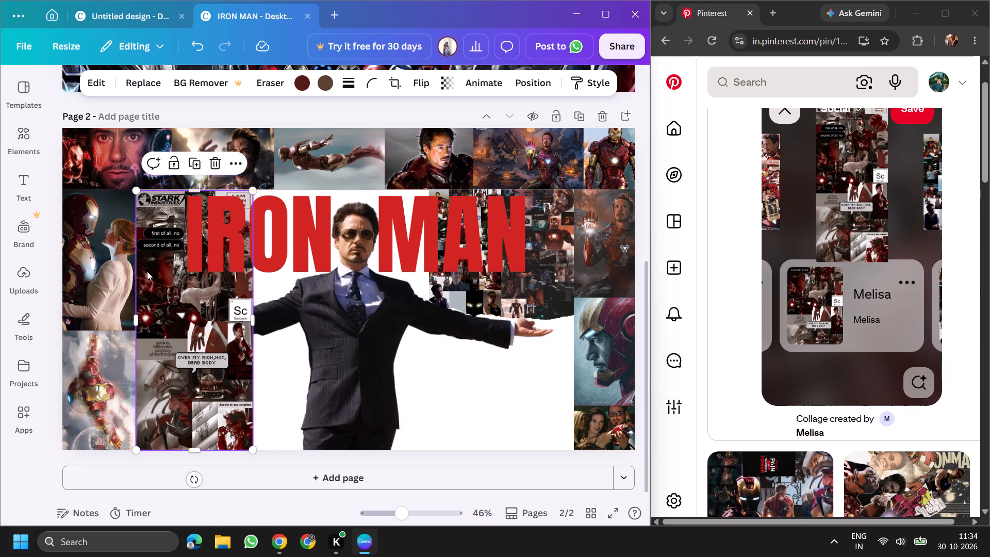
pyautogui.moveTo(147, 271); pyautogui.dragTo(153, 270)
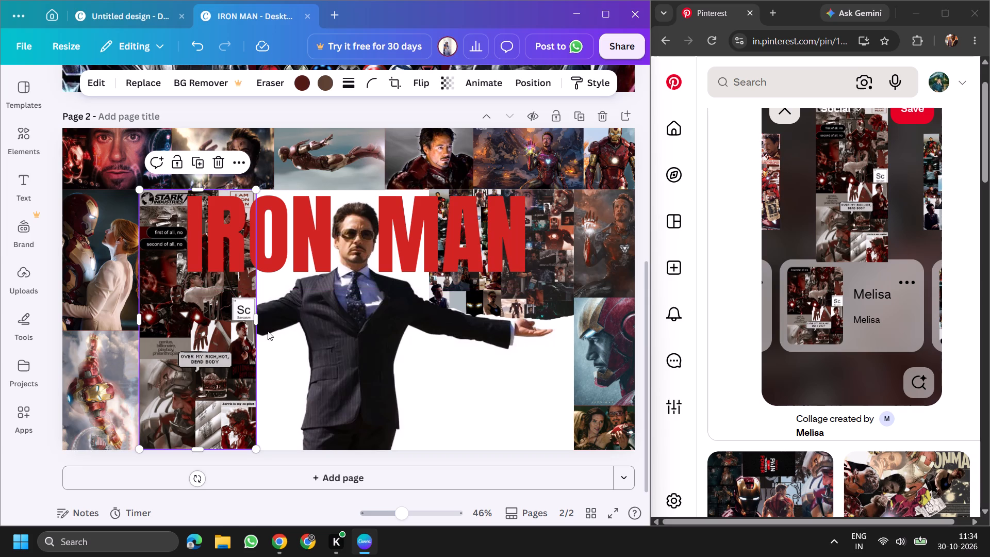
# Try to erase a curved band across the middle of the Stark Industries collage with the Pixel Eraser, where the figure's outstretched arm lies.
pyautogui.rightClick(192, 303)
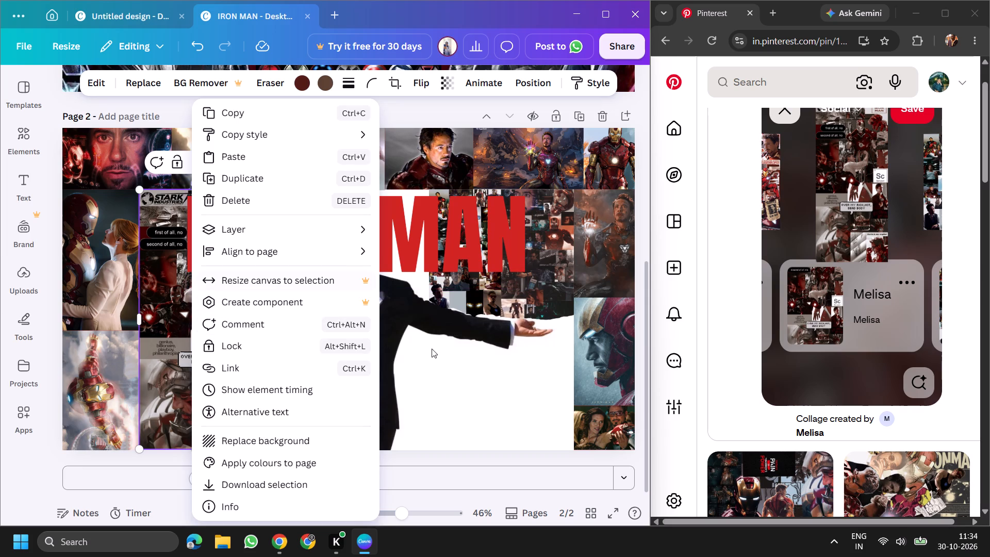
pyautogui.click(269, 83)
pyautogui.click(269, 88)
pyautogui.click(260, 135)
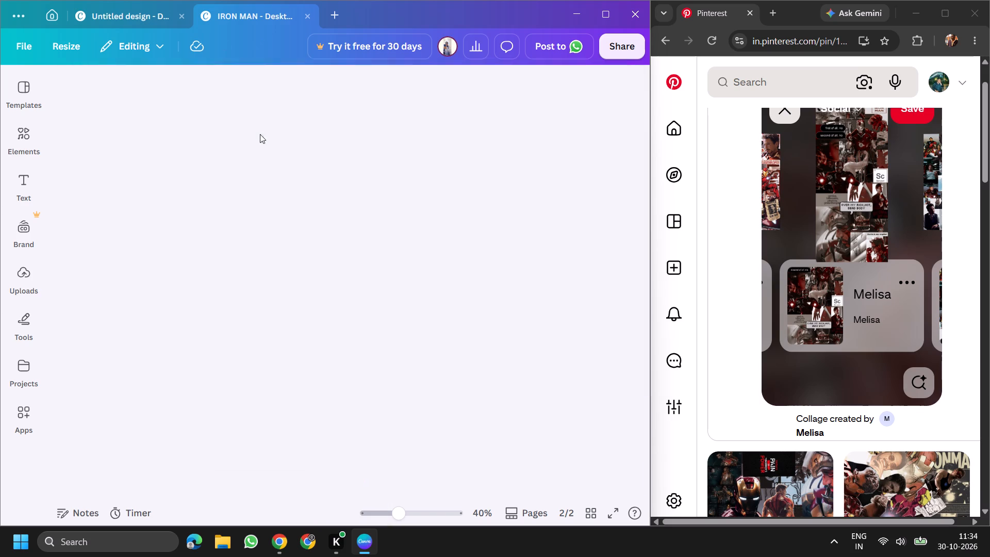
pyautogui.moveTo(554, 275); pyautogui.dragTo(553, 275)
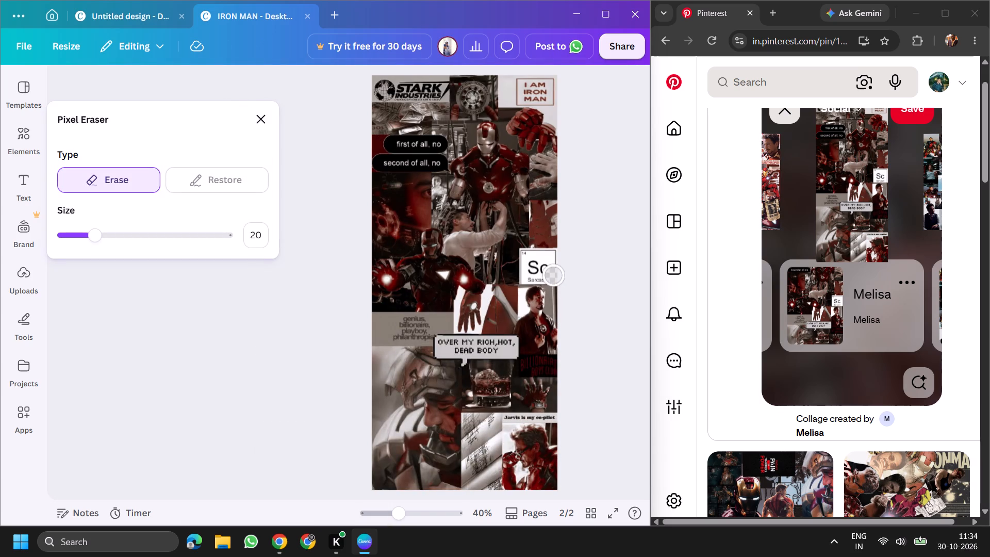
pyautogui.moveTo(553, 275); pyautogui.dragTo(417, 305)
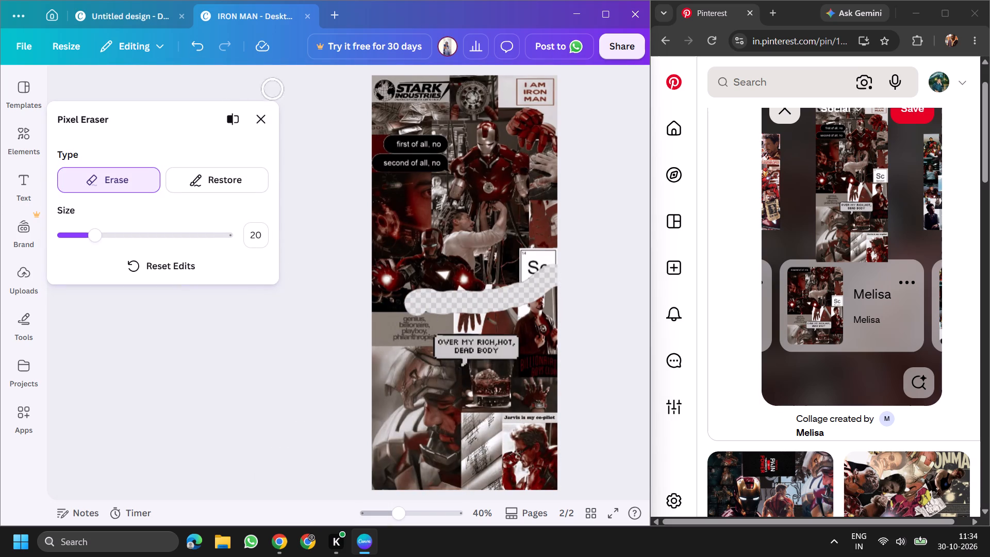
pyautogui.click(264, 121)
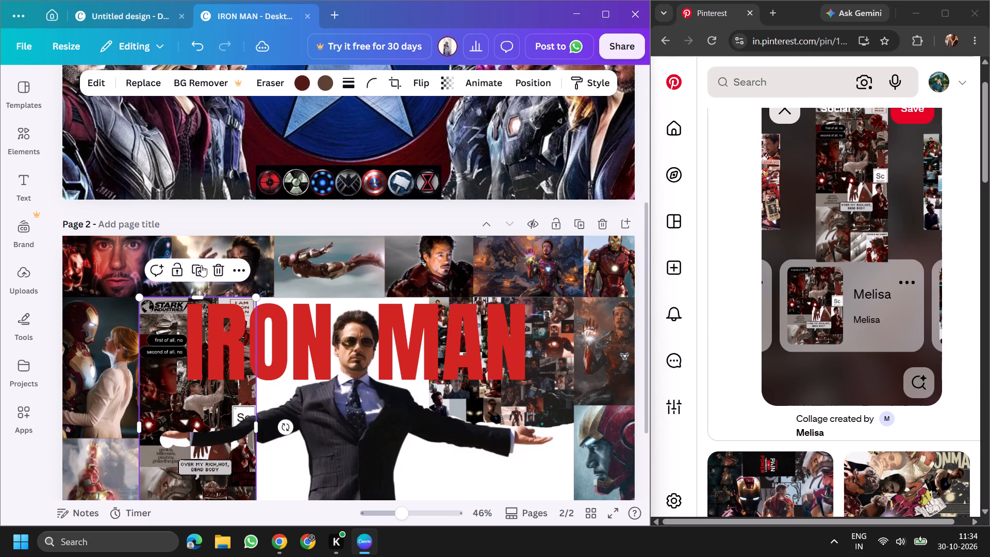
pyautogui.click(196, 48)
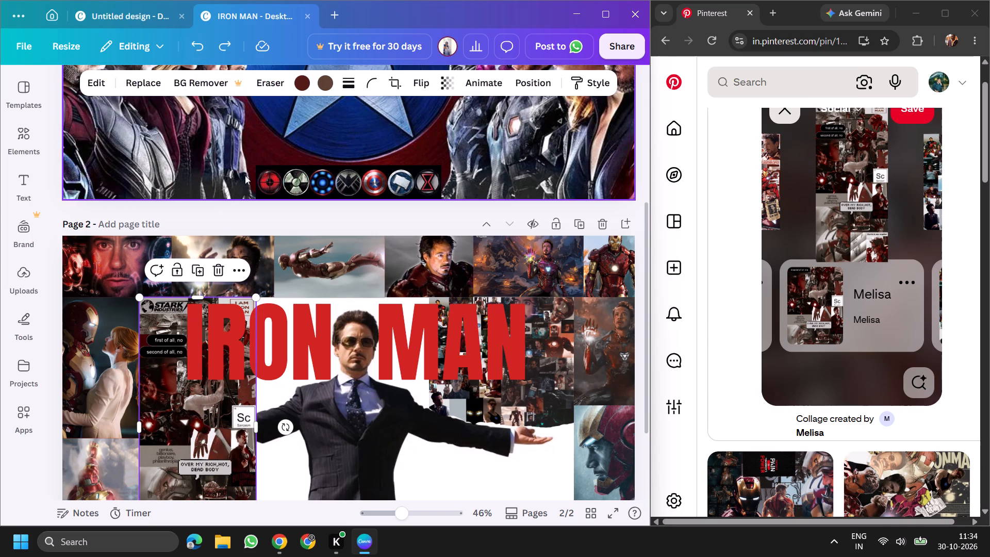
# Erase a gently sloping band across the Stark Industries collage with the Pixel Eraser, from the Sc tile inward, to uncover the figure's outstretched arm.
pyautogui.click(268, 88)
pyautogui.click(284, 148)
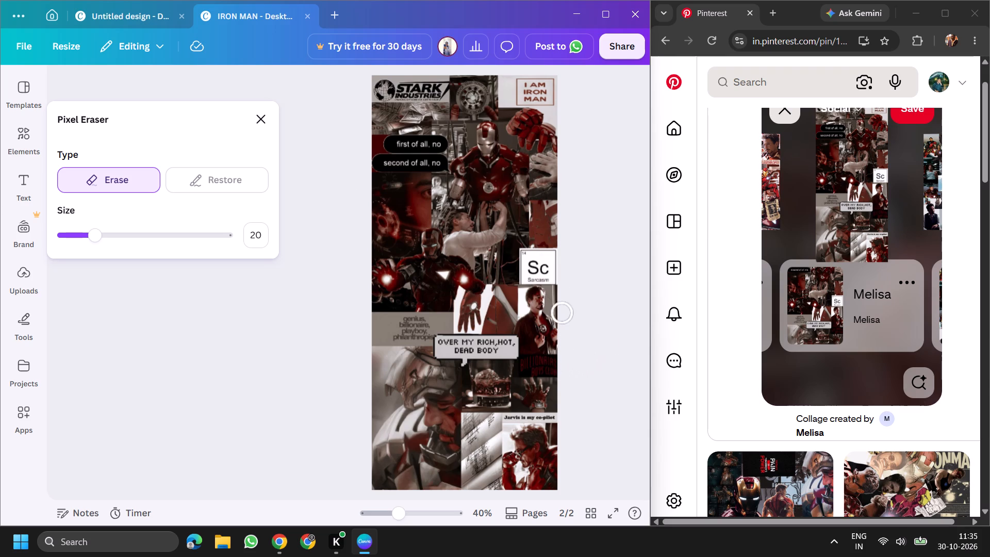
pyautogui.moveTo(558, 271); pyautogui.dragTo(535, 273)
pyautogui.moveTo(535, 273); pyautogui.dragTo(476, 282)
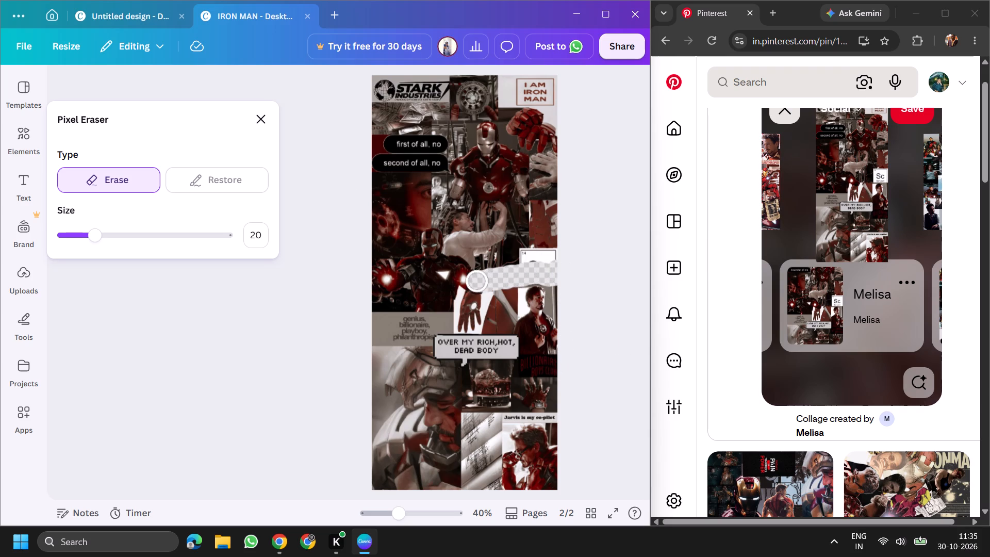
pyautogui.moveTo(476, 282); pyautogui.dragTo(436, 281)
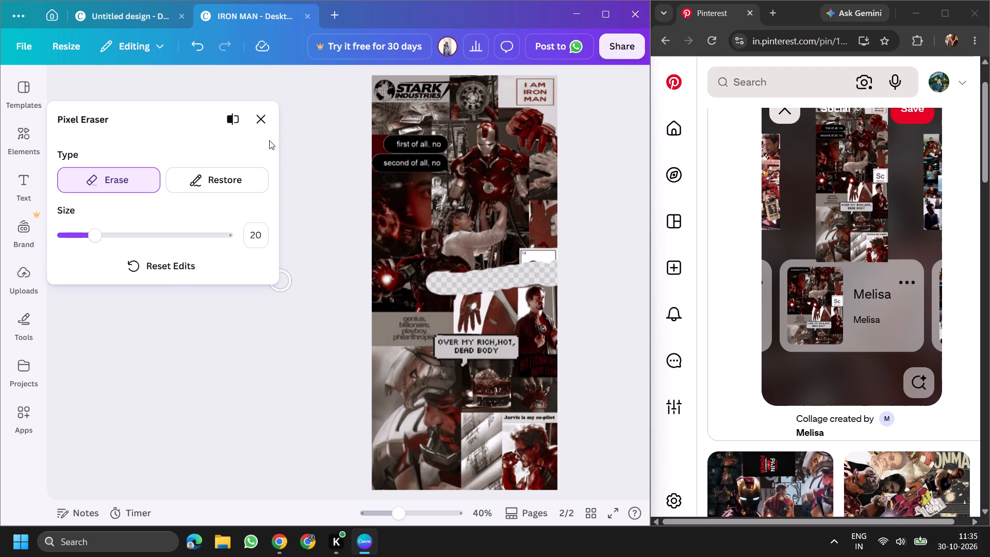
pyautogui.click(268, 116)
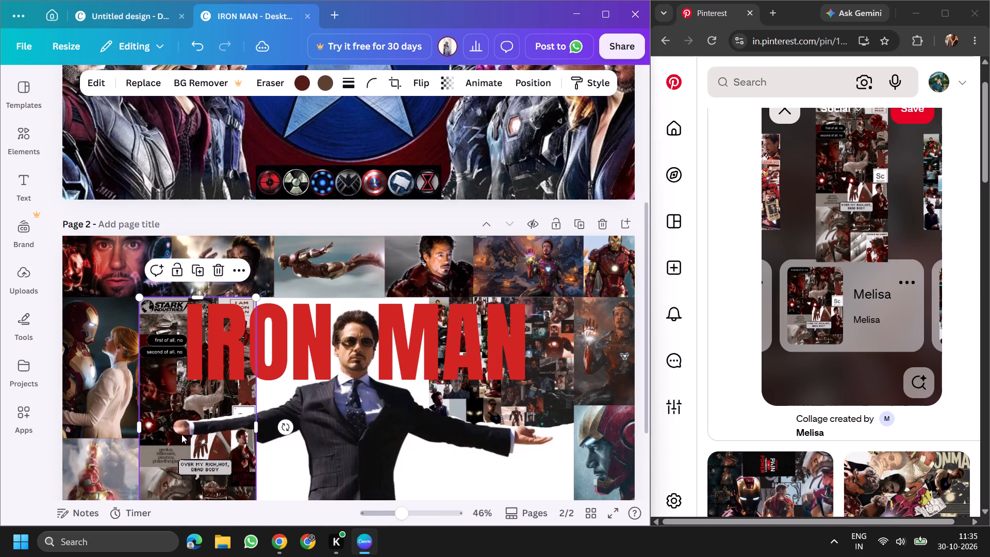
# Widen the erased band along its lower edge with the Pixel Eraser and extend its inner end further around the figure's hand.
pyautogui.click(274, 76)
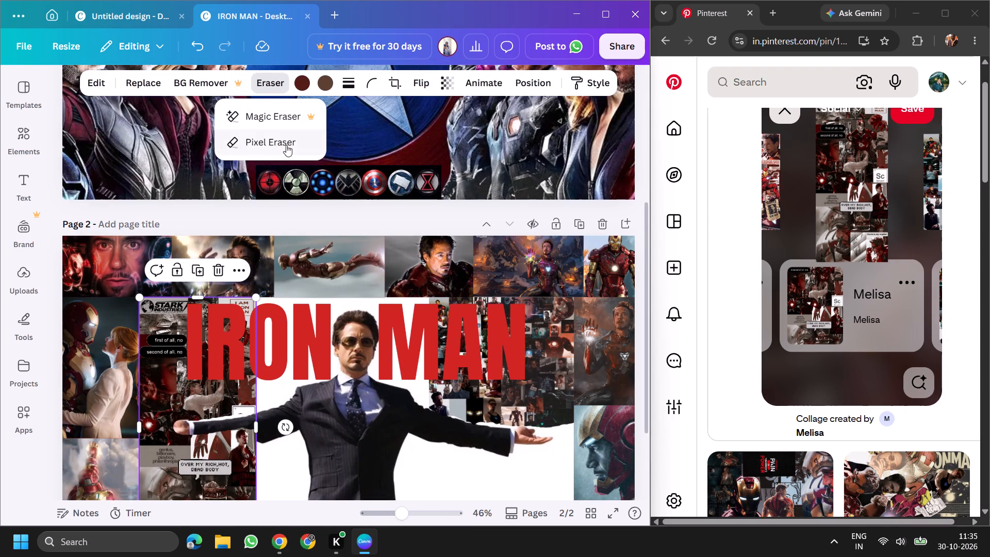
pyautogui.click(286, 145)
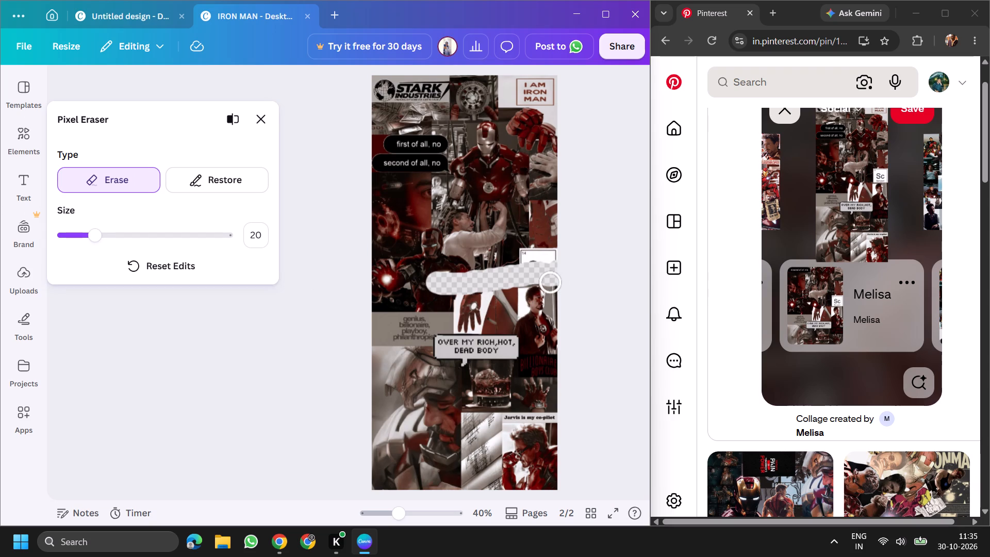
pyautogui.moveTo(552, 279); pyautogui.dragTo(531, 282)
pyautogui.moveTo(531, 282); pyautogui.dragTo(491, 289)
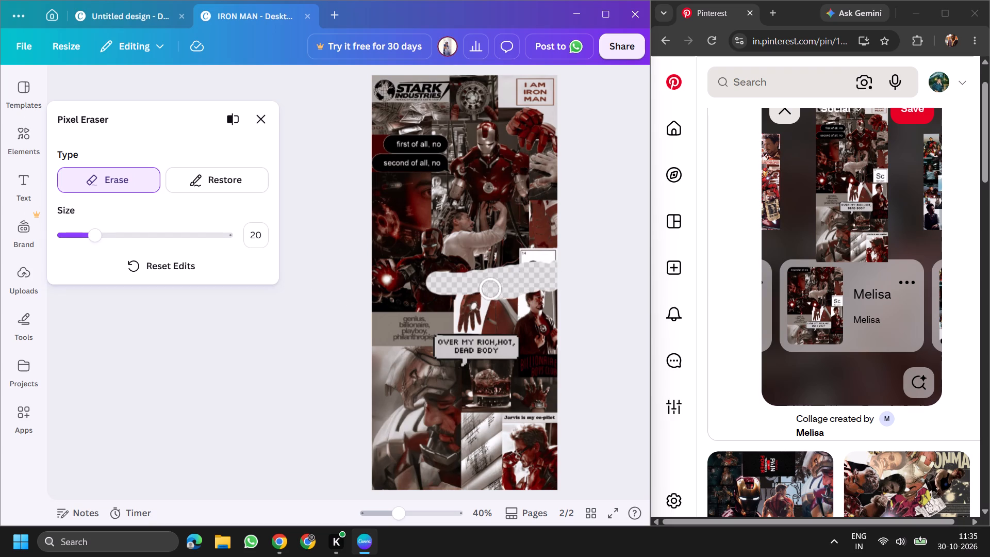
pyautogui.moveTo(491, 289); pyautogui.dragTo(444, 294)
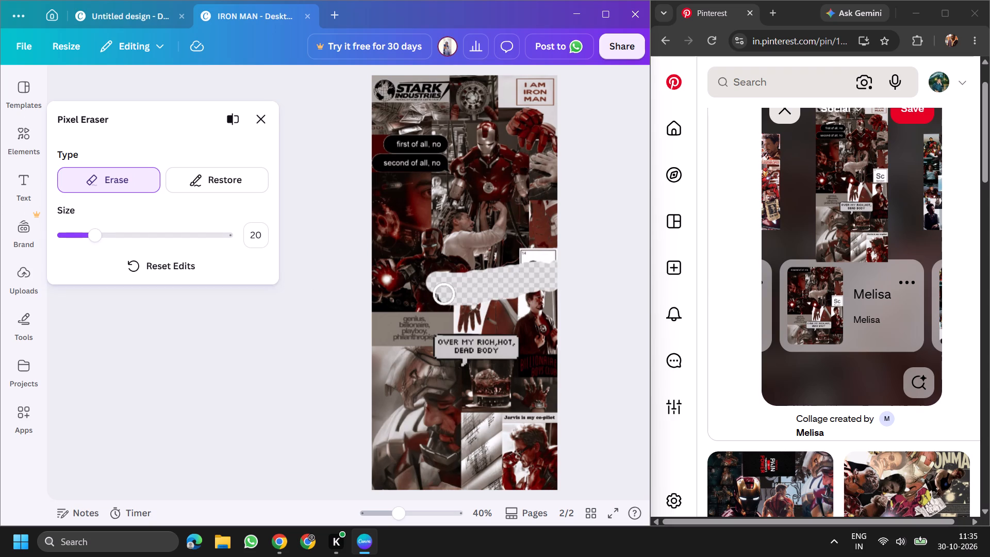
pyautogui.moveTo(444, 294); pyautogui.dragTo(425, 286)
pyautogui.moveTo(425, 286); pyautogui.dragTo(417, 285)
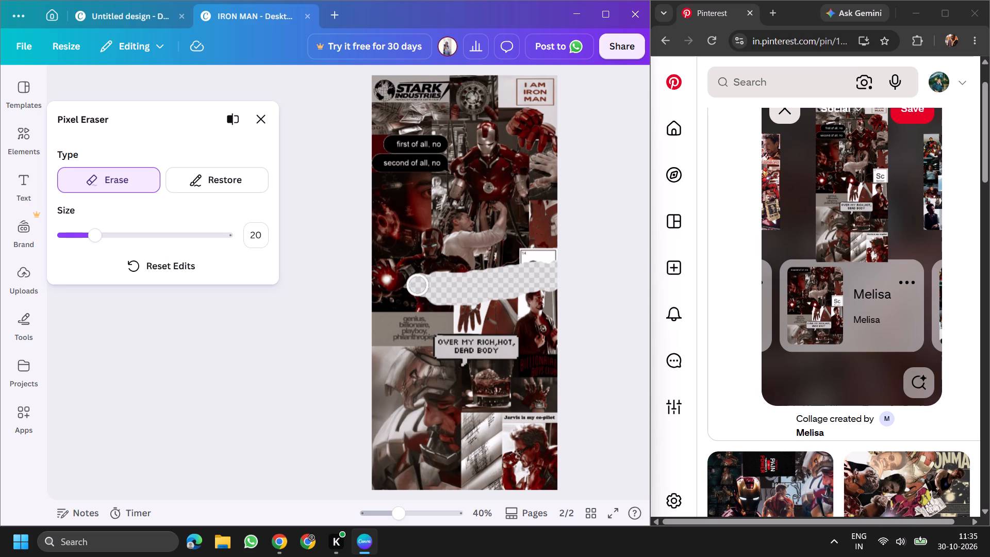
pyautogui.moveTo(417, 285); pyautogui.dragTo(417, 286)
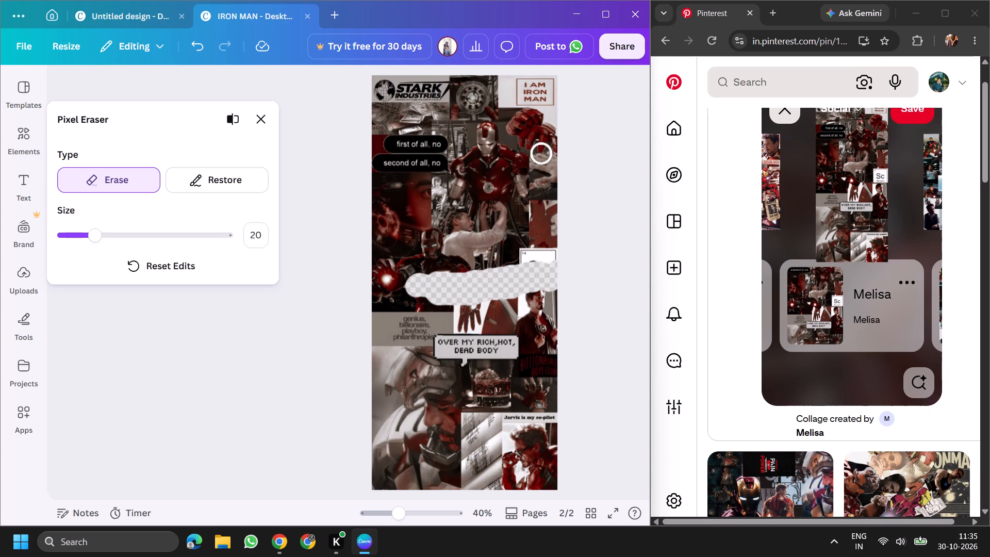
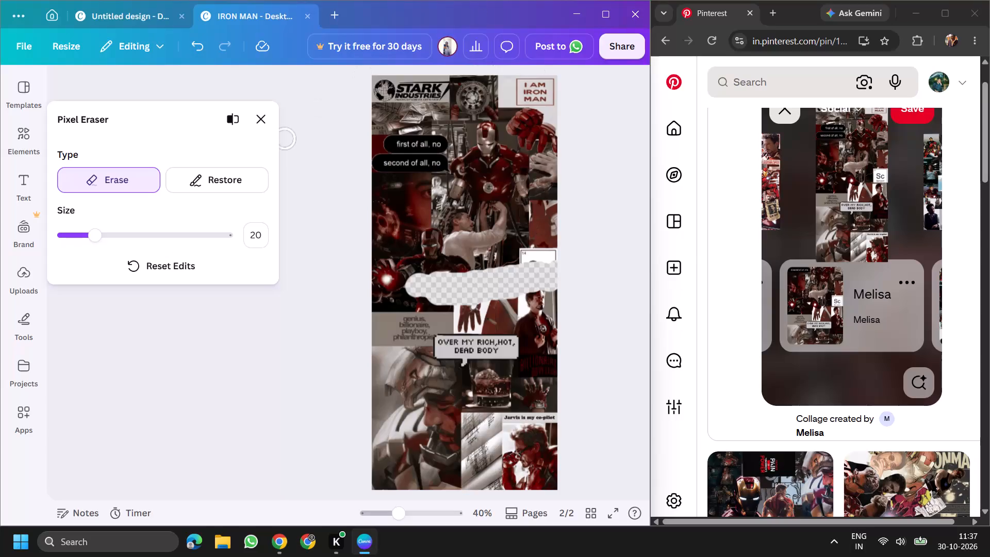
# Finish editing the Stark Industries collage and close the Pixel Eraser.
pyautogui.click(265, 123)
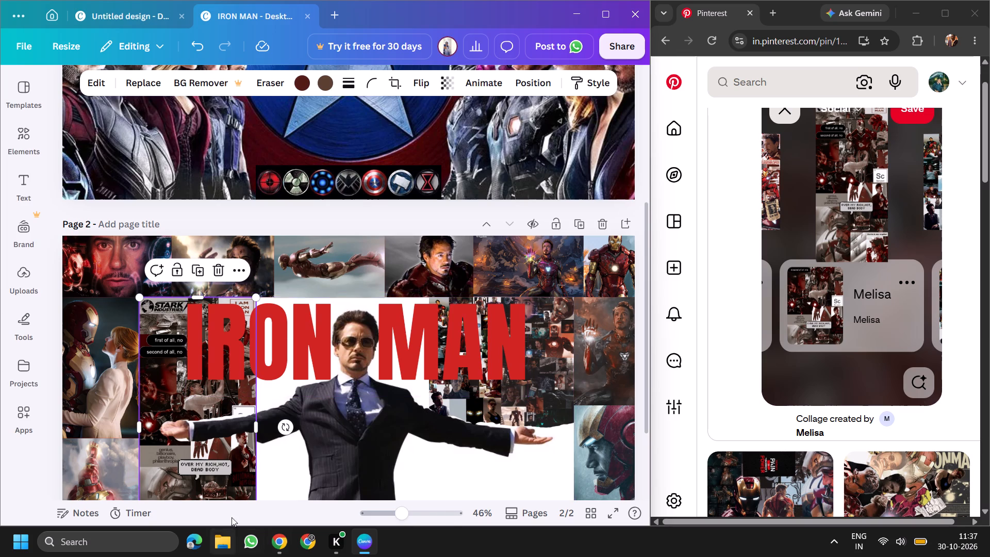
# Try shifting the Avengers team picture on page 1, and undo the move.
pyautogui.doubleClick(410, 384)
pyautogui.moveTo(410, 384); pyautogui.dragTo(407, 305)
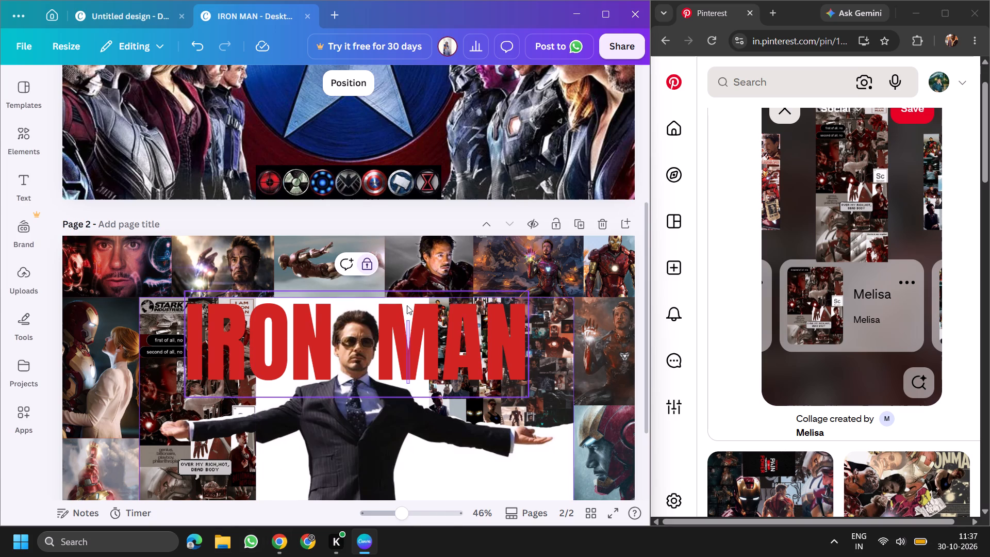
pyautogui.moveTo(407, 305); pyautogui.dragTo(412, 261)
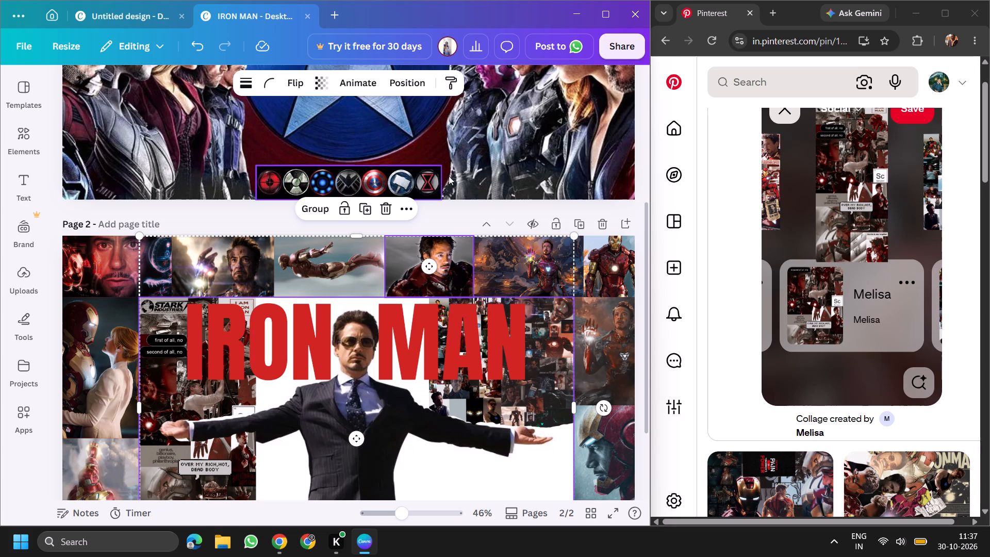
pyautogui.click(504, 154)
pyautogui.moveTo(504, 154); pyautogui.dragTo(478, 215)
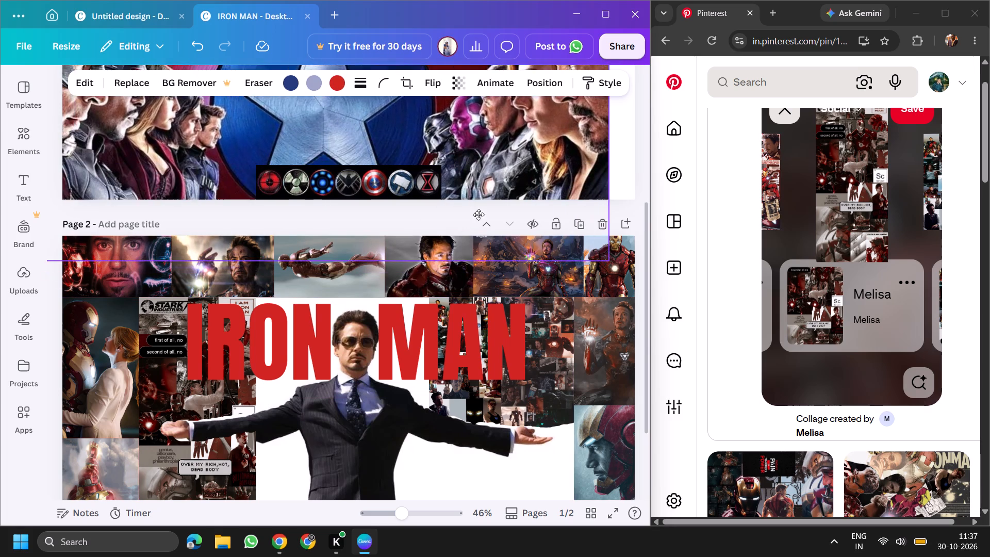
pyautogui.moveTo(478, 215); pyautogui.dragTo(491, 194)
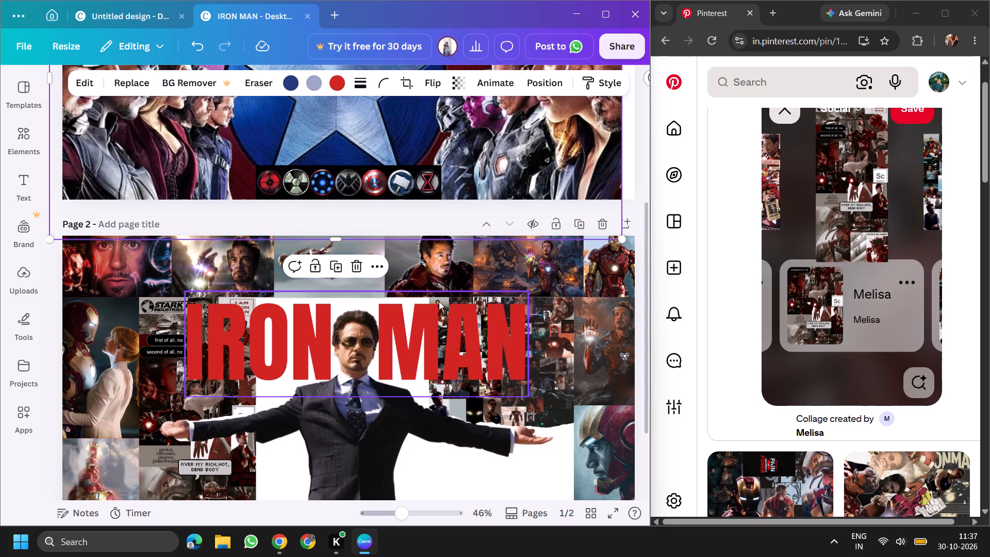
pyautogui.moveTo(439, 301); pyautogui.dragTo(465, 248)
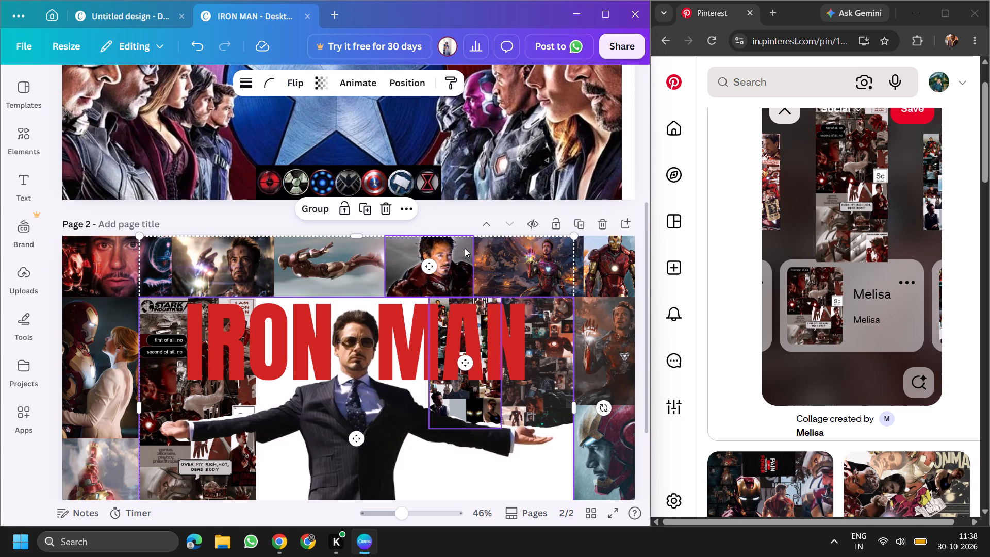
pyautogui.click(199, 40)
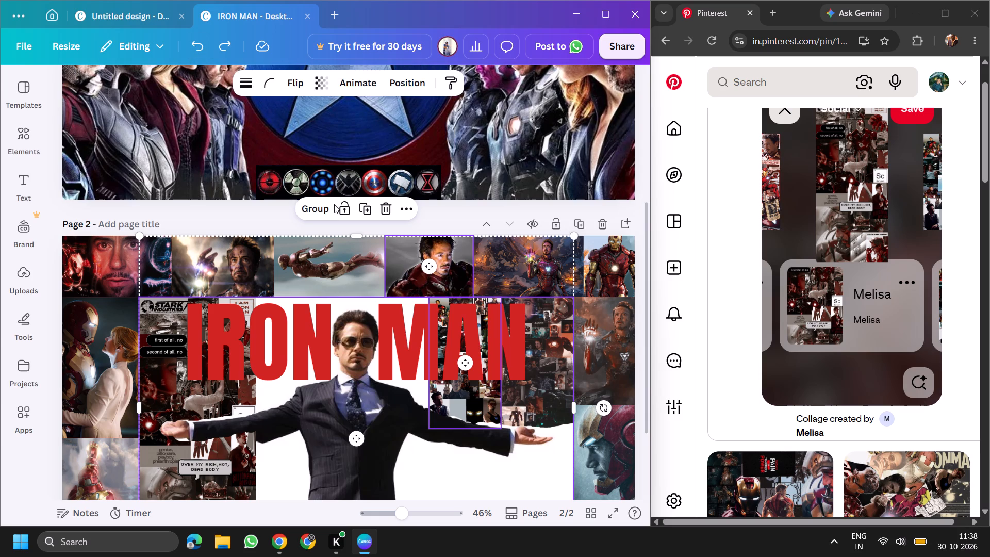
# Move the selected central figure picture, Tony Stark portrait and inner collage together down page 2, below its upper picture row.
pyautogui.scroll(-2, 312, 309)
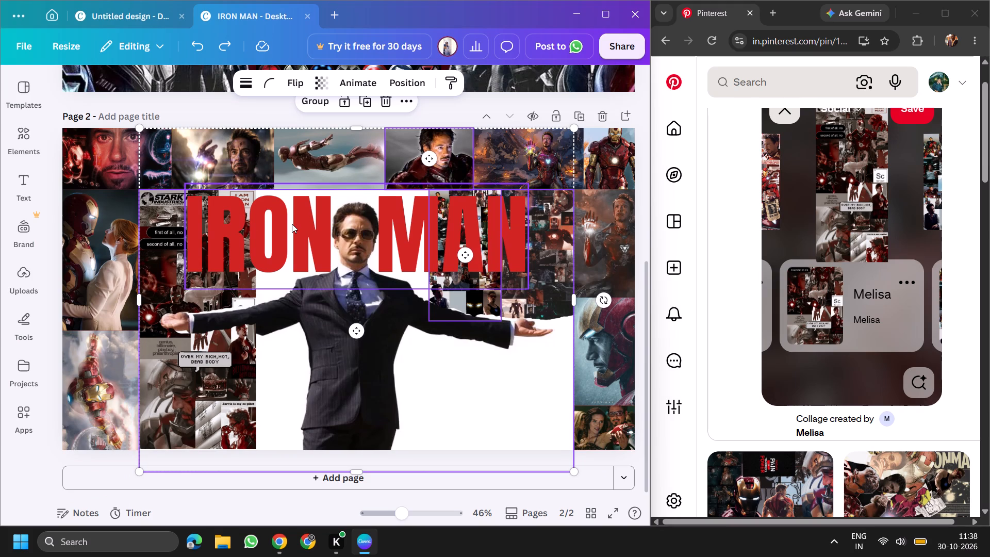
pyautogui.moveTo(292, 224); pyautogui.dragTo(324, 169)
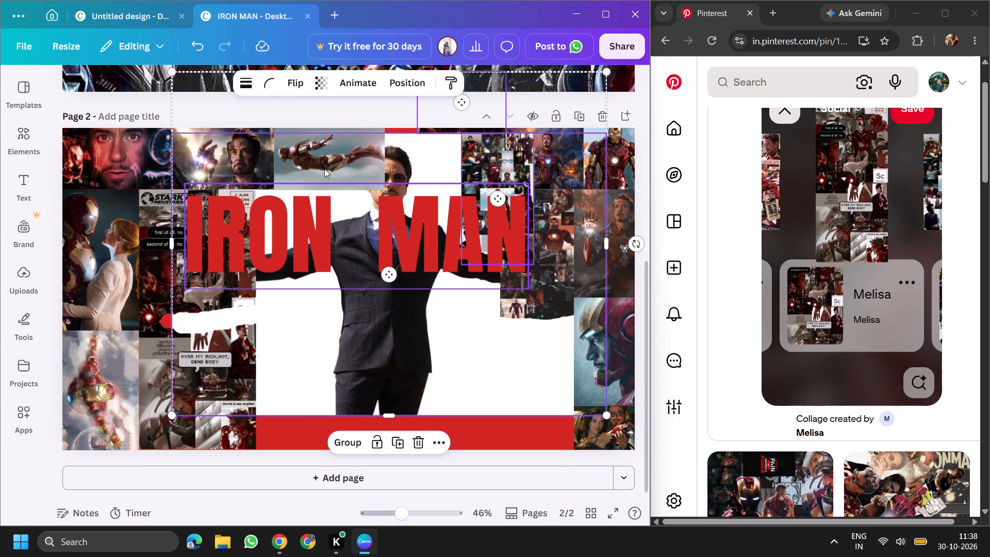
pyautogui.moveTo(376, 233); pyautogui.dragTo(350, 290)
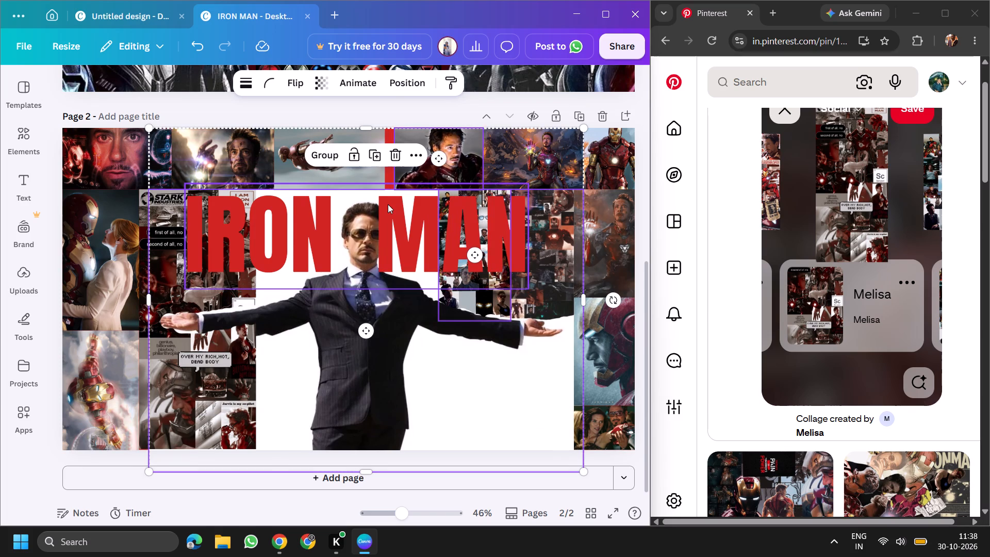
pyautogui.moveTo(388, 204); pyautogui.dragTo(421, 234)
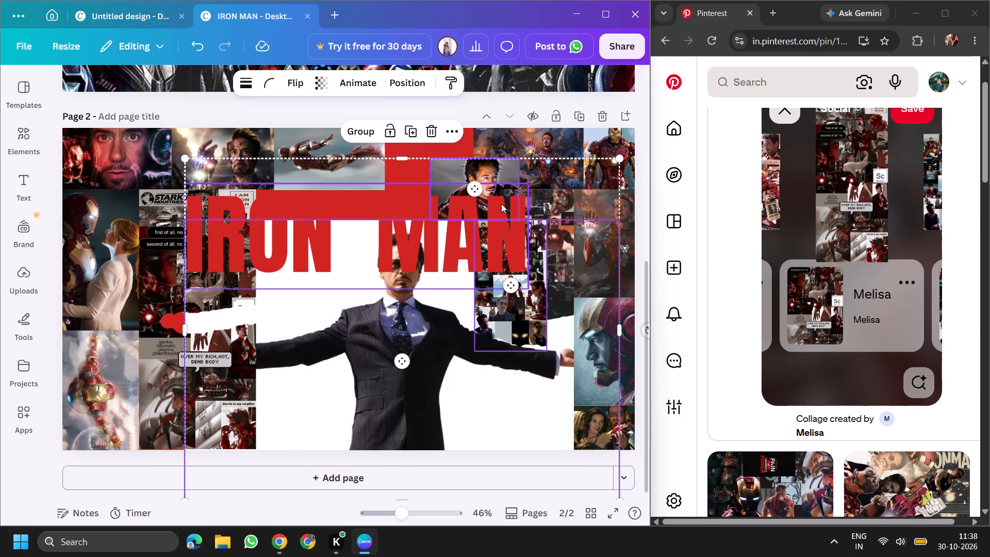
pyautogui.moveTo(501, 204); pyautogui.dragTo(445, 259)
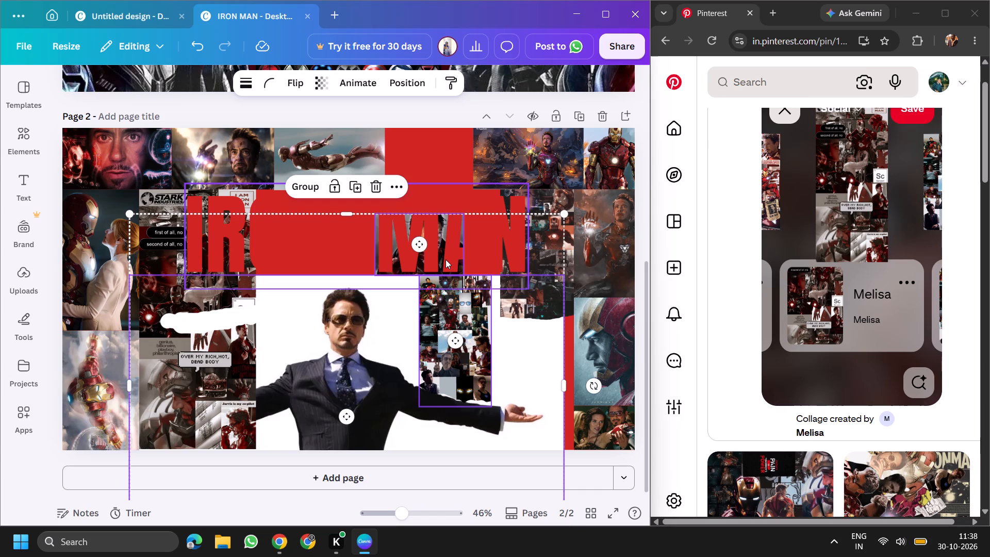
# Select the portrait, the battle and standing-armour pictures and the outer collage together, and move them inward and down page 2.
pyautogui.click(445, 259)
pyautogui.moveTo(445, 259); pyautogui.dragTo(504, 192)
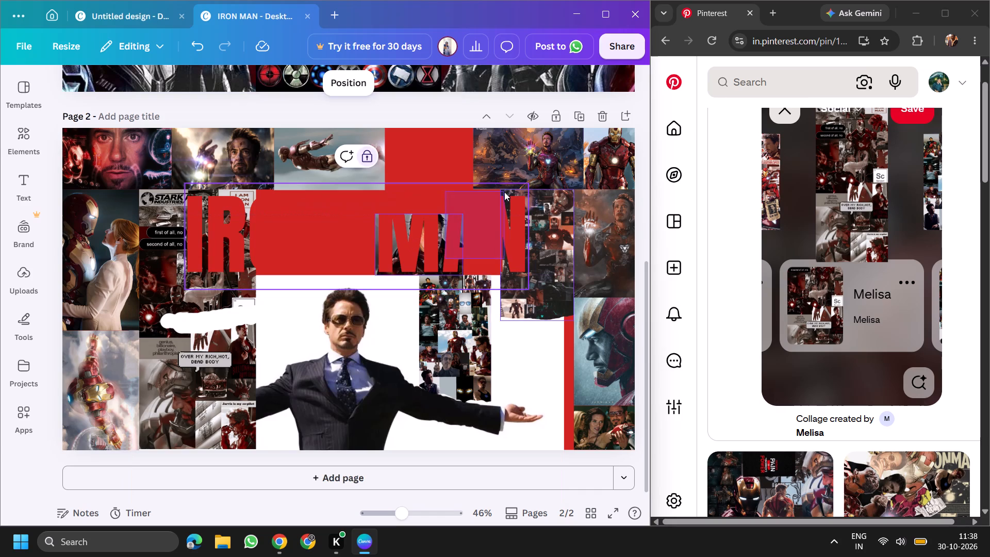
pyautogui.moveTo(504, 192); pyautogui.dragTo(531, 163)
pyautogui.doubleClick(531, 163)
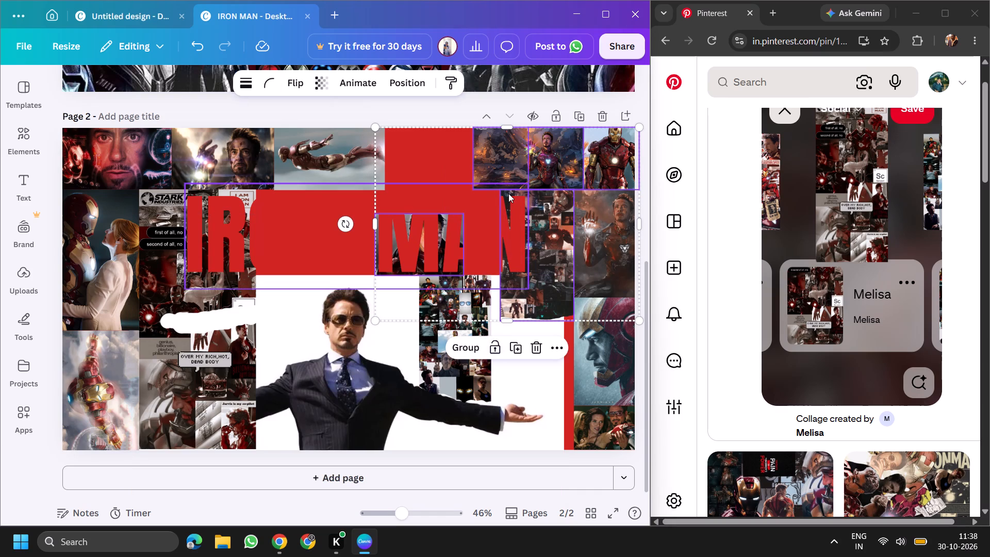
pyautogui.moveTo(412, 150); pyautogui.dragTo(356, 164)
pyautogui.moveTo(331, 154); pyautogui.dragTo(361, 185)
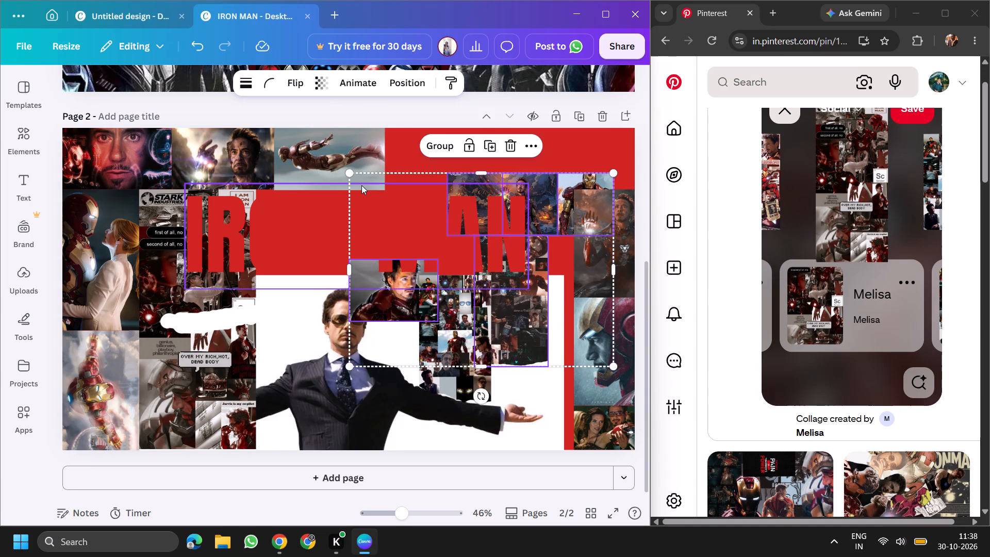
# Move the flying Iron Man, glowing-gauntlet and face close-up pictures inward and down, and the Stark Industries collage upward and inward.
pyautogui.moveTo(333, 154); pyautogui.dragTo(375, 176)
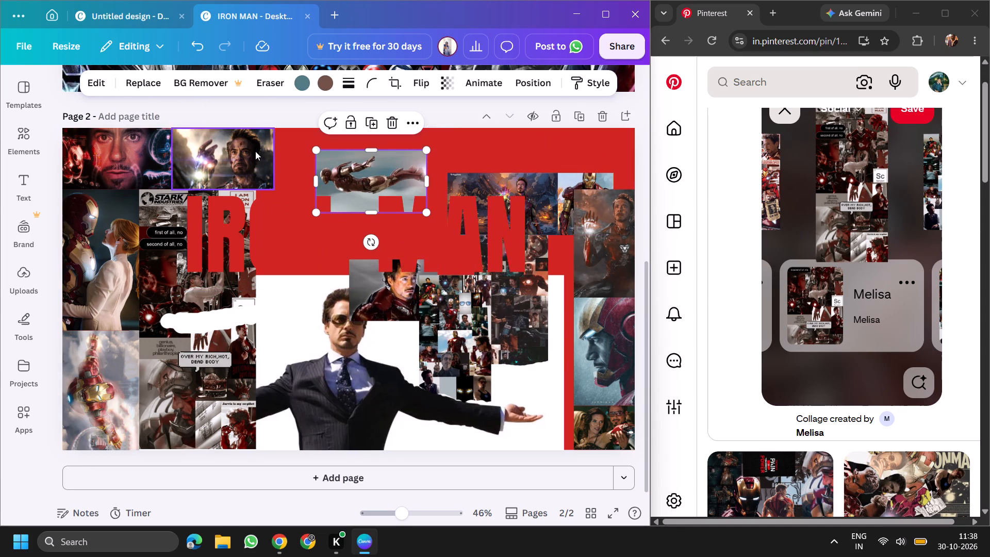
pyautogui.moveTo(252, 149); pyautogui.dragTo(327, 172)
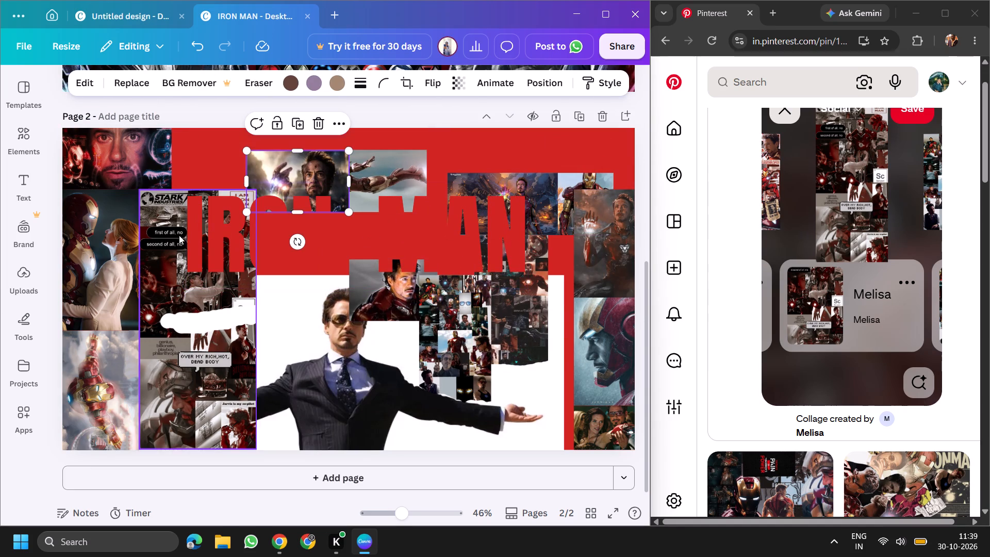
pyautogui.moveTo(179, 235); pyautogui.dragTo(263, 137)
pyautogui.moveTo(152, 148); pyautogui.dragTo(191, 169)
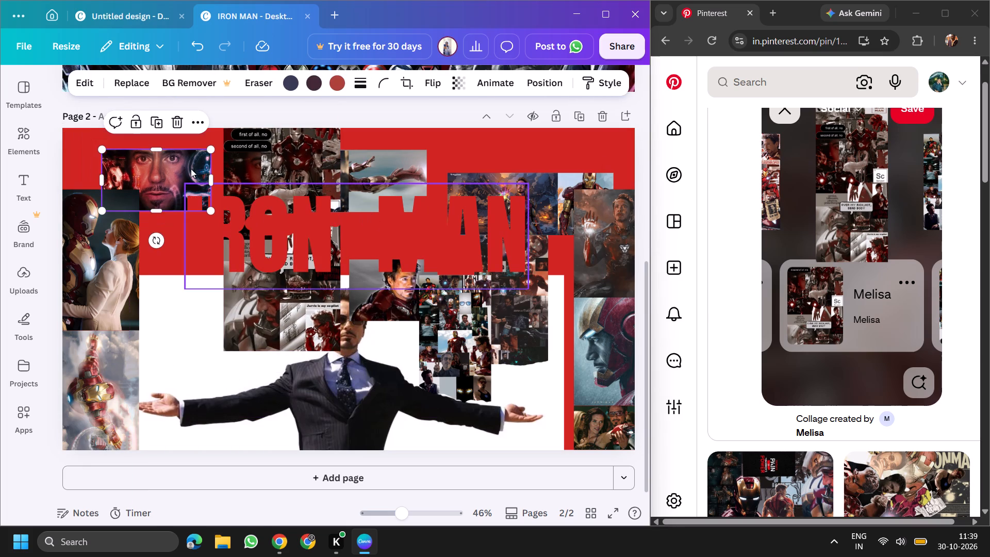
# Move the Iron Man couple picture and the hovering Iron Man picture up and inward, and reposition the central figure picture.
pyautogui.moveTo(119, 219); pyautogui.dragTo(173, 152)
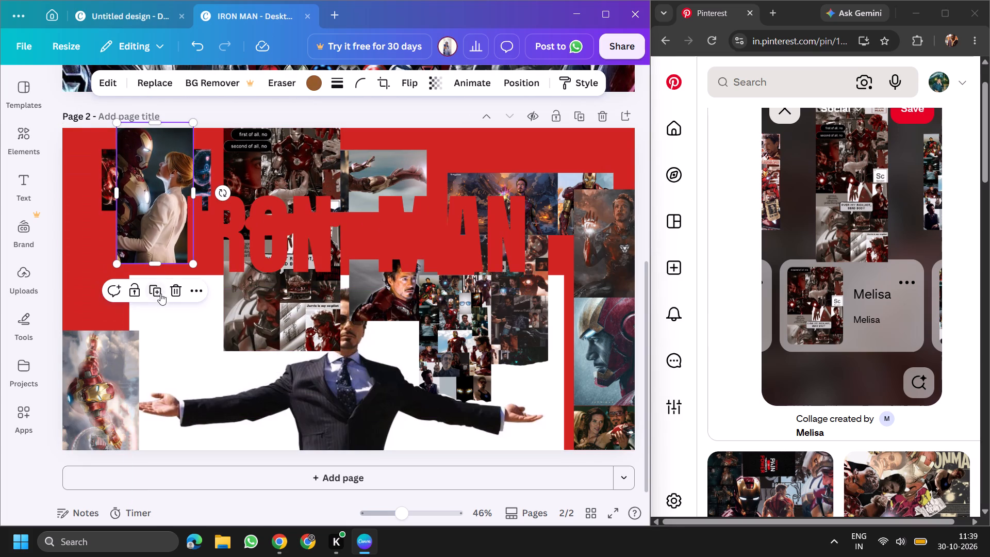
pyautogui.moveTo(180, 316); pyautogui.dragTo(183, 274)
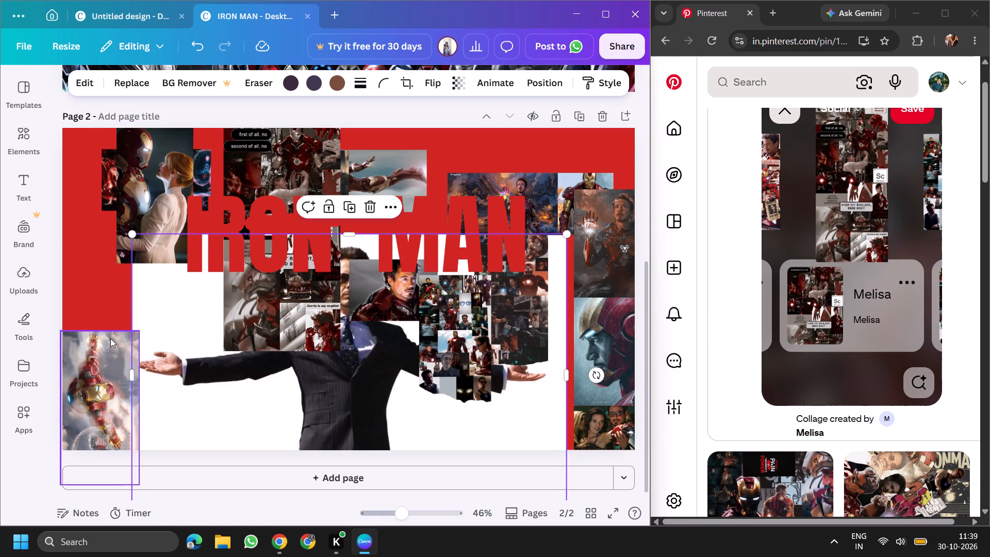
pyautogui.moveTo(110, 338); pyautogui.dragTo(151, 250)
# Select the Stark Industries collage with the central figure picture and move them together until both sit behind the IRON MAN title.
pyautogui.click(225, 294)
pyautogui.moveTo(225, 294); pyautogui.dragTo(254, 307)
pyautogui.moveTo(254, 307); pyautogui.dragTo(183, 389)
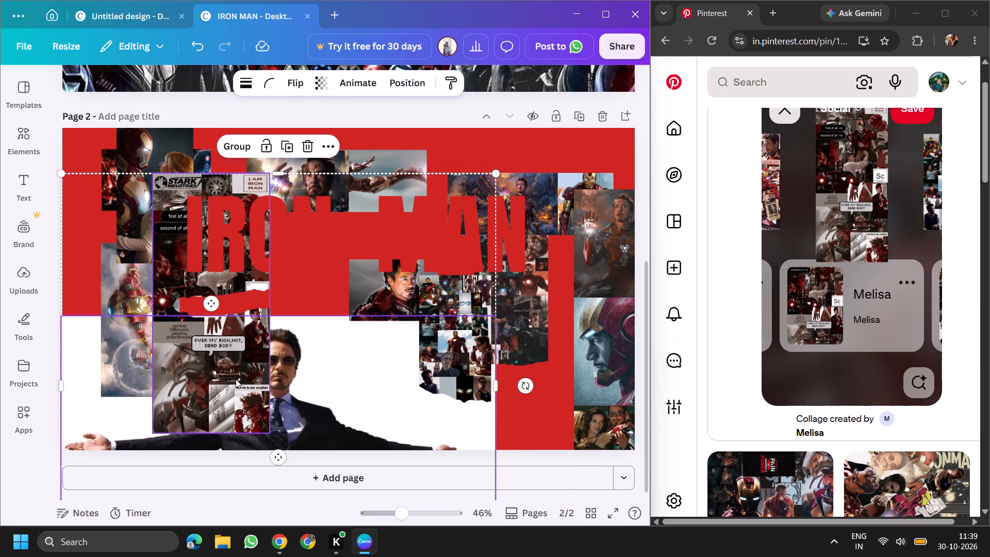
pyautogui.moveTo(302, 325); pyautogui.dragTo(388, 286)
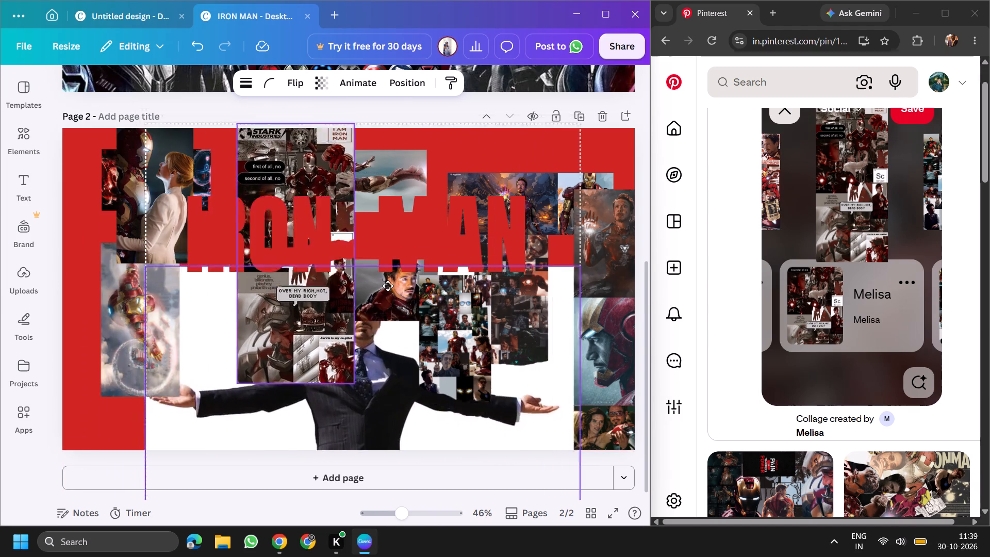
pyautogui.moveTo(388, 286); pyautogui.dragTo(207, 192)
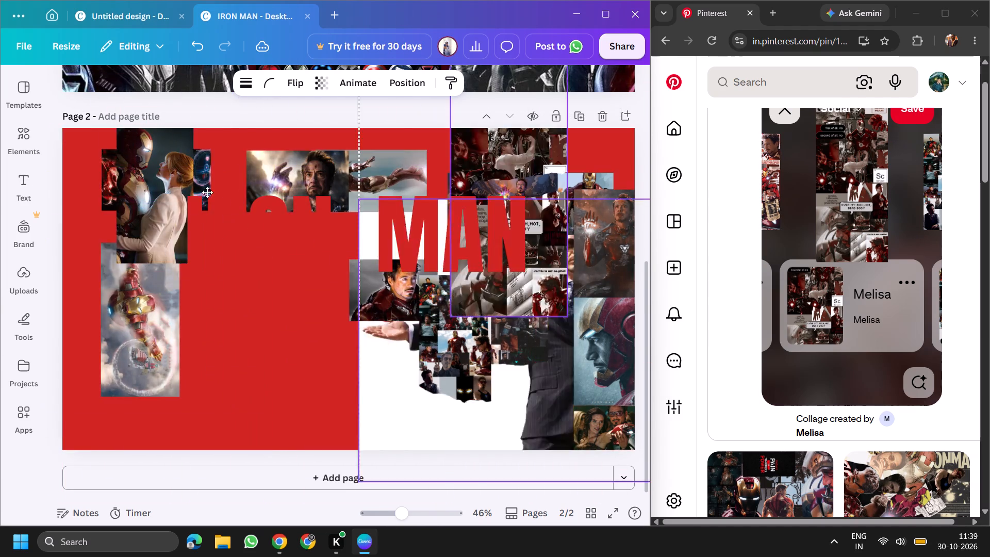
pyautogui.moveTo(207, 192); pyautogui.dragTo(915, 230)
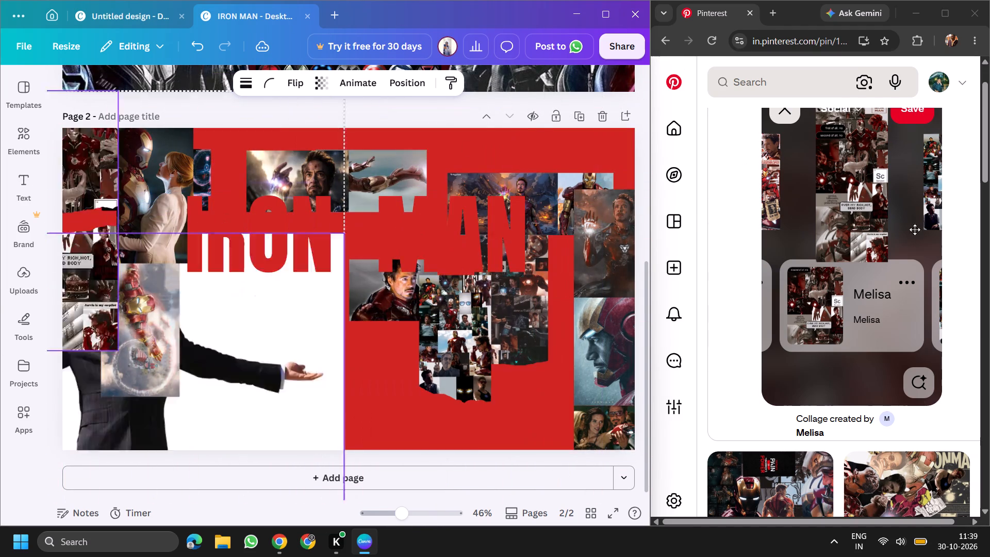
pyautogui.moveTo(915, 230); pyautogui.dragTo(289, 313)
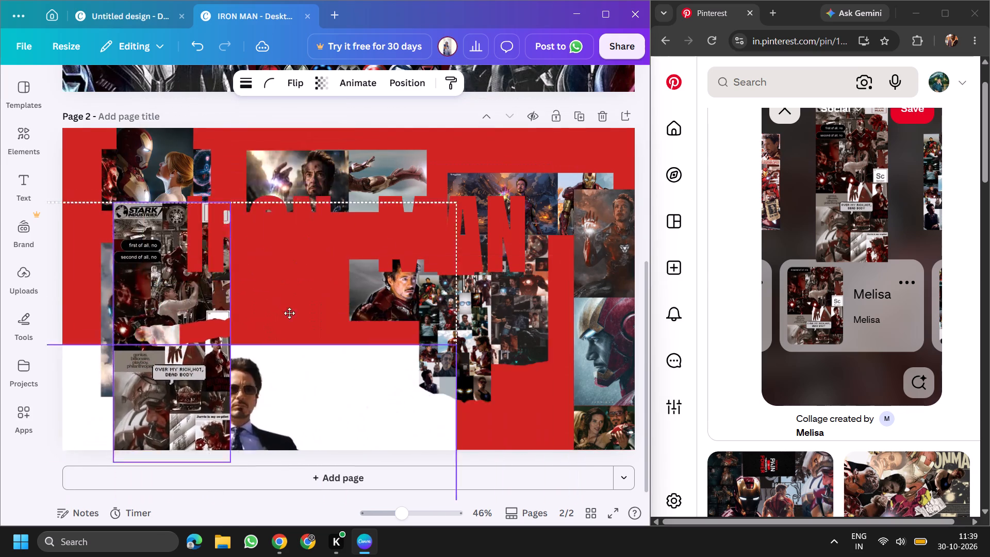
pyautogui.moveTo(289, 313); pyautogui.dragTo(316, 301)
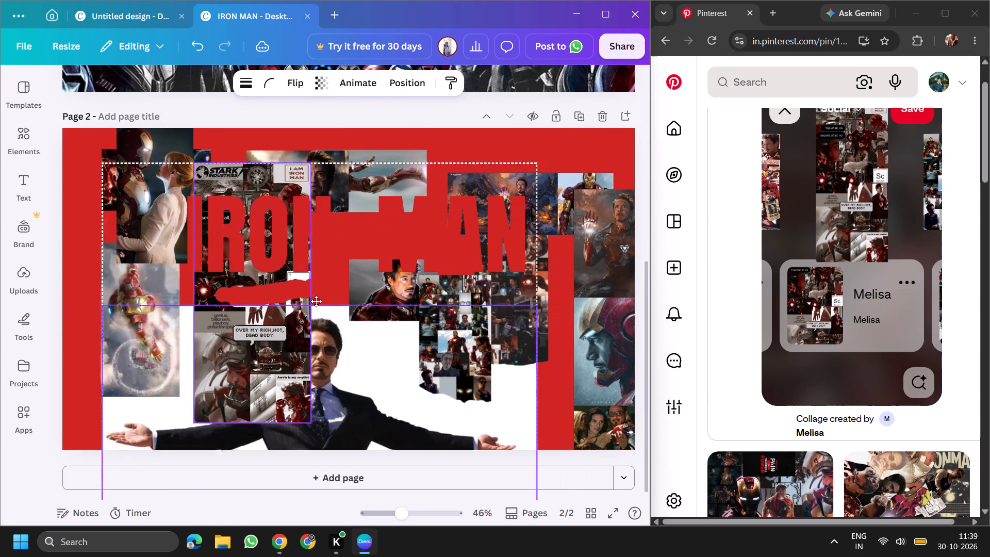
pyautogui.moveTo(316, 301); pyautogui.dragTo(8, 254)
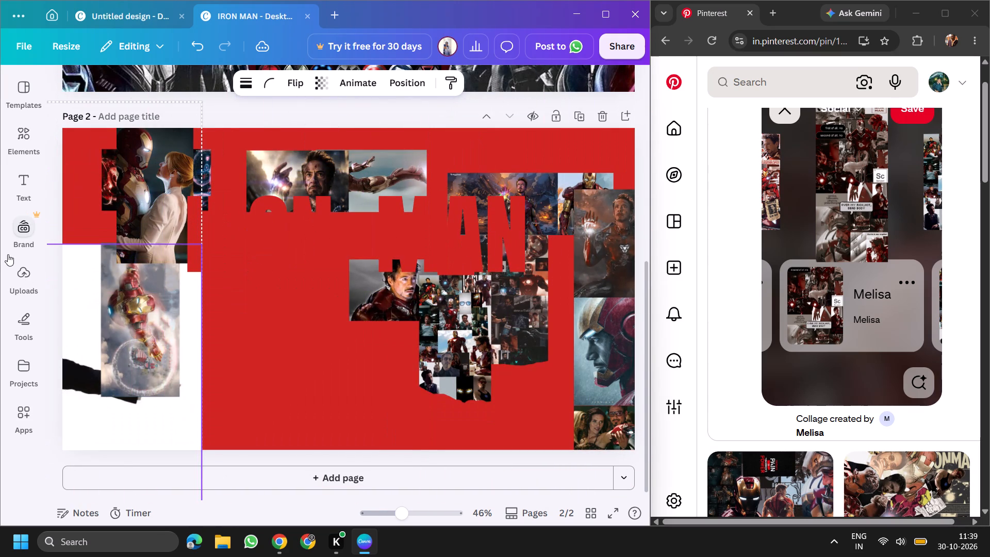
pyautogui.moveTo(8, 254); pyautogui.dragTo(231, 195)
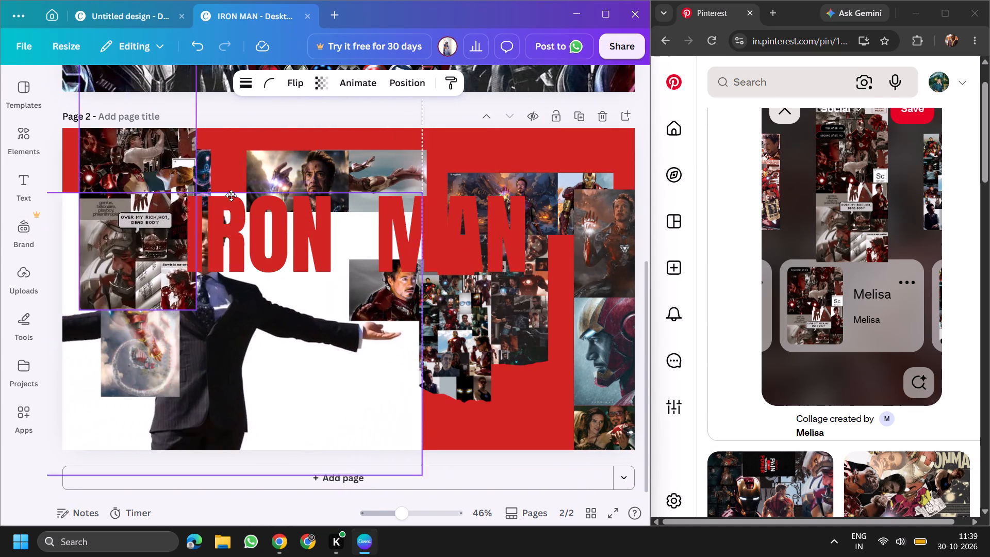
pyautogui.moveTo(231, 195); pyautogui.dragTo(316, 100)
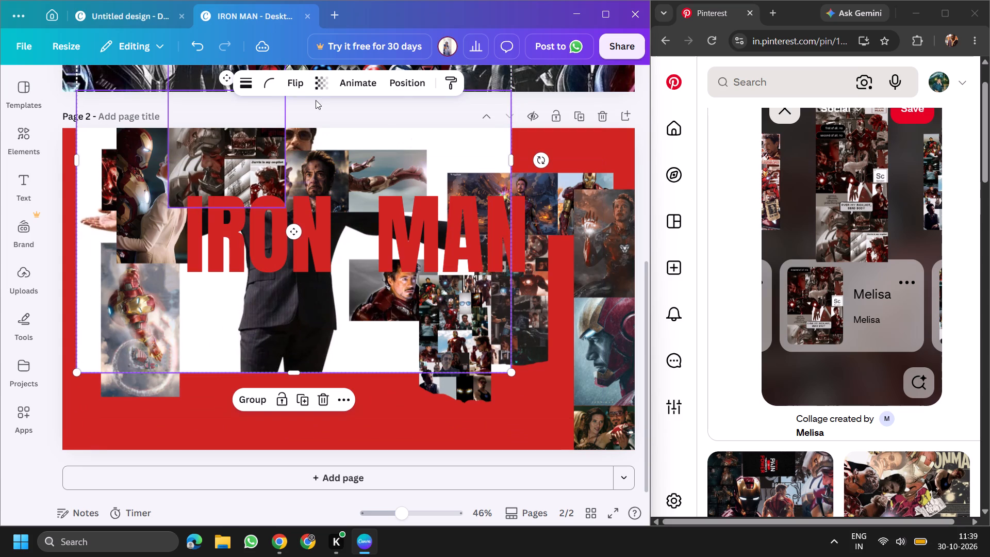
pyautogui.moveTo(362, 146); pyautogui.dragTo(397, 226)
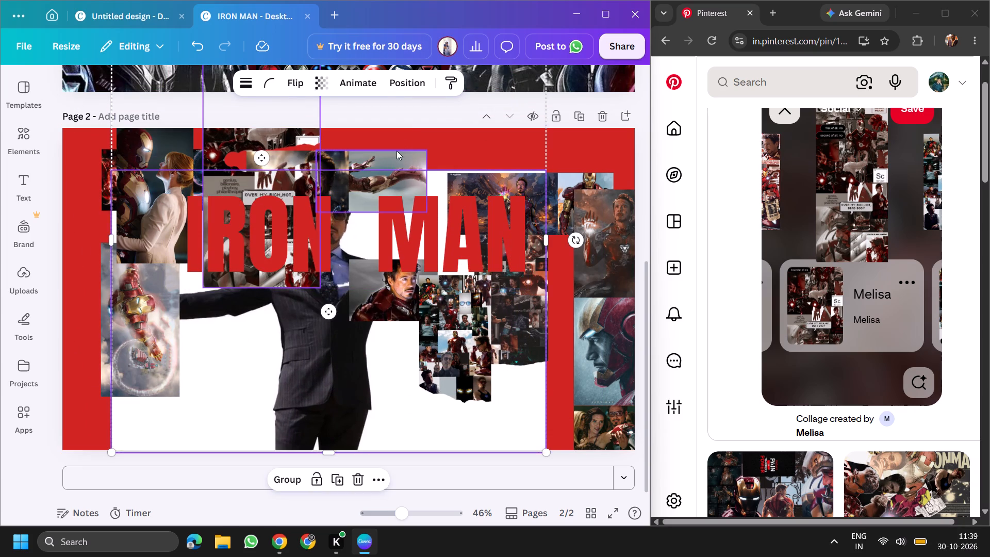
# Move the flying Iron Man and raised-palm Iron Man pictures to page 2's upper edge, and widen the raised-palm picture.
pyautogui.moveTo(390, 152); pyautogui.dragTo(467, 118)
pyautogui.moveTo(621, 202); pyautogui.dragTo(585, 125)
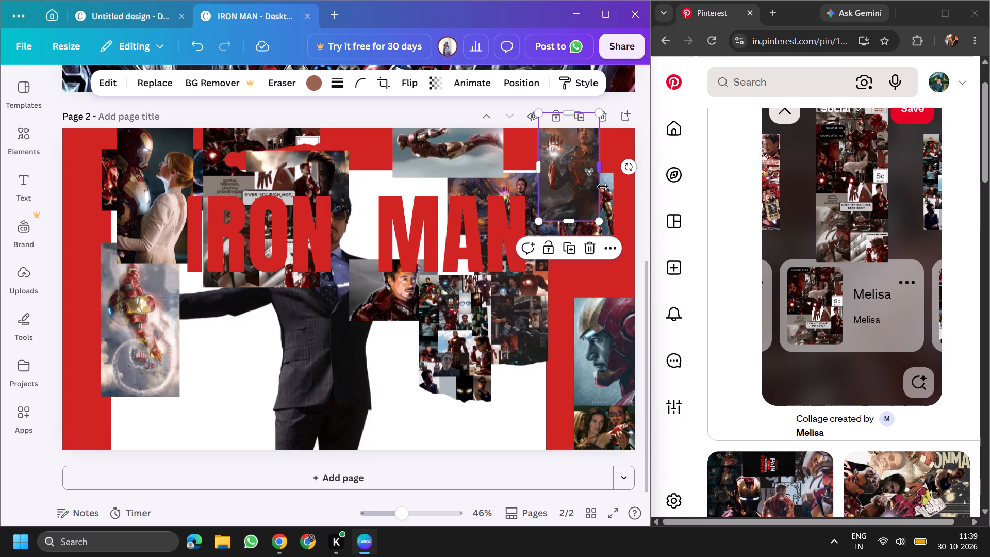
pyautogui.moveTo(603, 187); pyautogui.dragTo(617, 236)
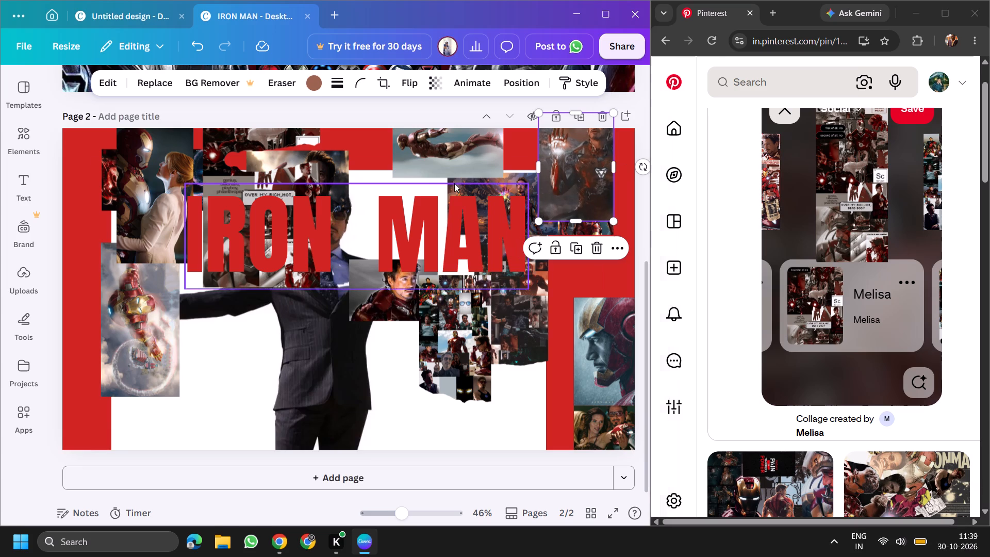
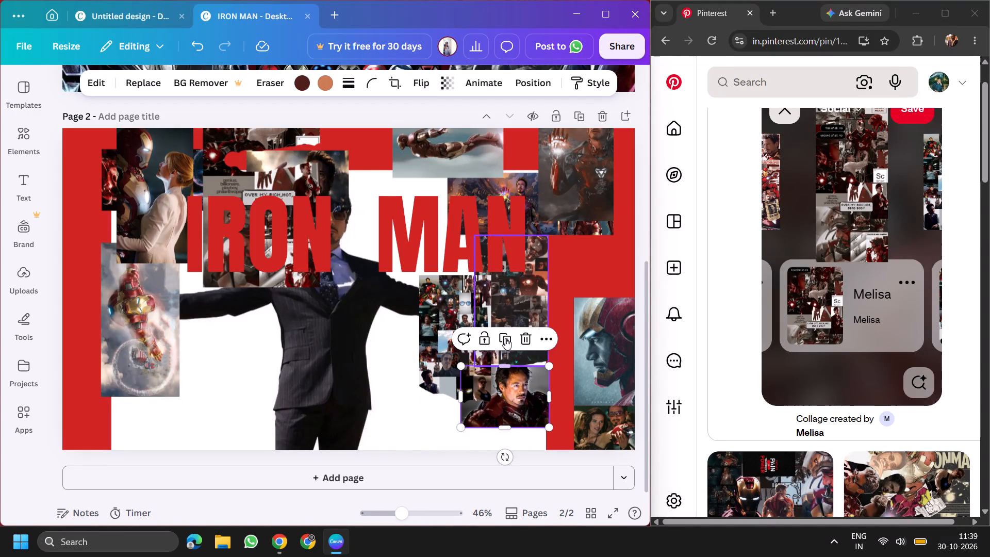
# Place the two tall collages on either side of the central figure's legs, and the armoured portrait beside the right-hand collage.
pyautogui.moveTo(516, 309); pyautogui.dragTo(394, 357)
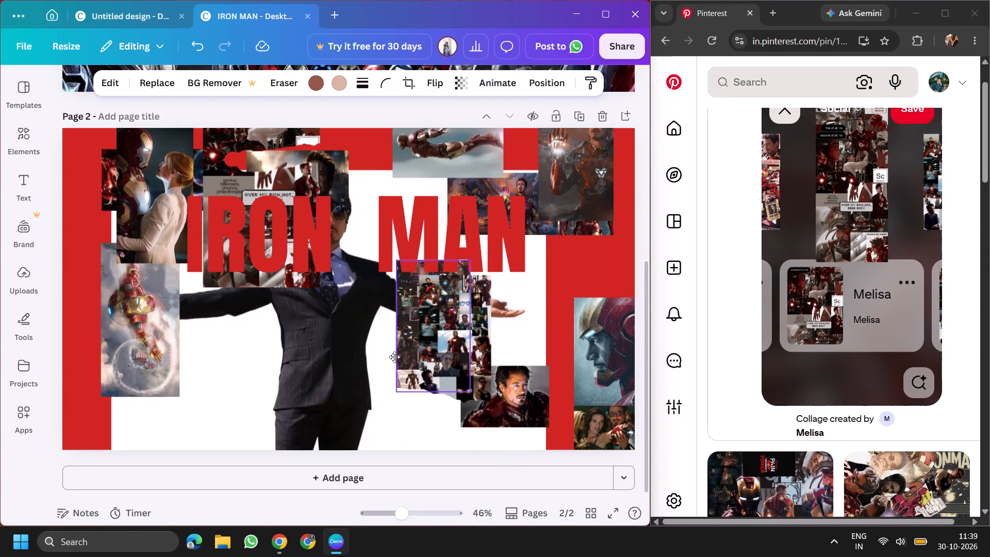
pyautogui.moveTo(394, 357); pyautogui.dragTo(220, 394)
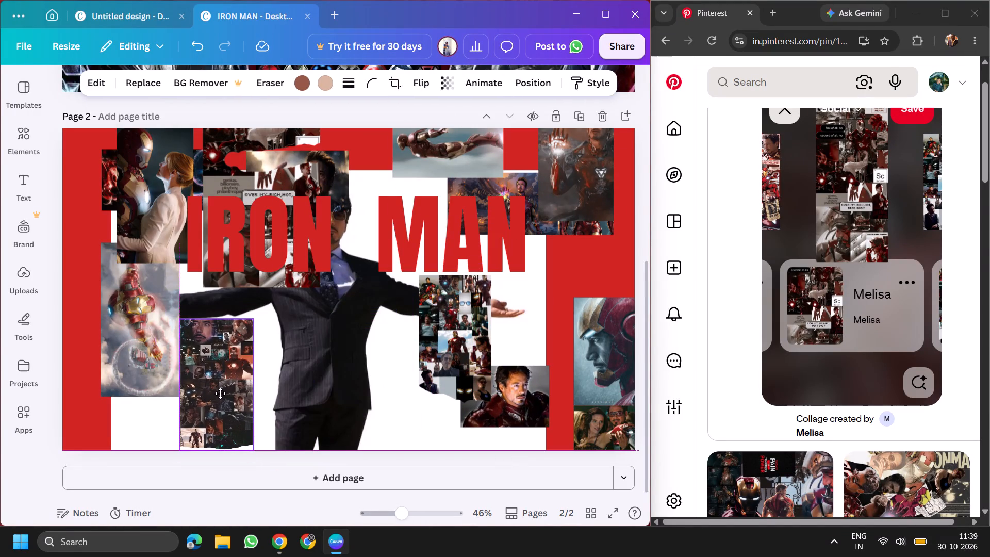
pyautogui.moveTo(220, 394); pyautogui.dragTo(221, 383)
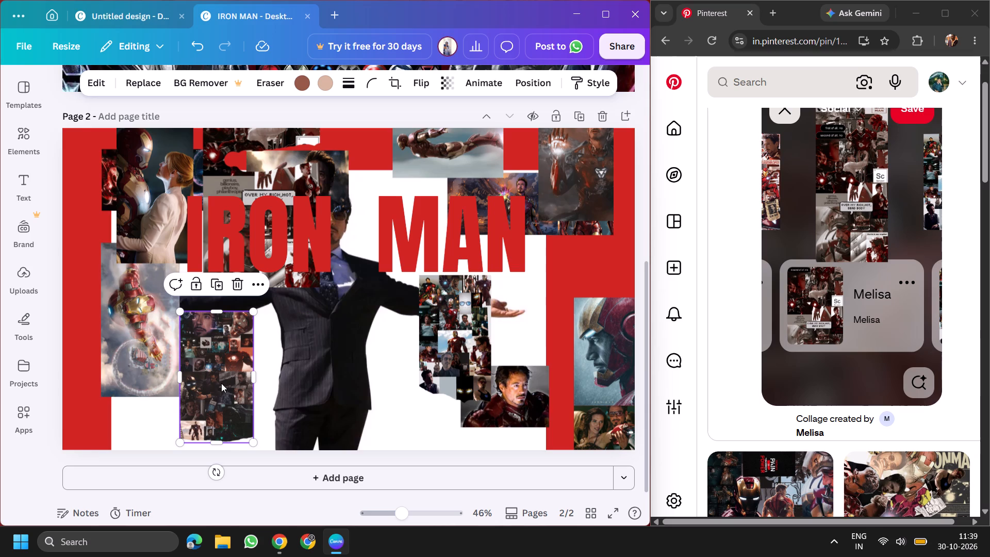
pyautogui.moveTo(463, 354); pyautogui.dragTo(425, 399)
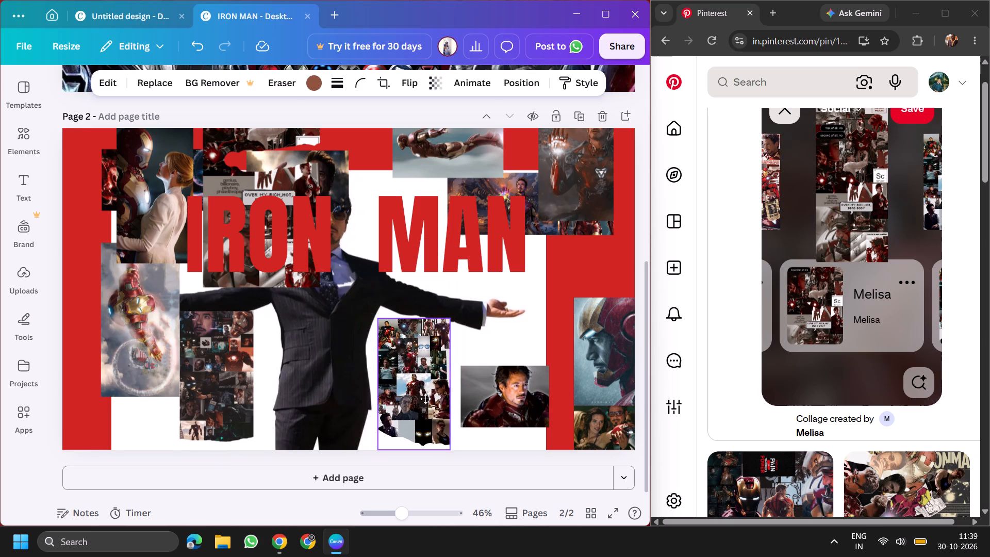
pyautogui.moveTo(425, 399); pyautogui.dragTo(428, 399)
pyautogui.moveTo(526, 386); pyautogui.dragTo(526, 378)
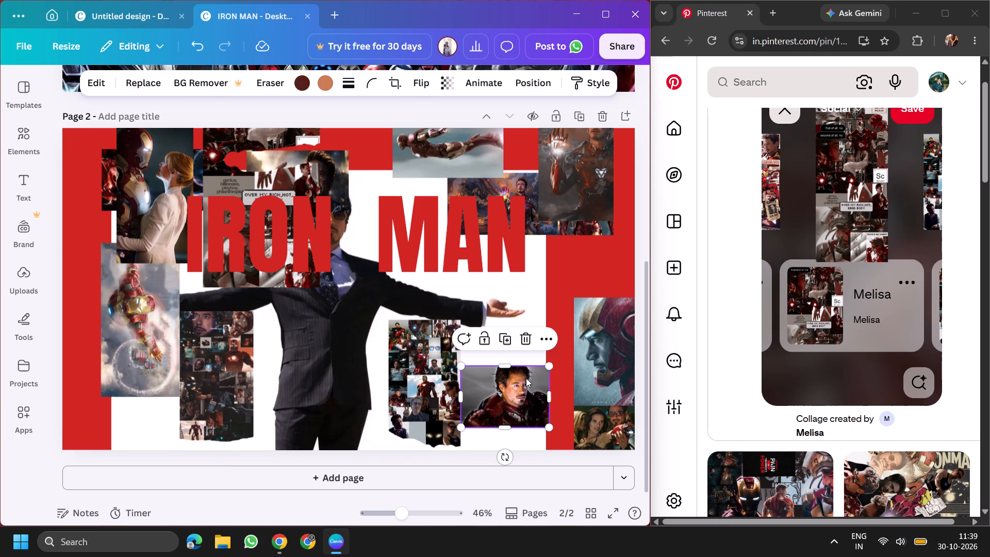
pyautogui.moveTo(526, 378); pyautogui.dragTo(529, 342)
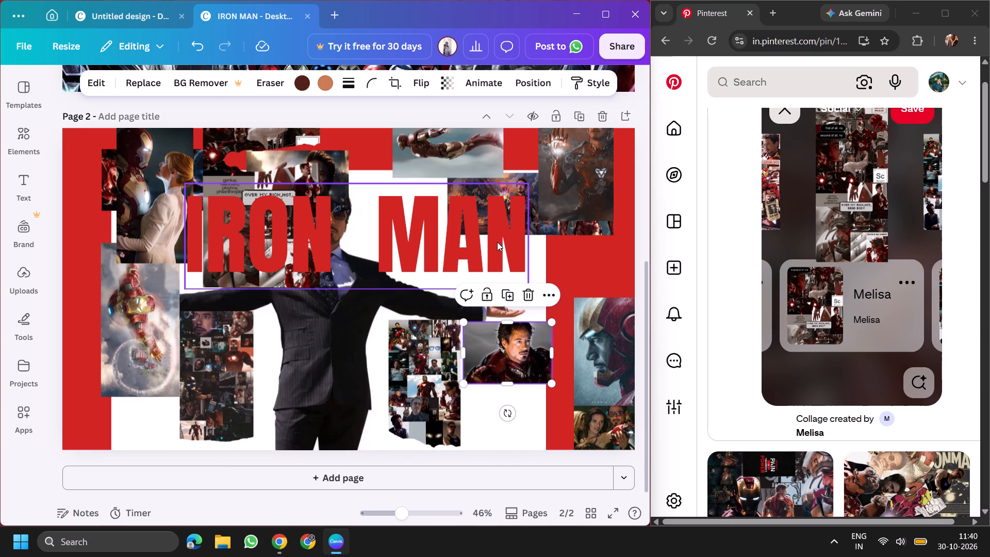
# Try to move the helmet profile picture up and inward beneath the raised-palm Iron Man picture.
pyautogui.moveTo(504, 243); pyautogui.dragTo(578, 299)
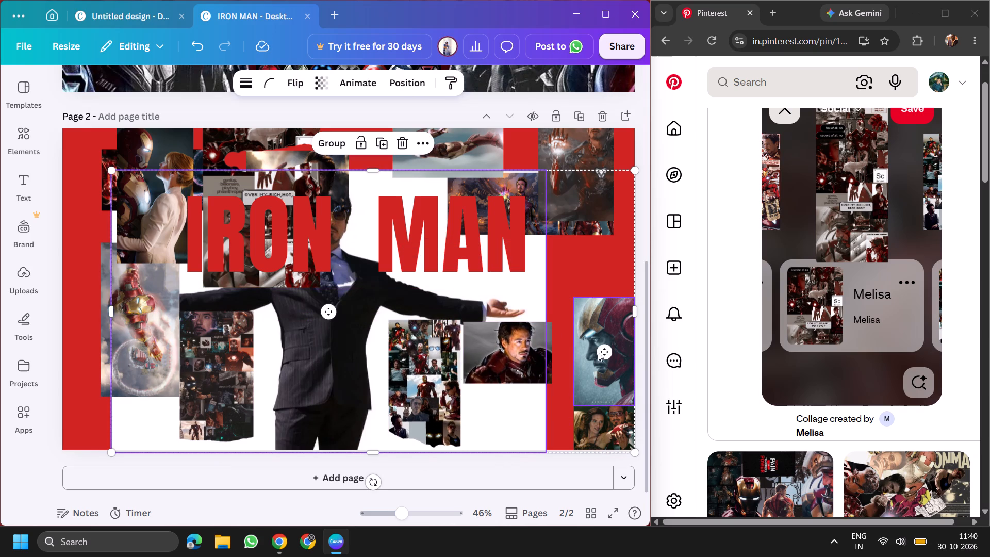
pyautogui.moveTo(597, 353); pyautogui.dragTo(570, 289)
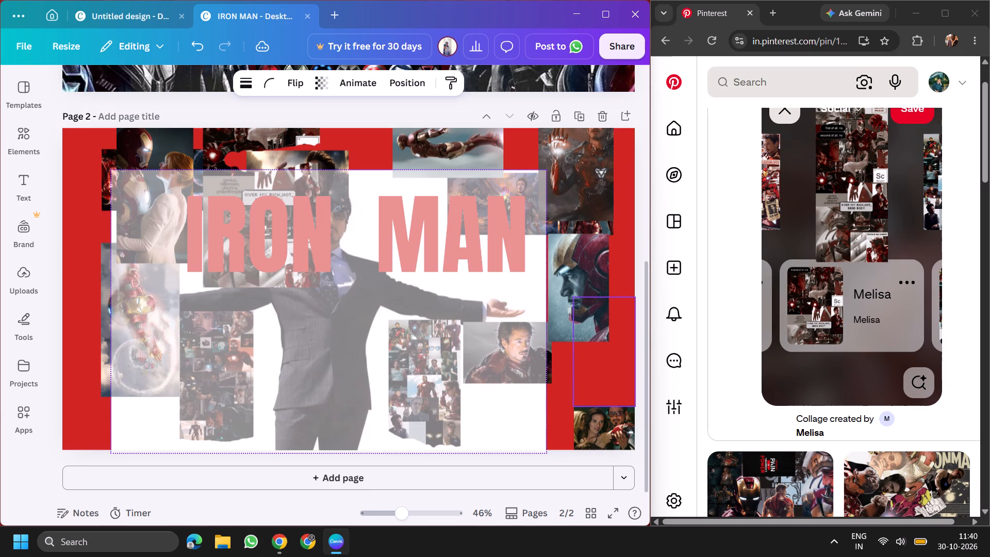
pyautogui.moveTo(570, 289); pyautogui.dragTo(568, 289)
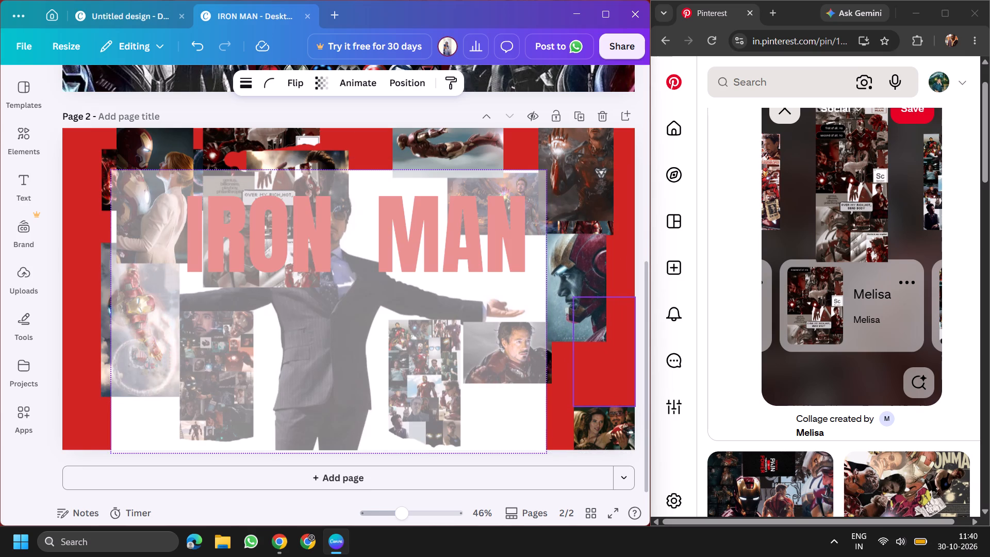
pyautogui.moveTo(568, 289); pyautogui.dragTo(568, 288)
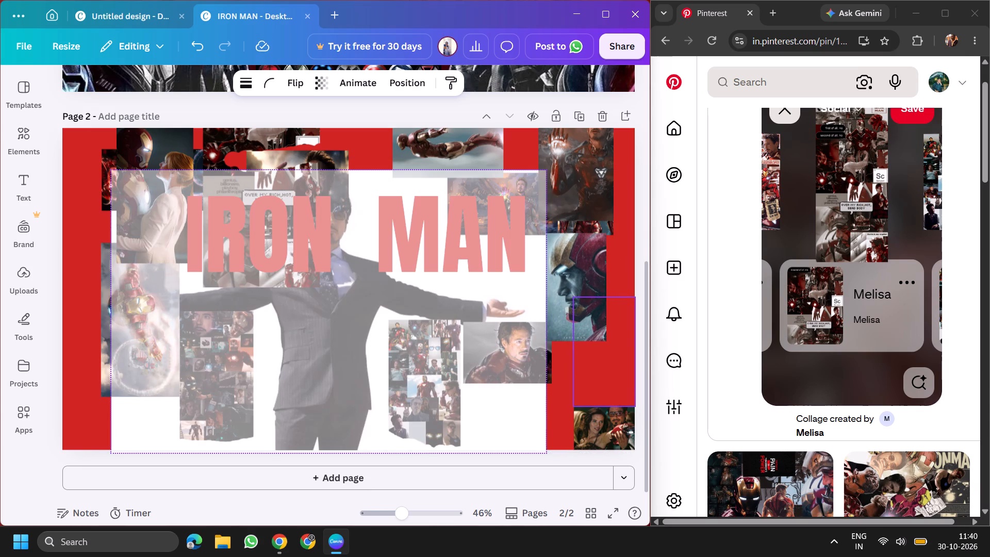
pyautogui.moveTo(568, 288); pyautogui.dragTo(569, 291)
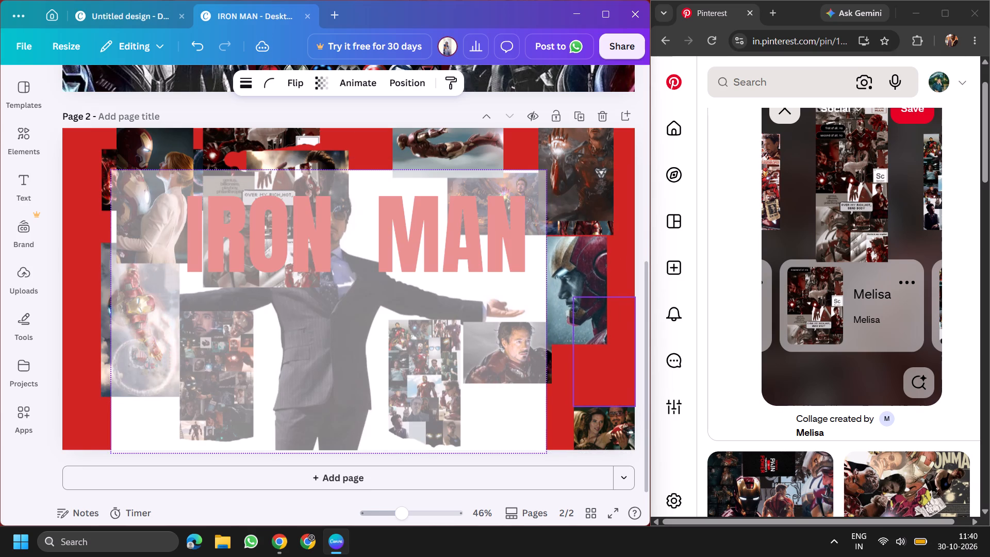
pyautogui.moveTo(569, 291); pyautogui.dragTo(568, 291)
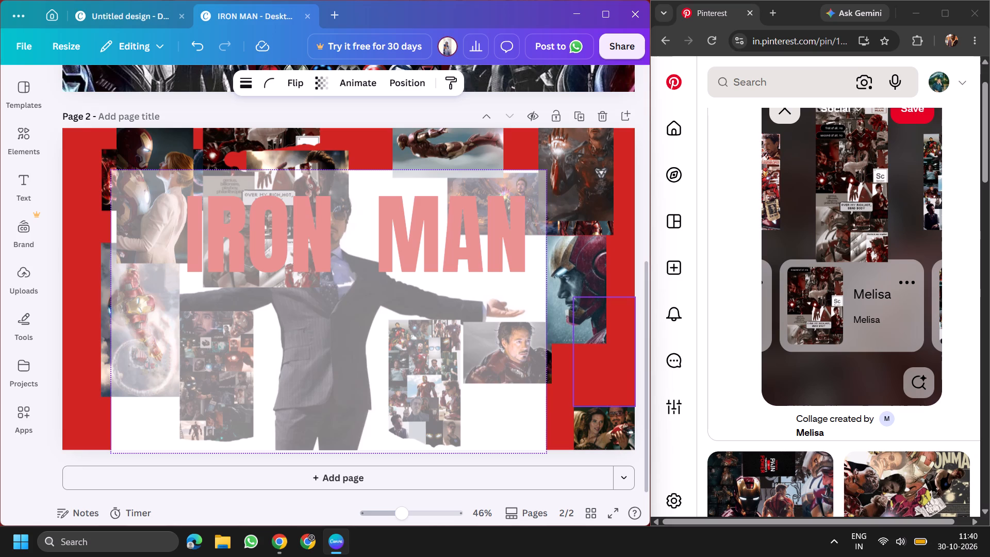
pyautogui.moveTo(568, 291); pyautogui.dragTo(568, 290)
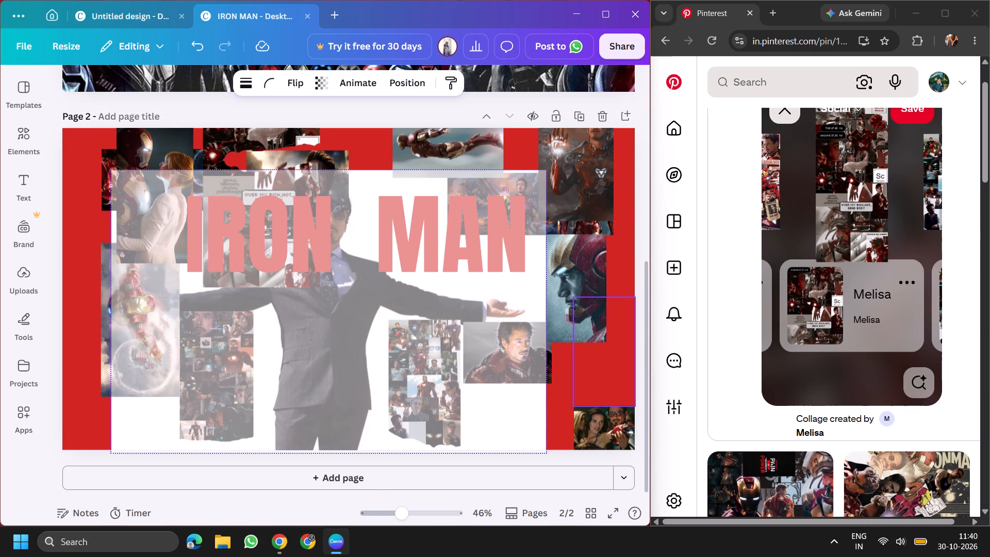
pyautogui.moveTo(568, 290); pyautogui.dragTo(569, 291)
# Shift the selected central figure and helmet profile pictures together slightly toward page 2's left side.
pyautogui.moveTo(595, 413); pyautogui.dragTo(588, 386)
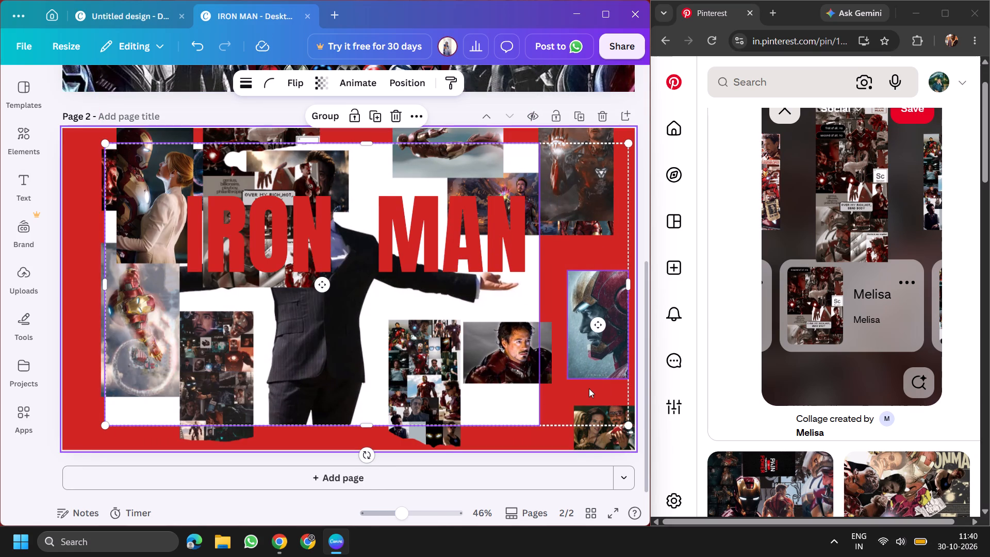
pyautogui.moveTo(595, 418); pyautogui.dragTo(588, 386)
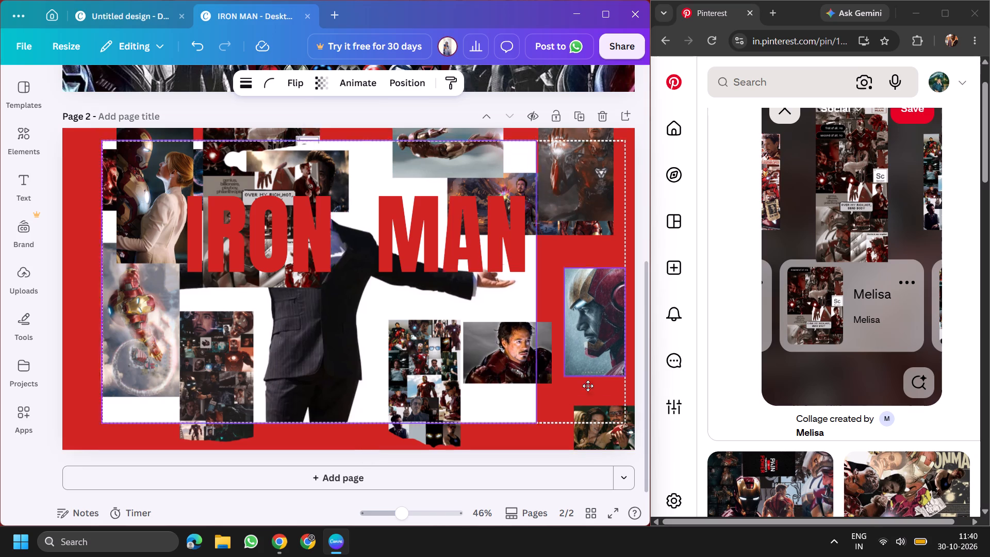
pyautogui.moveTo(588, 386); pyautogui.dragTo(595, 427)
pyautogui.moveTo(590, 412); pyautogui.dragTo(589, 424)
pyautogui.click(589, 424)
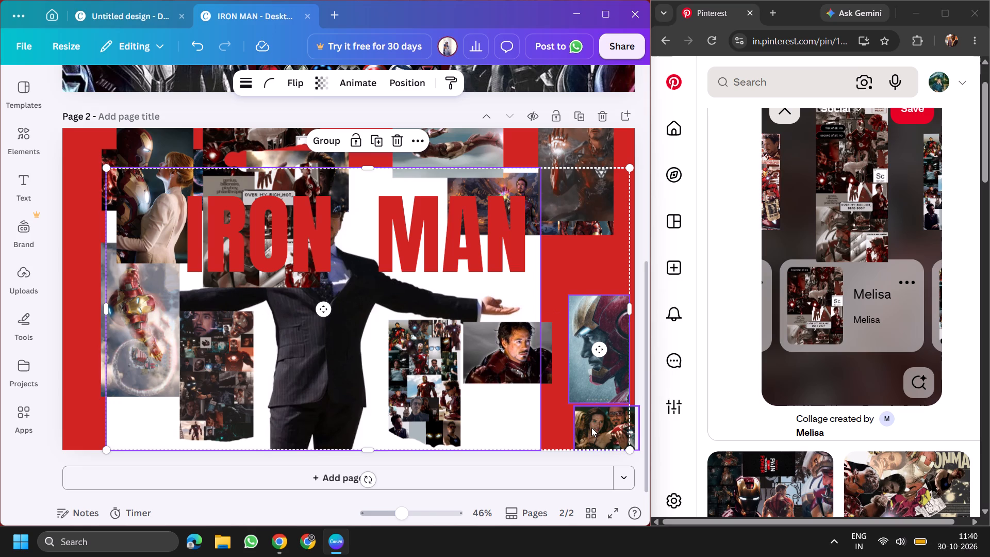
# Move the small couple picture from page 2's lower-right corner up to directly beneath the raised-palm Iron Man picture.
pyautogui.click(603, 419)
pyautogui.moveTo(603, 419); pyautogui.dragTo(606, 271)
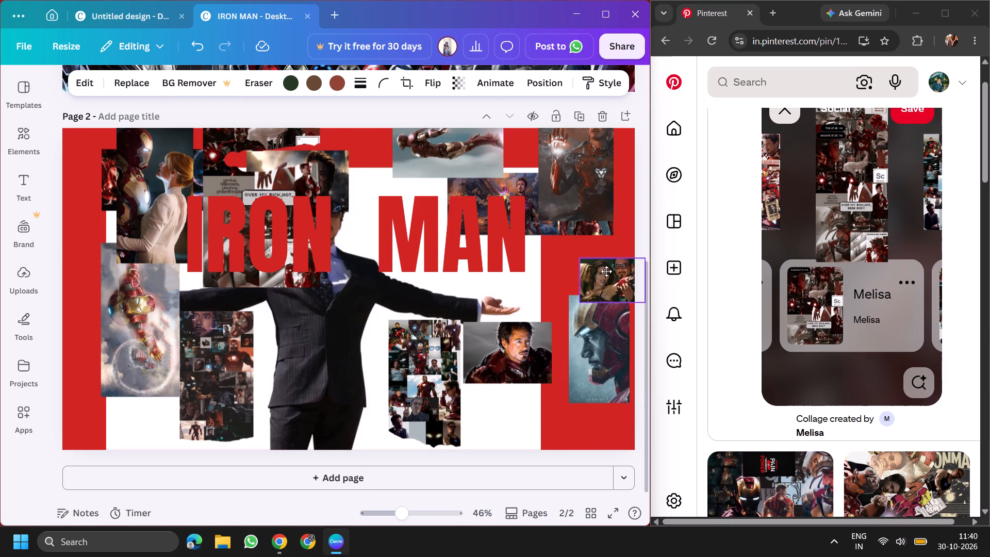
pyautogui.moveTo(606, 271); pyautogui.dragTo(572, 247)
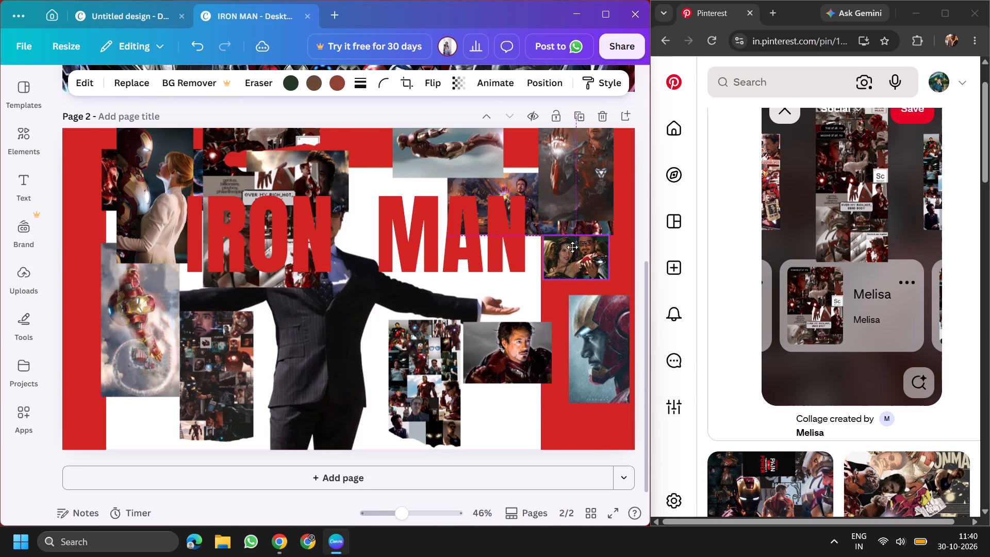
pyautogui.moveTo(572, 247); pyautogui.dragTo(569, 248)
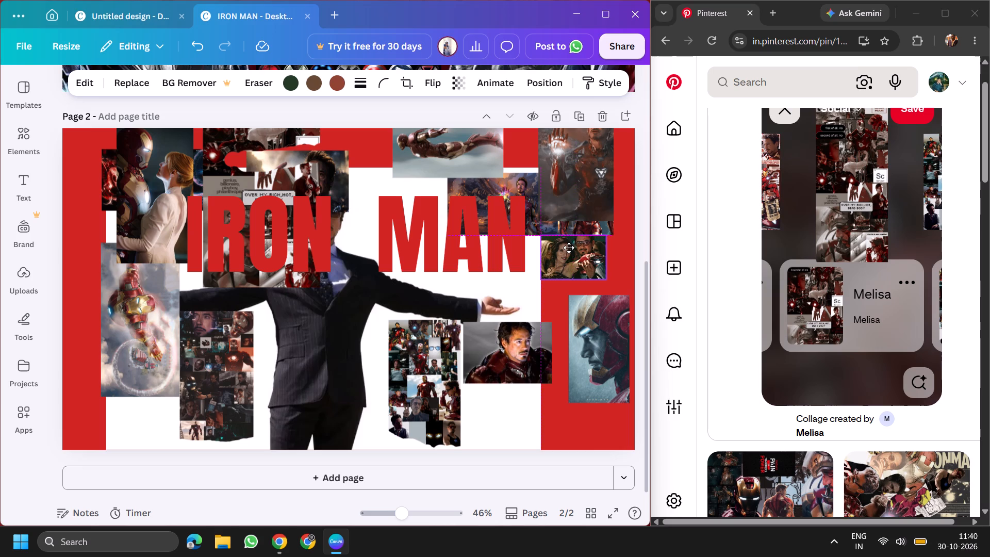
pyautogui.moveTo(569, 248); pyautogui.dragTo(570, 245)
# Move the raised-palm Iron Man picture to page 2's lower edge beside the armoured portrait, and the helmet profile to the right edge.
pyautogui.moveTo(572, 162); pyautogui.dragTo(557, 399)
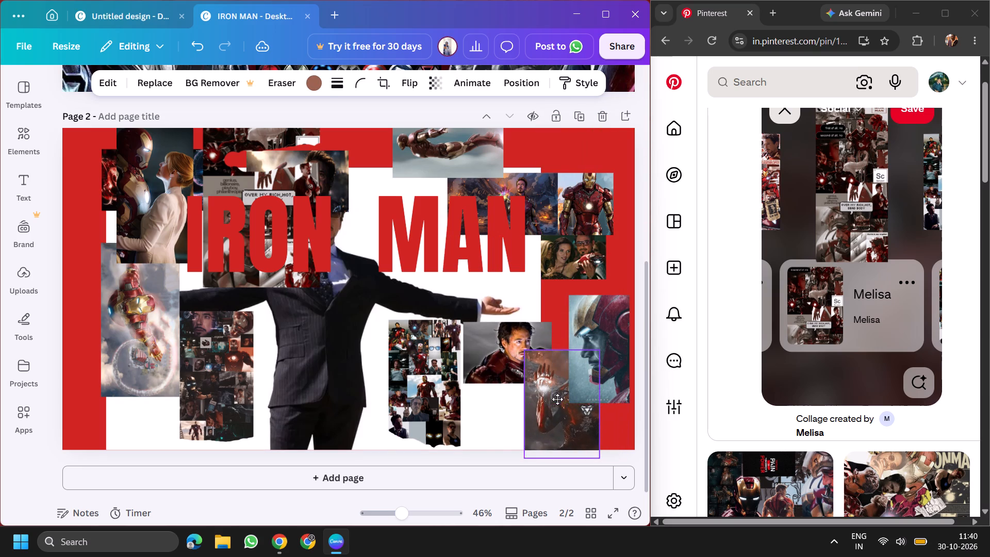
pyautogui.moveTo(557, 399); pyautogui.dragTo(551, 396)
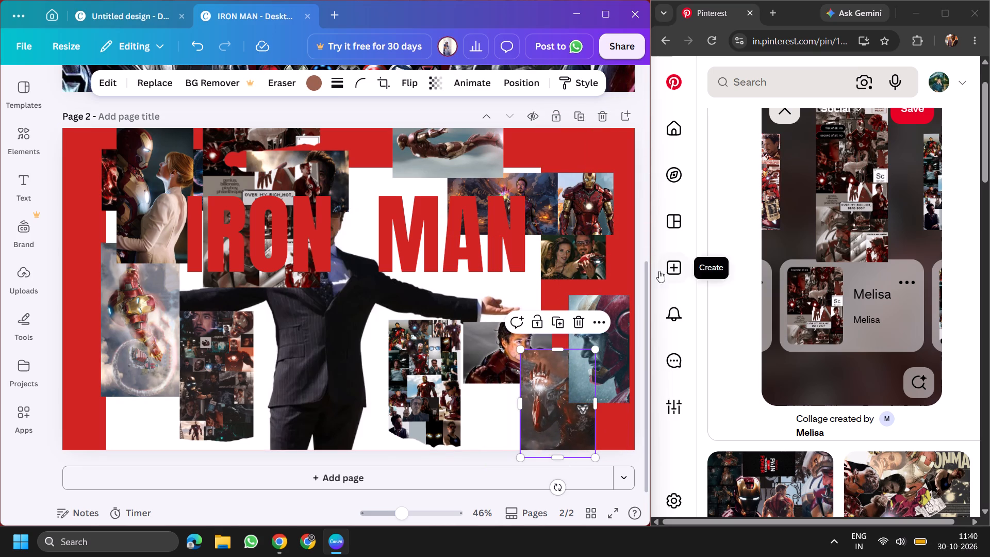
pyautogui.moveTo(614, 306); pyautogui.dragTo(621, 274)
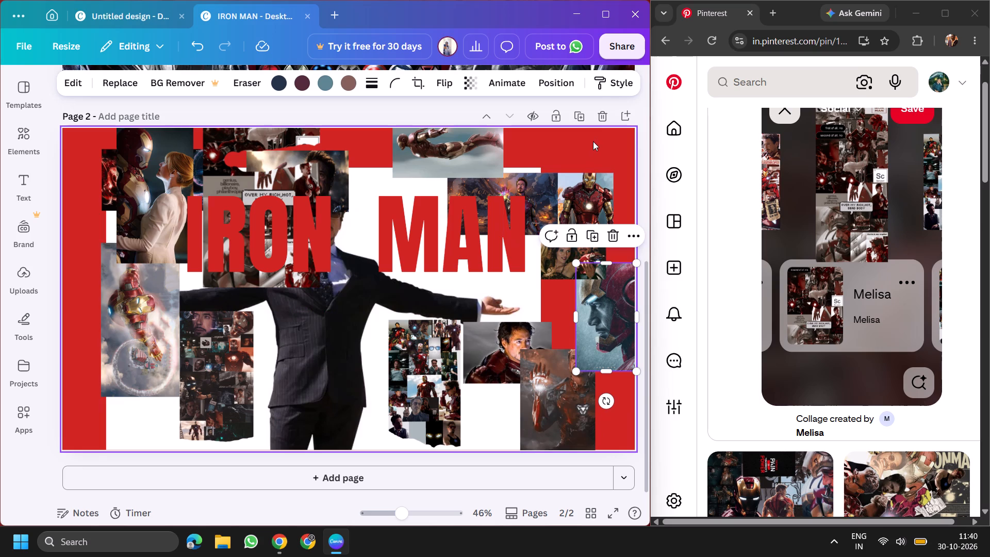
# Move the Iron Man explosion picture into page 2's upper-right corner.
pyautogui.moveTo(572, 191); pyautogui.dragTo(601, 137)
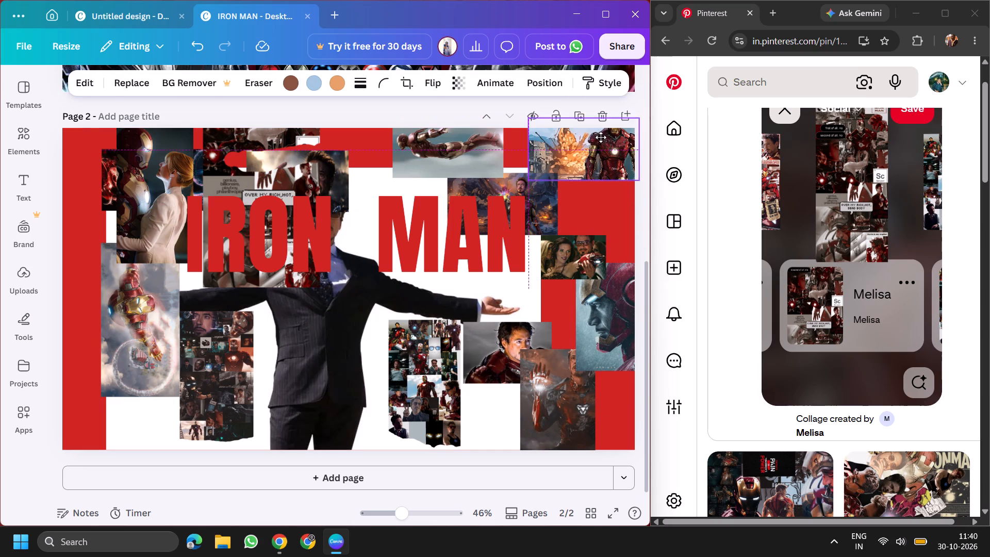
pyautogui.moveTo(601, 137); pyautogui.dragTo(601, 138)
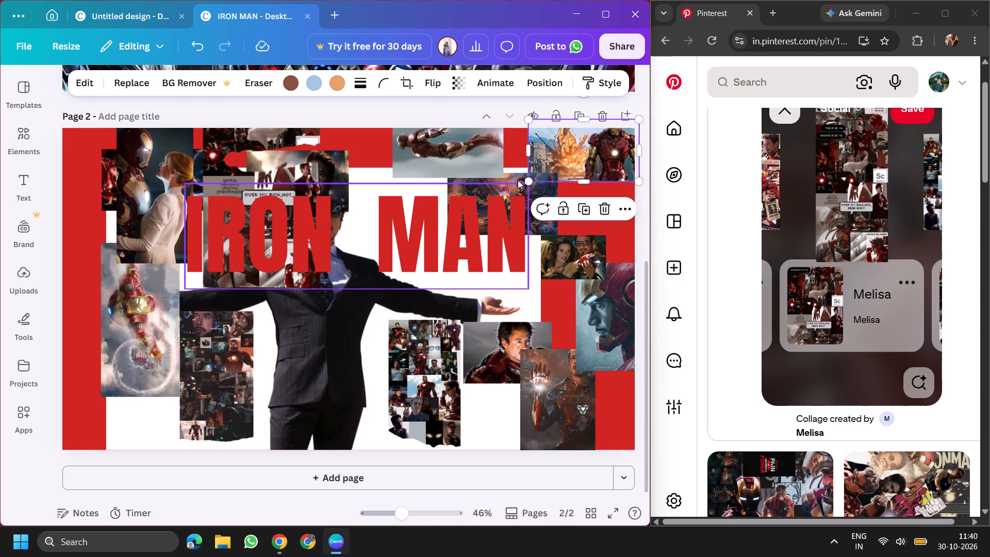
pyautogui.moveTo(518, 180); pyautogui.dragTo(494, 185)
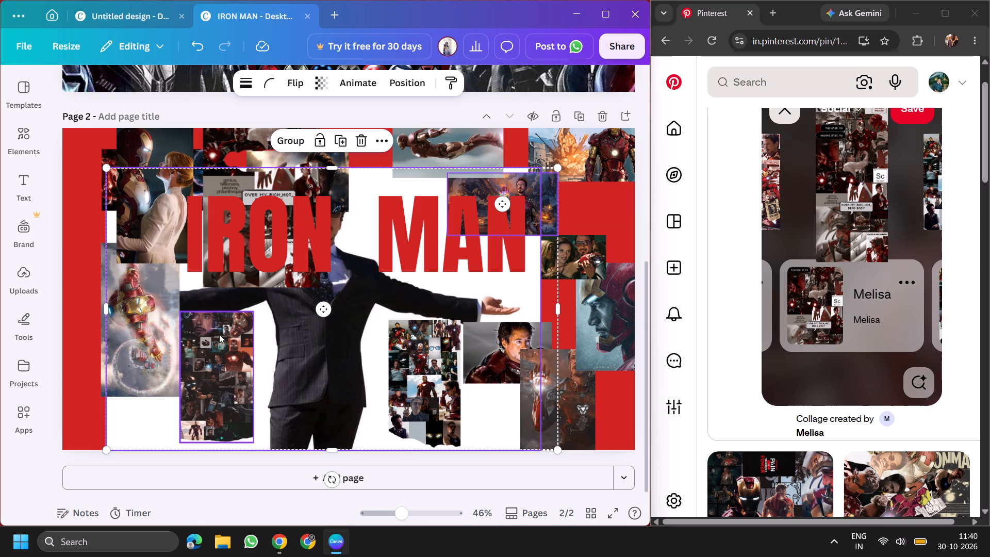
# Move the hovering Iron Man picture to page 2's lower edge, with the dark collage beside it and the Iron Man couple picture above it.
pyautogui.moveTo(190, 357); pyautogui.dragTo(267, 322)
pyautogui.moveTo(129, 342); pyautogui.dragTo(133, 396)
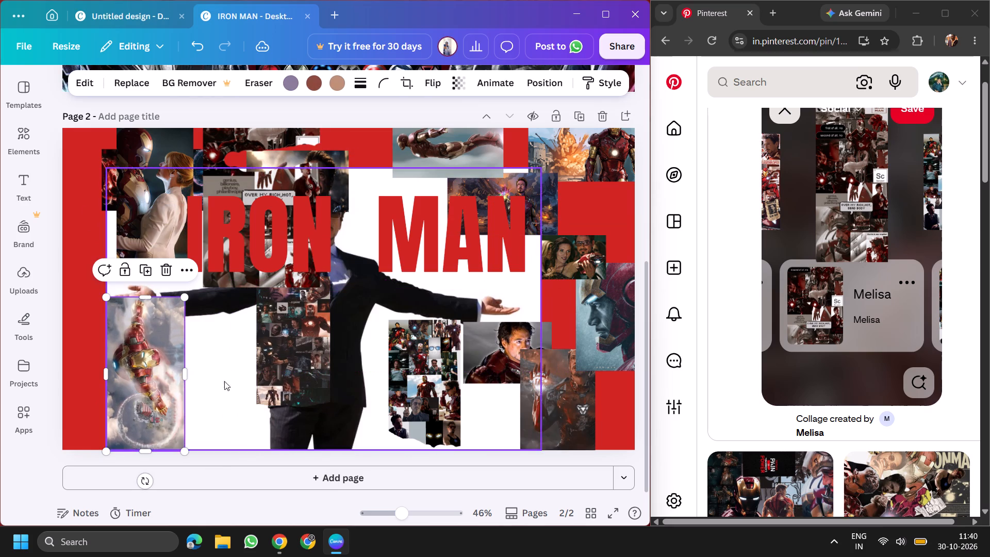
pyautogui.moveTo(273, 369); pyautogui.dragTo(199, 408)
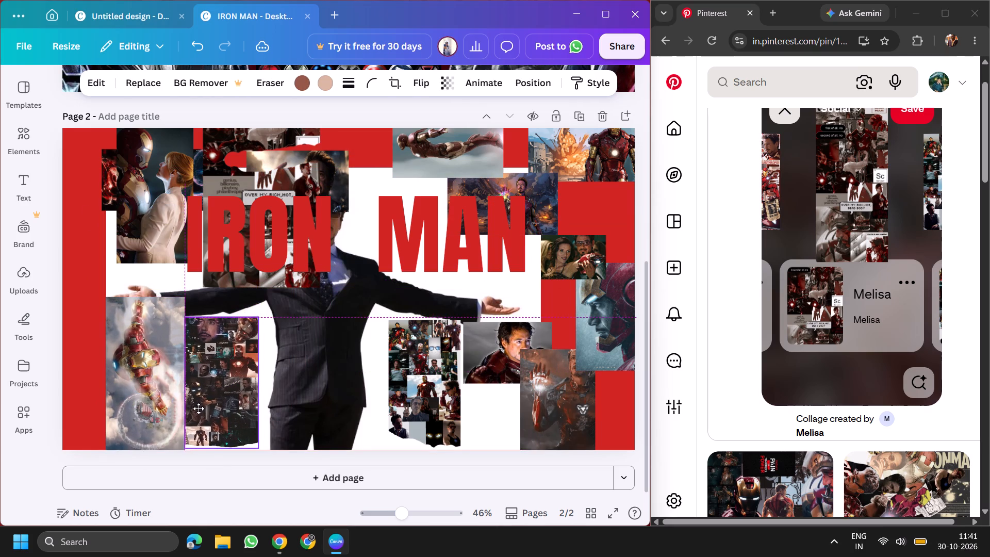
pyautogui.moveTo(199, 408); pyautogui.dragTo(199, 409)
pyautogui.moveTo(155, 236); pyautogui.dragTo(151, 279)
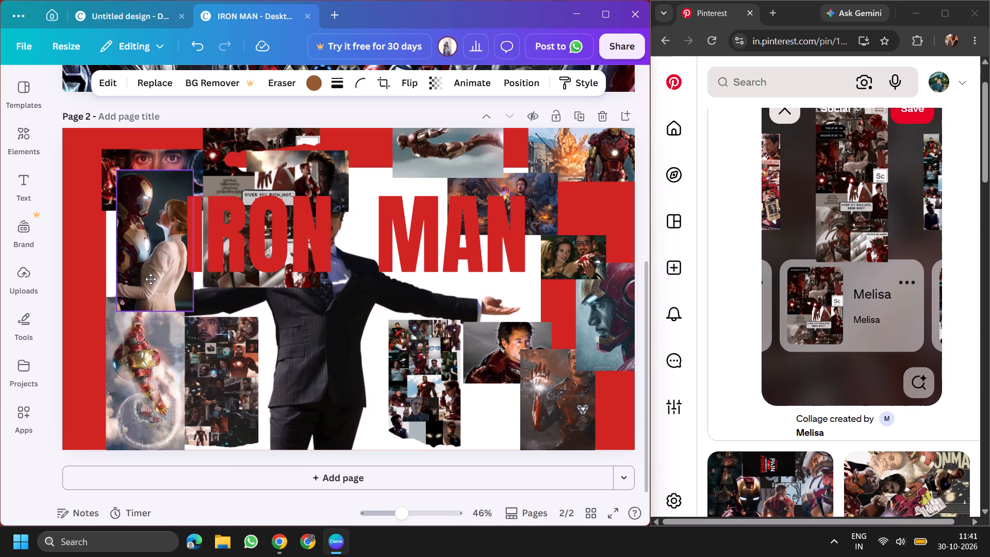
pyautogui.moveTo(151, 279); pyautogui.dragTo(149, 278)
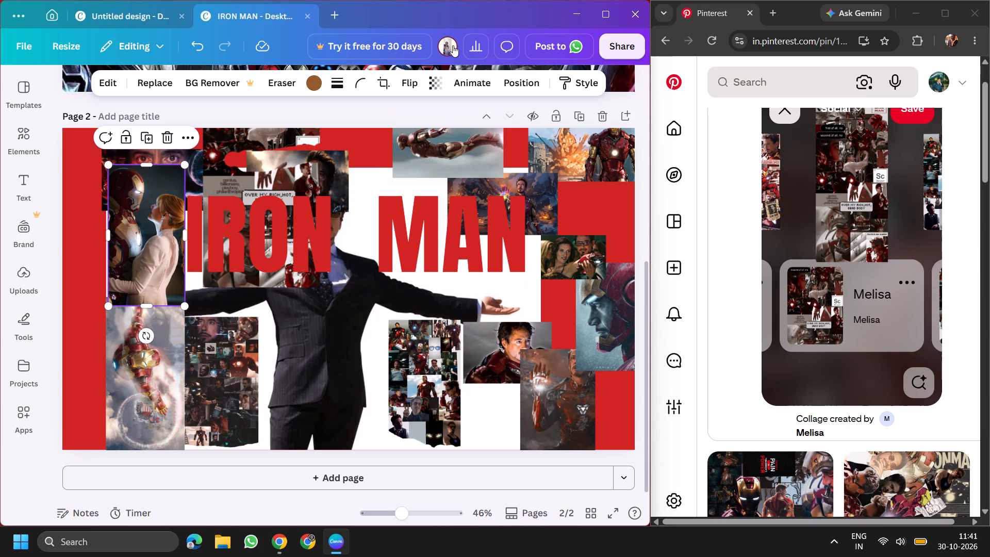
# Select the red collage behind the IRON letters with the glowing-gauntlet picture, and move them to page 2's upper edge with the picture in front.
pyautogui.moveTo(296, 168); pyautogui.dragTo(374, 146)
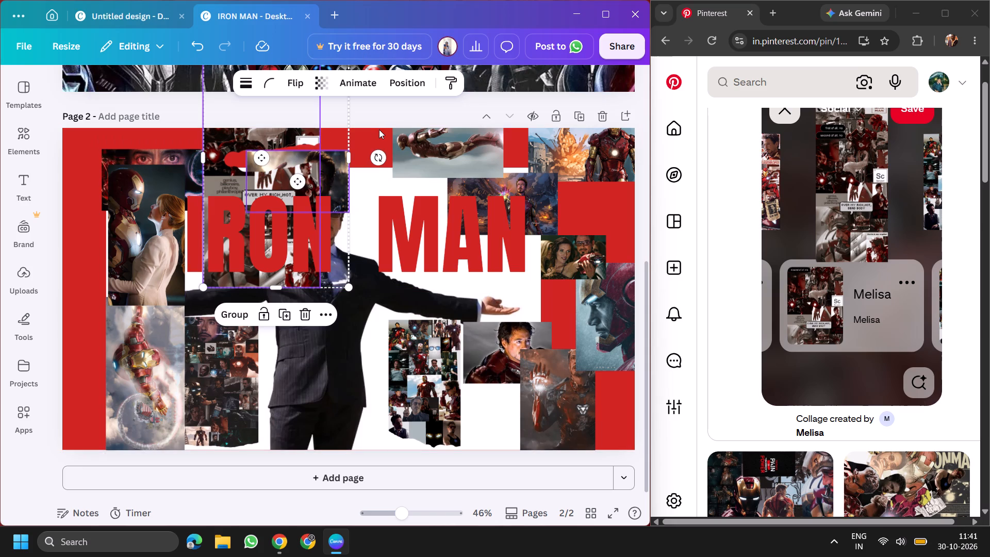
pyautogui.moveTo(332, 156); pyautogui.dragTo(371, 127)
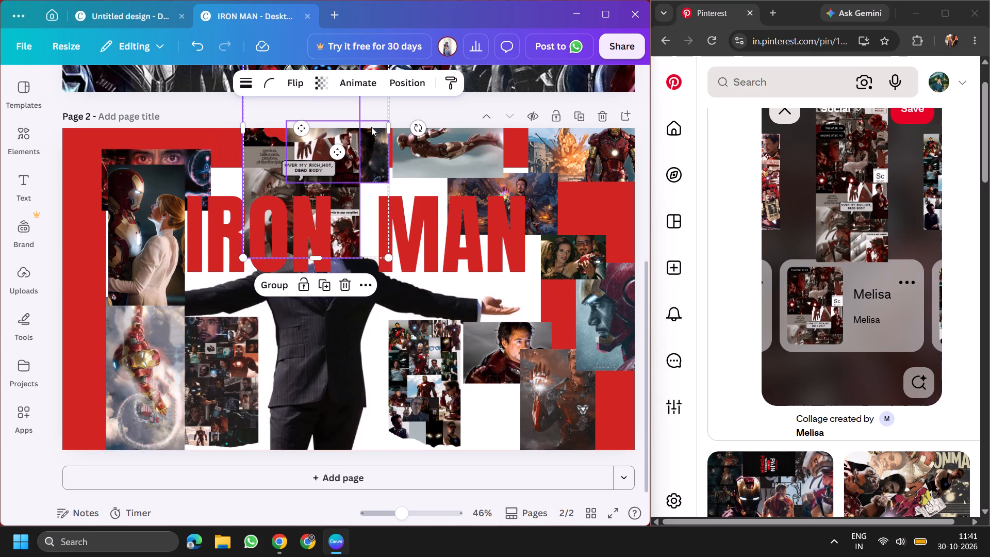
pyautogui.moveTo(338, 152); pyautogui.dragTo(272, 136)
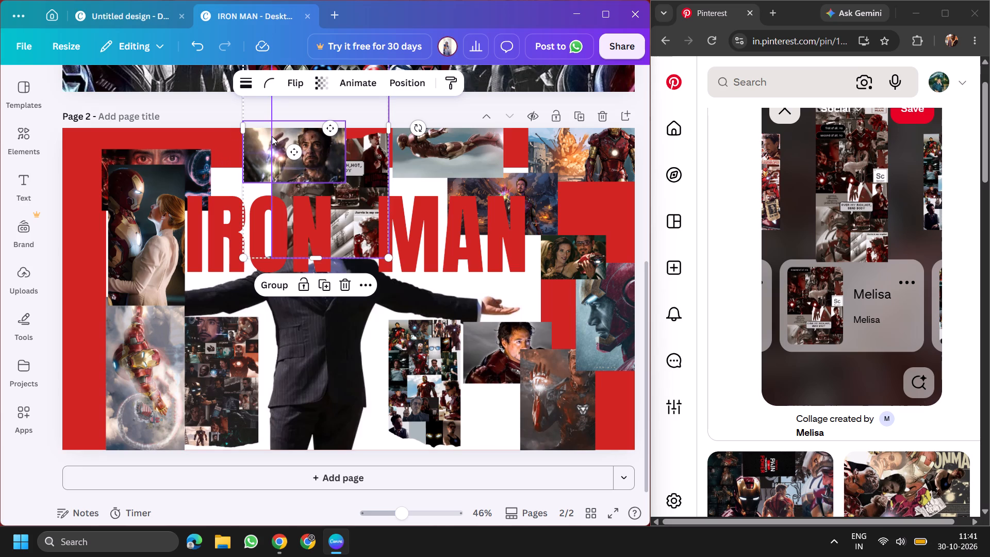
pyautogui.moveTo(249, 138); pyautogui.dragTo(215, 137)
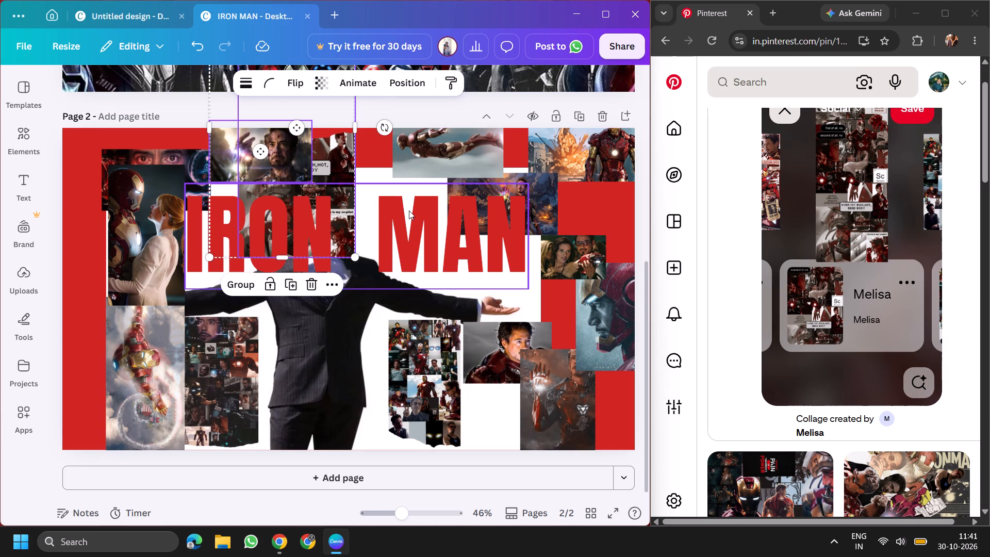
# Widen the selected collage and glowing-gauntlet picture together, and fit them along page 2's upper edge beside the flying Iron Man picture.
pyautogui.moveTo(351, 214); pyautogui.dragTo(399, 209)
pyautogui.moveTo(314, 157); pyautogui.dragTo(269, 270)
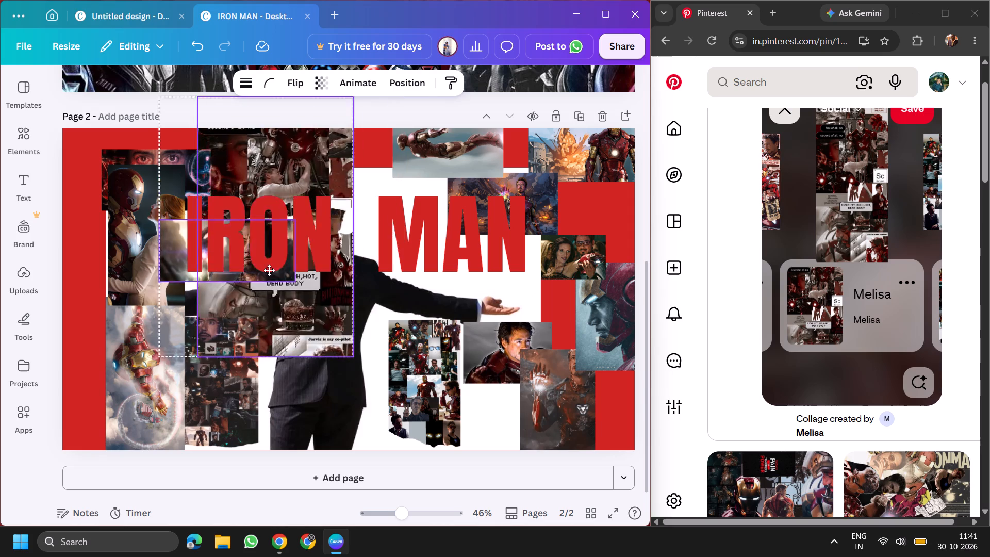
pyautogui.moveTo(269, 270); pyautogui.dragTo(300, 156)
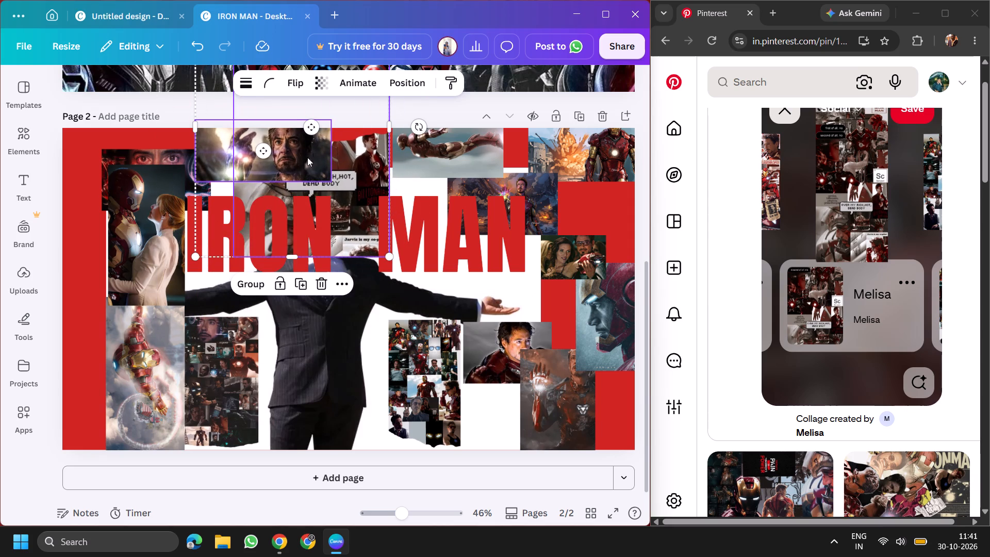
# Shift the selected red collage and glowing-gauntlet picture together along page 2's upper edge, slightly closer to the explosion picture.
pyautogui.moveTo(294, 162); pyautogui.dragTo(308, 154)
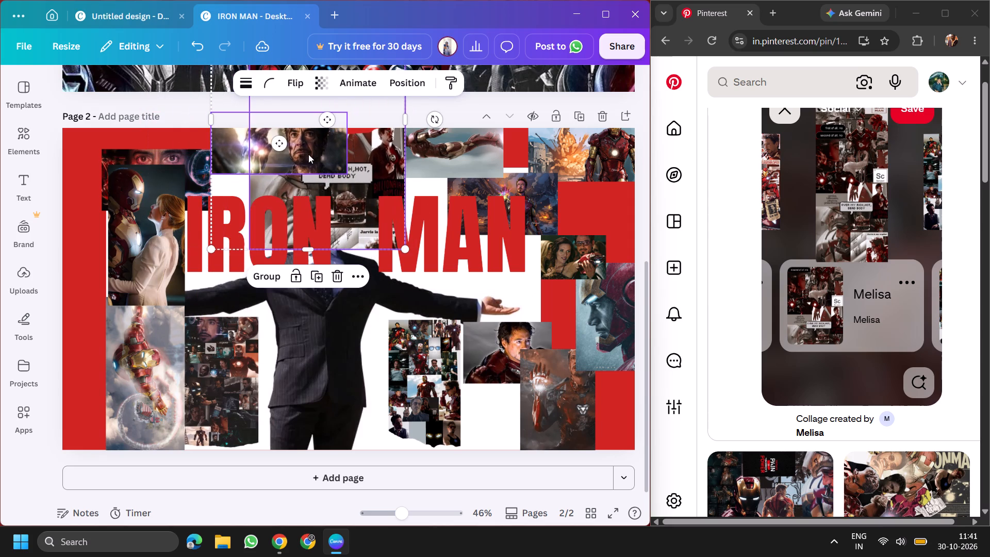
# Move the Iron Man couple picture to page 2's left edge and align the hovering Iron Man picture directly beneath it.
pyautogui.moveTo(127, 236); pyautogui.dragTo(109, 222)
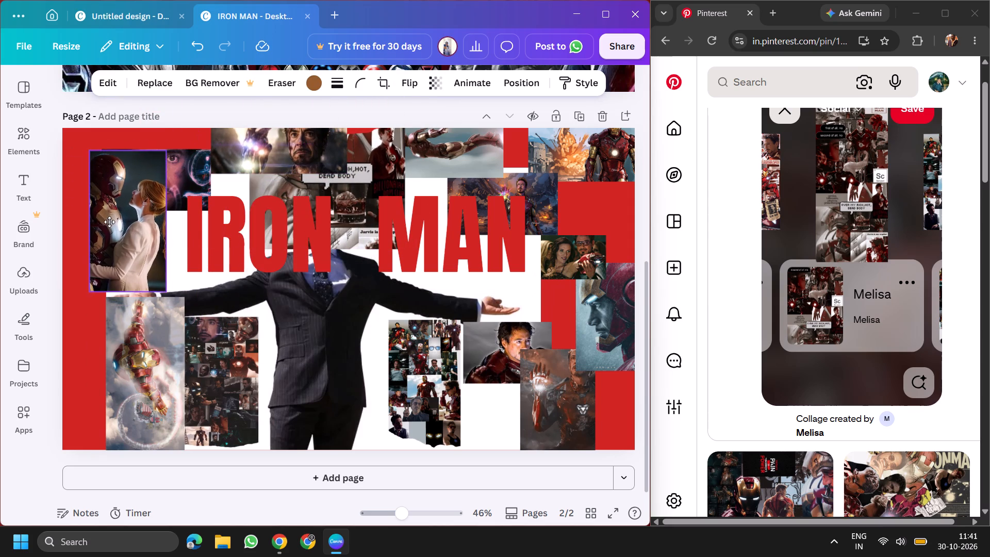
pyautogui.moveTo(109, 222); pyautogui.dragTo(128, 222)
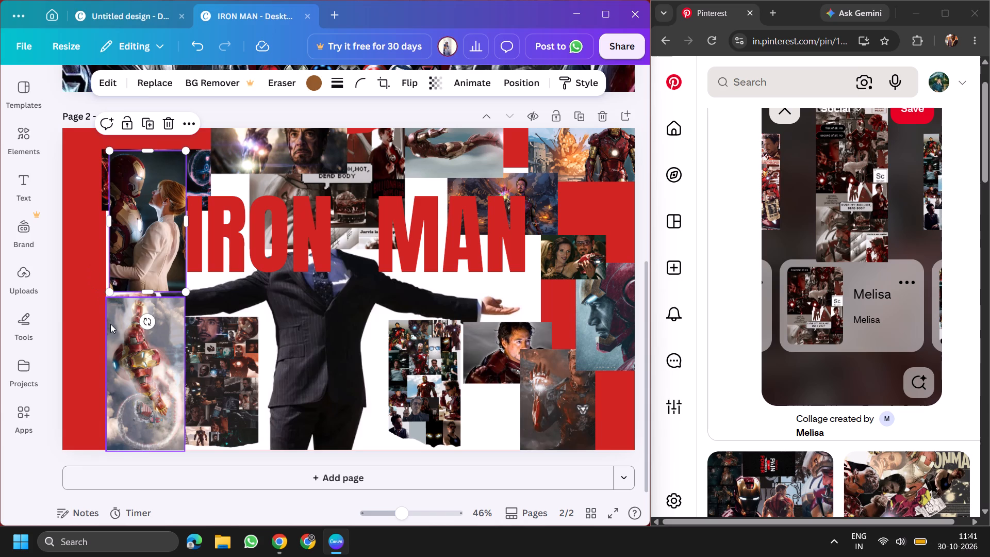
pyautogui.moveTo(112, 324); pyautogui.dragTo(81, 351)
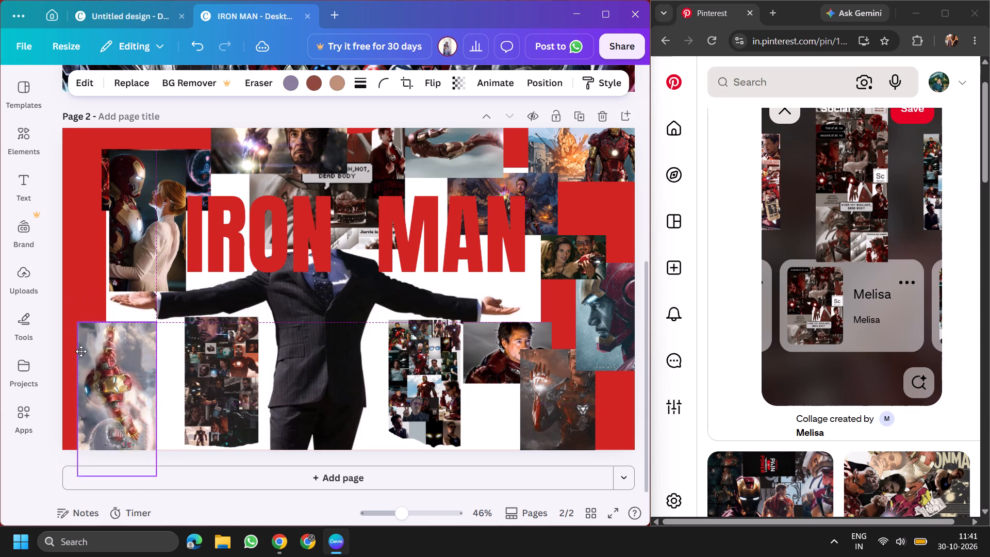
pyautogui.moveTo(81, 351); pyautogui.dragTo(83, 340)
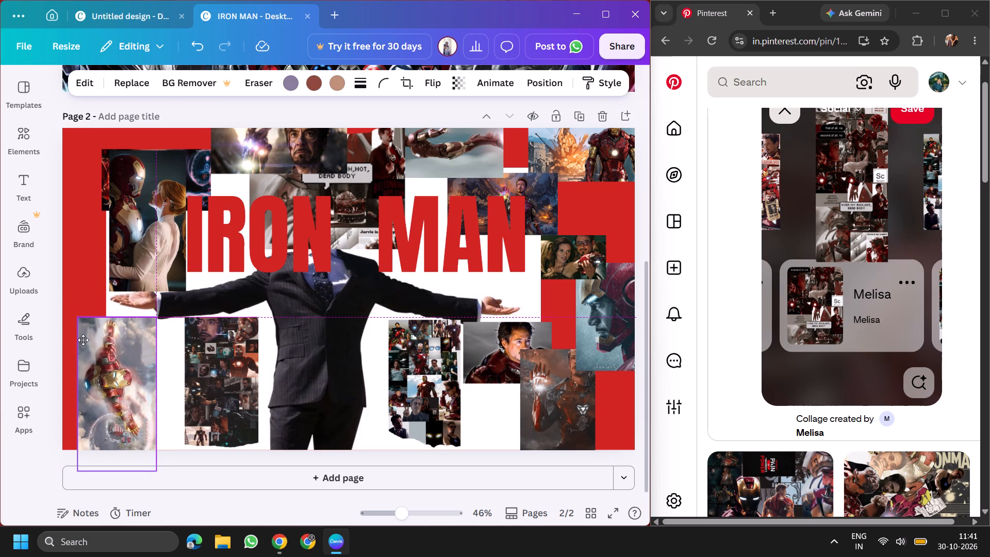
pyautogui.moveTo(83, 340); pyautogui.dragTo(82, 340)
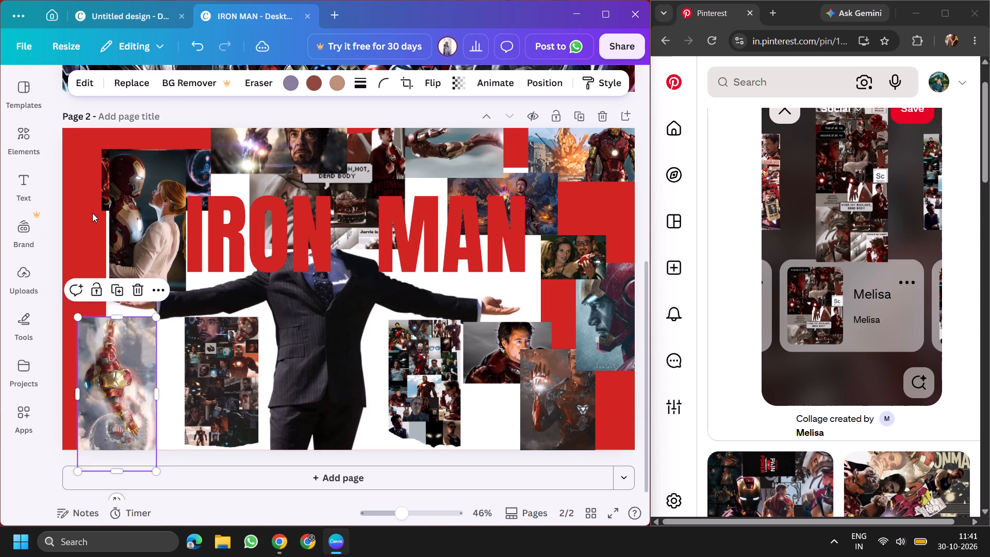
pyautogui.moveTo(125, 211); pyautogui.dragTo(74, 199)
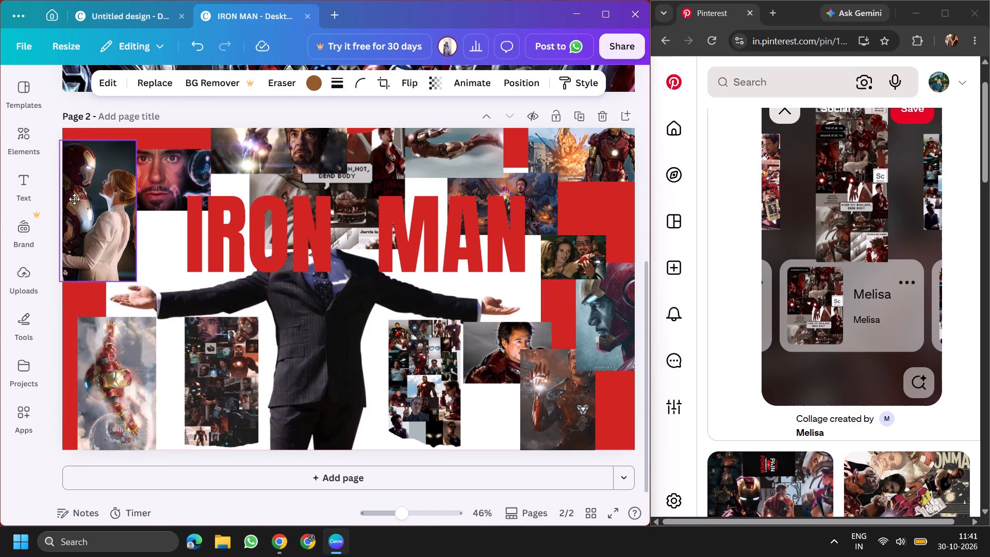
pyautogui.moveTo(74, 199); pyautogui.dragTo(79, 235)
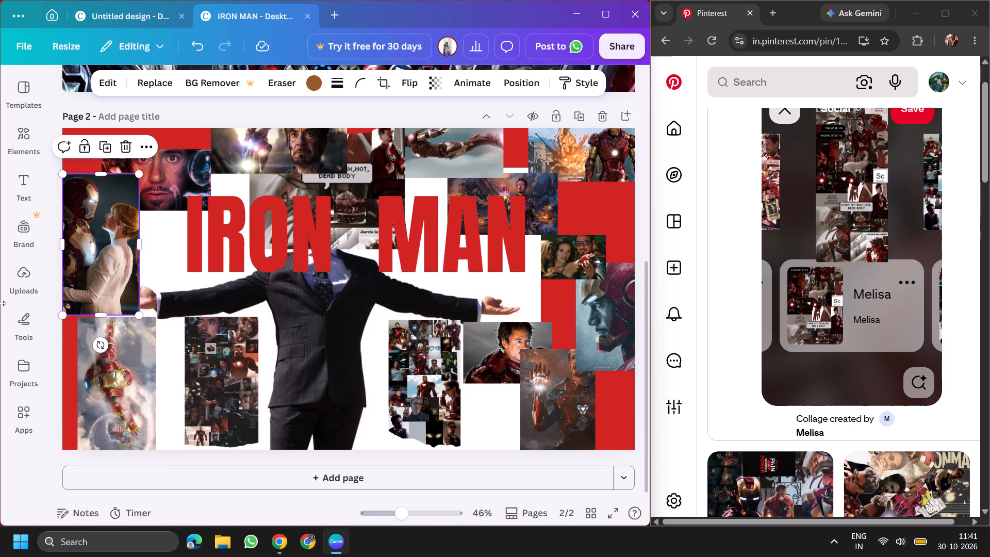
pyautogui.moveTo(129, 382); pyautogui.dragTo(109, 385)
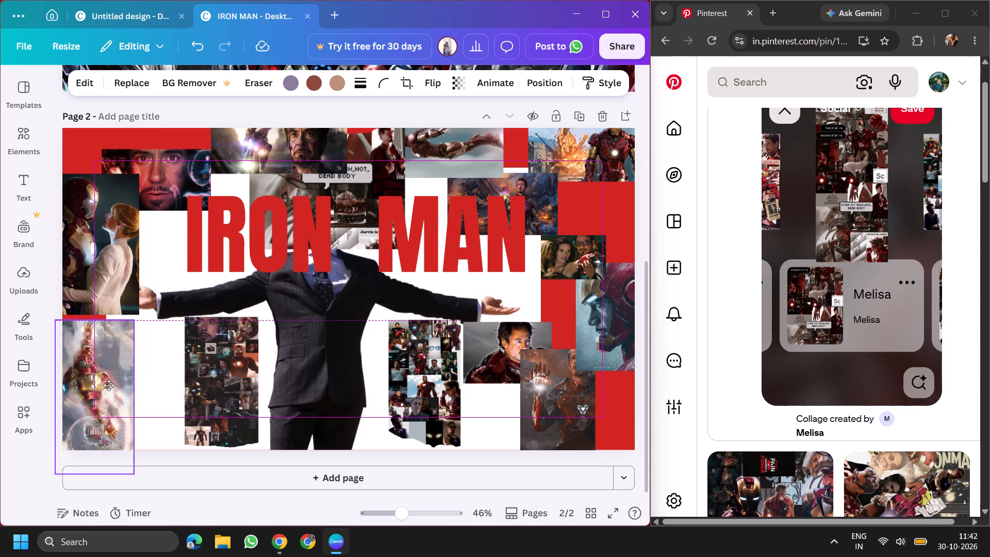
pyautogui.moveTo(109, 385); pyautogui.dragTo(113, 383)
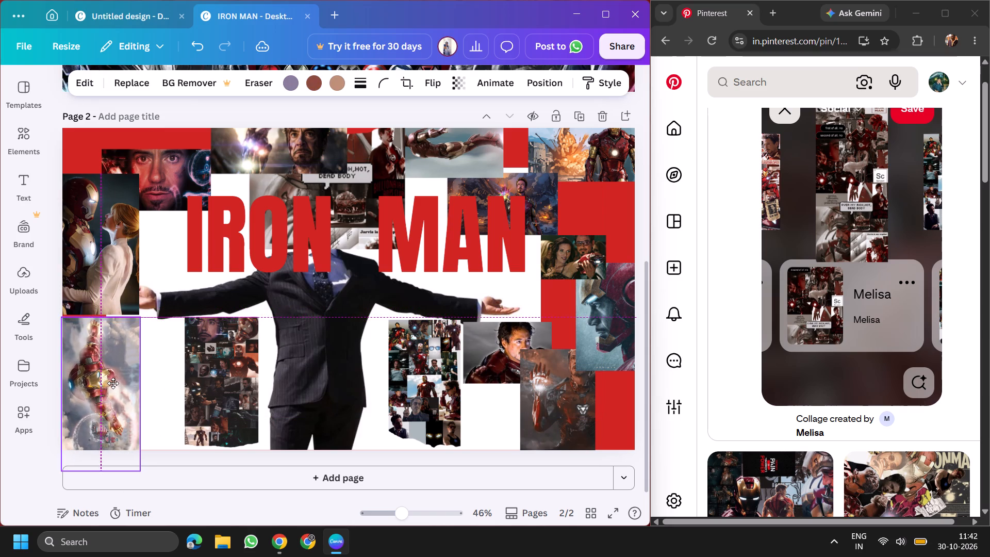
pyautogui.moveTo(113, 383); pyautogui.dragTo(111, 378)
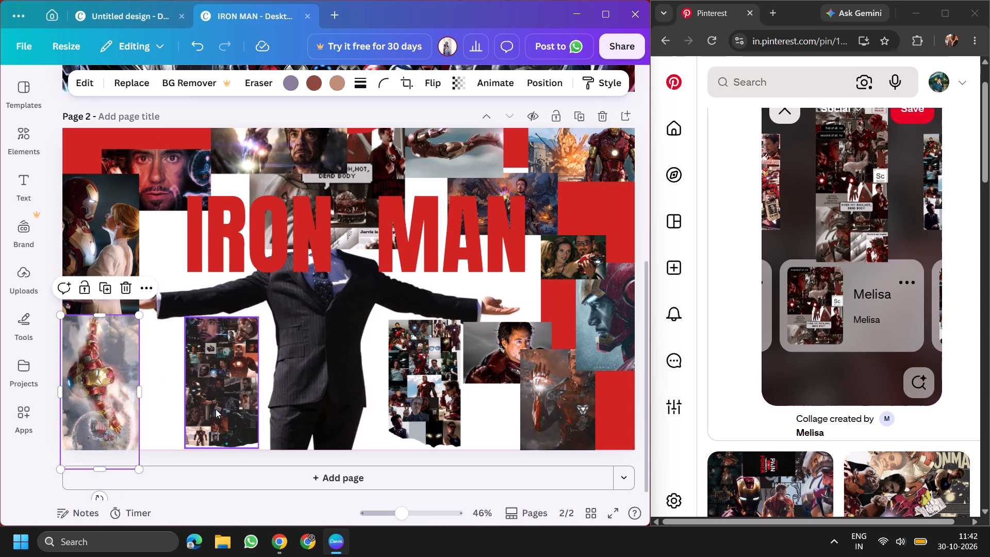
# Place the dark collage against the hovering Iron Man picture and stretch it down to page 2's lower edge, at about 247 by 453.
pyautogui.moveTo(216, 409); pyautogui.dragTo(173, 407)
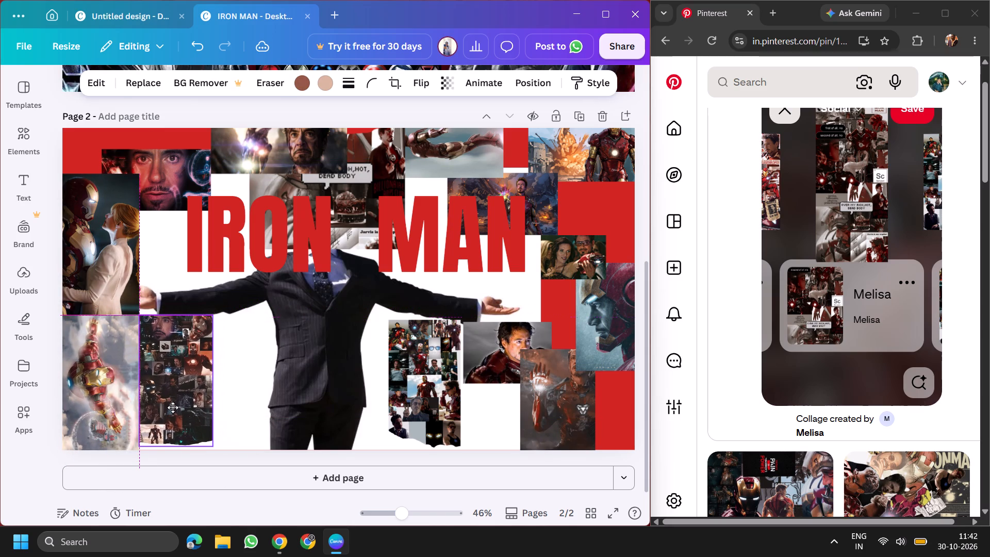
pyautogui.moveTo(173, 407); pyautogui.dragTo(174, 412)
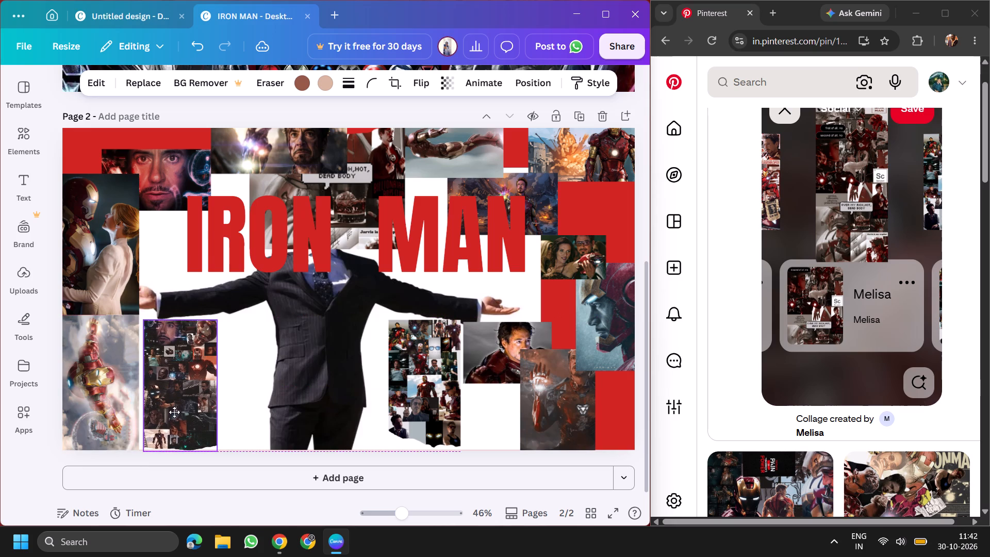
pyautogui.moveTo(174, 412); pyautogui.dragTo(174, 413)
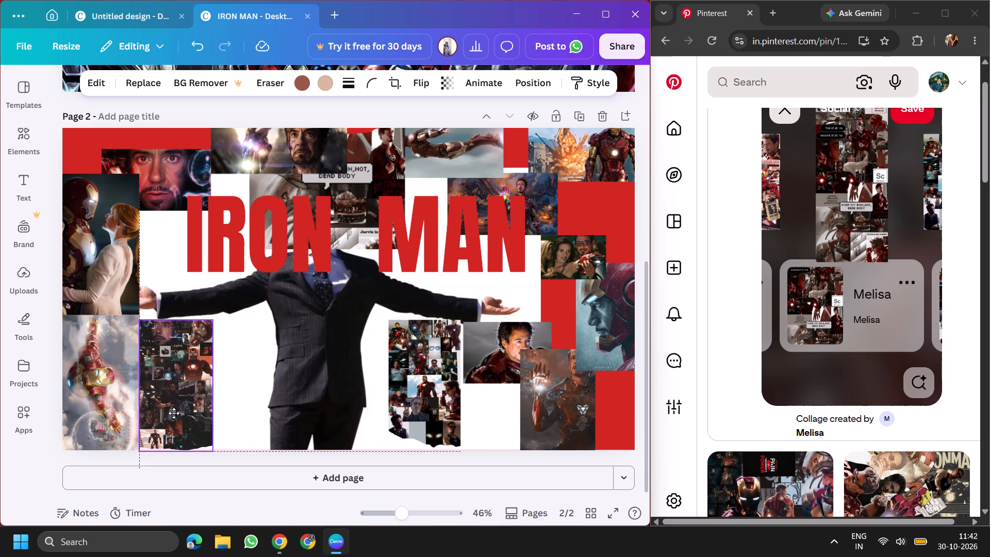
pyautogui.moveTo(174, 413); pyautogui.dragTo(173, 407)
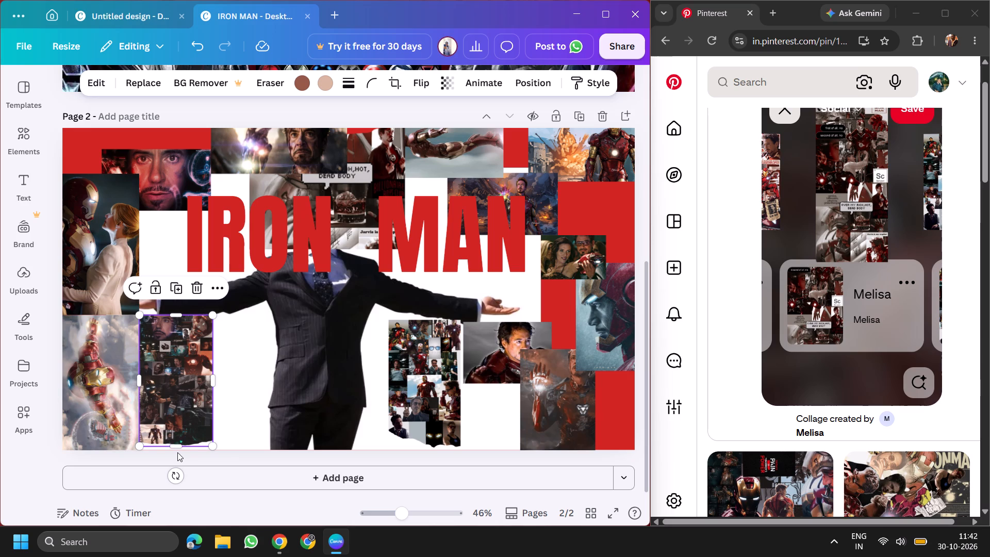
pyautogui.click(177, 452)
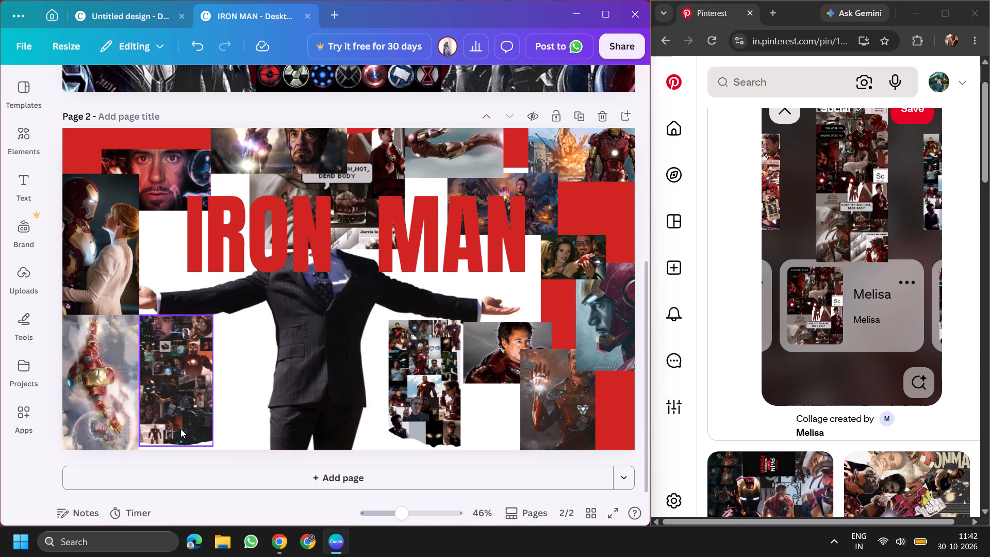
pyautogui.click(180, 429)
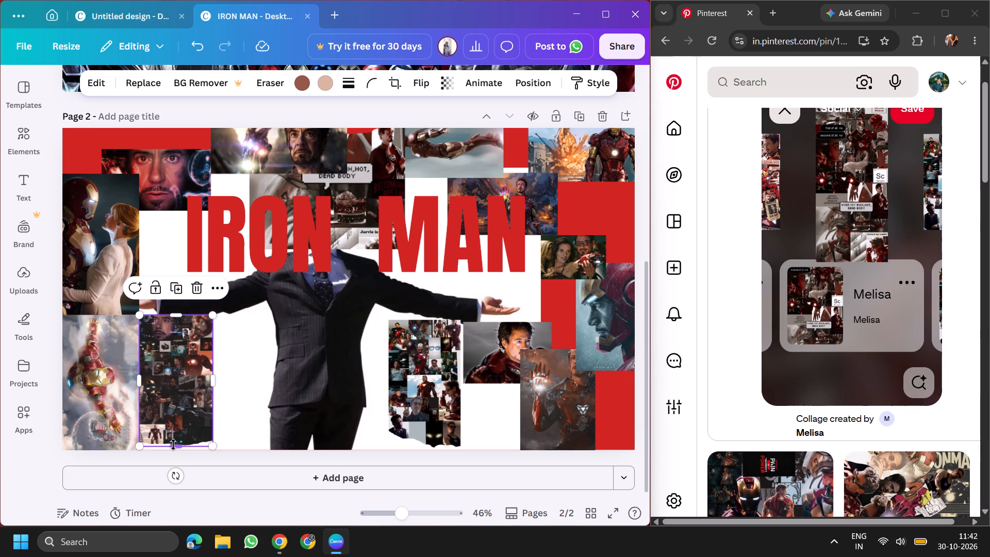
pyautogui.click(173, 445)
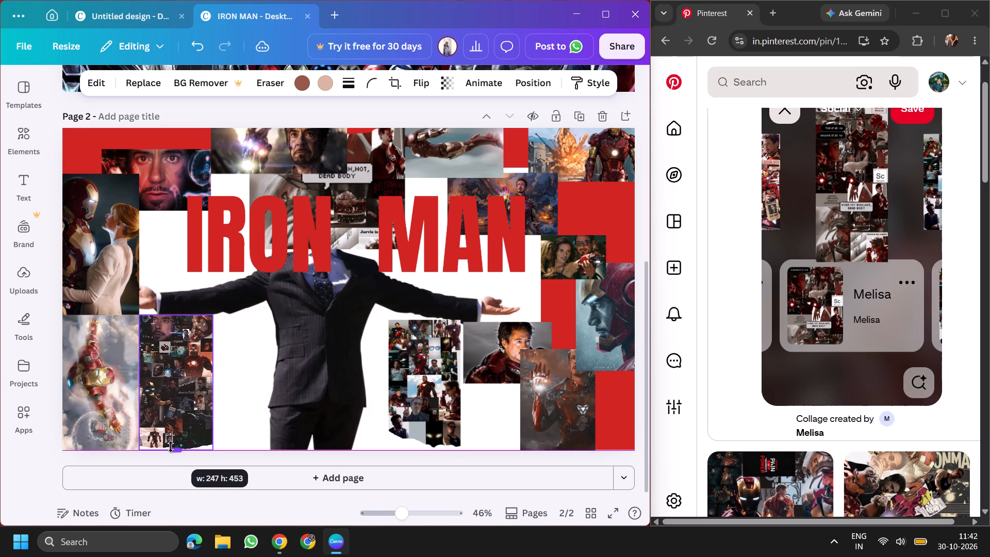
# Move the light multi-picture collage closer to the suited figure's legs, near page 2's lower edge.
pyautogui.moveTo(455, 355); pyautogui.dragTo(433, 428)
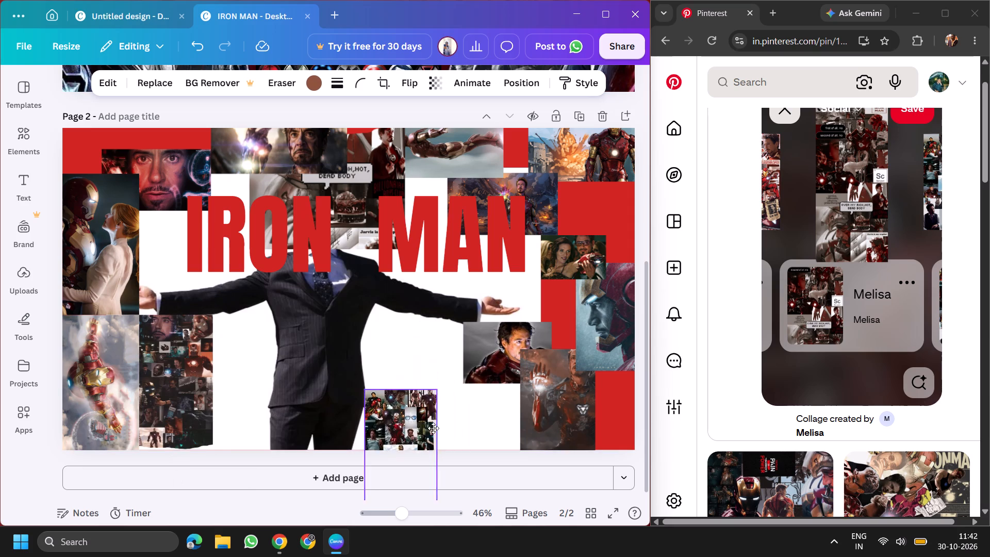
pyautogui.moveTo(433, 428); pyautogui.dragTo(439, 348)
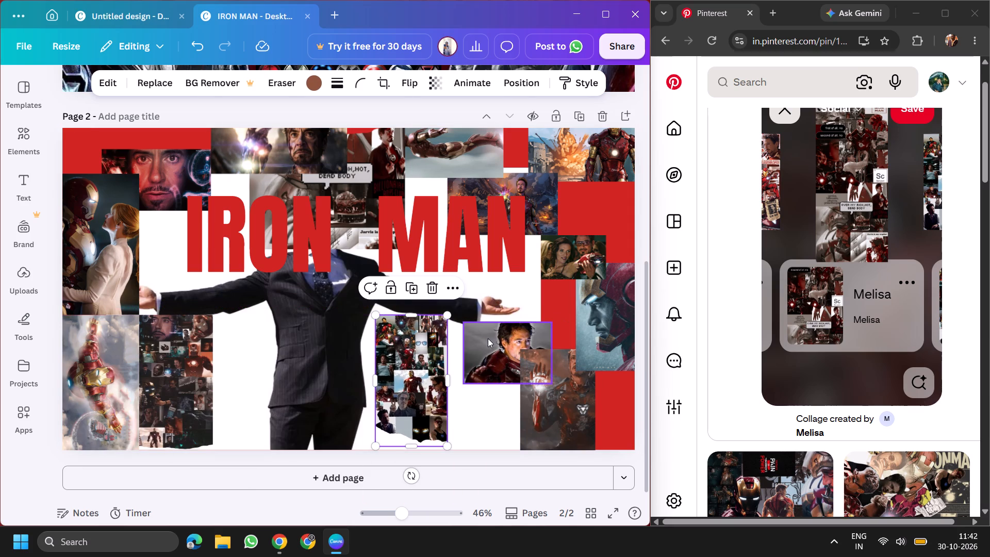
# Stack the small couple picture, the half-helmet profile and the unmasked Iron Man portrait down page 2's right side below the explosion picture.
pyautogui.moveTo(488, 338); pyautogui.dragTo(510, 288)
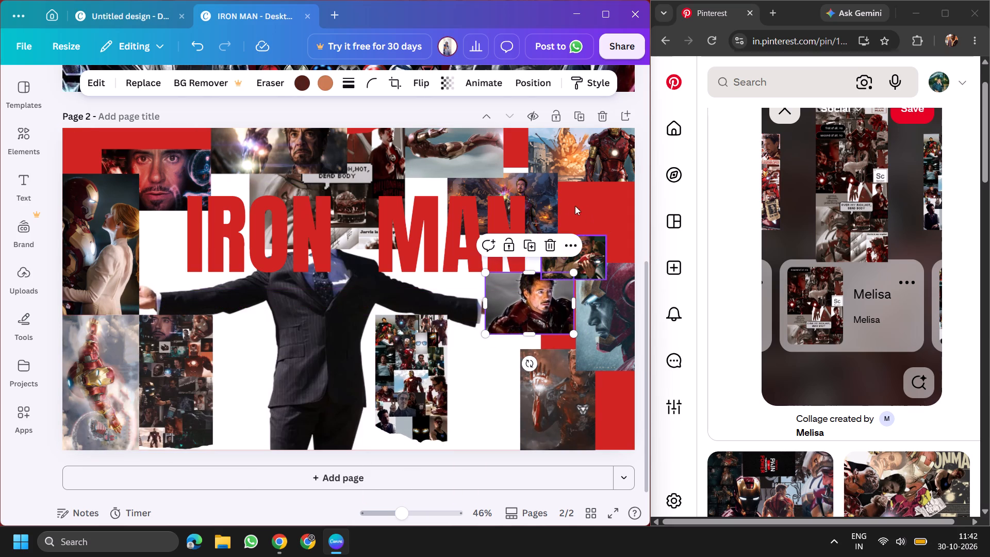
pyautogui.moveTo(587, 240); pyautogui.dragTo(599, 231)
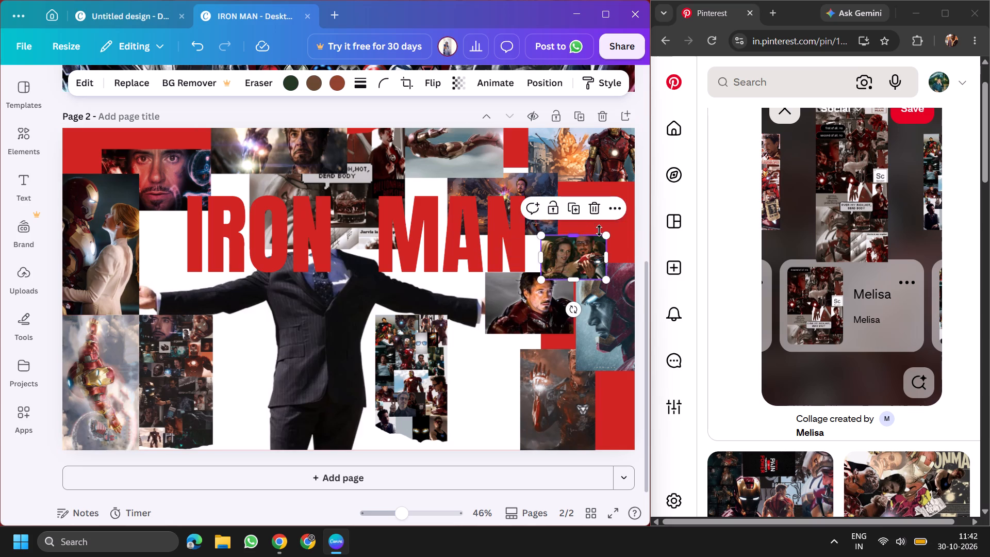
pyautogui.moveTo(599, 231); pyautogui.dragTo(604, 188)
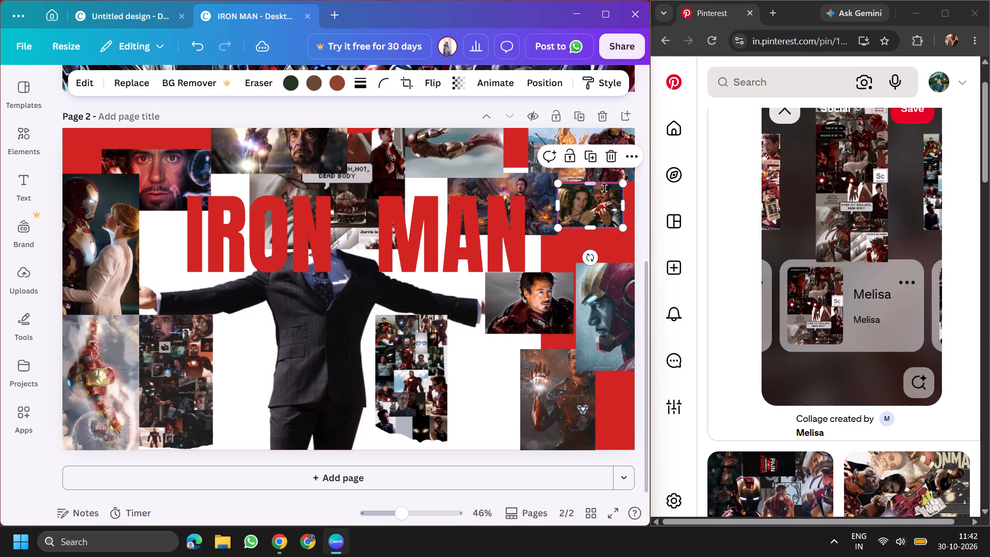
pyautogui.moveTo(614, 272); pyautogui.dragTo(615, 241)
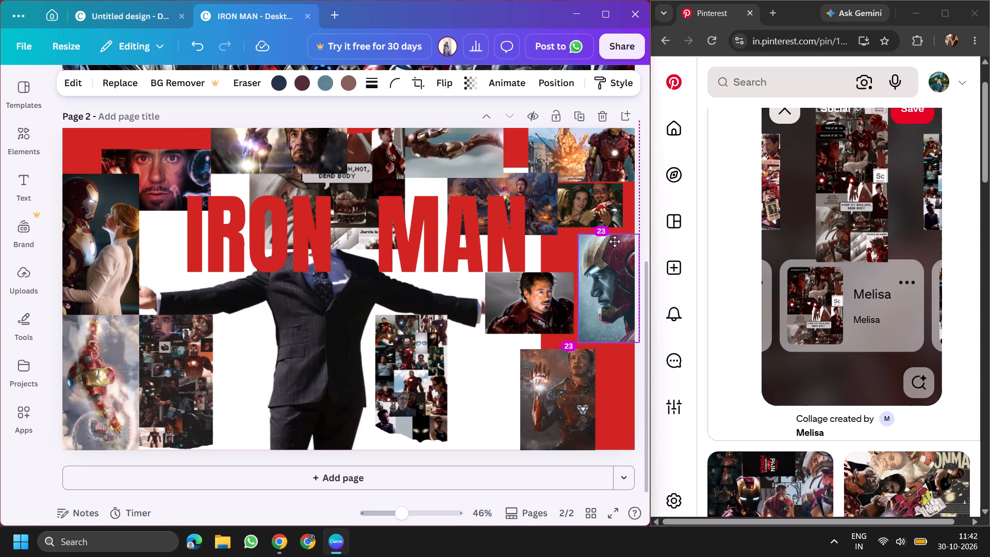
pyautogui.moveTo(615, 241); pyautogui.dragTo(612, 238)
pyautogui.moveTo(544, 273); pyautogui.dragTo(556, 278)
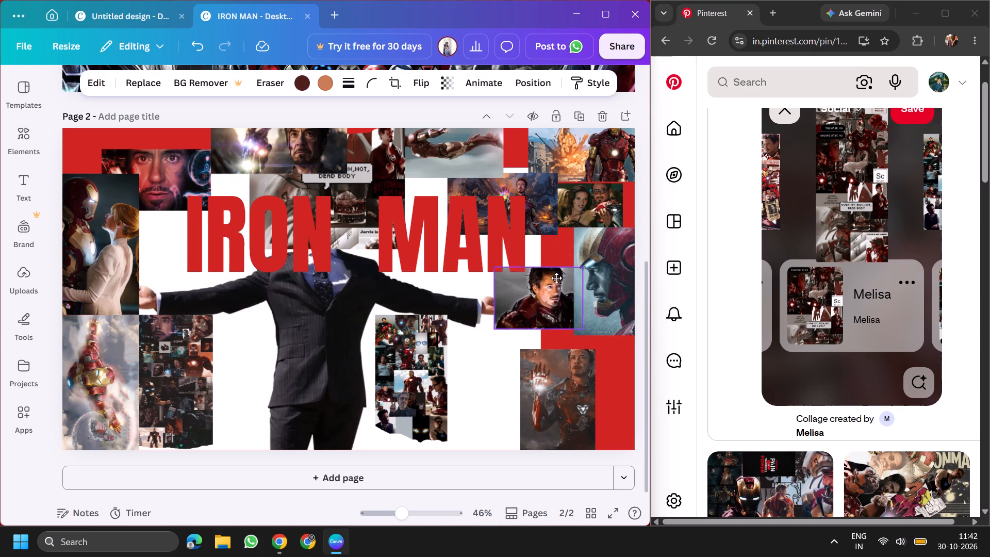
pyautogui.moveTo(556, 278); pyautogui.dragTo(607, 335)
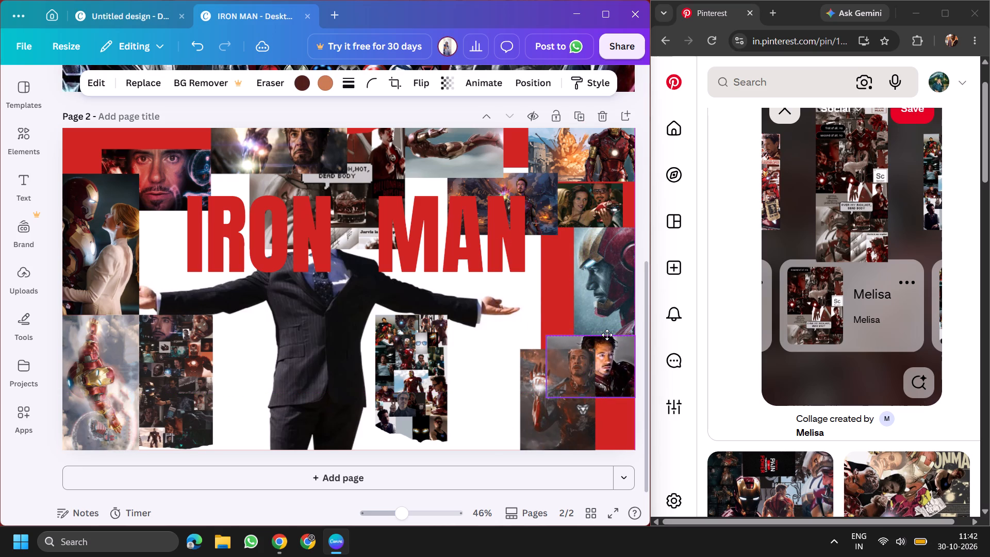
pyautogui.moveTo(607, 335); pyautogui.dragTo(607, 335)
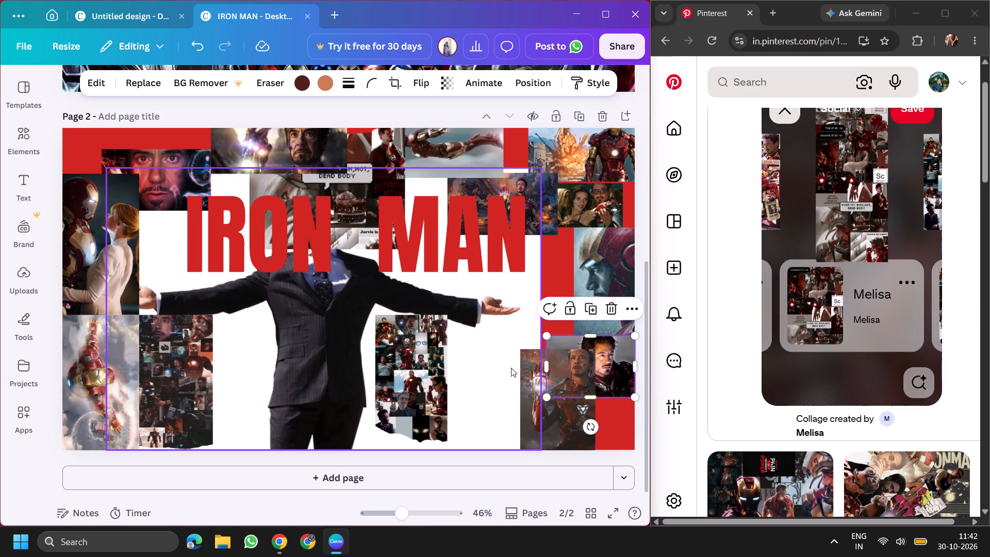
# Move the glowing-palm Iron Man picture up against the left side of the half-helmet profile, aligning their edges.
pyautogui.moveTo(534, 422); pyautogui.dragTo(517, 295)
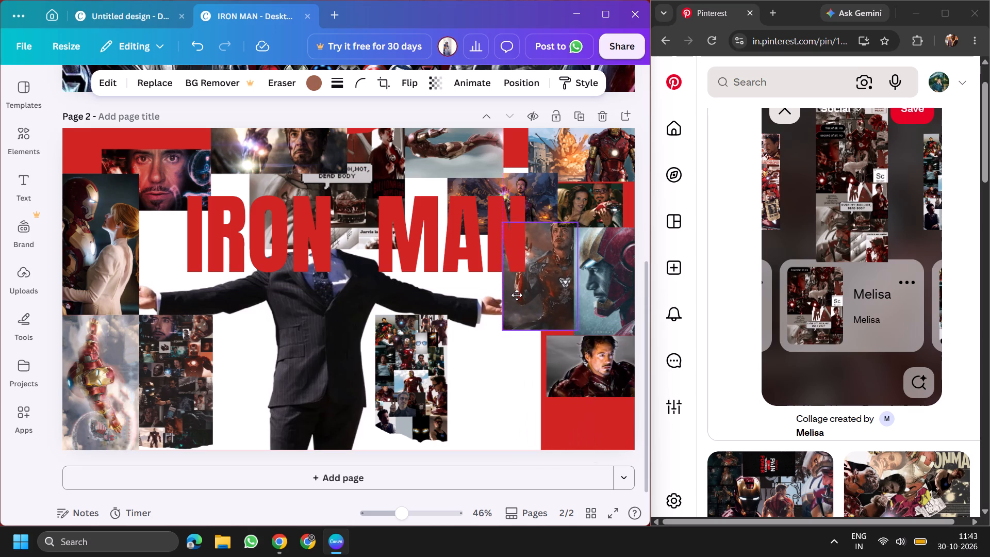
pyautogui.moveTo(517, 295); pyautogui.dragTo(515, 300)
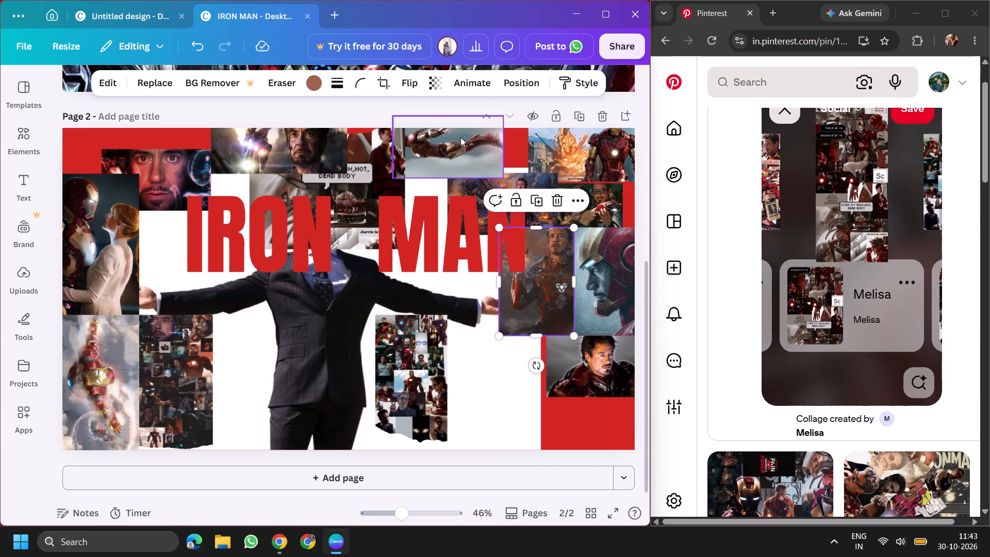
# Move the flying Iron Man picture into page 2's lower-right corner and the purple battle picture beside the unmasked portrait above it.
pyautogui.moveTo(456, 151); pyautogui.dragTo(582, 433)
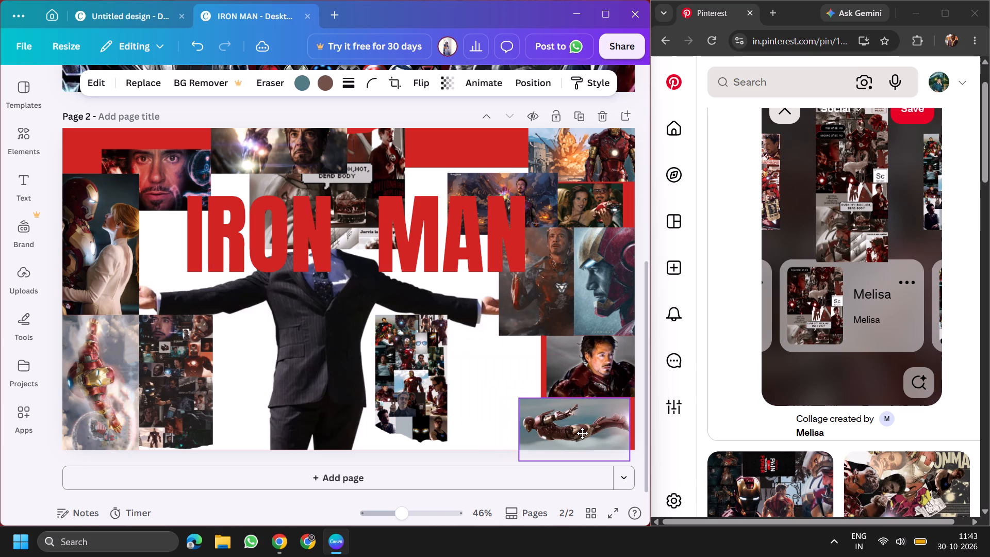
pyautogui.moveTo(582, 433); pyautogui.dragTo(585, 431)
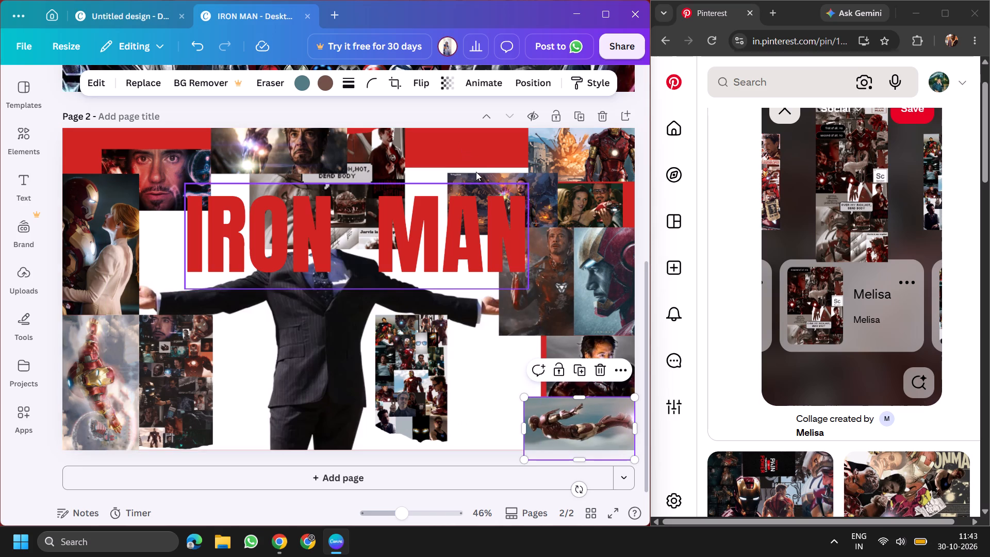
pyautogui.moveTo(538, 184); pyautogui.dragTo(527, 346)
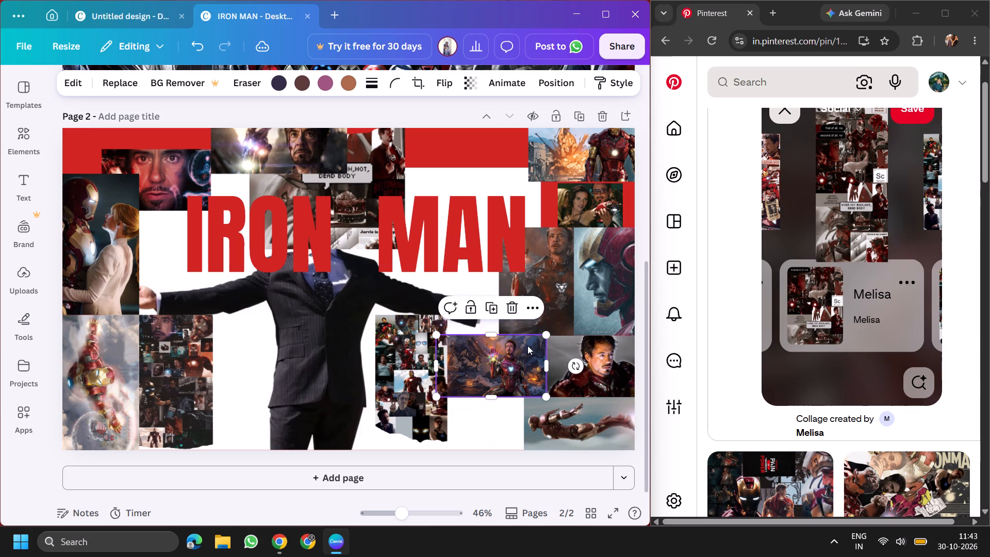
# Move the light multi-picture collage from beside the figure's legs up behind the word MAN in the title.
pyautogui.moveTo(398, 357); pyautogui.dragTo(453, 211)
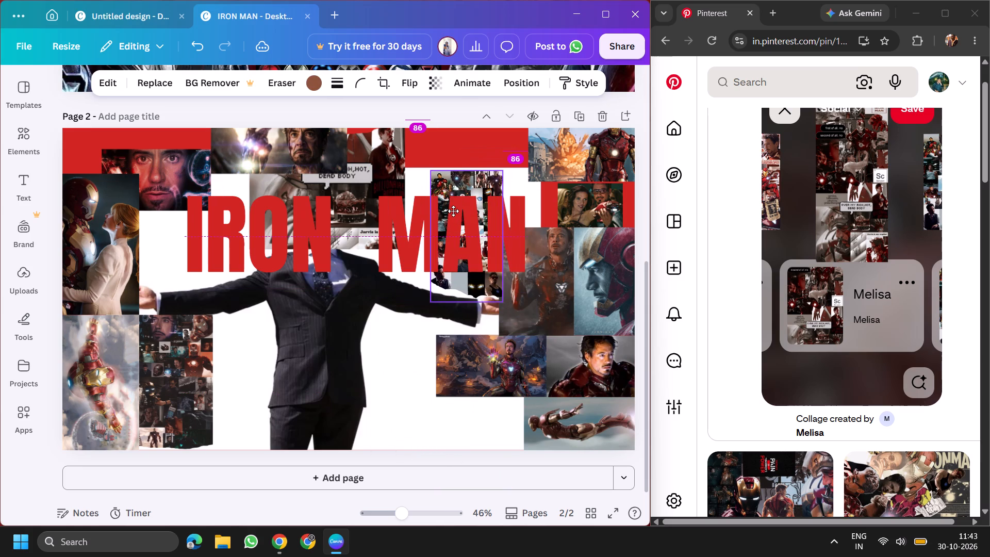
pyautogui.moveTo(453, 211); pyautogui.dragTo(453, 210)
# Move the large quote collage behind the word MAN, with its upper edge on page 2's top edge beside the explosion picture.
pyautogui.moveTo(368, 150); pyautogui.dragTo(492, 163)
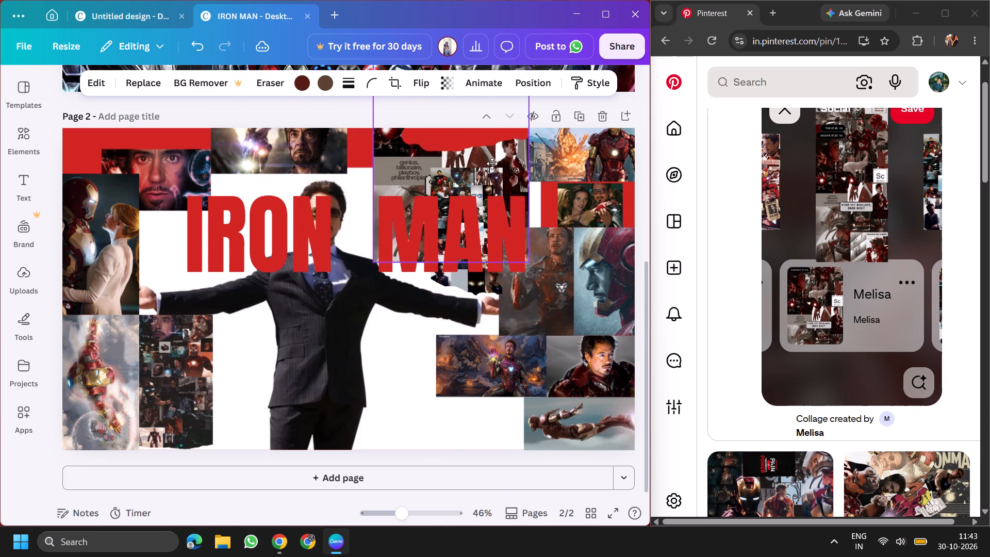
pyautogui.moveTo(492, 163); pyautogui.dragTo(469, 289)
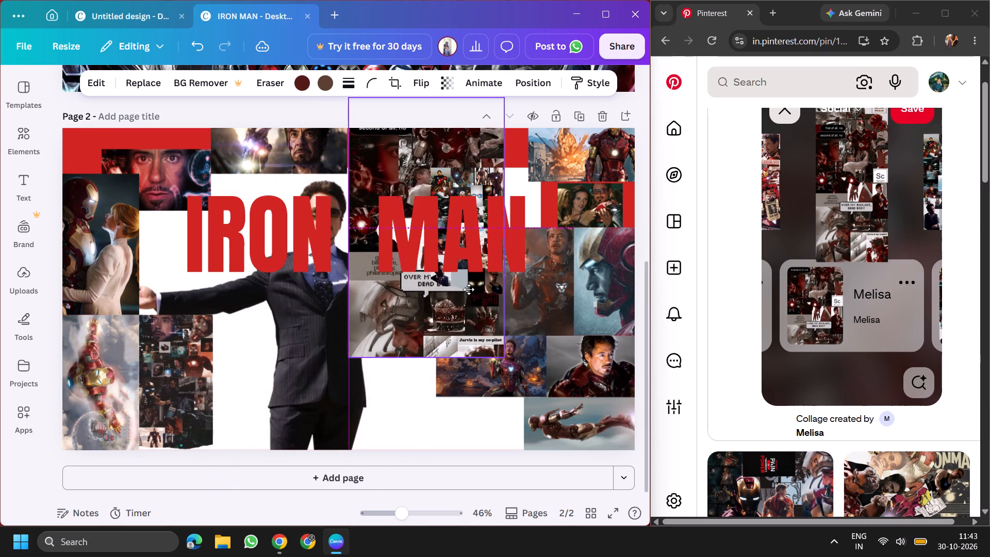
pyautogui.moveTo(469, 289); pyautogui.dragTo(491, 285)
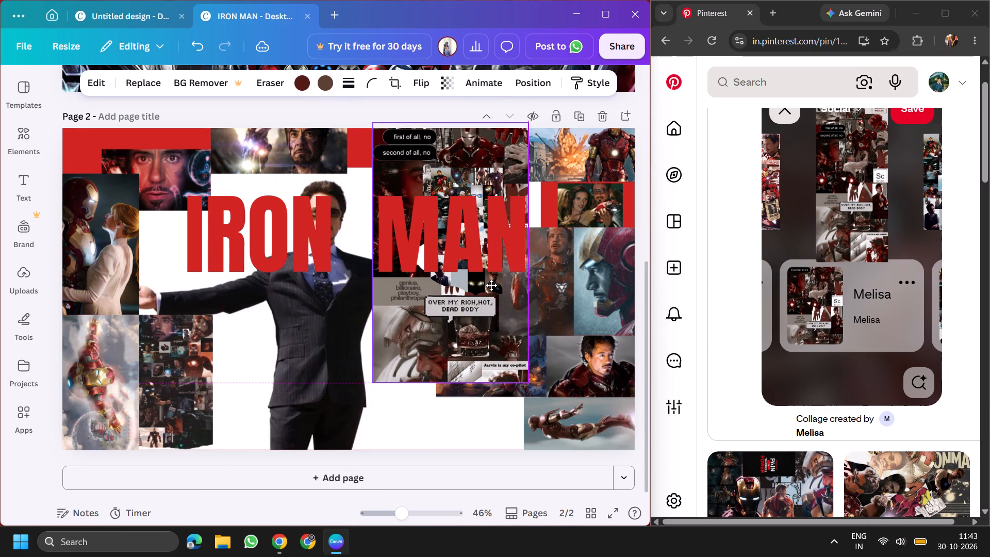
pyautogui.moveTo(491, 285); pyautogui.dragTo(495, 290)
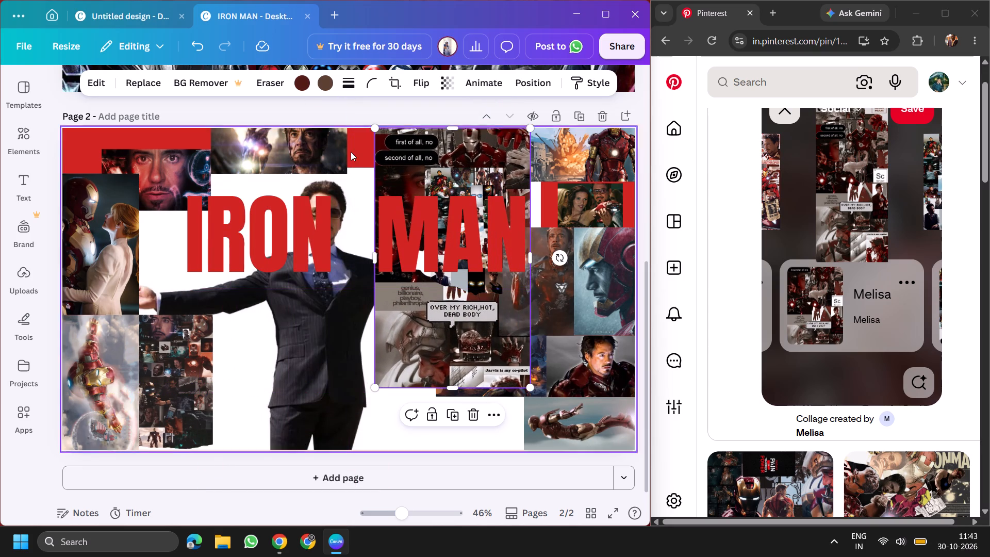
# Shift the glowing-gauntlet picture right along page 2's top edge and set the red-lit face picture flush against its left side.
pyautogui.moveTo(340, 149); pyautogui.dragTo(369, 149)
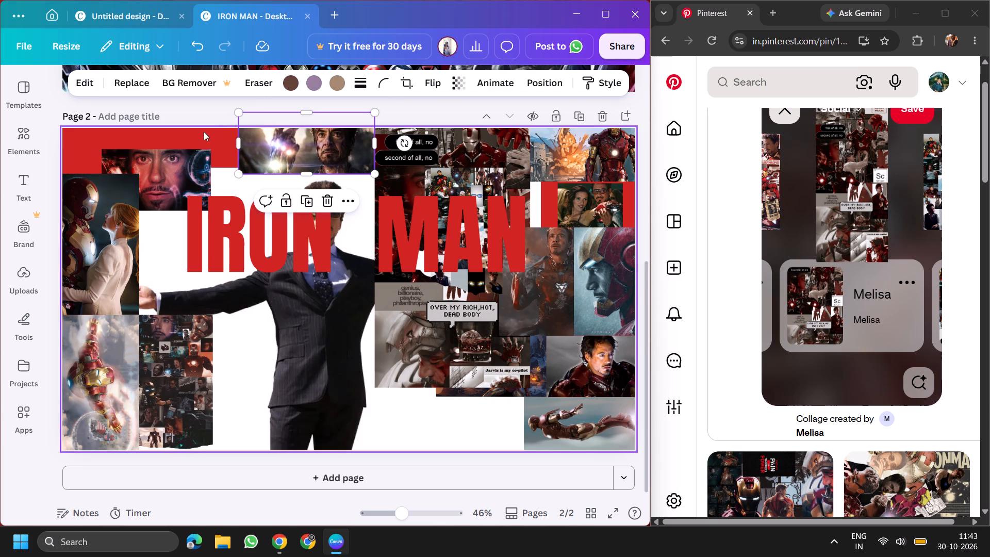
pyautogui.moveTo(169, 181); pyautogui.dragTo(193, 155)
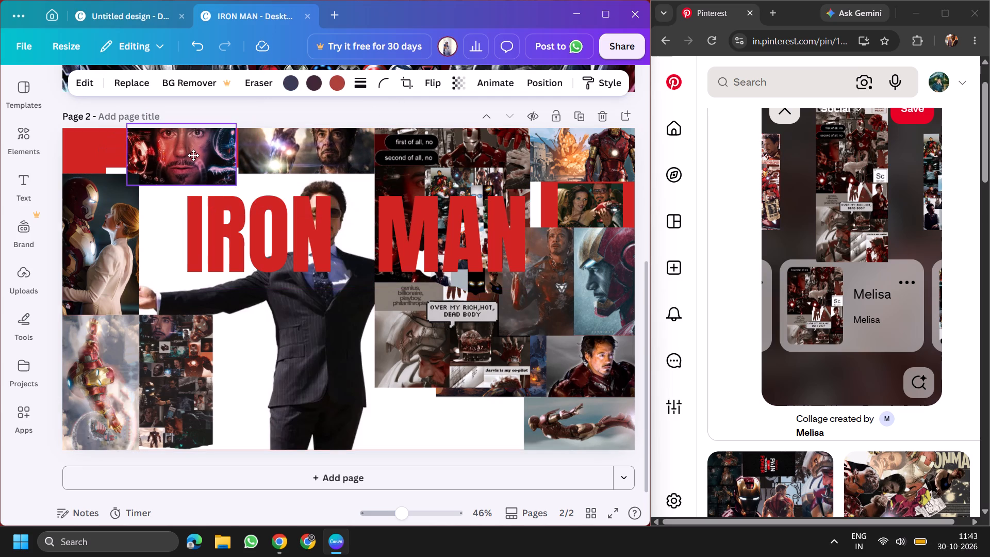
pyautogui.moveTo(193, 155); pyautogui.dragTo(194, 160)
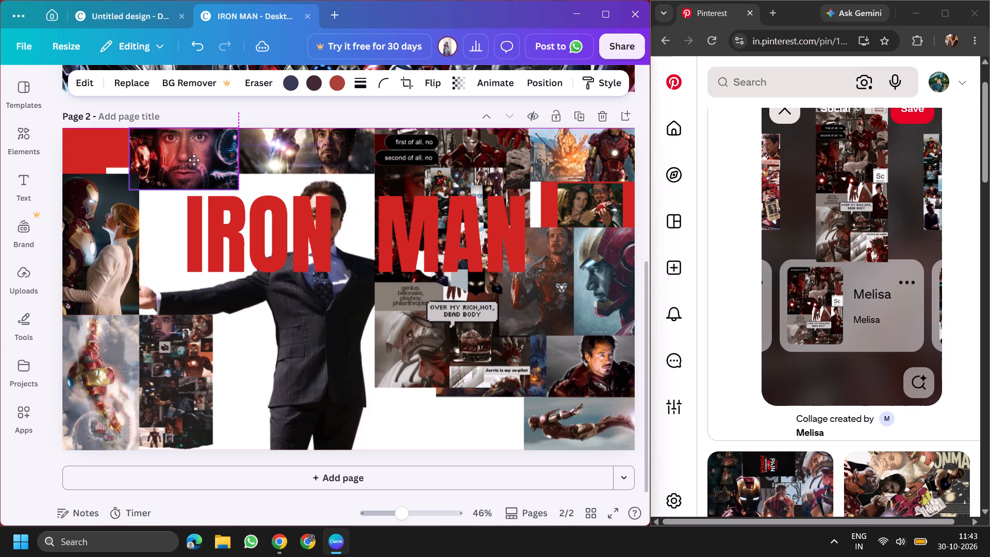
pyautogui.moveTo(194, 160); pyautogui.dragTo(193, 159)
# Move the tall picture of Iron Man with the woman in white into page 2's upper-left corner, flush beside the red-lit face picture.
pyautogui.moveTo(77, 227); pyautogui.dragTo(76, 184)
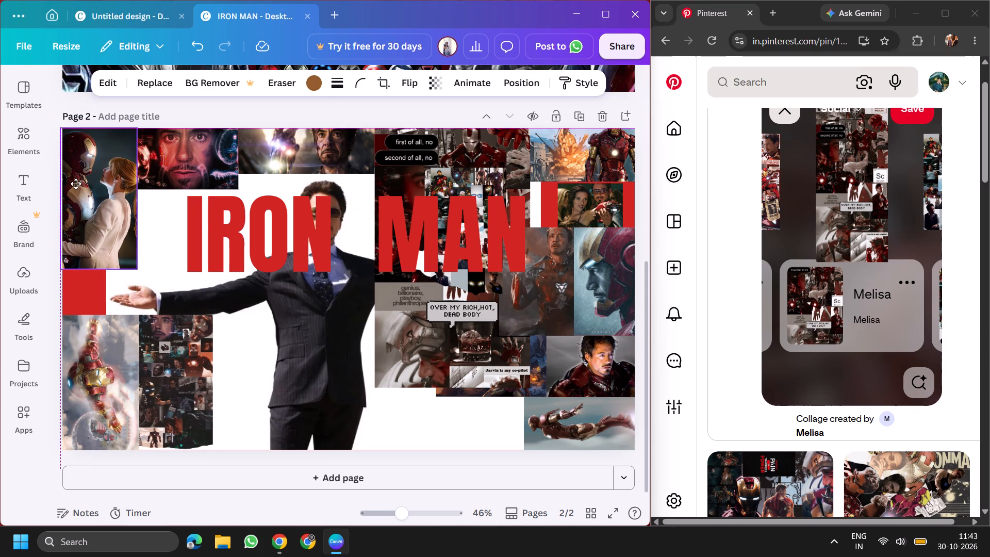
pyautogui.moveTo(76, 184); pyautogui.dragTo(77, 185)
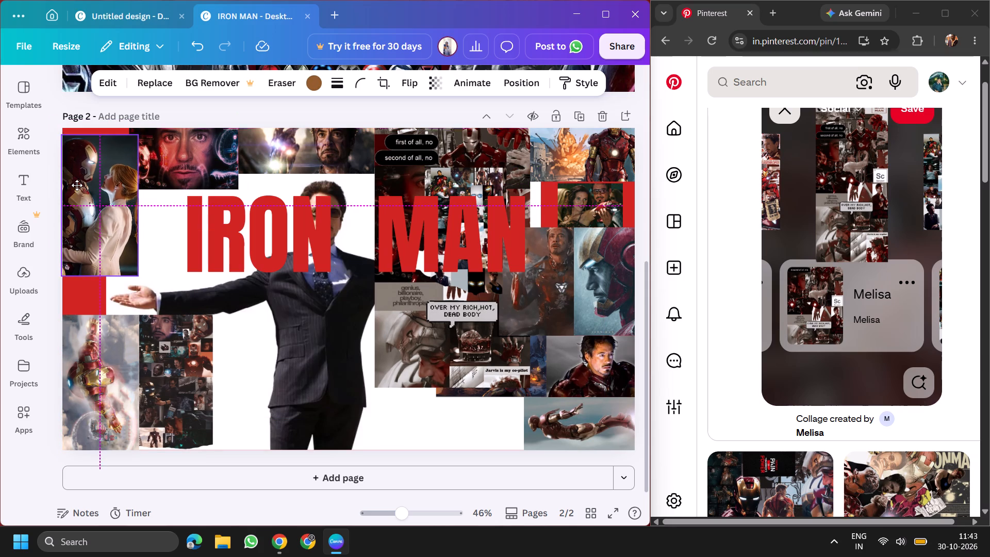
pyautogui.moveTo(77, 185); pyautogui.dragTo(78, 184)
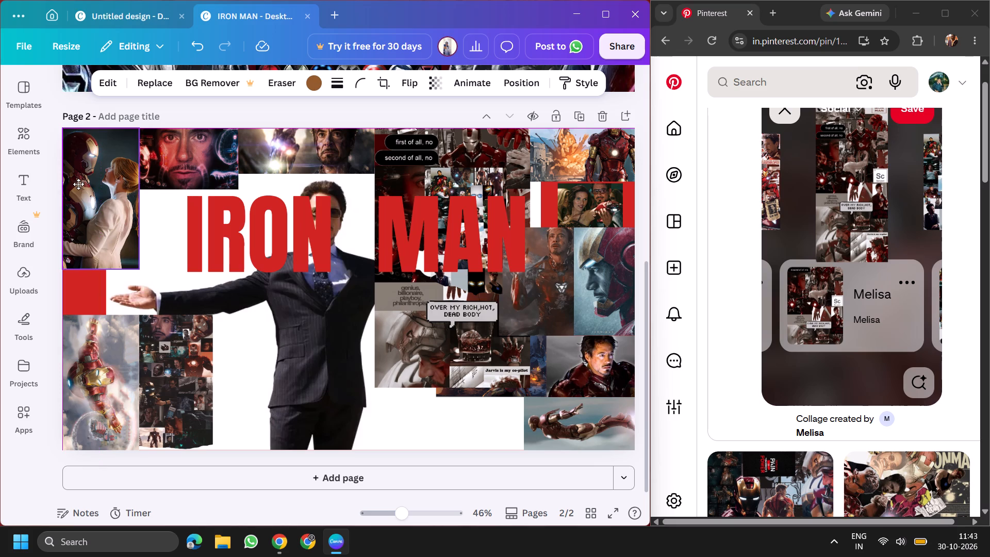
pyautogui.moveTo(78, 184); pyautogui.dragTo(78, 184)
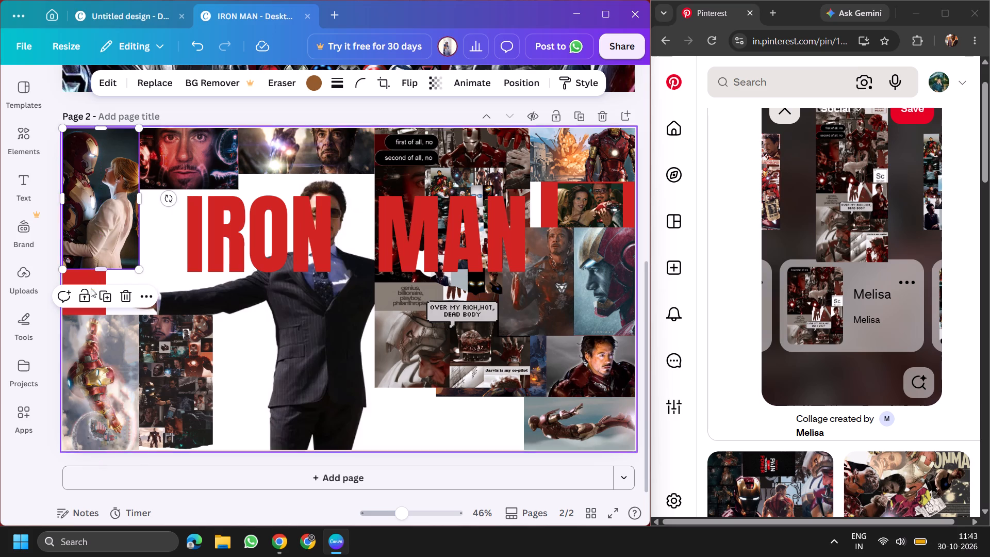
# Move the upright flying Iron Man picture directly beneath the woman-in-white picture, aligned along page 2's left edge.
pyautogui.moveTo(95, 348); pyautogui.dragTo(95, 308)
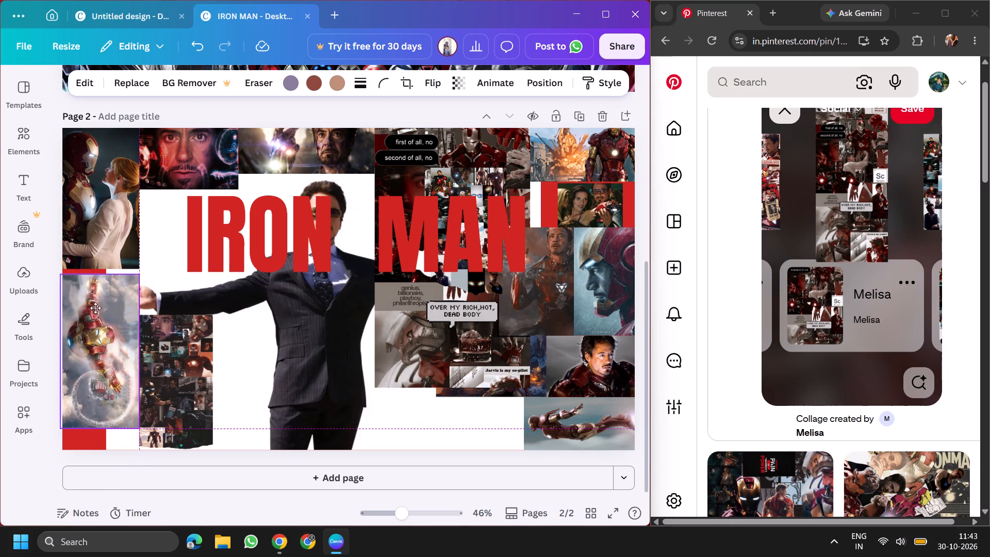
pyautogui.moveTo(95, 308); pyautogui.dragTo(95, 307)
pyautogui.moveTo(95, 307); pyautogui.dragTo(94, 300)
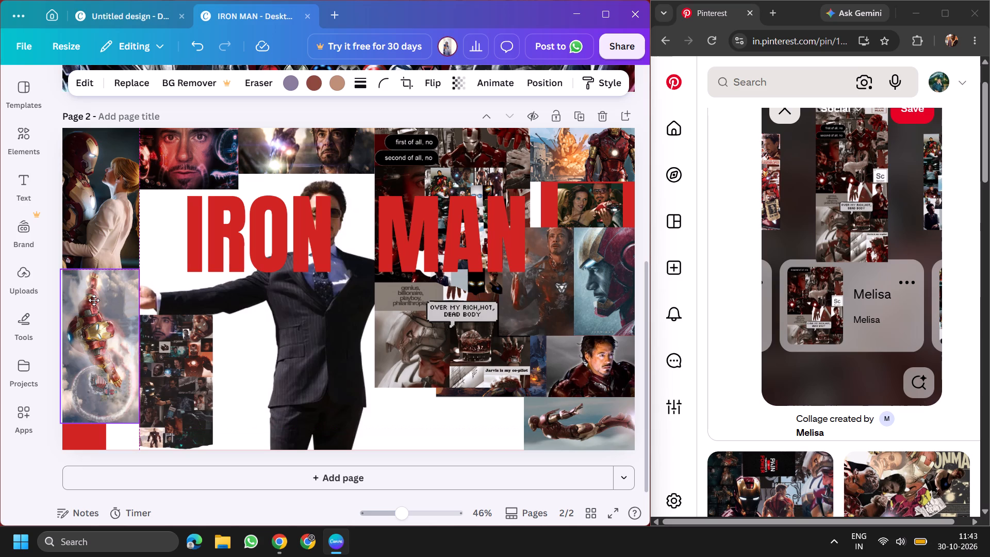
pyautogui.moveTo(94, 300); pyautogui.dragTo(96, 299)
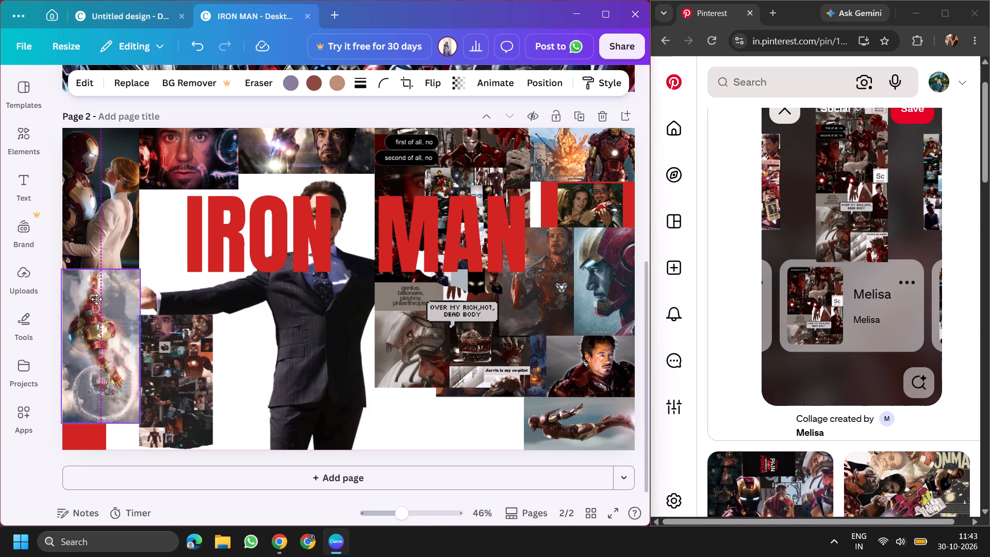
pyautogui.moveTo(96, 299); pyautogui.dragTo(95, 299)
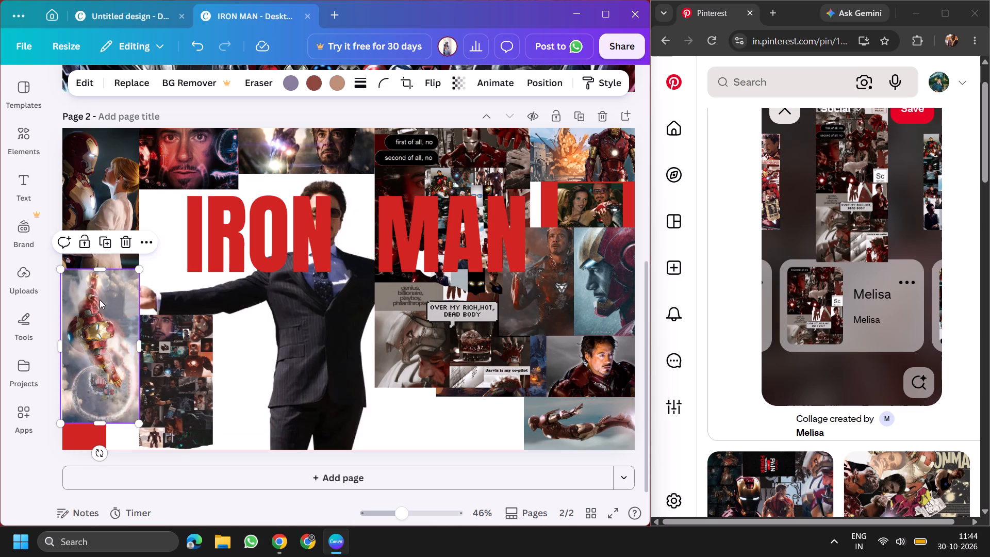
# Move the dark multi-picture collage into page 2's lower-left corner, directly beneath the upright flying Iron Man picture.
pyautogui.moveTo(201, 375); pyautogui.dragTo(123, 450)
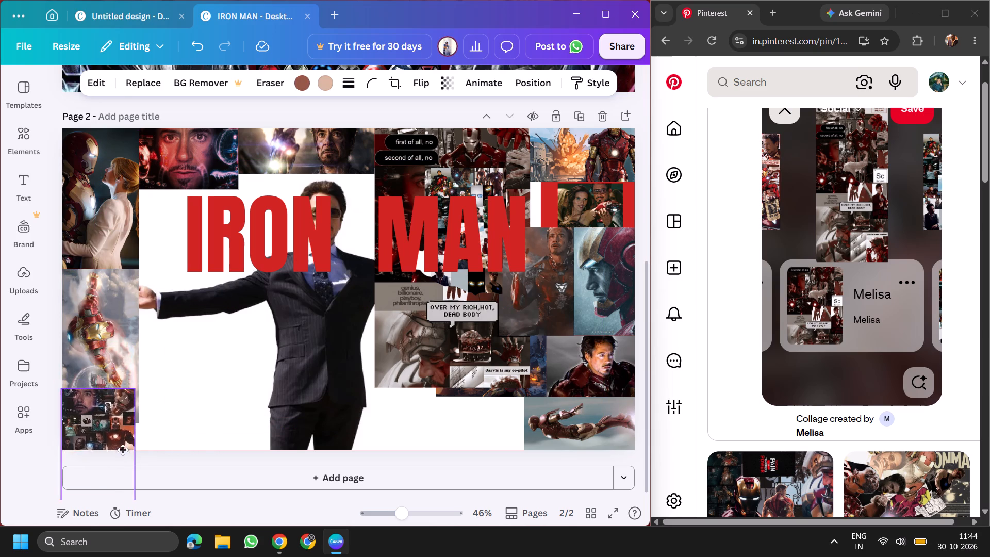
pyautogui.moveTo(123, 450); pyautogui.dragTo(126, 480)
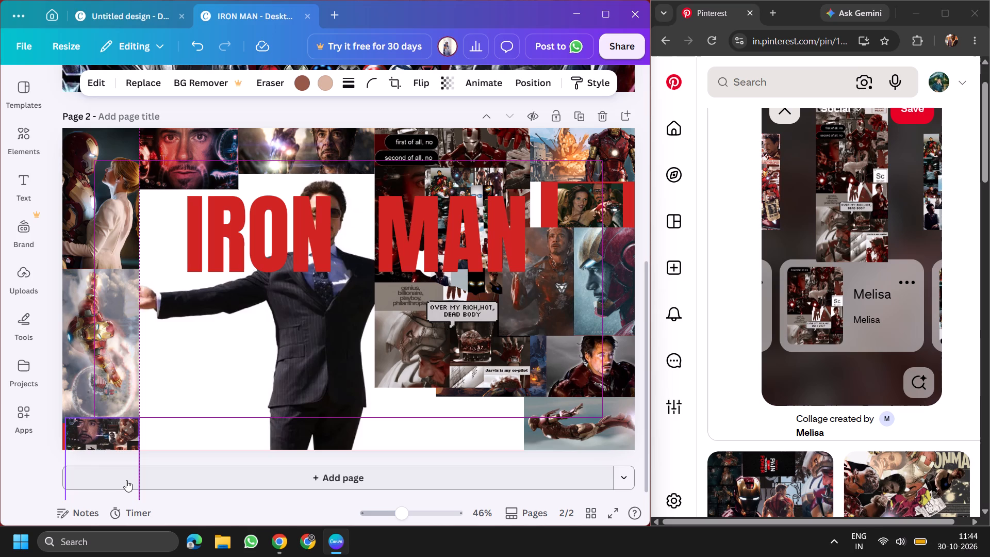
pyautogui.moveTo(126, 480); pyautogui.dragTo(128, 482)
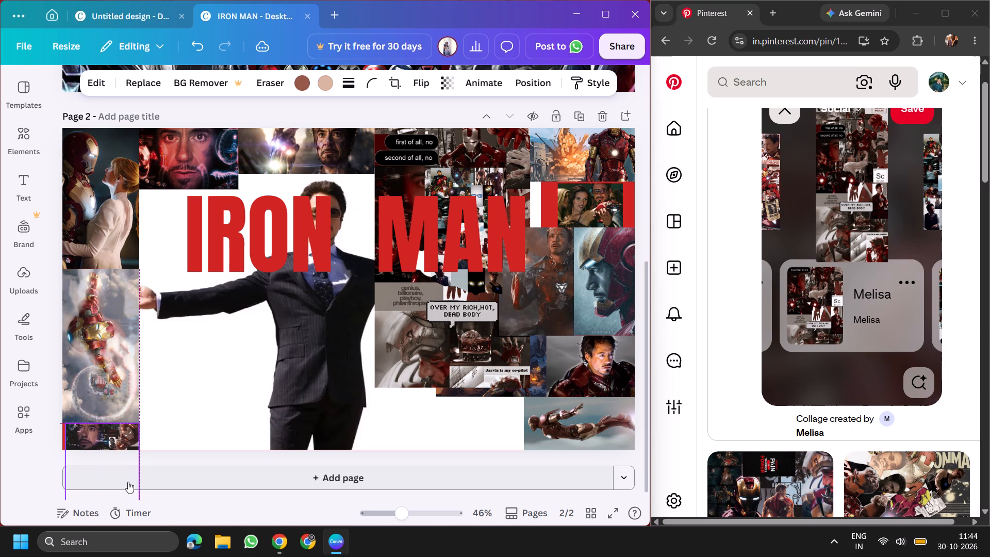
pyautogui.moveTo(128, 482); pyautogui.dragTo(126, 485)
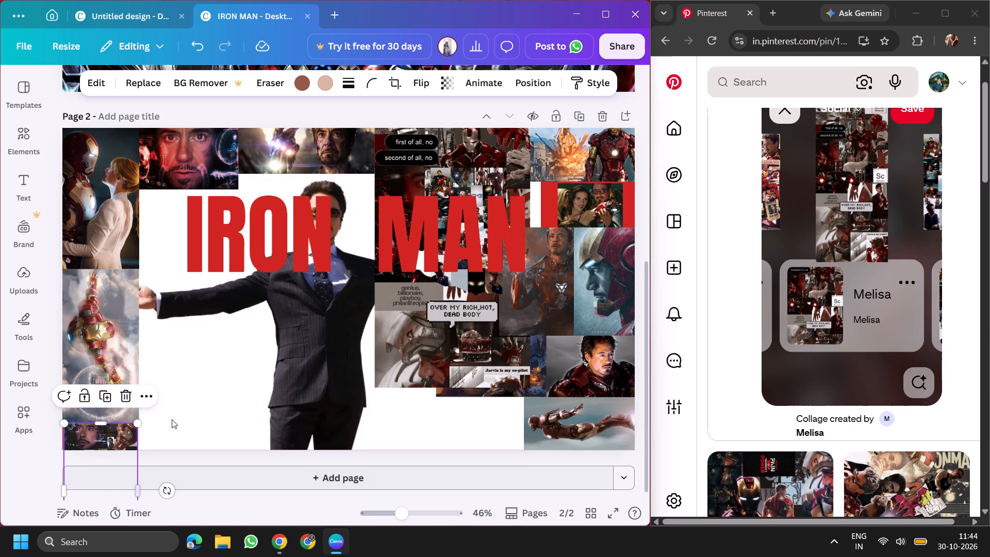
# Reposition the suited figure slightly right and lower so his face sits between the words IRON and MAN.
pyautogui.moveTo(309, 331); pyautogui.dragTo(266, 310)
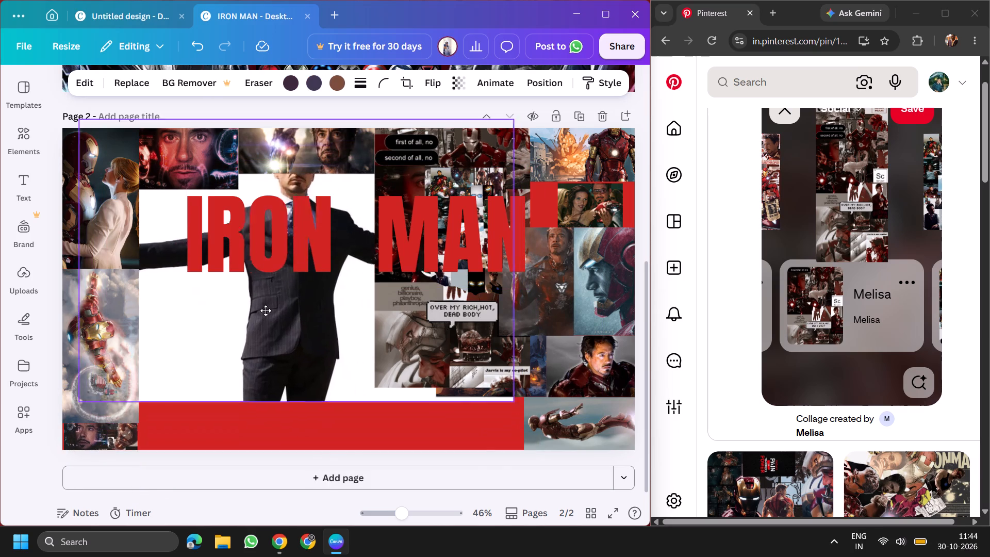
pyautogui.moveTo(266, 310); pyautogui.dragTo(334, 354)
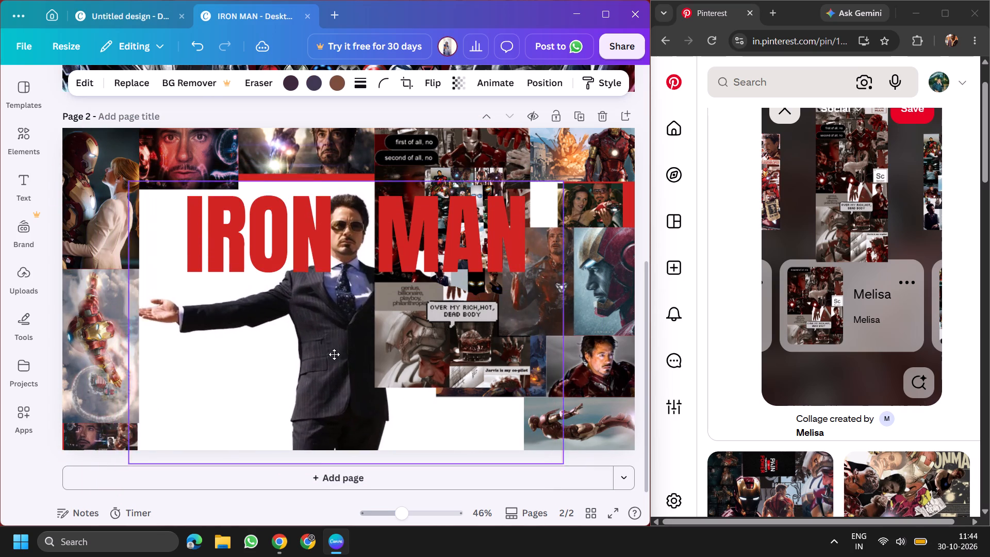
pyautogui.moveTo(334, 354); pyautogui.dragTo(331, 334)
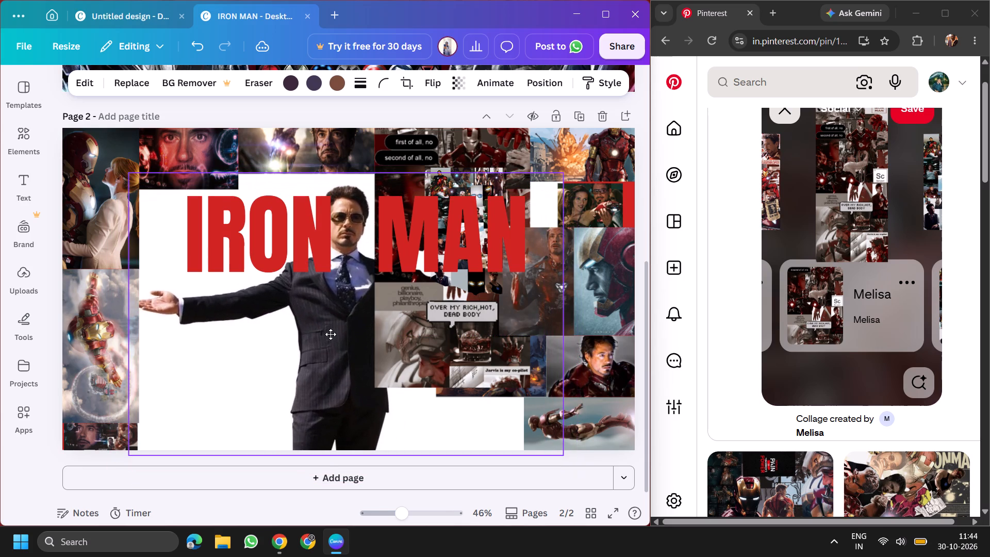
pyautogui.moveTo(331, 334); pyautogui.dragTo(331, 336)
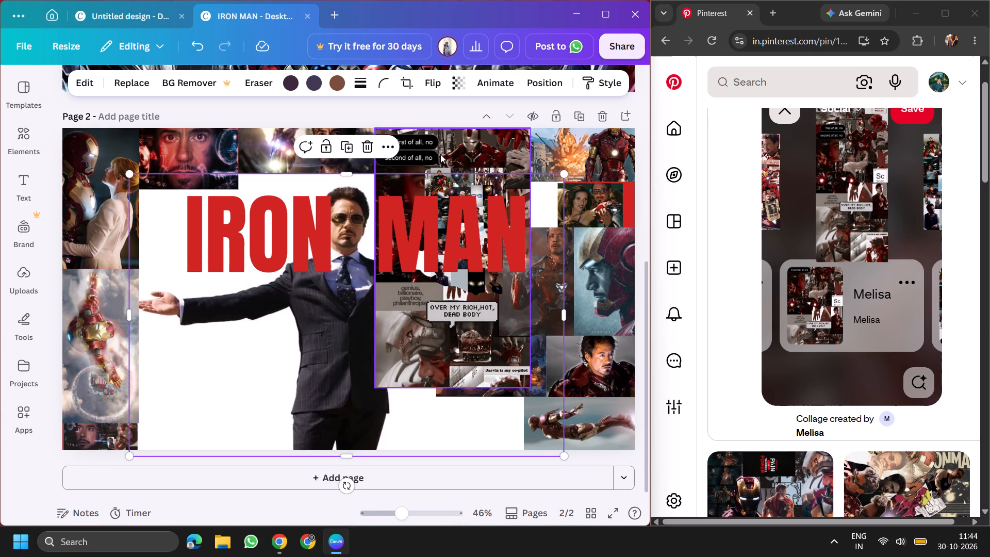
# Move the large quote collage below the figure's outstretched left-side arm, flush against the column of pictures along page 2's left edge.
pyautogui.moveTo(467, 151); pyautogui.dragTo(203, 277)
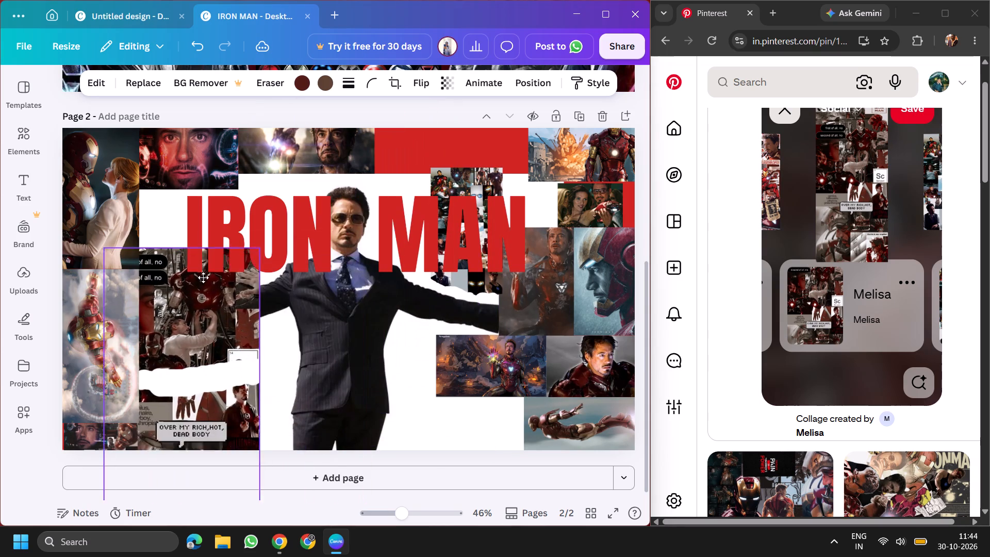
pyautogui.moveTo(203, 277); pyautogui.dragTo(232, 336)
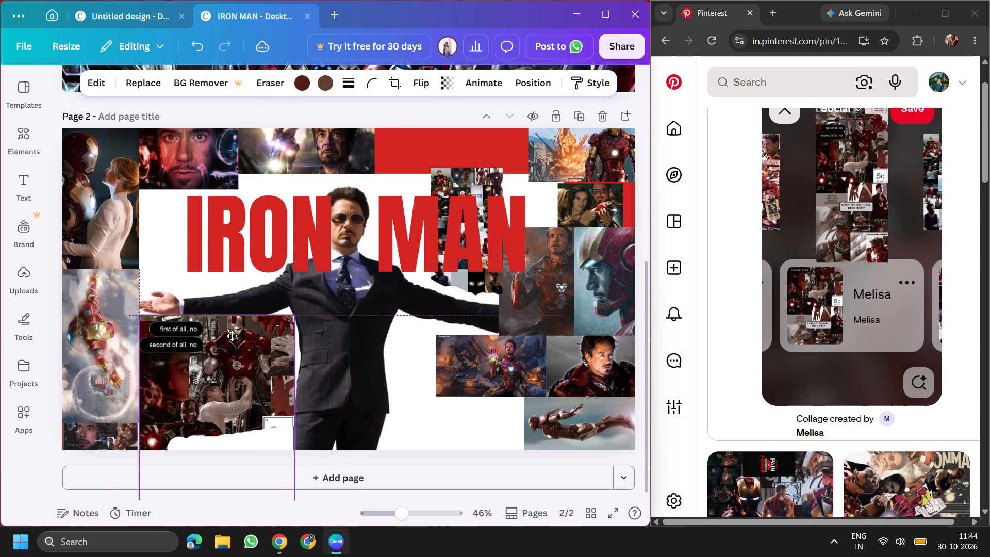
pyautogui.moveTo(232, 336); pyautogui.dragTo(232, 335)
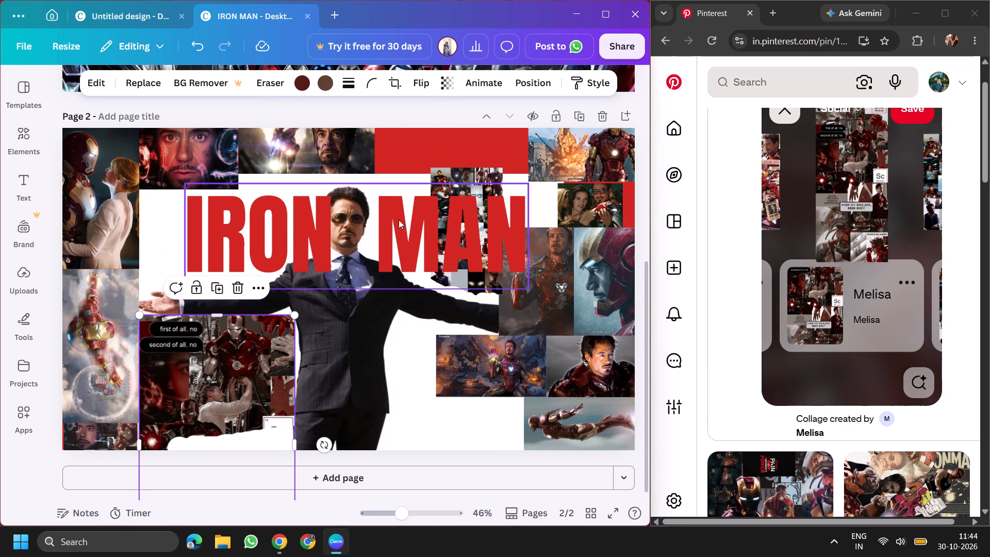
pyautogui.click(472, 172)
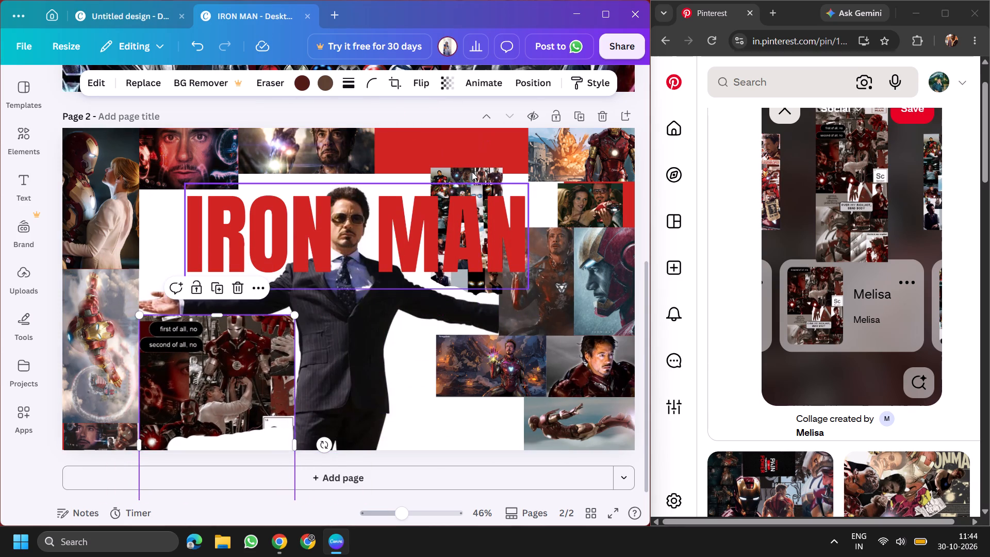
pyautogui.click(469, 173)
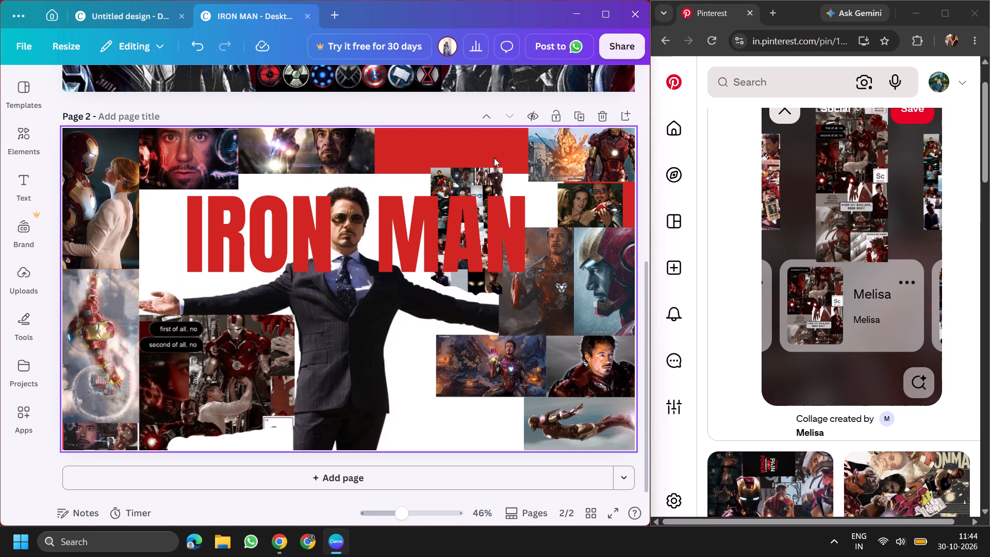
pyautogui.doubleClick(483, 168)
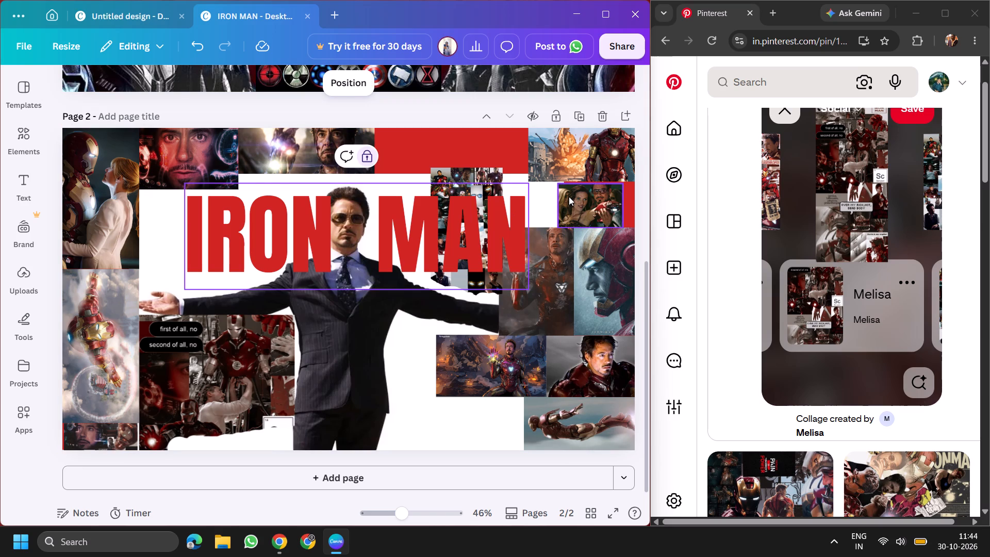
# Move the small couple picture flush against page 2's right edge, directly between the explosion picture and the half-helmet profile.
pyautogui.moveTo(569, 196); pyautogui.dragTo(556, 175)
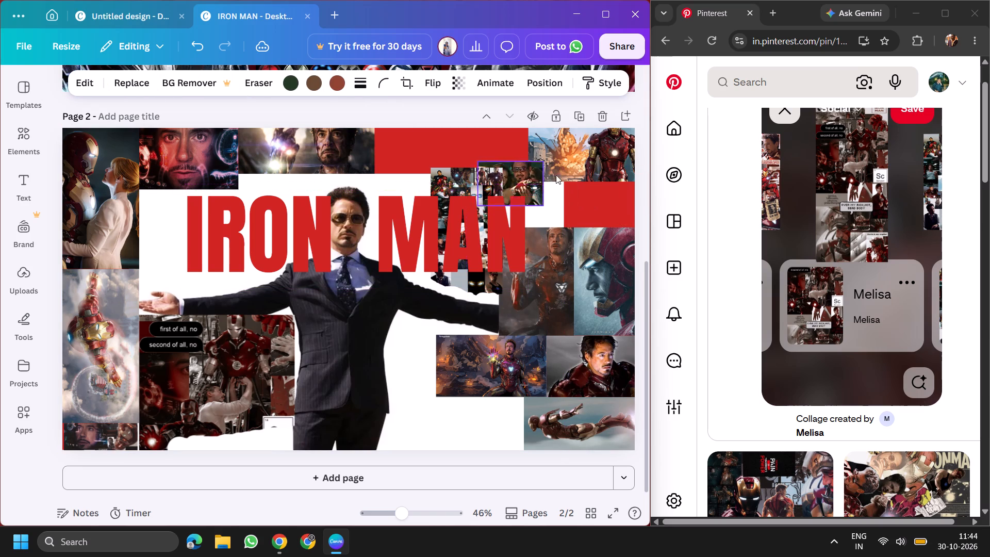
pyautogui.moveTo(556, 175); pyautogui.dragTo(580, 194)
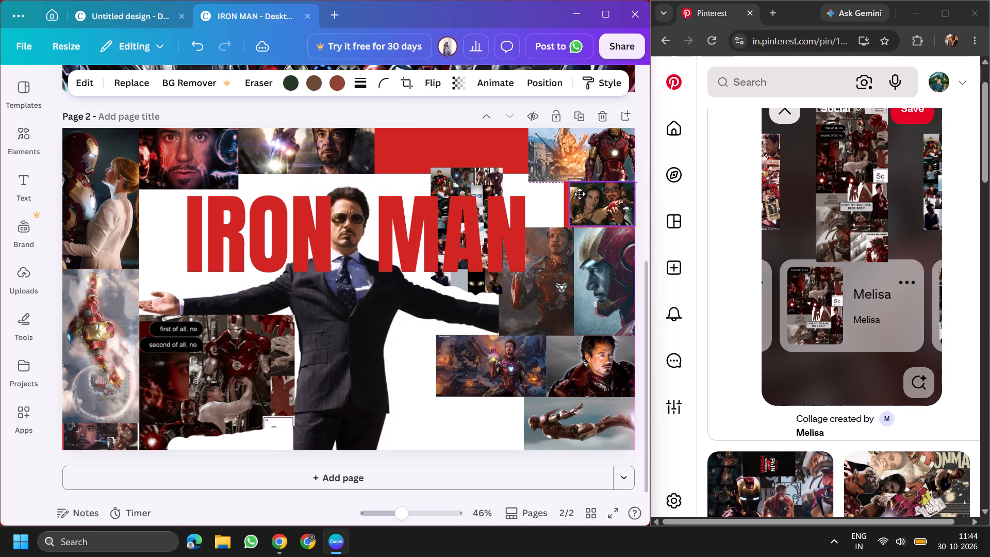
pyautogui.moveTo(580, 194); pyautogui.dragTo(579, 193)
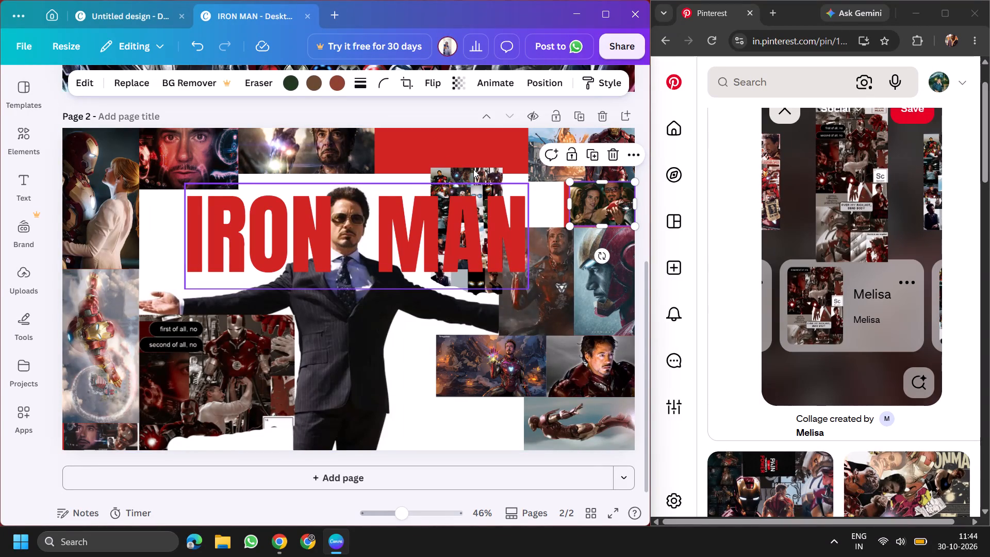
# Lower the glowing-gauntlet picture so its top is flush with page 2's top edge, directly beside the red-lit face close-up.
pyautogui.click(469, 171)
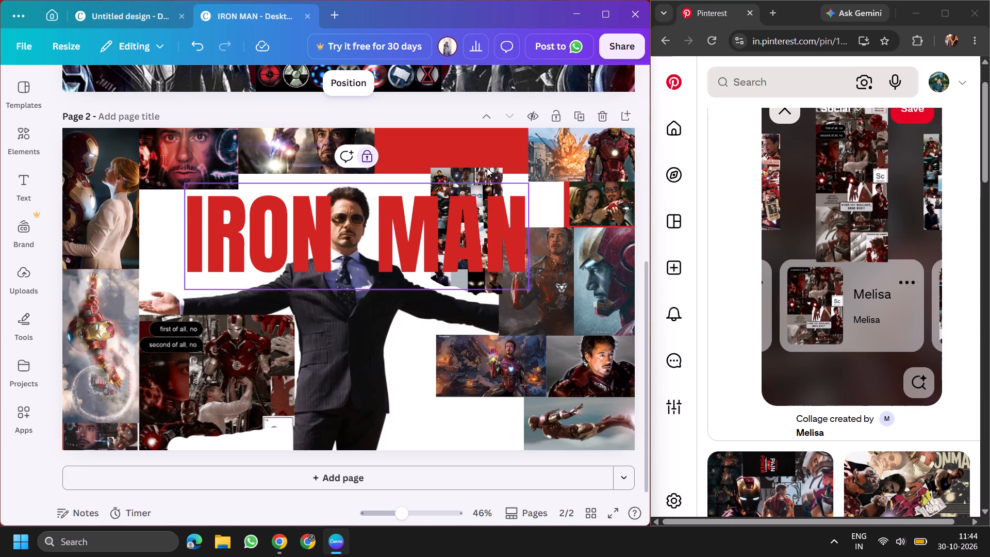
pyautogui.click(476, 155)
pyautogui.moveTo(311, 142); pyautogui.dragTo(473, 149)
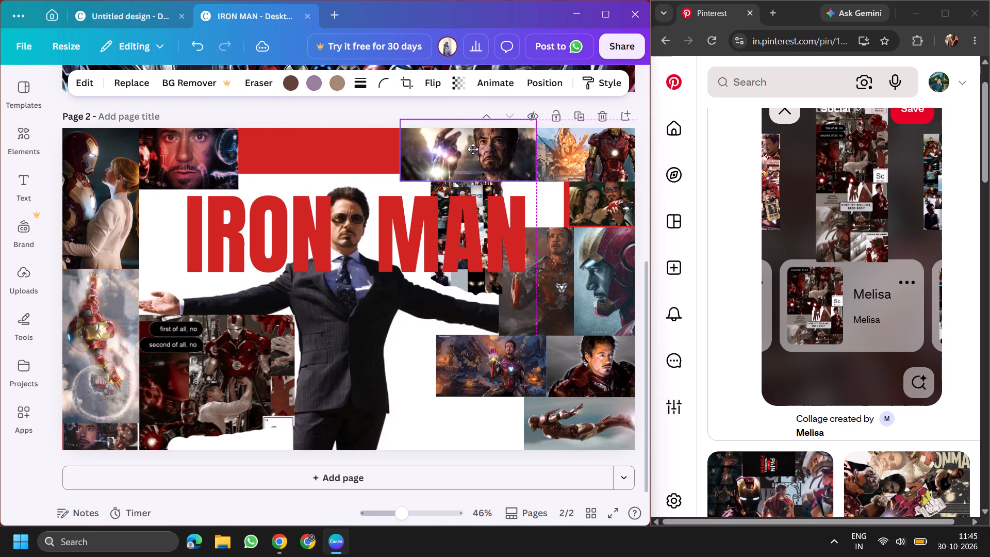
pyautogui.moveTo(473, 149); pyautogui.dragTo(311, 159)
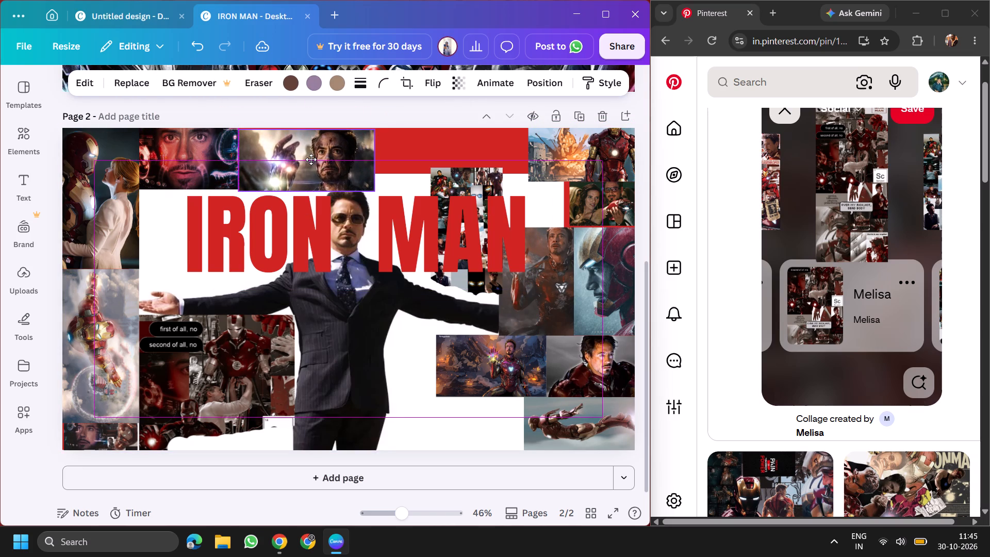
pyautogui.moveTo(311, 159); pyautogui.dragTo(310, 155)
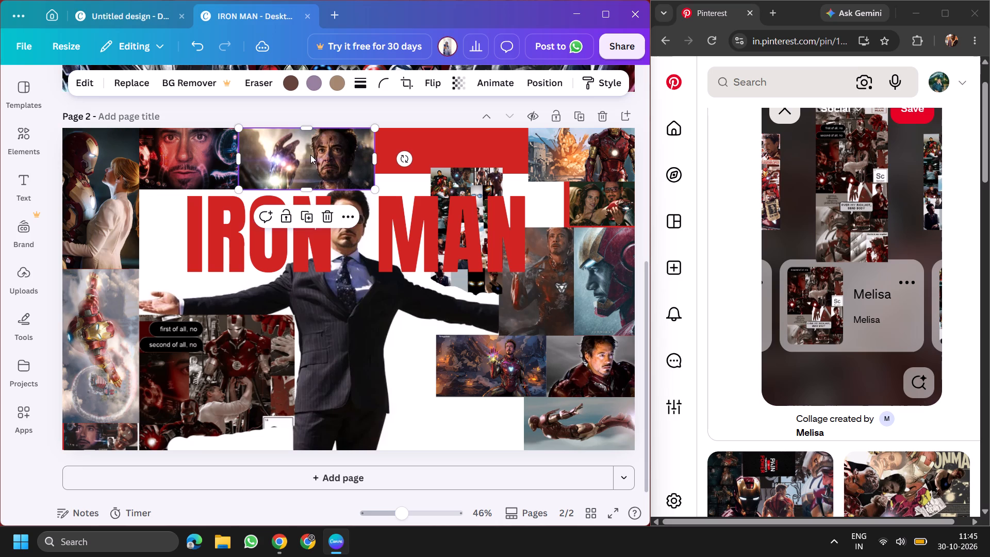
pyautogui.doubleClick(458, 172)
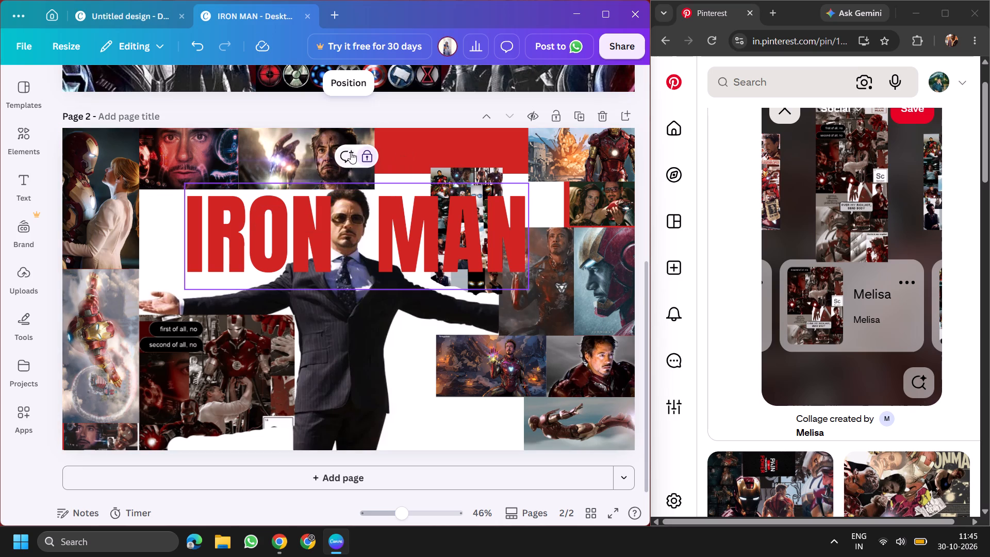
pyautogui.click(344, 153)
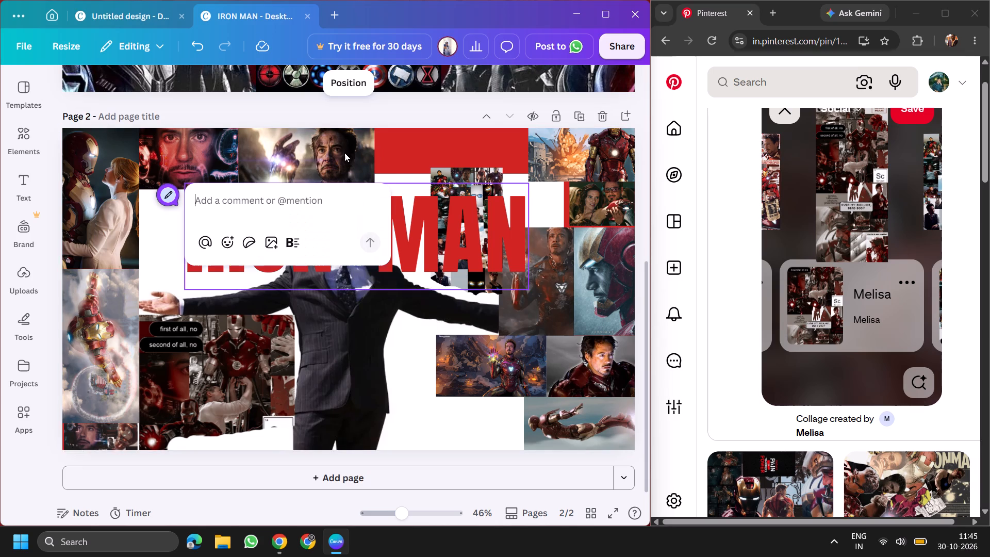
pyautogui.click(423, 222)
# Move the explosion picture along page 2's top row until it sits flush beside the glowing-gauntlet picture.
pyautogui.moveTo(585, 144); pyautogui.dragTo(432, 139)
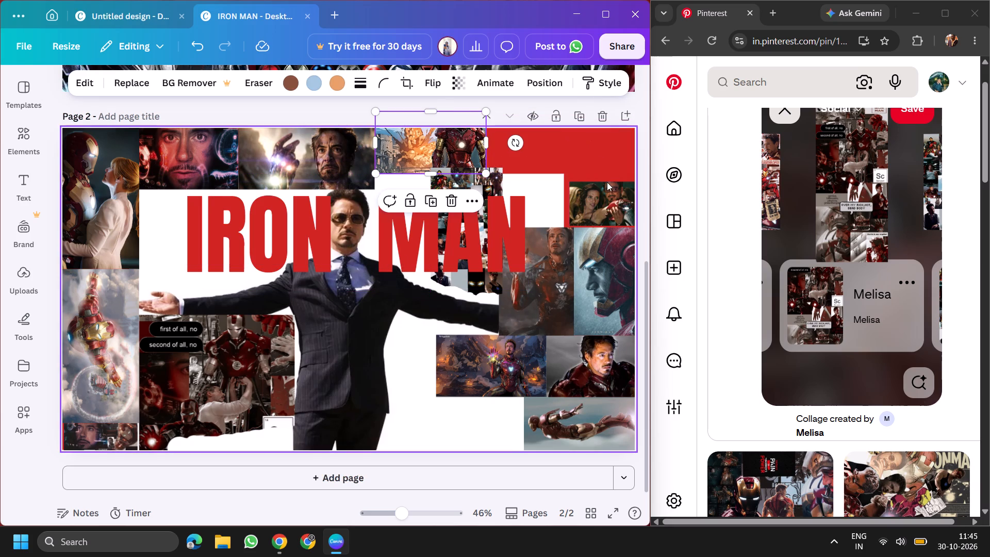
# Move the small couple picture up into page 2's upper-right corner, flush against the right edge.
pyautogui.moveTo(605, 184); pyautogui.dragTo(605, 129)
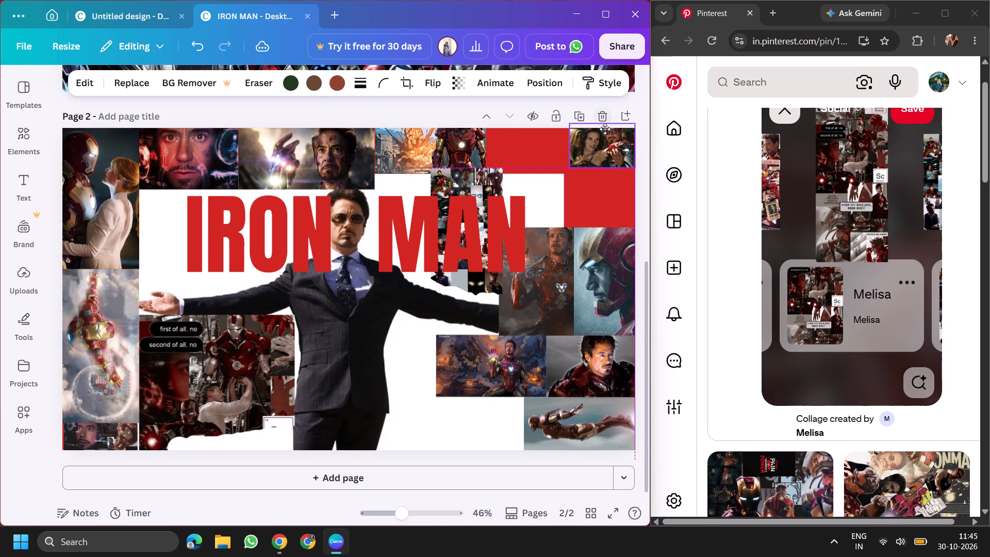
pyautogui.moveTo(605, 129); pyautogui.dragTo(604, 128)
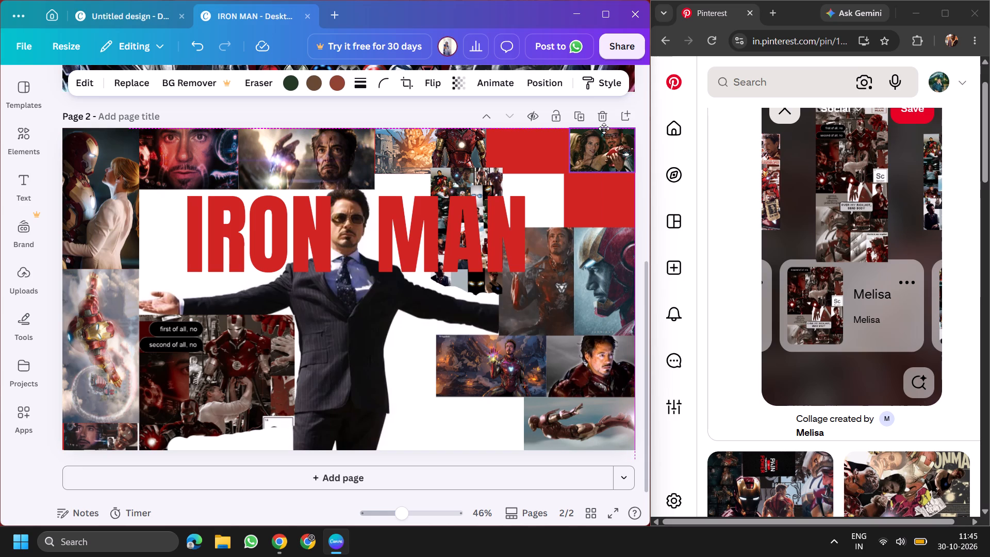
pyautogui.moveTo(604, 128); pyautogui.dragTo(603, 134)
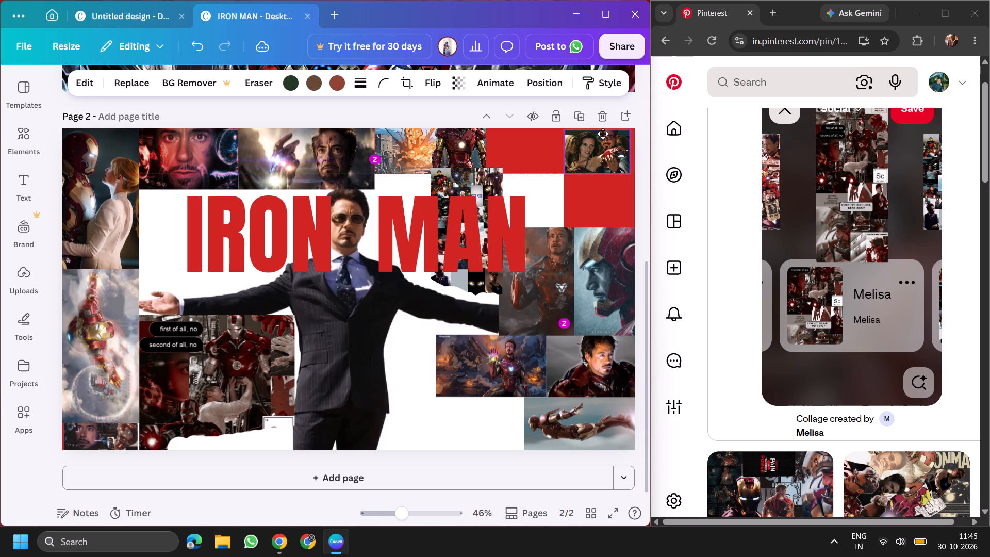
pyautogui.moveTo(603, 134); pyautogui.dragTo(605, 132)
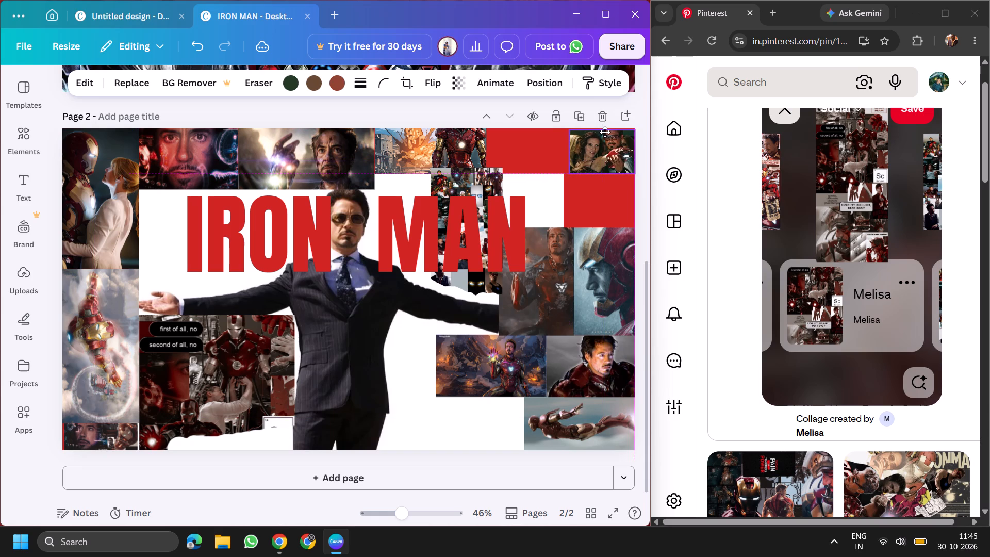
pyautogui.moveTo(605, 132); pyautogui.dragTo(605, 132)
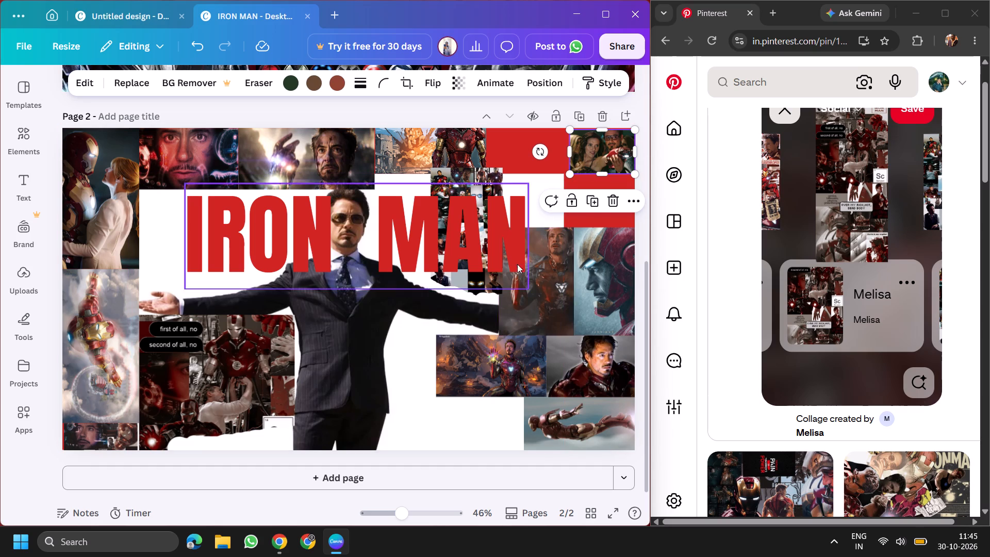
# Move the raised-hand armoured picture into page 2's top row, flush against the explosion picture and beside the couple picture.
pyautogui.moveTo(551, 272); pyautogui.dragTo(542, 159)
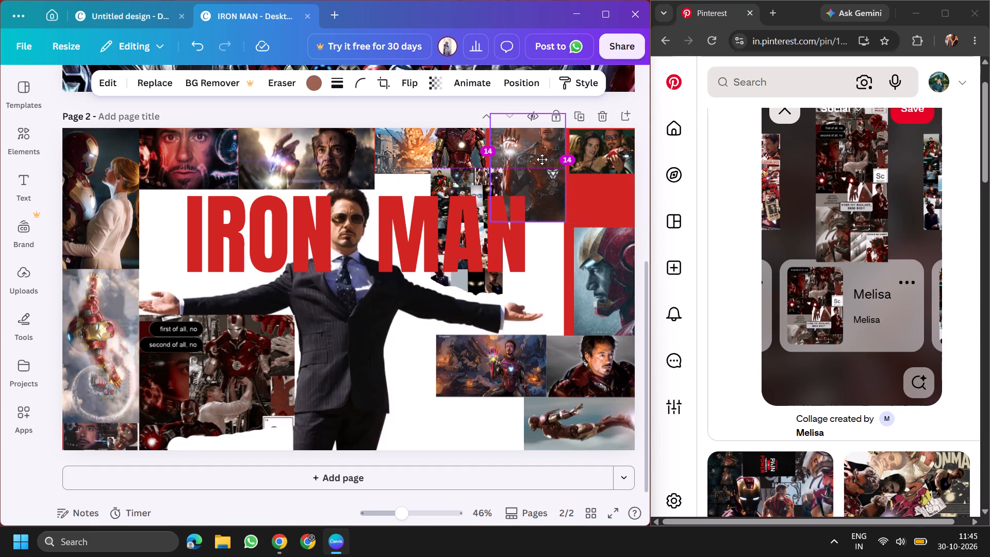
pyautogui.moveTo(542, 159); pyautogui.dragTo(540, 158)
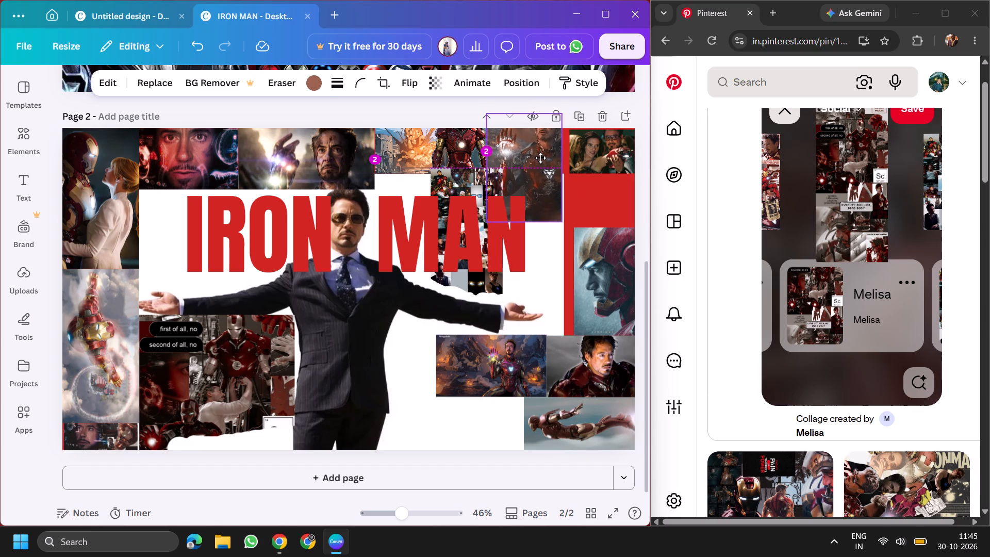
pyautogui.moveTo(540, 158); pyautogui.dragTo(541, 157)
pyautogui.moveTo(537, 162); pyautogui.dragTo(535, 179)
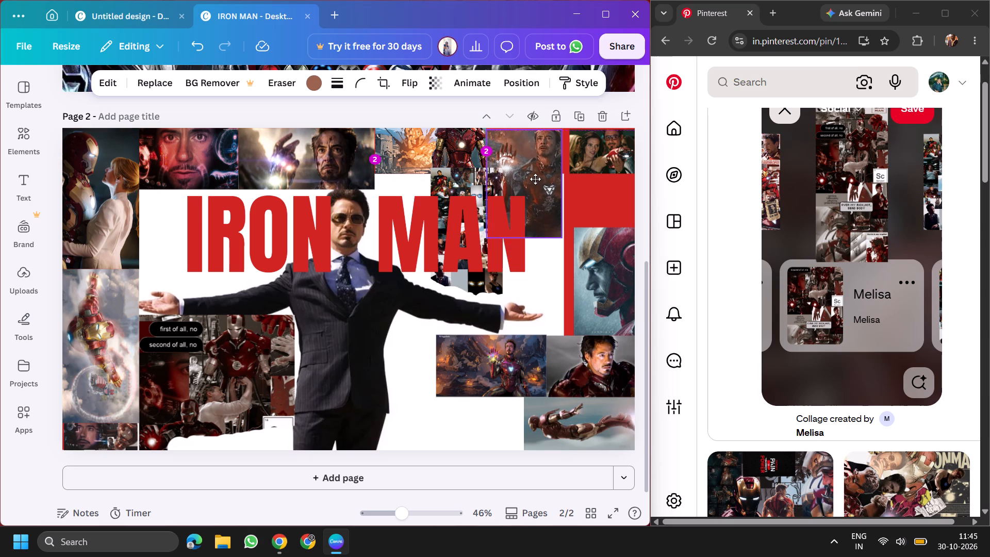
pyautogui.moveTo(535, 179); pyautogui.dragTo(535, 176)
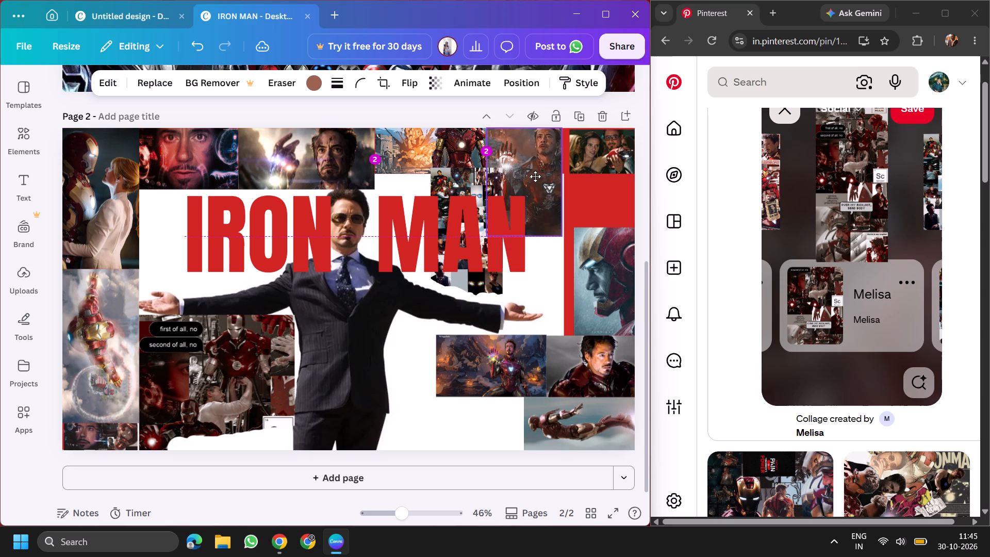
pyautogui.moveTo(535, 176); pyautogui.dragTo(535, 176)
# Move the half-helmet profile up directly beneath the couple picture, flush against page 2's right edge.
pyautogui.moveTo(597, 253); pyautogui.dragTo(589, 201)
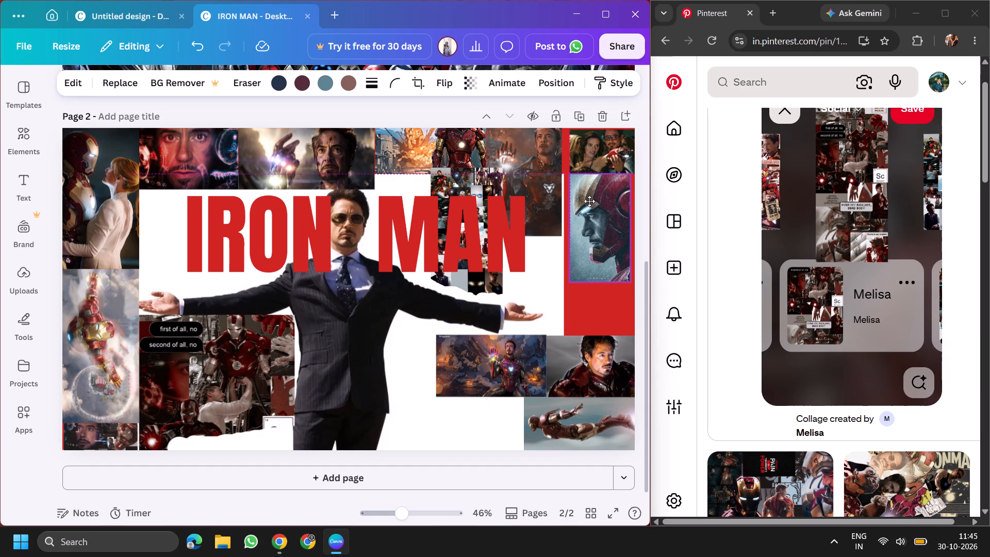
pyautogui.moveTo(589, 201); pyautogui.dragTo(594, 197)
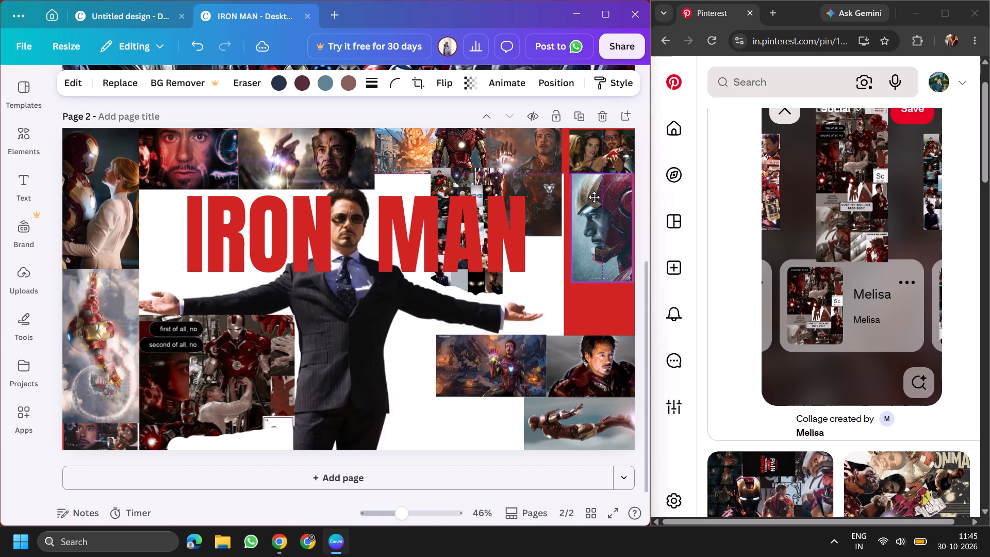
pyautogui.moveTo(594, 197); pyautogui.dragTo(596, 196)
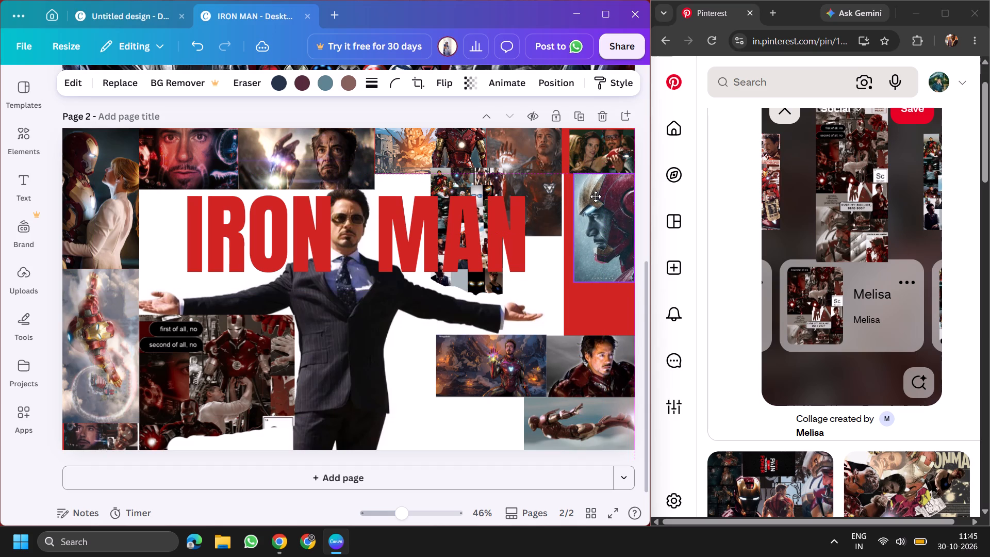
pyautogui.moveTo(596, 196); pyautogui.dragTo(598, 198)
pyautogui.moveTo(598, 198); pyautogui.dragTo(595, 198)
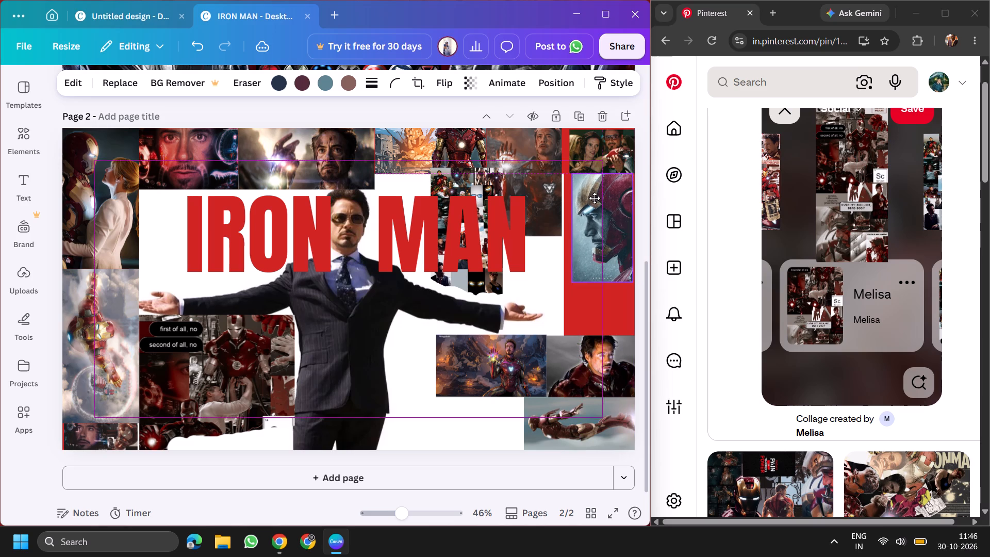
pyautogui.moveTo(595, 198); pyautogui.dragTo(597, 199)
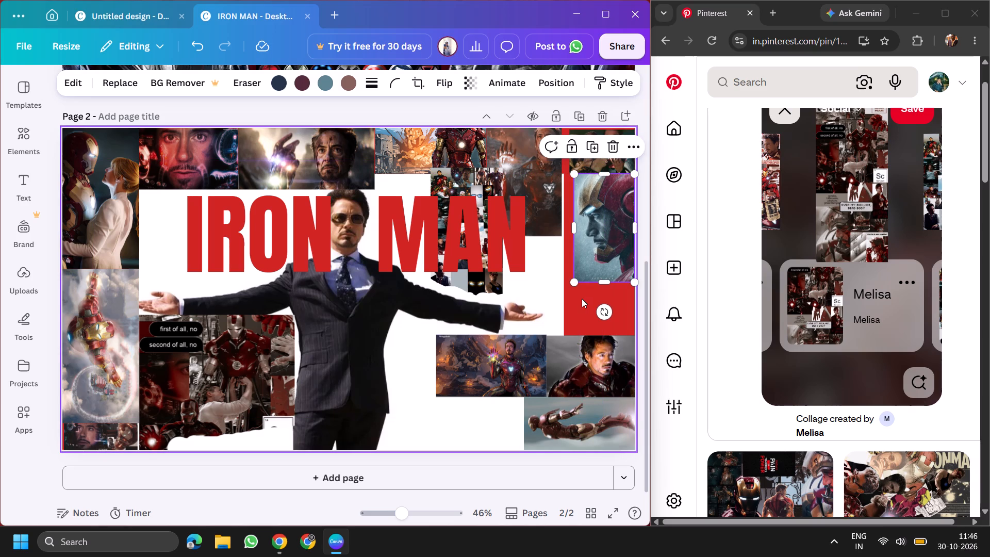
# Move the armoured portrait with the goatee up directly beneath the half-helmet profile, keeping it flush with page 2's right edge.
pyautogui.moveTo(582, 297); pyautogui.dragTo(569, 331)
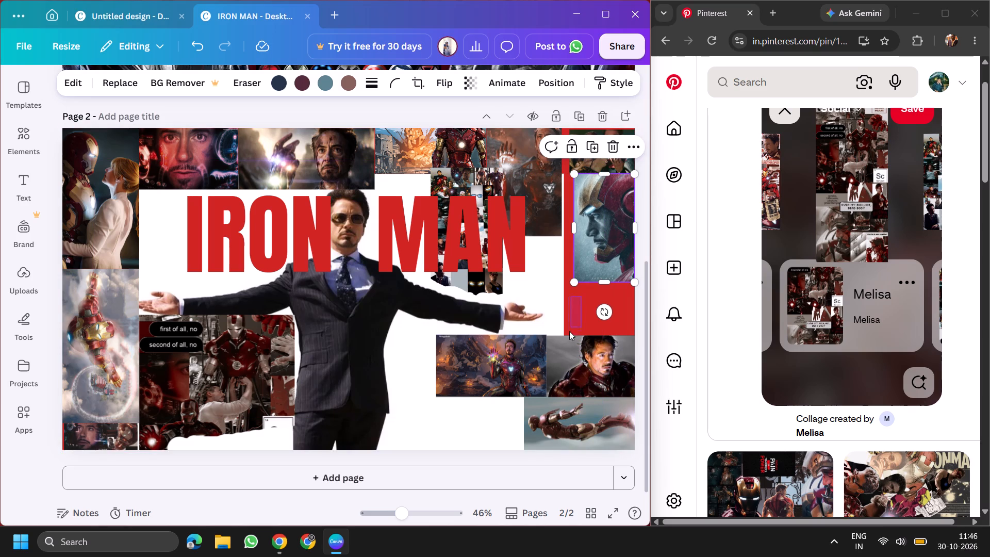
pyautogui.moveTo(569, 331); pyautogui.dragTo(570, 343)
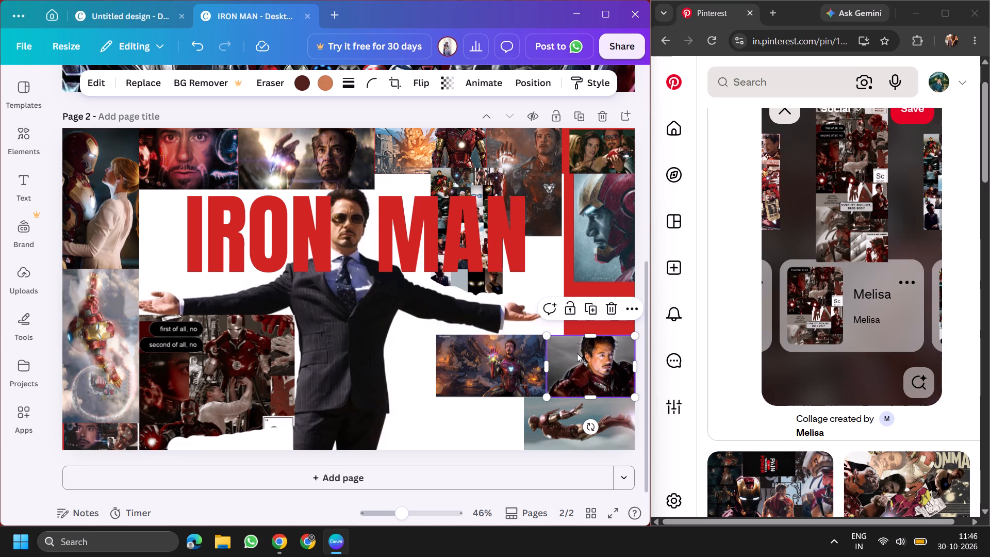
pyautogui.moveTo(577, 354); pyautogui.dragTo(574, 301)
# Raise the horizontal flying Iron Man picture so it fits fully inside page 2's lower-right corner.
pyautogui.moveTo(570, 417); pyautogui.dragTo(581, 379)
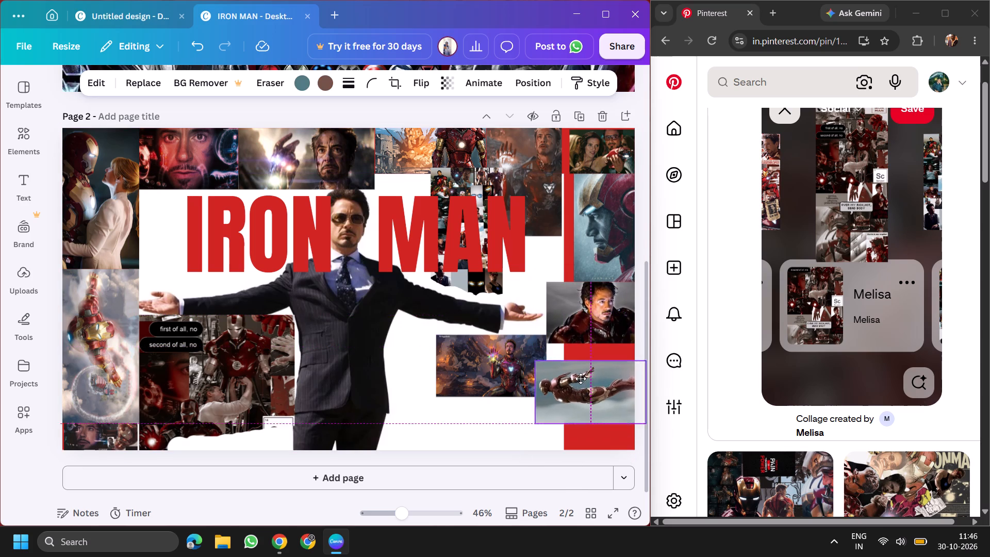
pyautogui.moveTo(581, 379); pyautogui.dragTo(571, 407)
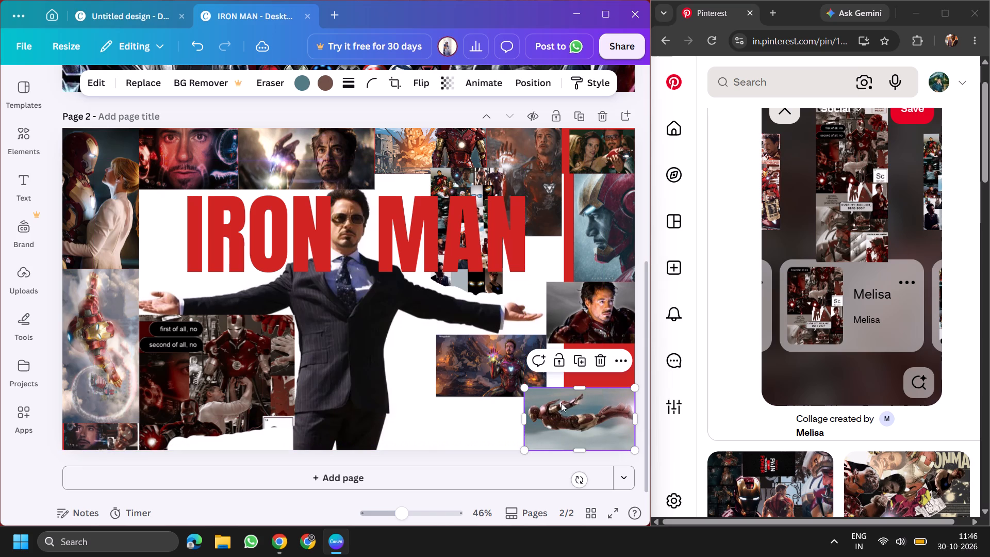
# Move the wide battlefield picture against page 2's right edge, between the armoured portrait and the horizontal flying Iron Man.
pyautogui.moveTo(496, 372); pyautogui.dragTo(584, 373)
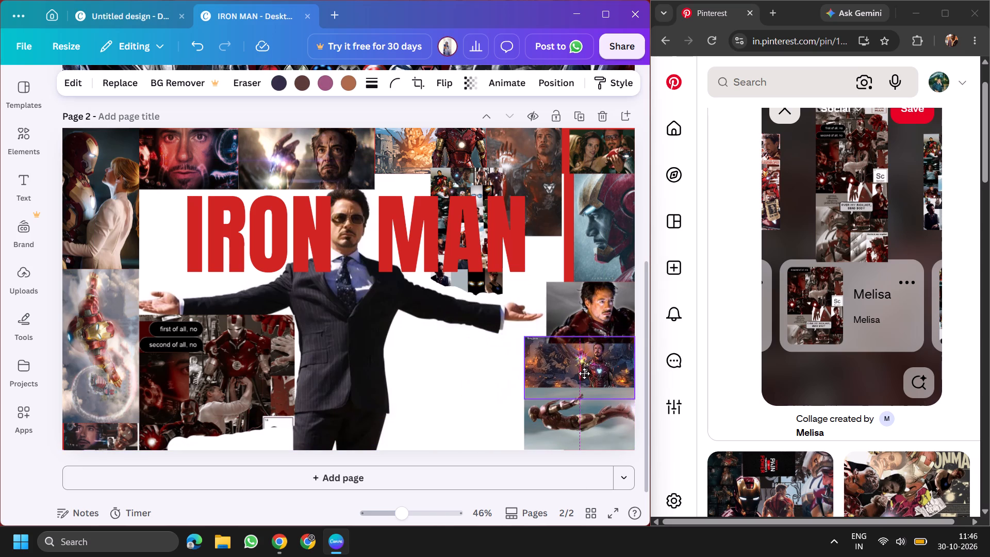
pyautogui.moveTo(584, 373); pyautogui.dragTo(584, 379)
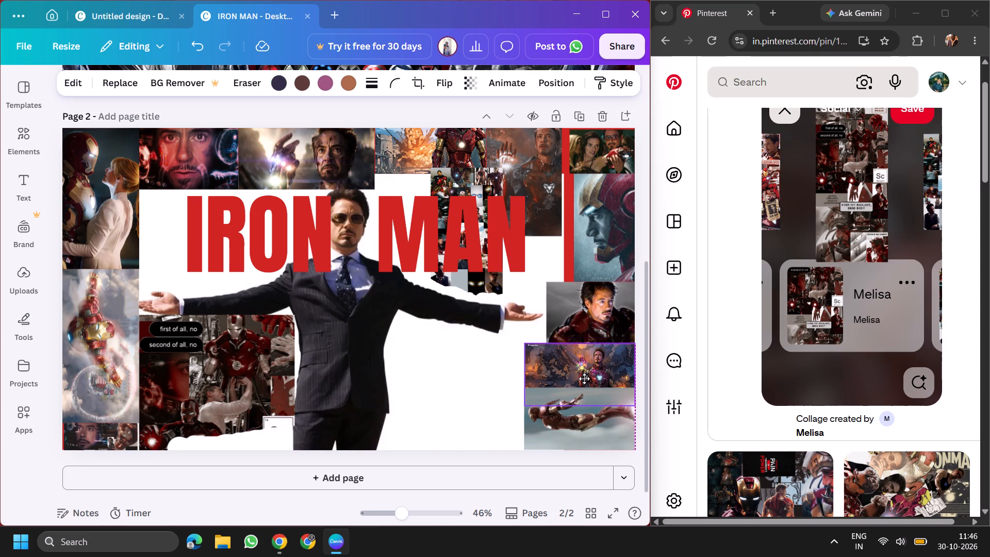
pyautogui.moveTo(584, 379); pyautogui.dragTo(584, 378)
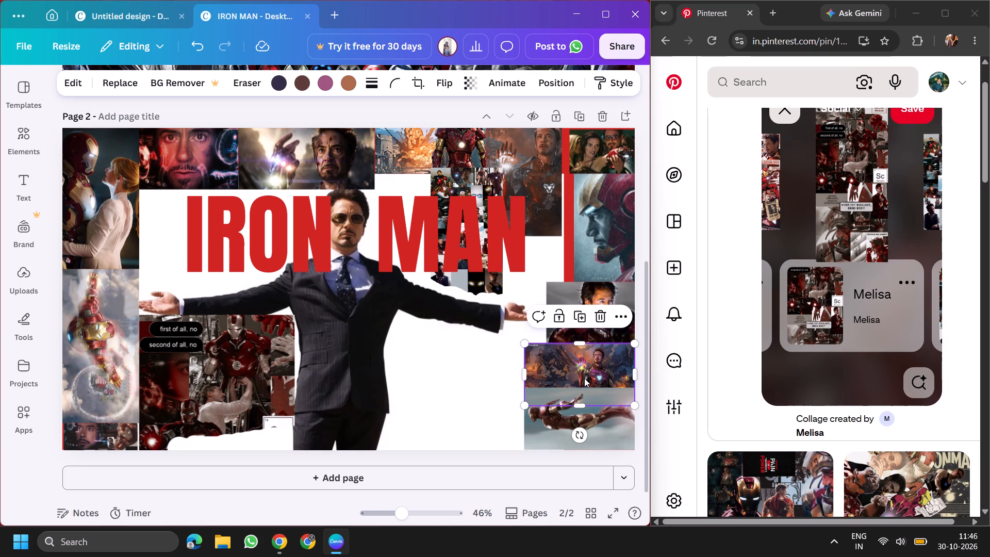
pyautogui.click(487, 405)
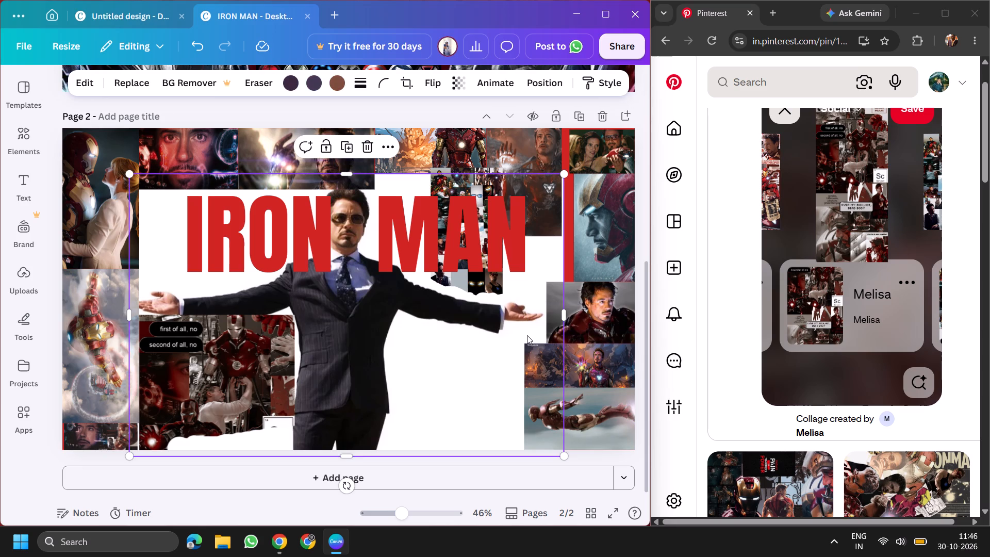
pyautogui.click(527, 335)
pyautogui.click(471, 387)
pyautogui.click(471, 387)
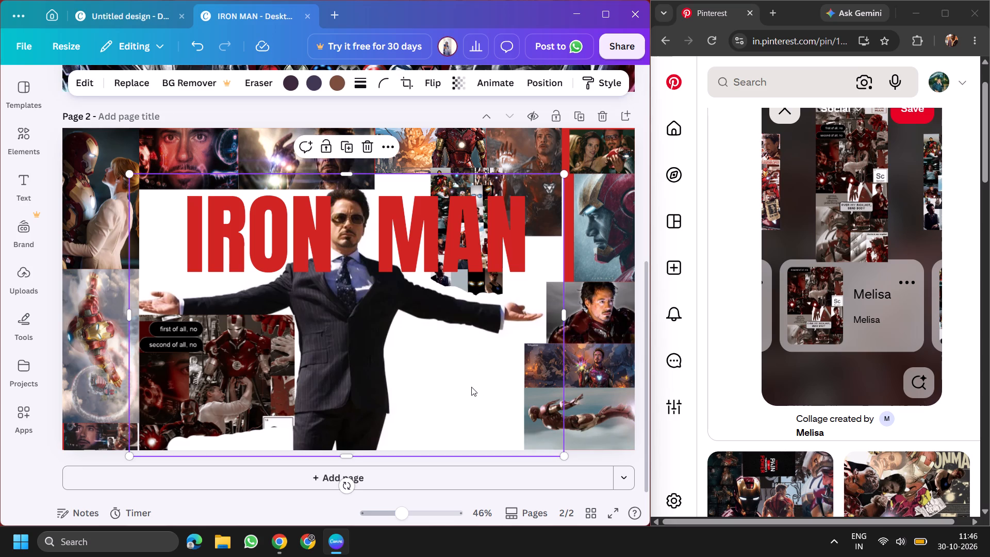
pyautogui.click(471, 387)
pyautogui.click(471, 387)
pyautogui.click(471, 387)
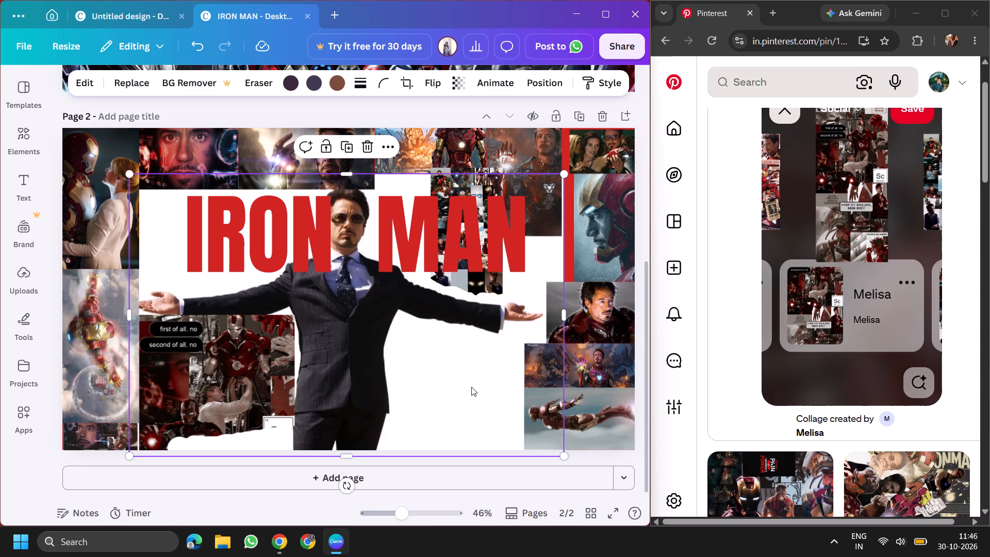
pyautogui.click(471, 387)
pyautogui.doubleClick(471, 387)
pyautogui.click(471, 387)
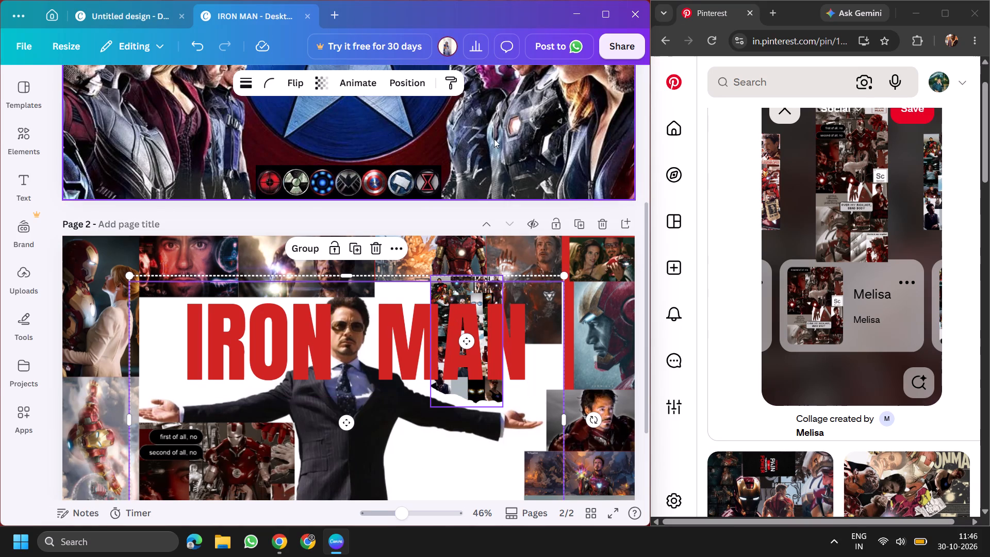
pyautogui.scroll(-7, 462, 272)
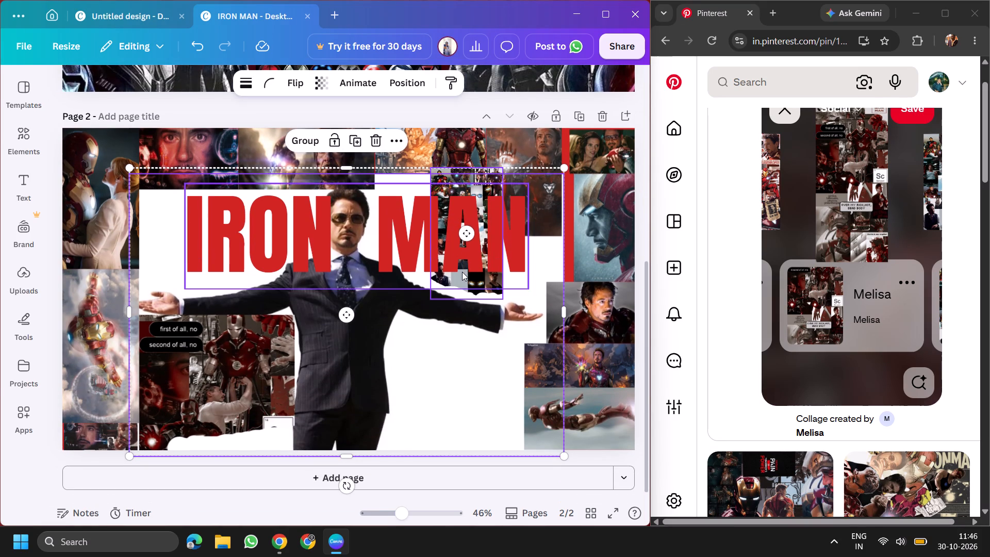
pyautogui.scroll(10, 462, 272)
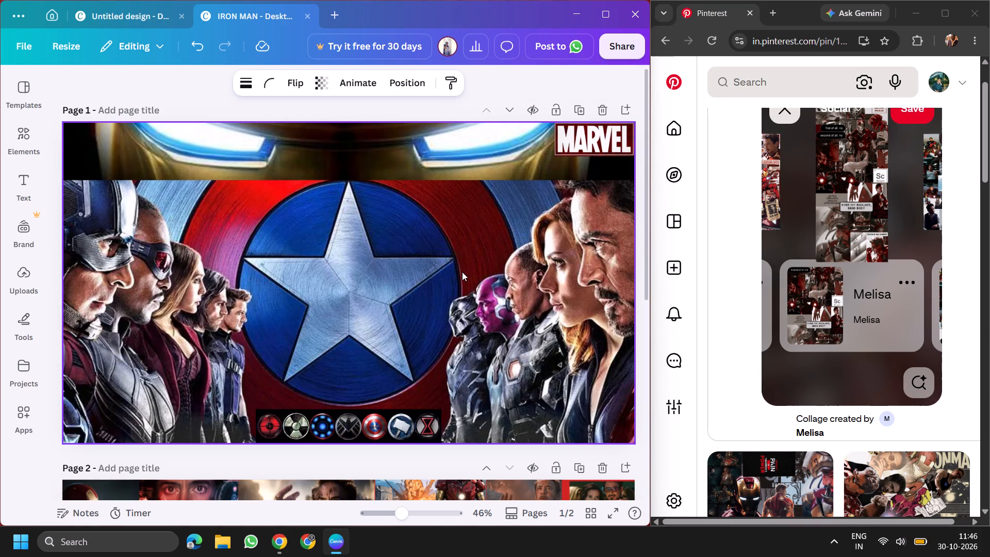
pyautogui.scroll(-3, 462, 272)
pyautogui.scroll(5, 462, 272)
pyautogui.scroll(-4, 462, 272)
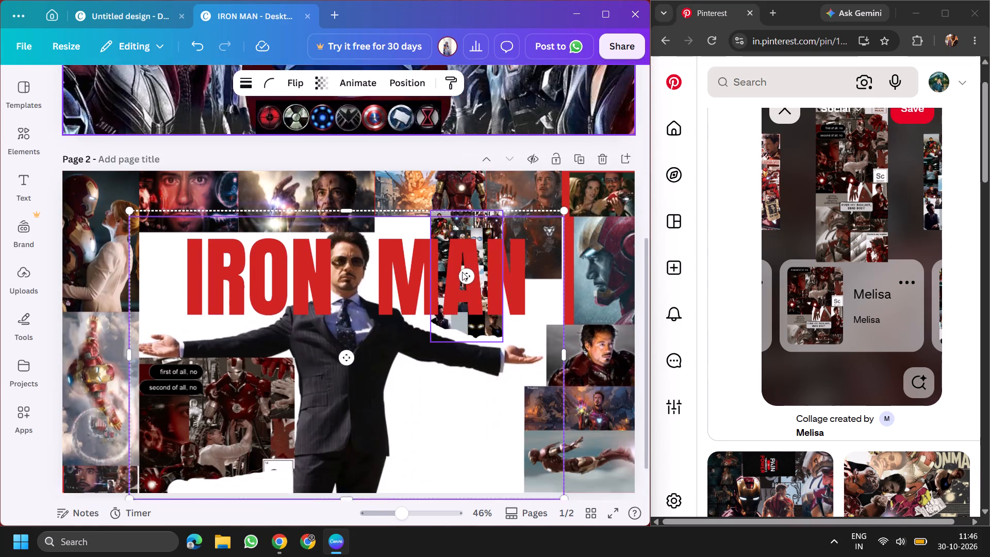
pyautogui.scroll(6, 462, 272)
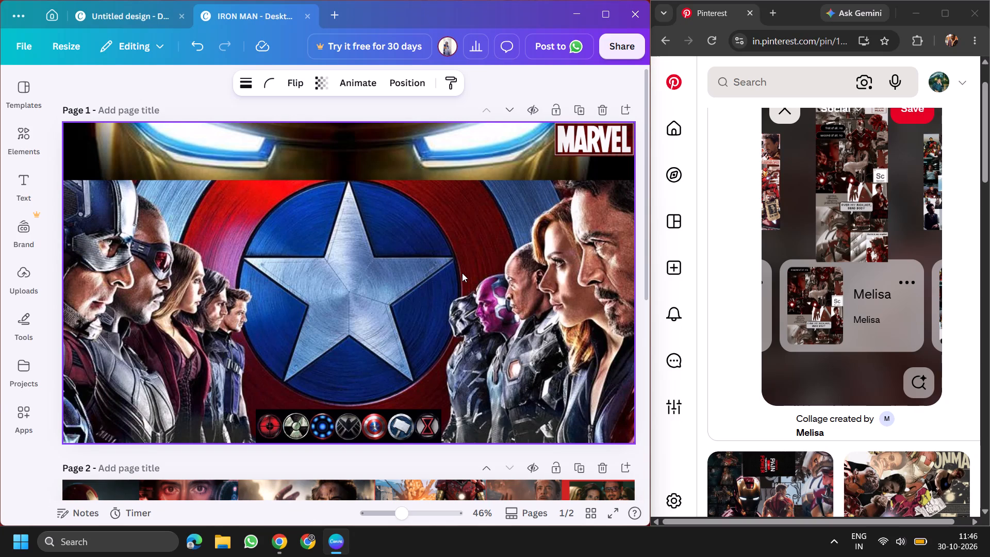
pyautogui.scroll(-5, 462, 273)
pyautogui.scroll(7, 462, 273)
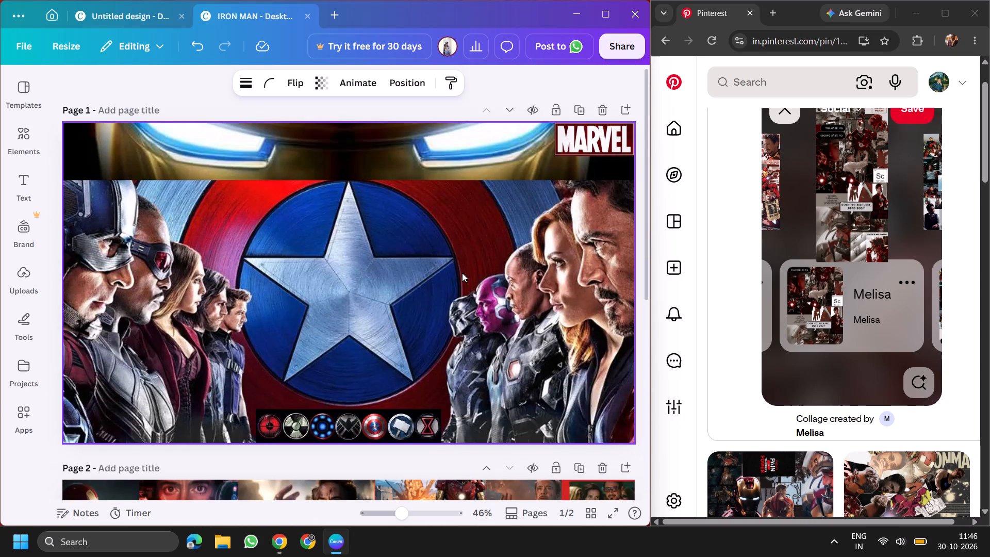
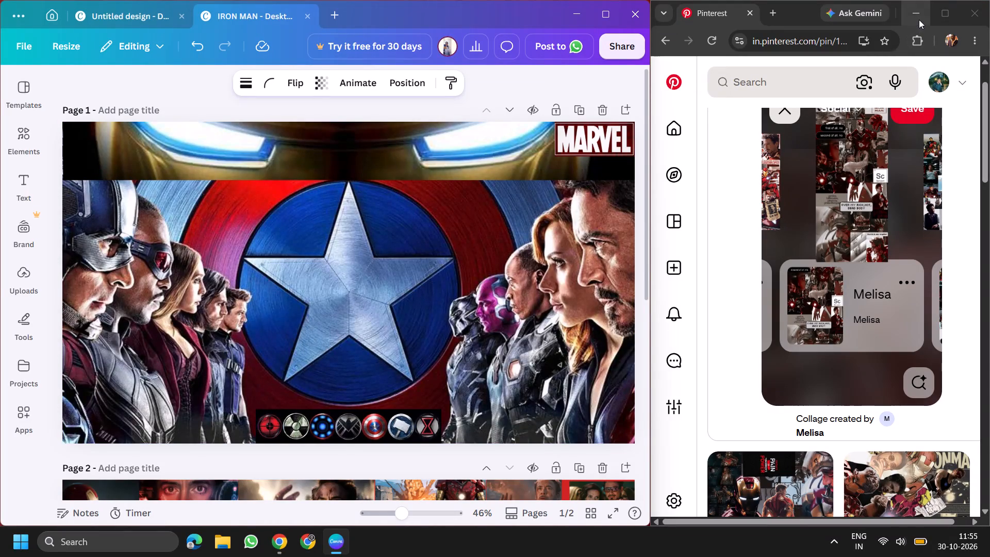
# Close the Pinterest browser window and the Canva design window.
pyautogui.click(969, 20)
pyautogui.click(625, 17)
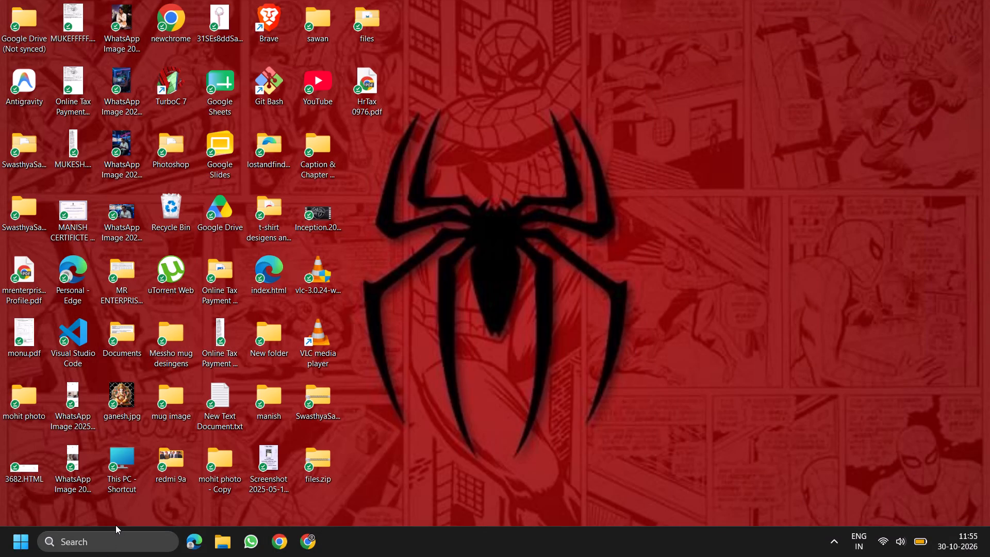
# Search the computer for "ku" and open the Kuro app.
pyautogui.click(115, 525)
pyautogui.click(114, 534)
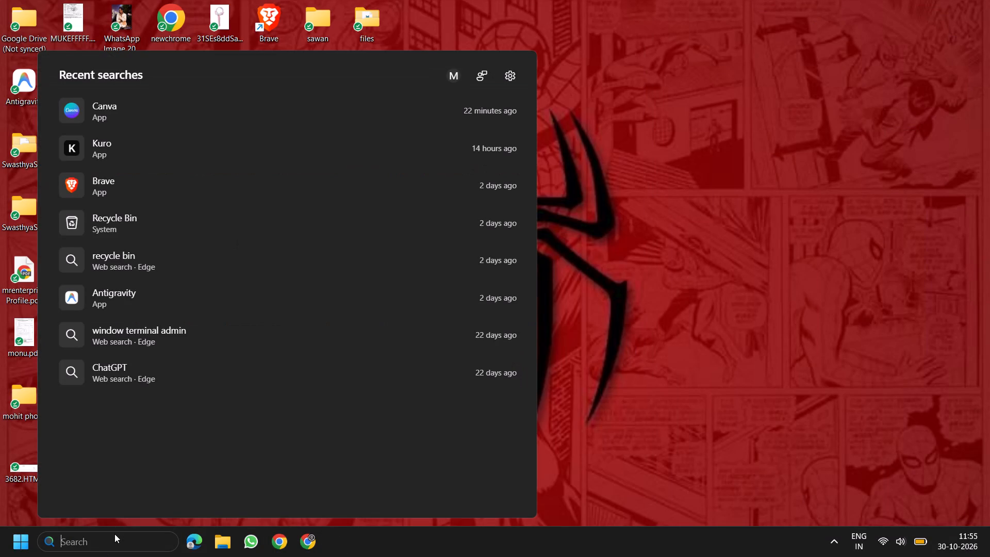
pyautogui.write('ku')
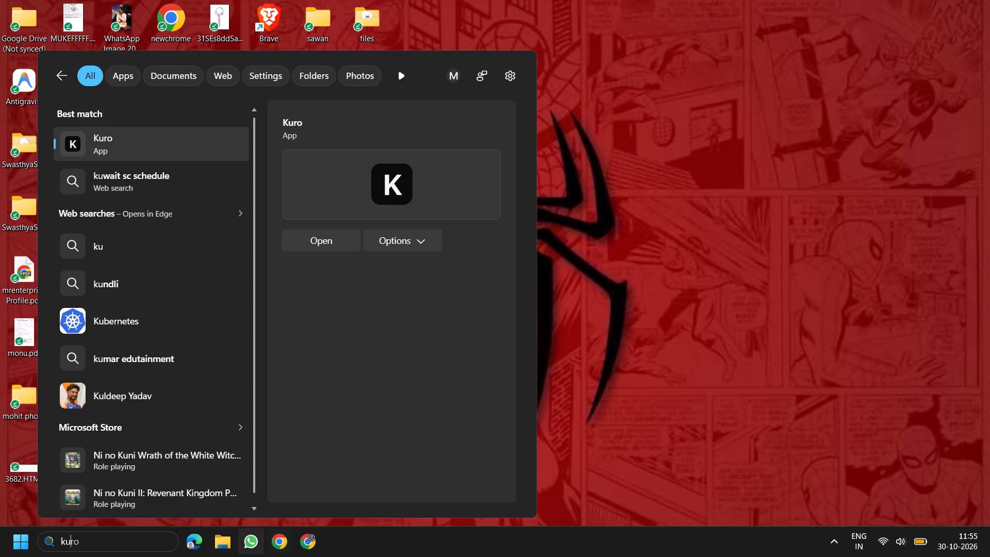
pyautogui.click(343, 237)
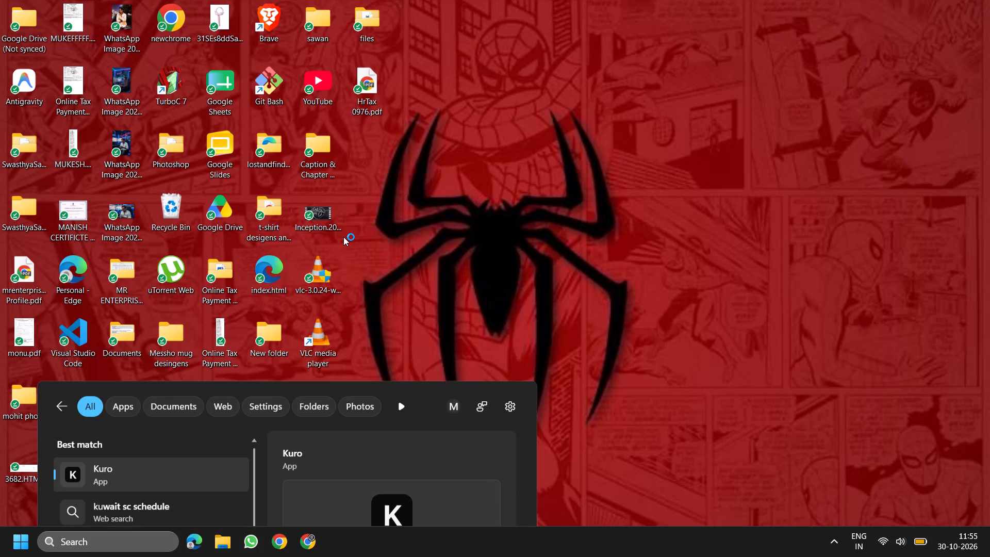
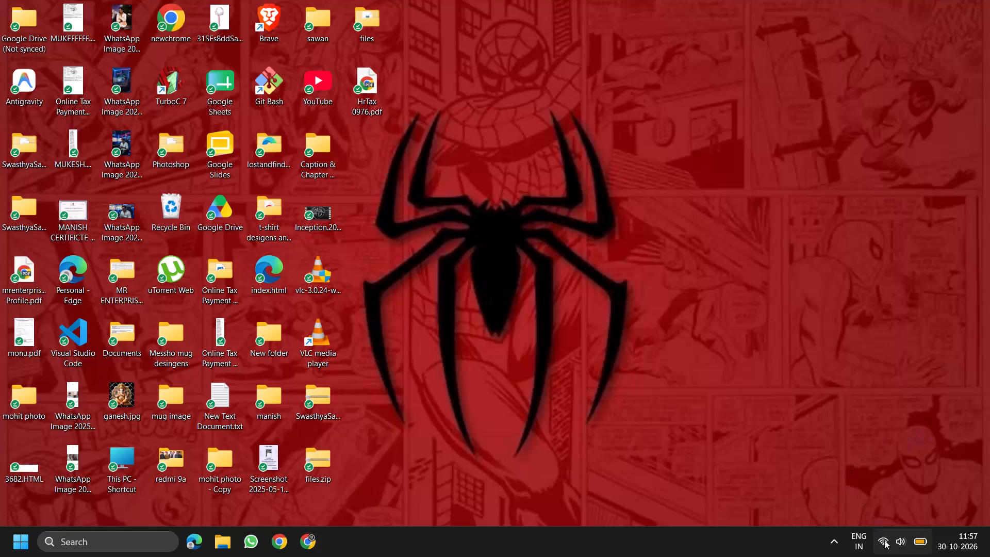
# Turn off the computer's Wi-Fi, which is connected to the iPhone network, and return to the desktop.
pyautogui.click(884, 540)
pyautogui.click(788, 307)
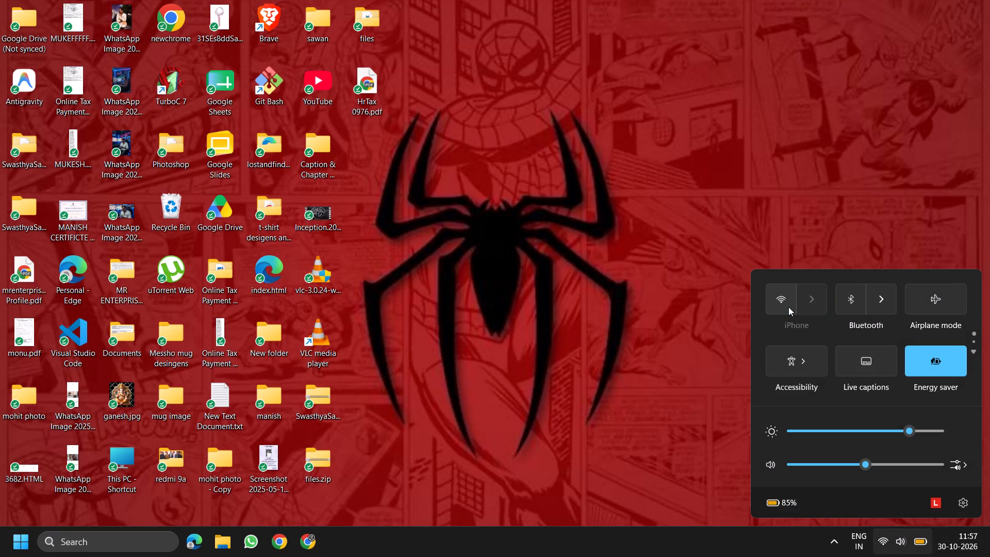
pyautogui.click(721, 136)
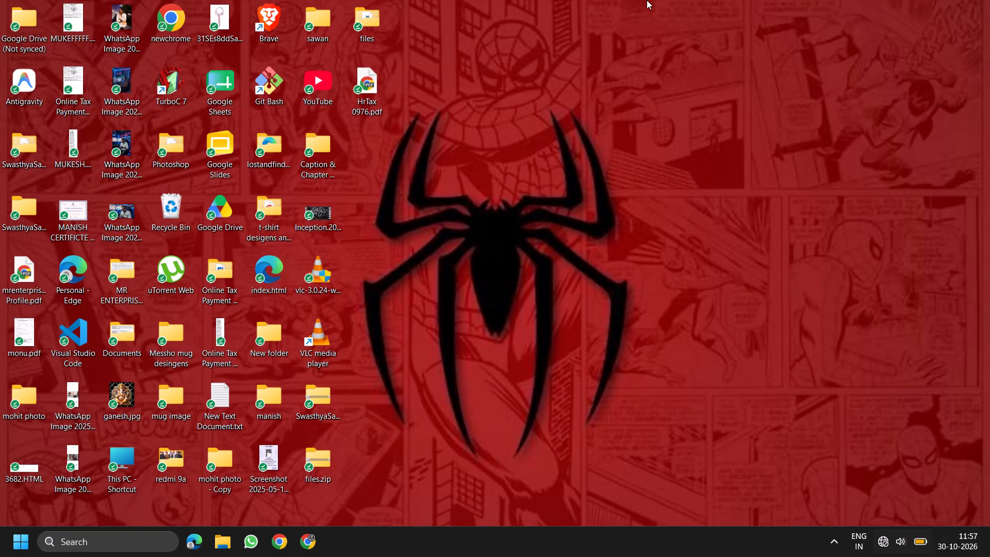
# Shut down the Windows 11 computer from the desktop using the Shut down option.
pyautogui.hotkey('alt', 'F4')
pyautogui.press('Return')
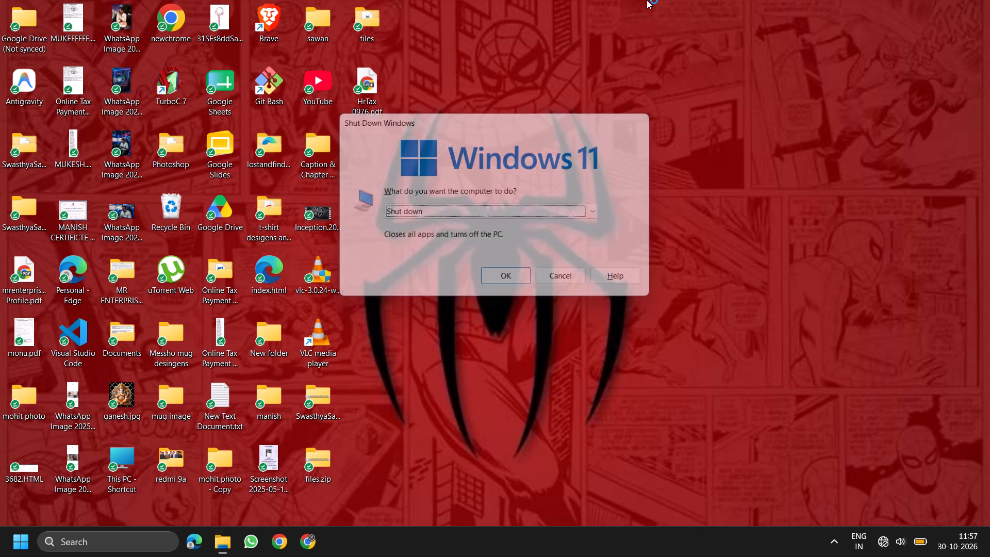